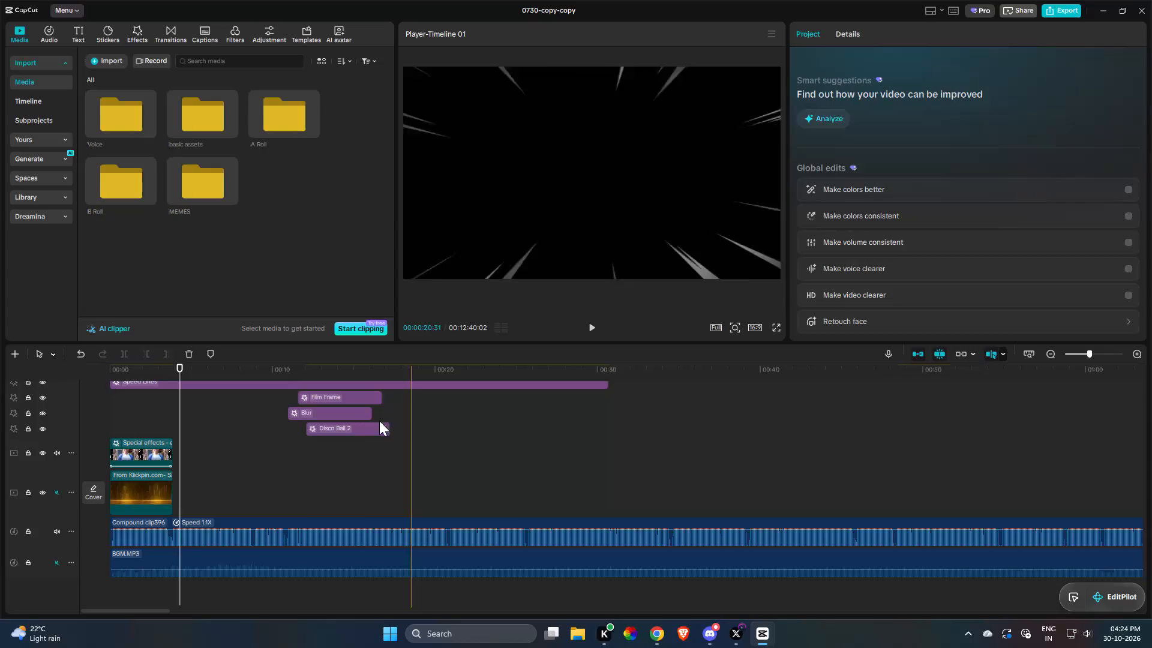
Play back the timeline just after the opening clips, from about 3 to 7 seconds, to review the audio and Speed Lines effect.
{"action": "key", "text": "space"}
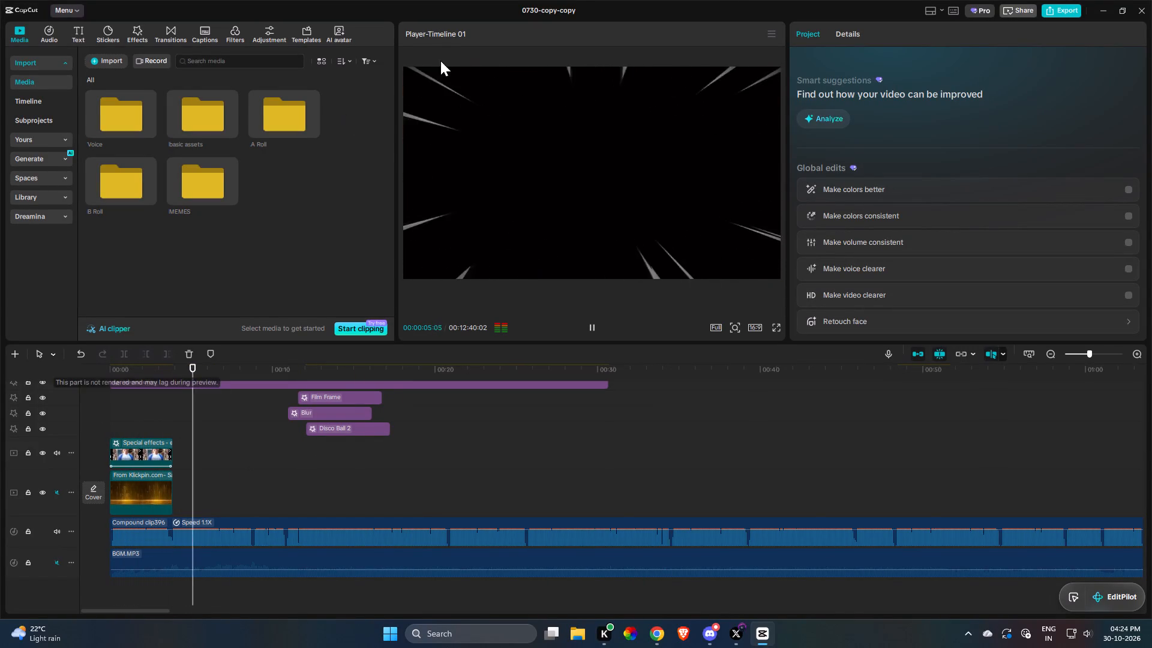
{"action": "key", "text": "space"}
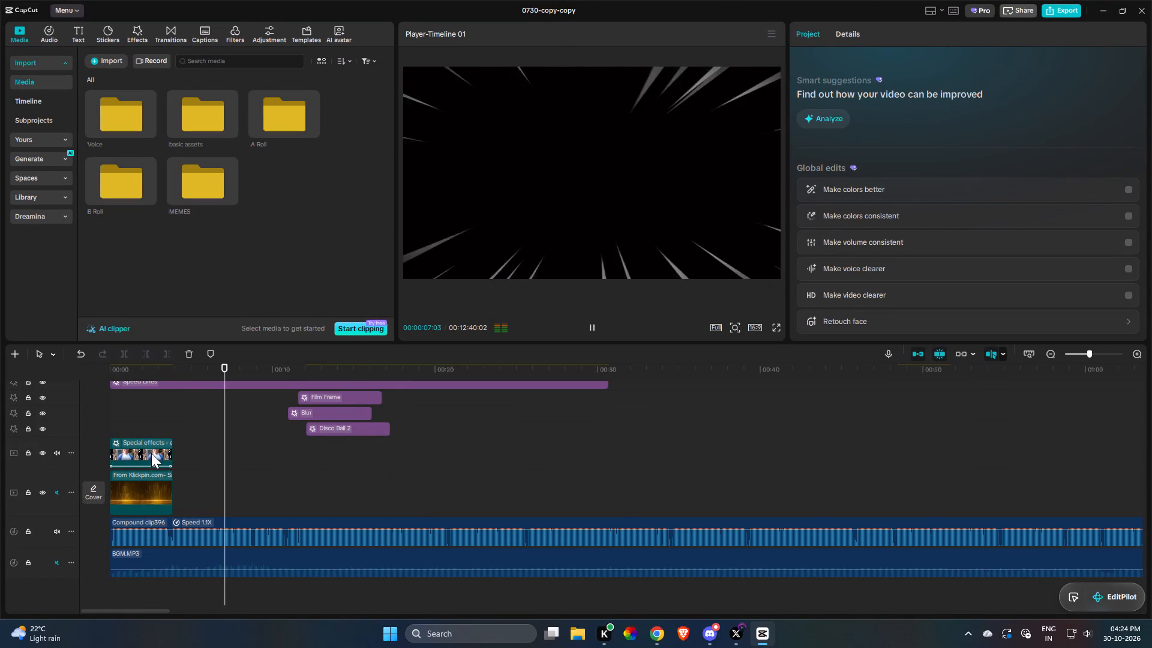
{"action": "key", "text": "space"}
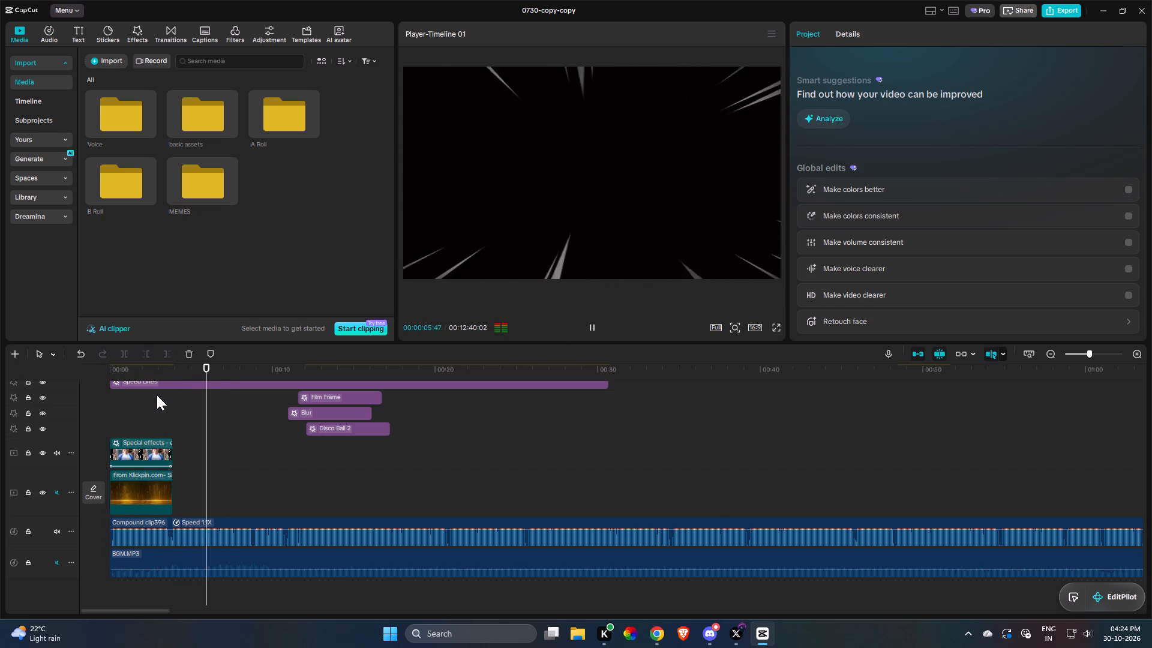
{"action": "key", "text": "space"}
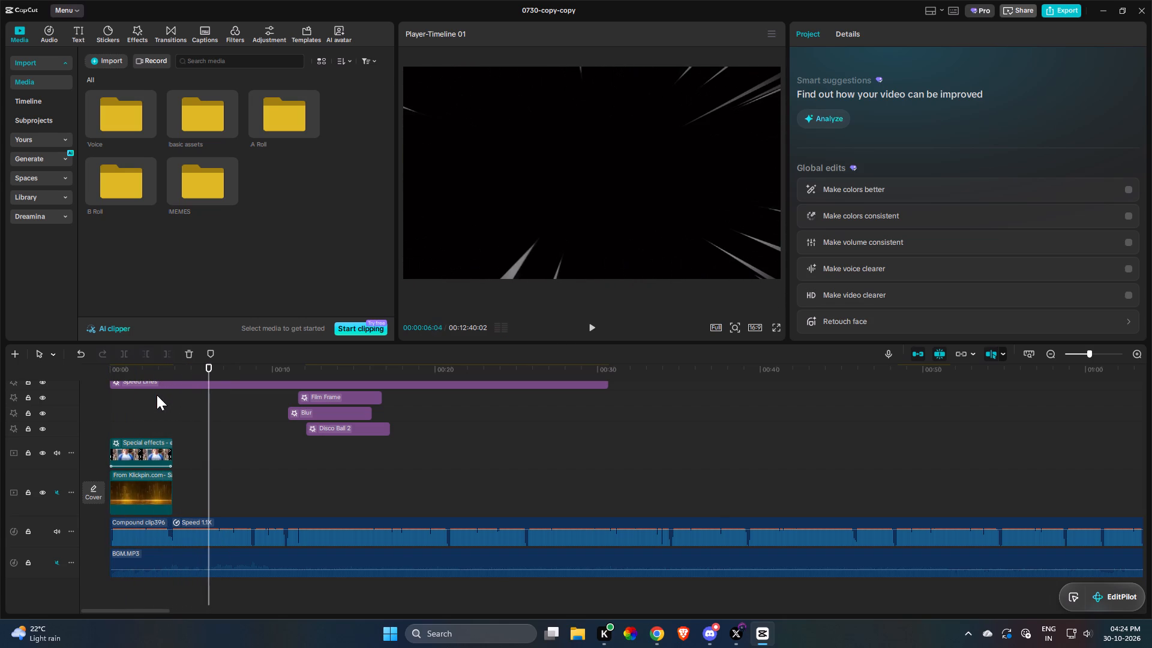
{"action": "scroll", "coordinate": [157, 395], "scroll_direction": "down", "scroll_amount": 1}
{"action": "left_click", "coordinate": [157, 395]}
{"action": "key", "text": "space"}
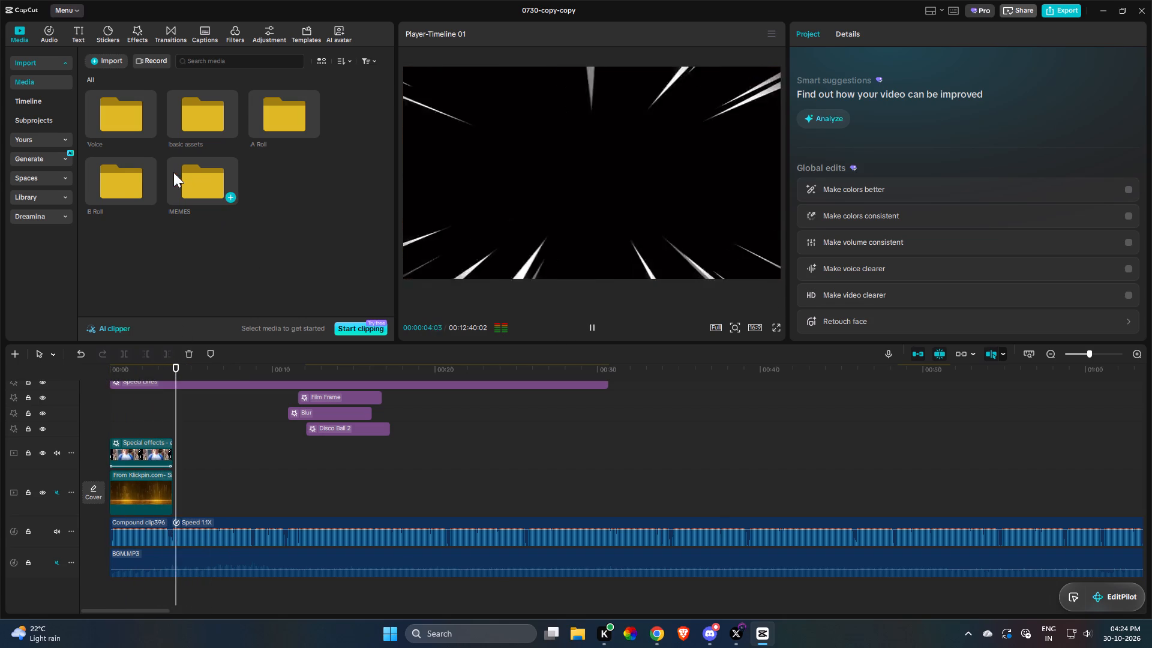
Look through the B Roll media folder for available footage and return to the full media list.
{"action": "key", "text": "b"}
{"action": "double_click", "coordinate": [119, 178]}
{"action": "left_click", "coordinate": [83, 79]}
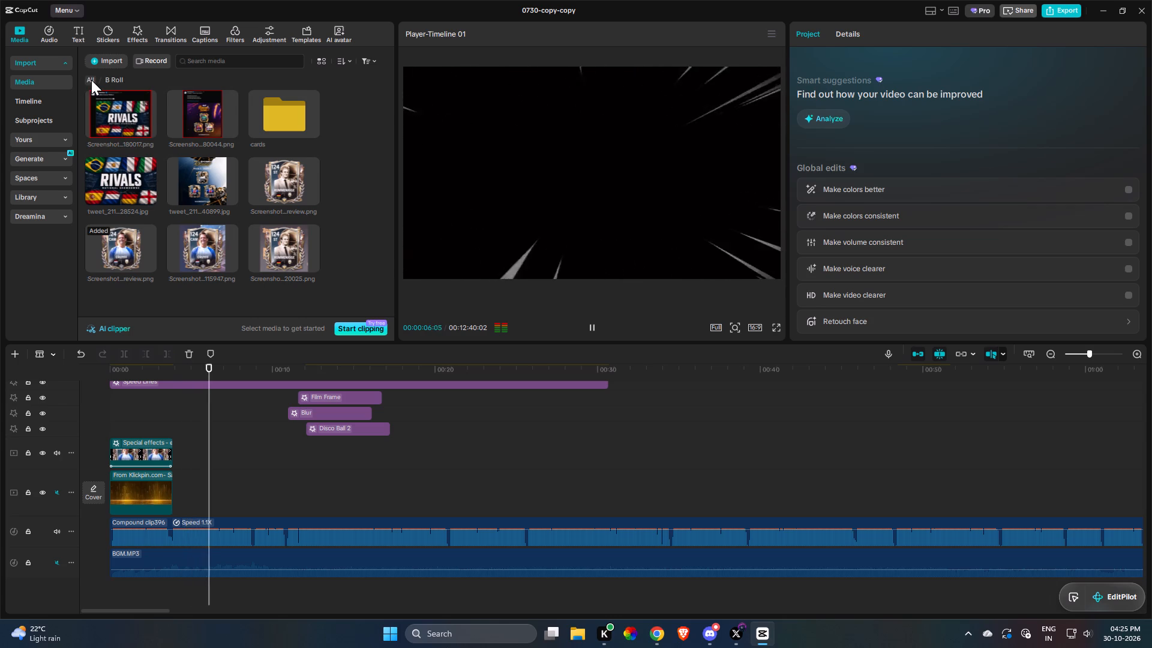
{"action": "left_click", "coordinate": [91, 80]}
{"action": "key", "text": "a"}
Play back the timeline from about 2 to 20 seconds, replaying from about 10 seconds, to review the audio against the effects.
{"action": "left_click", "coordinate": [139, 405]}
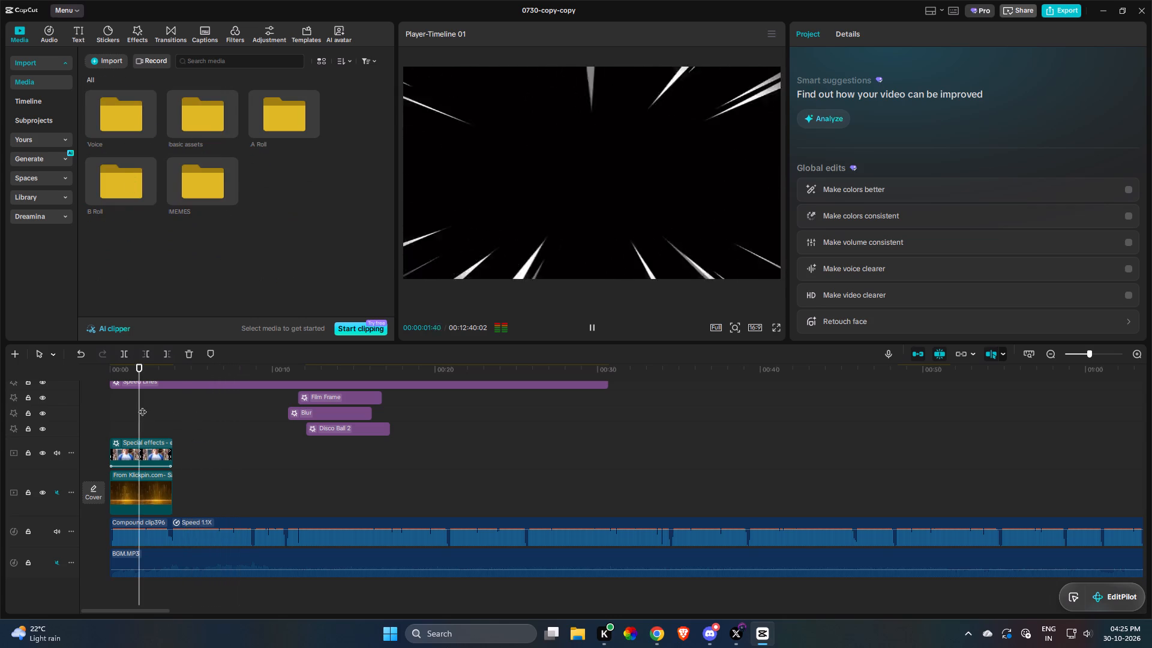
{"action": "key", "text": "space"}
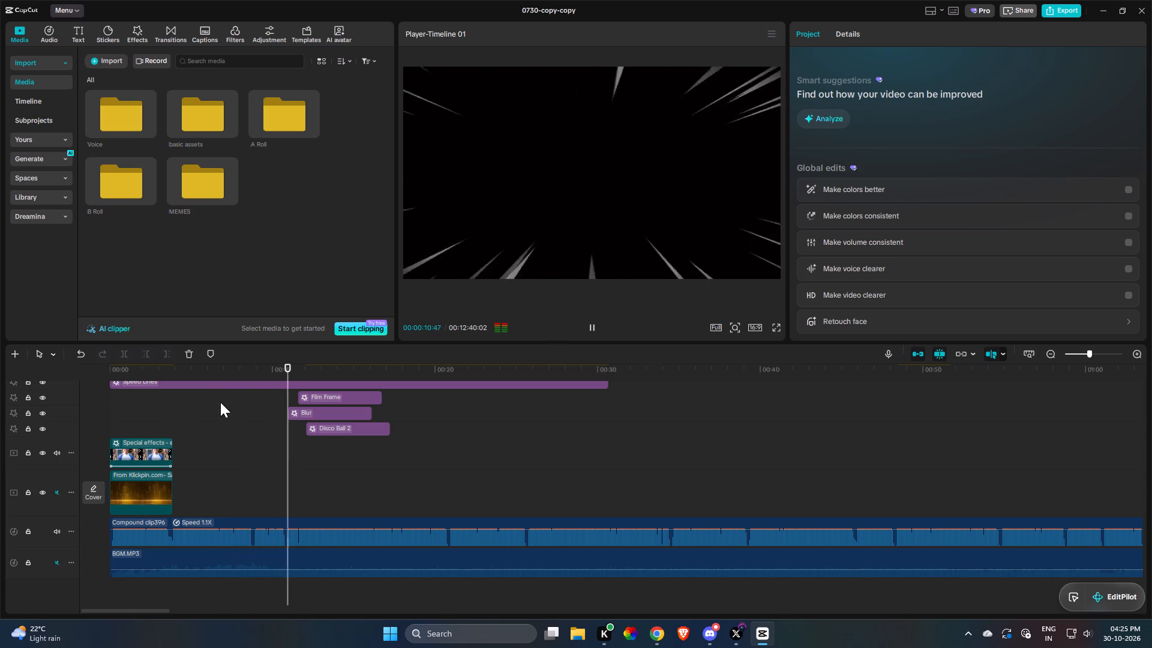
{"action": "scroll", "coordinate": [248, 432], "scroll_direction": "up", "scroll_amount": 1}
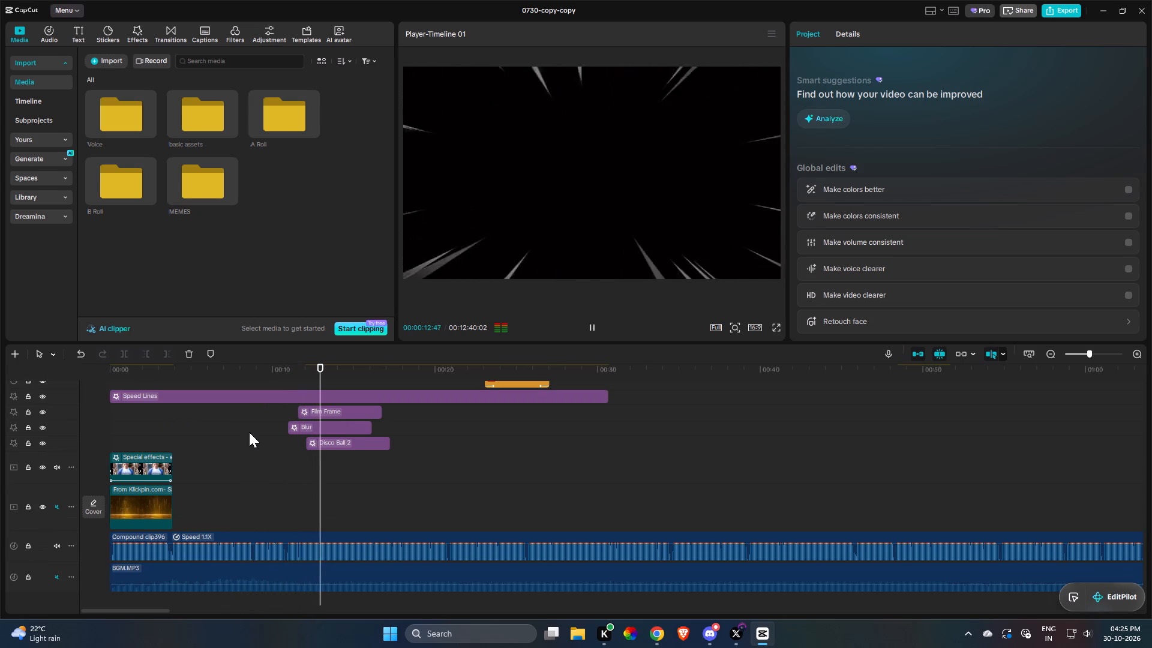
{"action": "left_click", "coordinate": [427, 506]}
{"action": "key", "text": "space"}
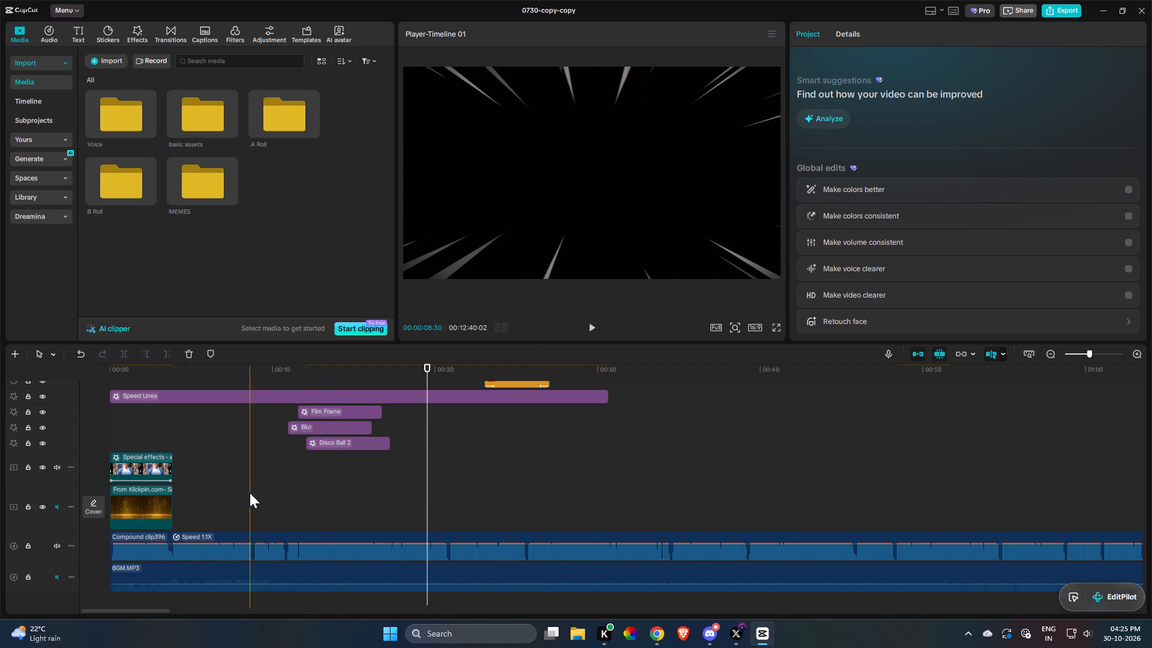
{"action": "left_click", "coordinate": [271, 485]}
{"action": "key", "text": "space"}
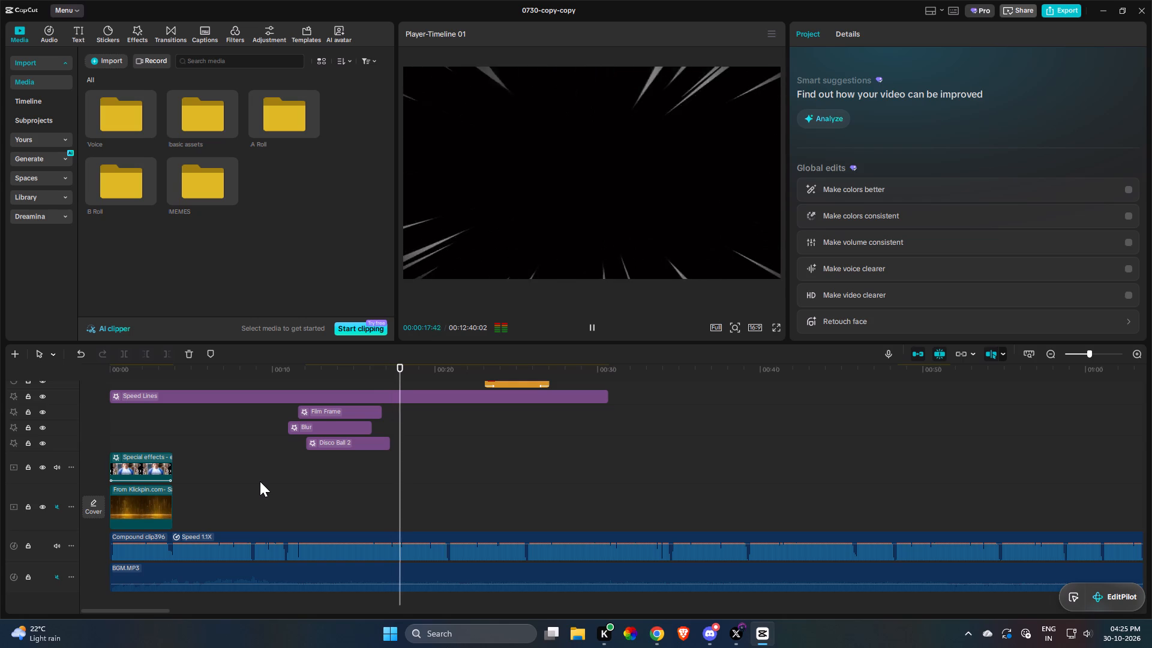
{"action": "key", "text": "space"}
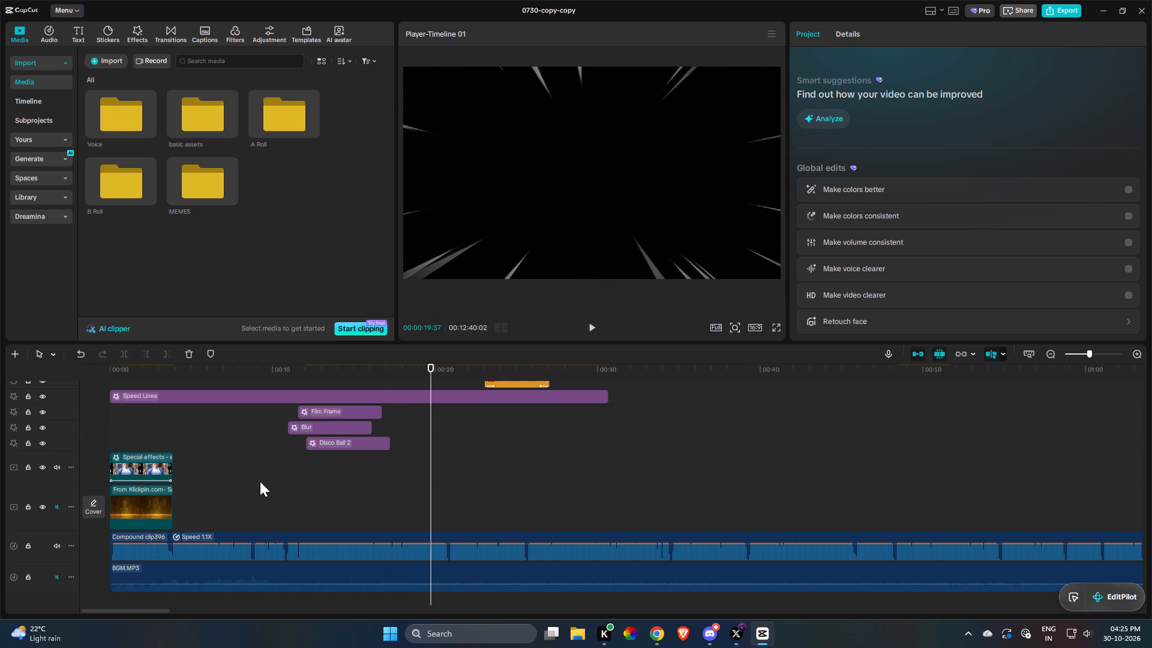
Play back the timeline from about 20 seconds to past 40 seconds, replaying the stretch after the Speed Lines effect ends.
{"action": "key", "text": "space"}
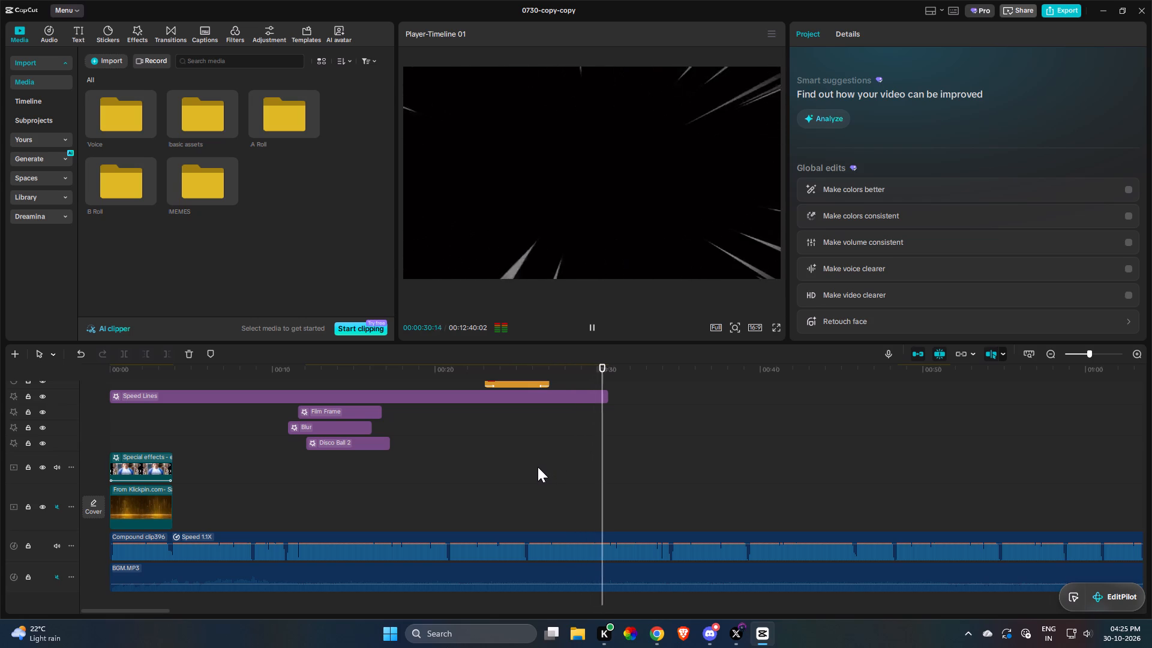
{"action": "key", "text": "space"}
{"action": "key", "text": "space"}
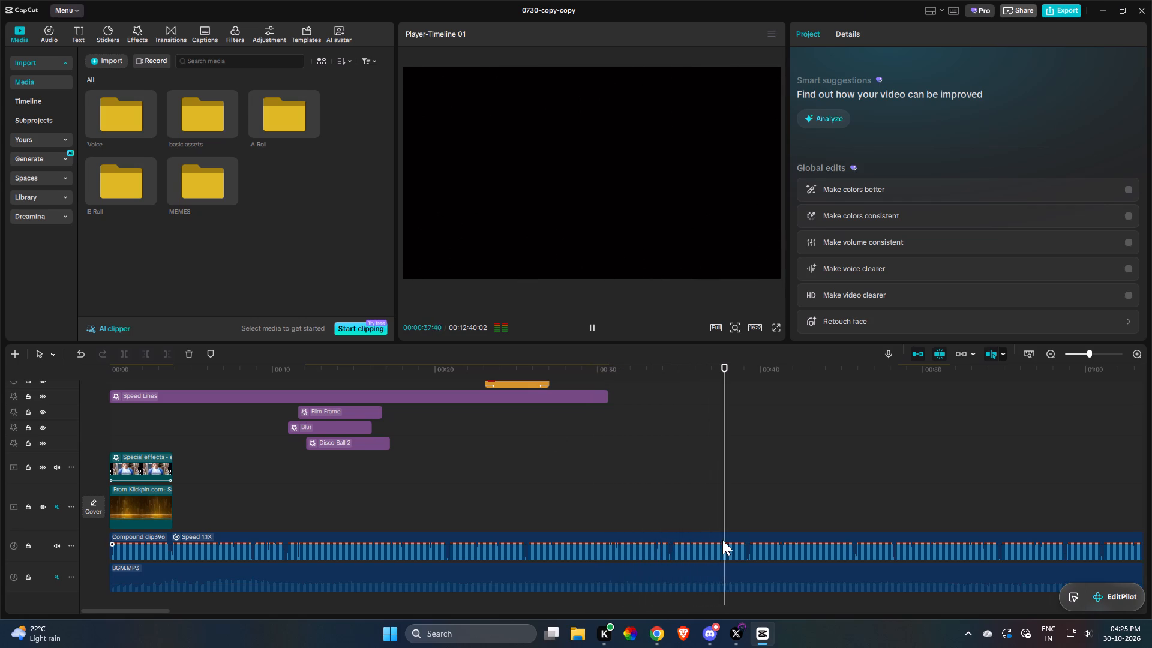
{"action": "left_click_drag", "start_coordinate": [729, 532], "coordinate": [719, 532]}
{"action": "left_click_drag", "start_coordinate": [707, 548], "coordinate": [565, 497]}
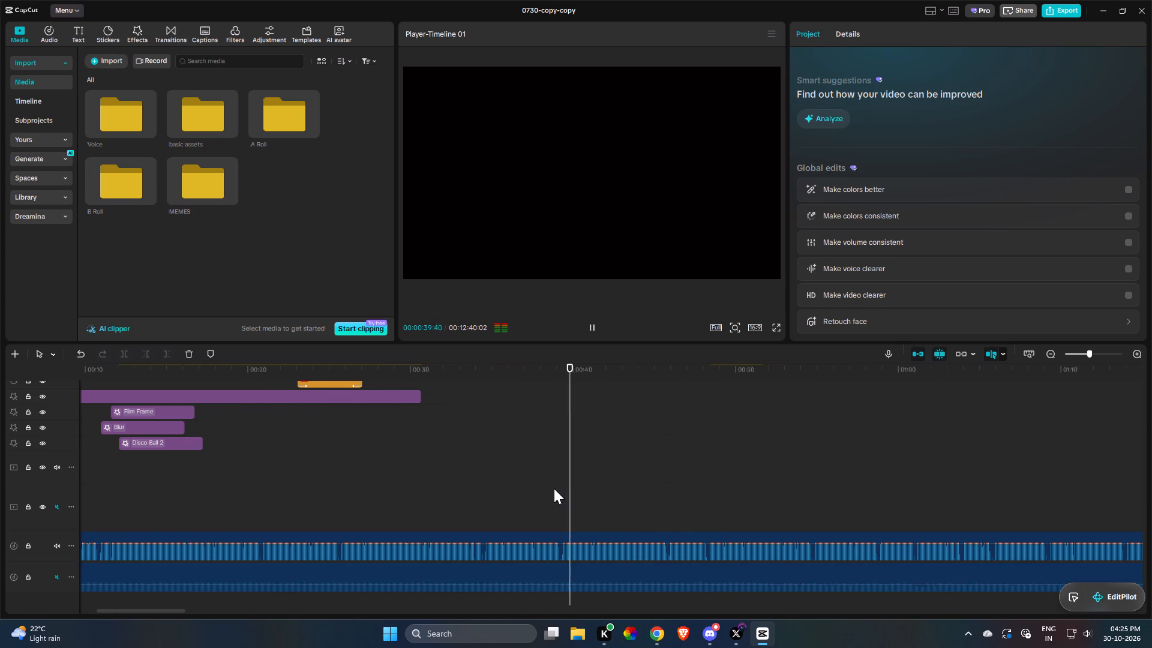
{"action": "left_click_drag", "start_coordinate": [506, 484], "coordinate": [494, 487]}
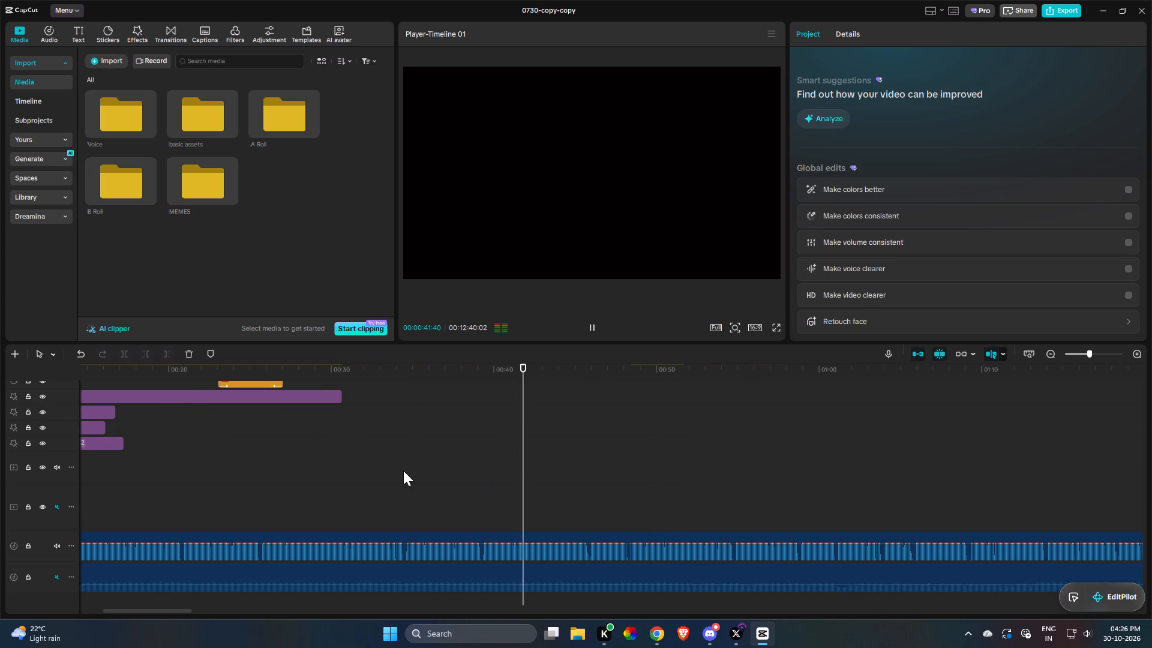
{"action": "left_click", "coordinate": [354, 463]}
{"action": "key", "text": "space"}
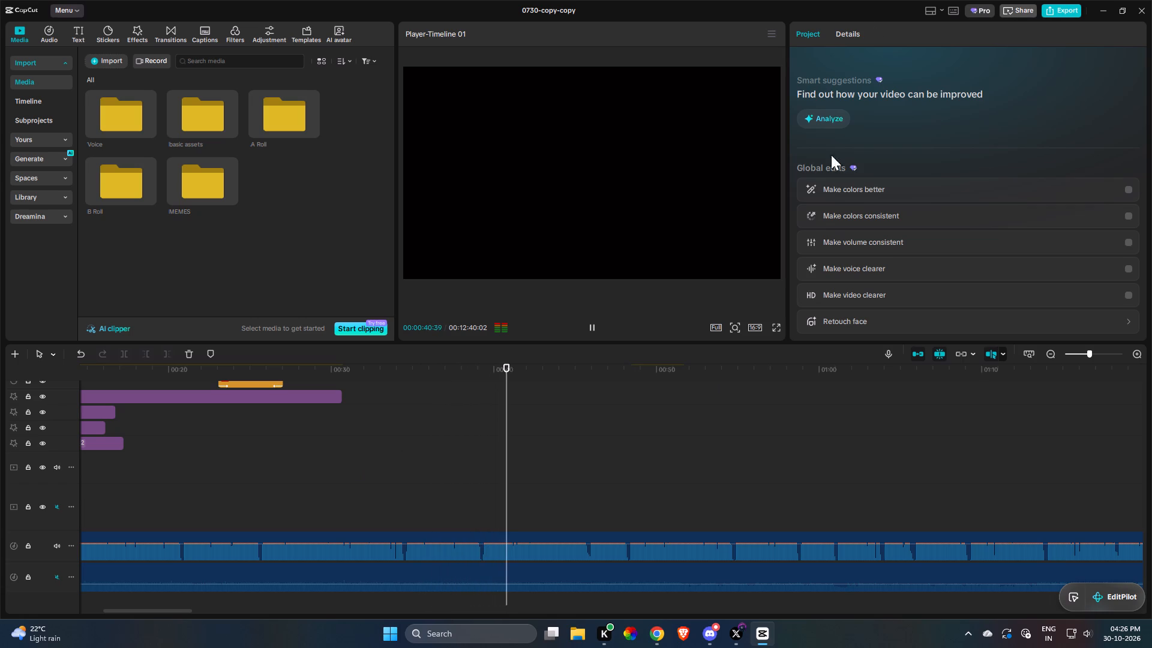
Stop playback and look through the A Roll and B Roll media folders for available footage.
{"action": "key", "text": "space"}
{"action": "left_click_drag", "start_coordinate": [463, 509], "coordinate": [305, 496]}
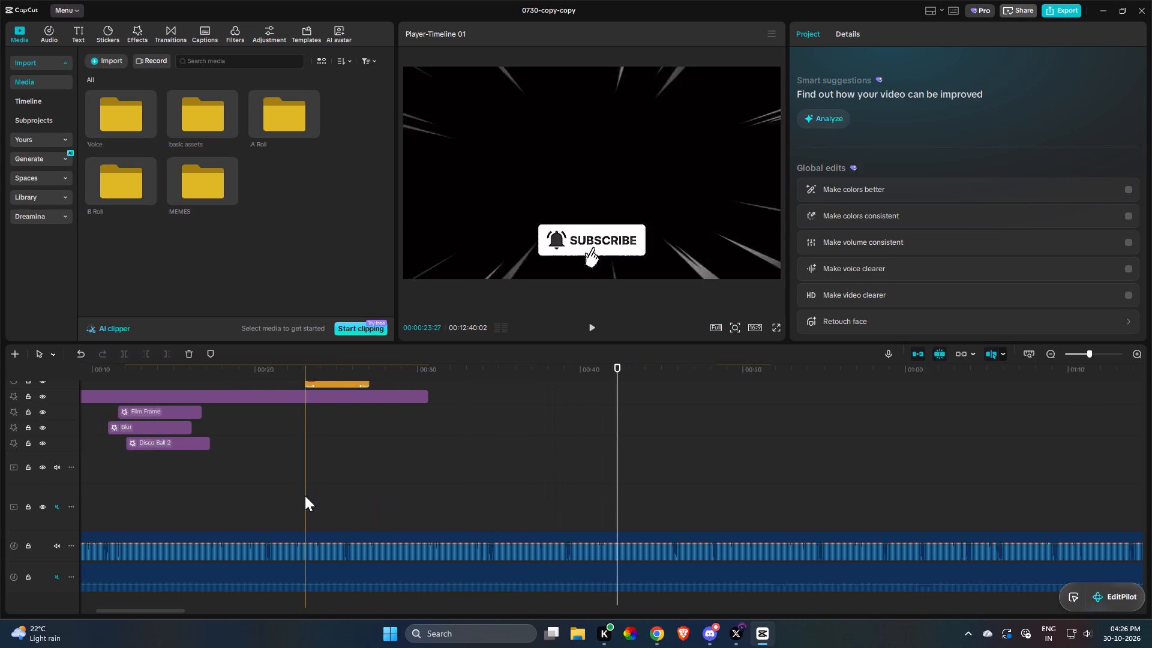
{"action": "left_click_drag", "start_coordinate": [305, 496], "coordinate": [309, 487]}
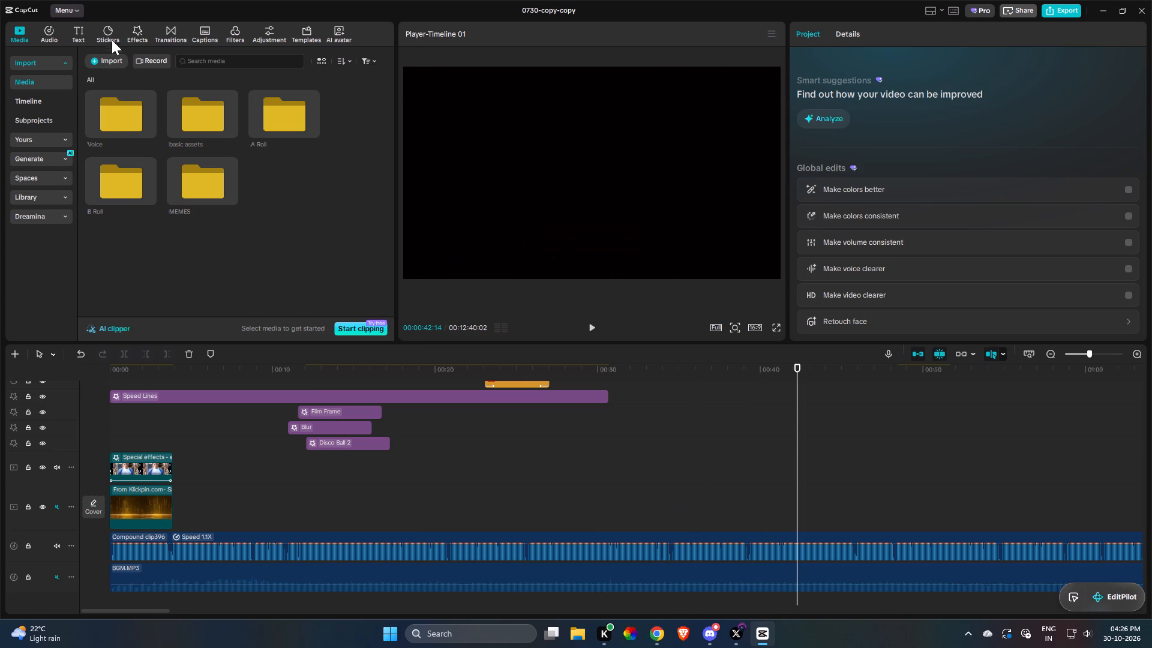
{"action": "double_click", "coordinate": [286, 123]}
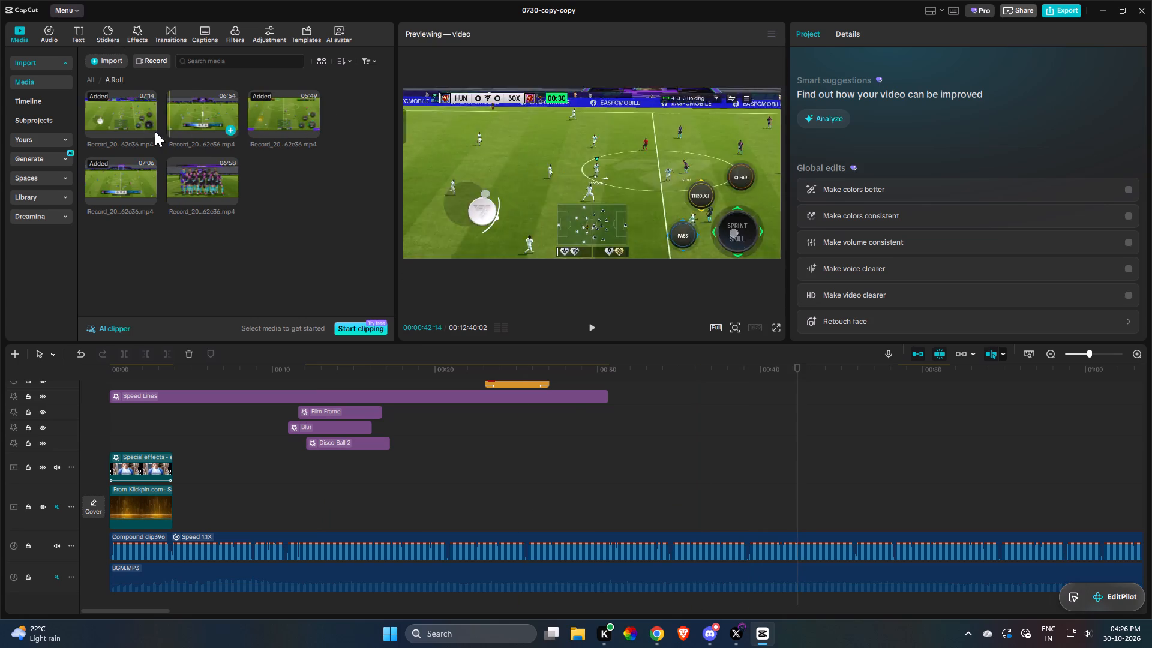
{"action": "left_click", "coordinate": [89, 77]}
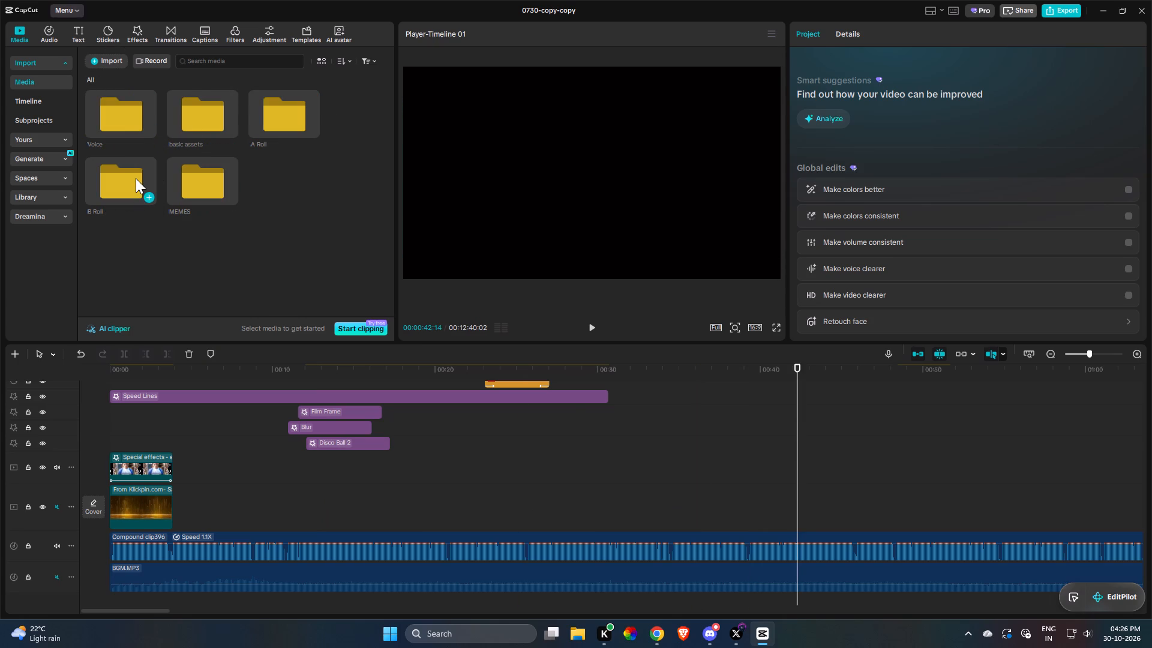
{"action": "left_click", "coordinate": [131, 176]}
{"action": "left_click", "coordinate": [131, 176]}
{"action": "left_click", "coordinate": [131, 176]}
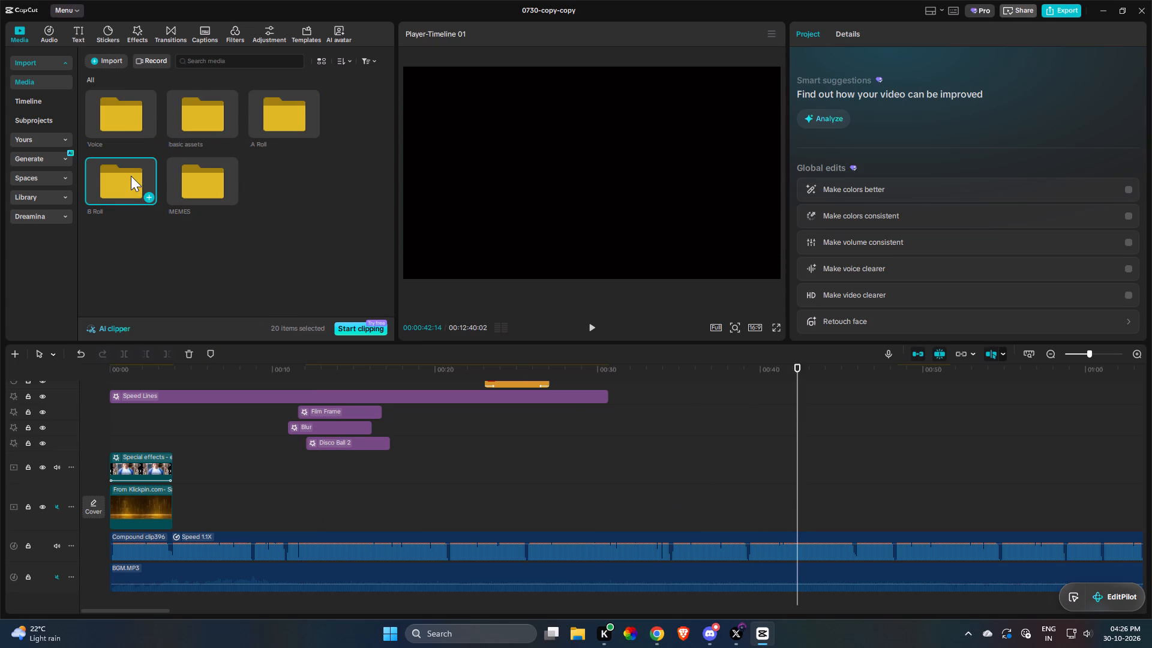
{"action": "left_click", "coordinate": [131, 175]}
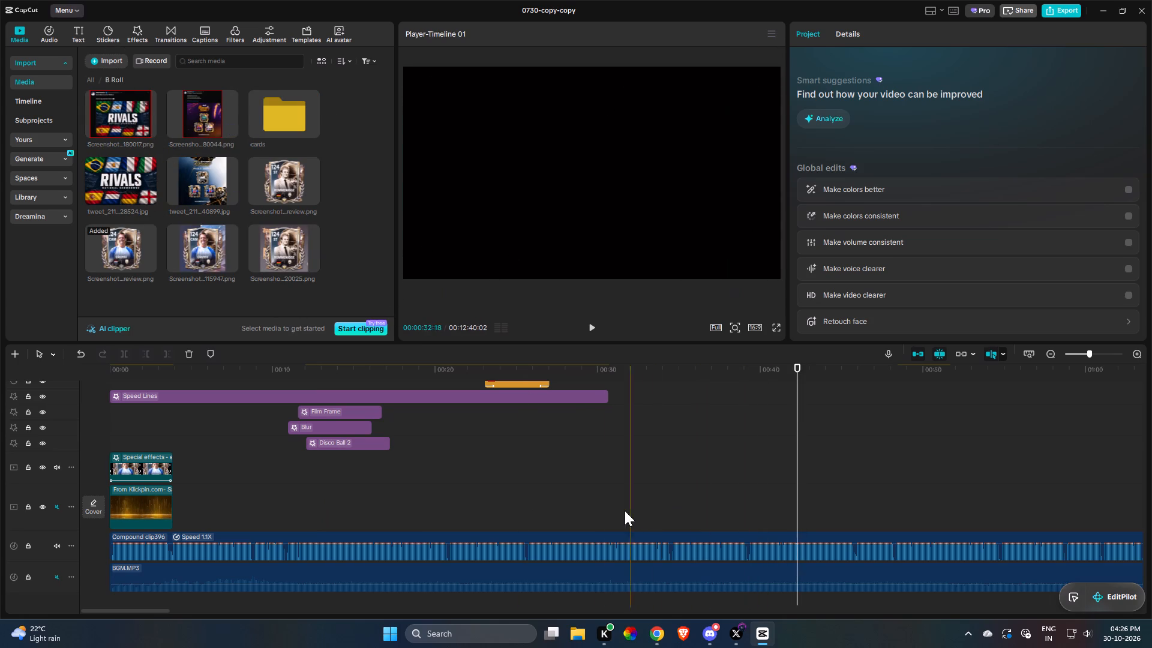
Play back the timeline from about 32 to 34 seconds, after the Speed Lines effect ends, to review the audio.
{"action": "left_click", "coordinate": [621, 511]}
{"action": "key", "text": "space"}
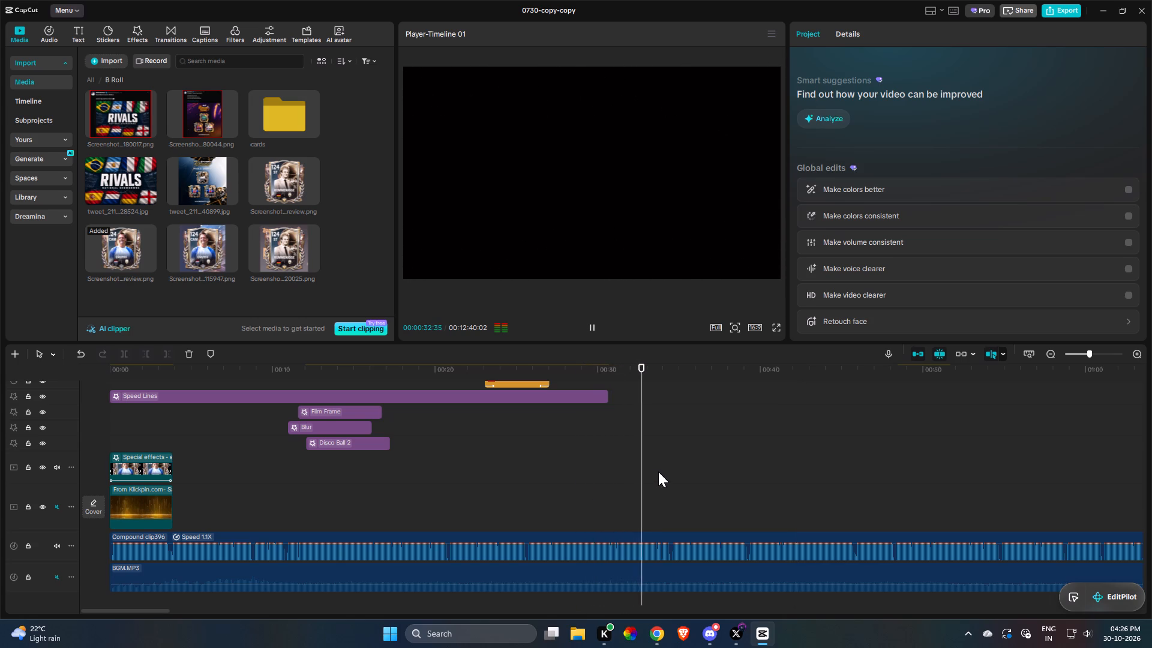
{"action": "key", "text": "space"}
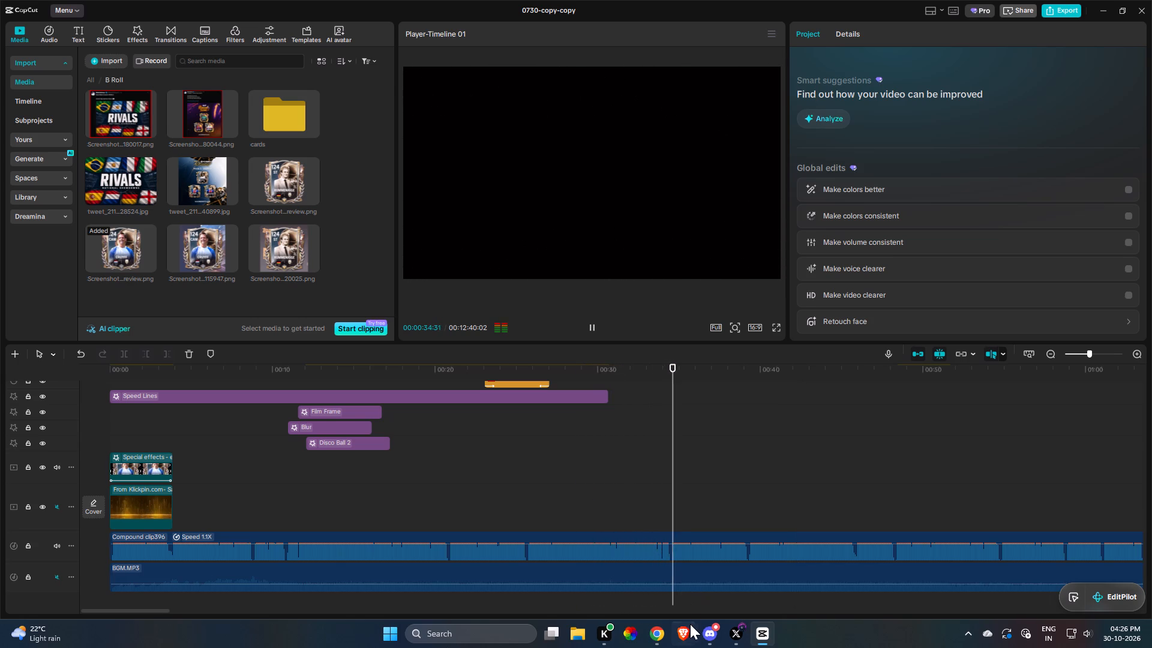
Switch to the Brave browser, search the web for "insta", open the Instagram site and go to its message inbox.
{"action": "left_click", "coordinate": [680, 631]}
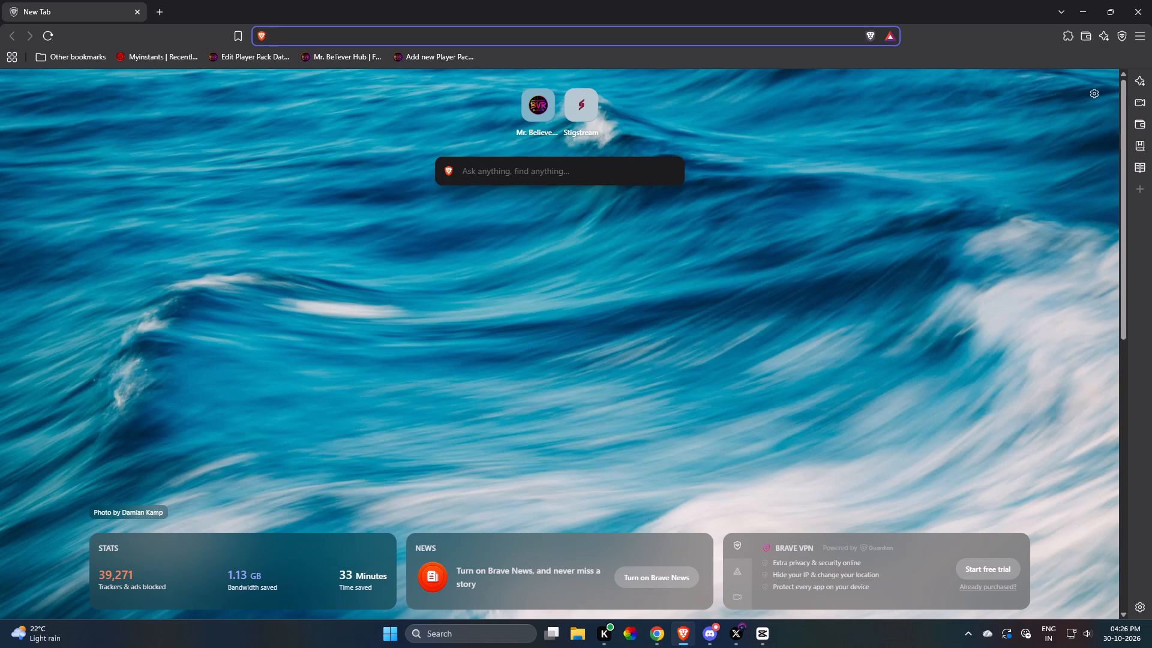
{"action": "left_click", "coordinate": [544, 174]}
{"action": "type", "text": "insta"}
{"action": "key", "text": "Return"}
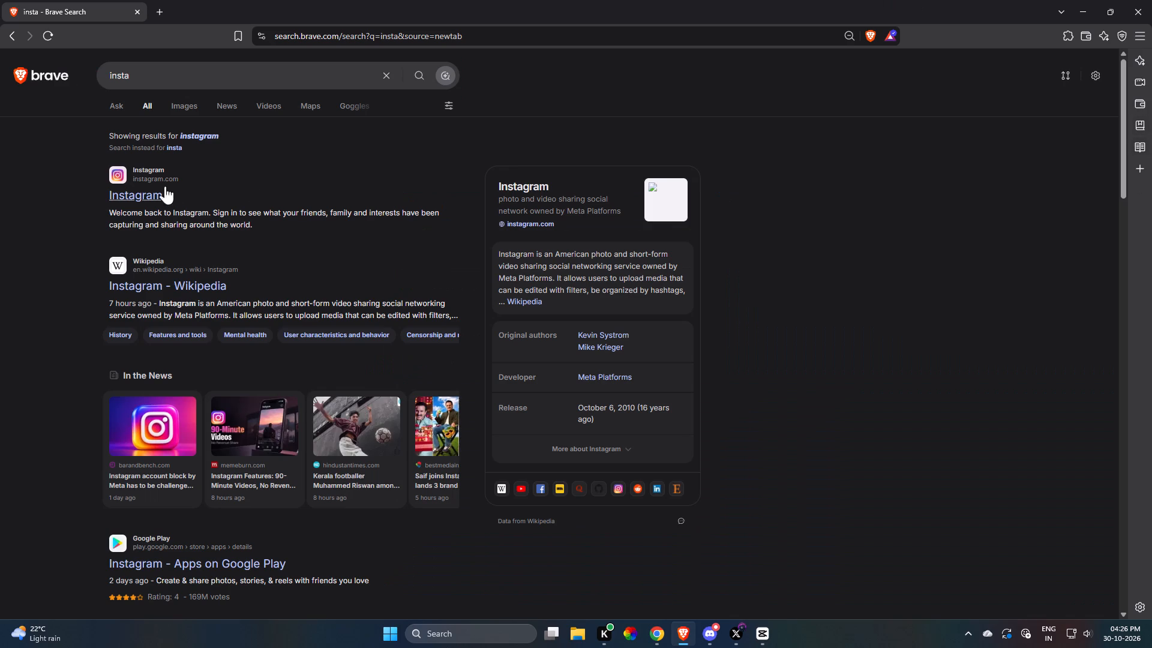
{"action": "left_click", "coordinate": [157, 187]}
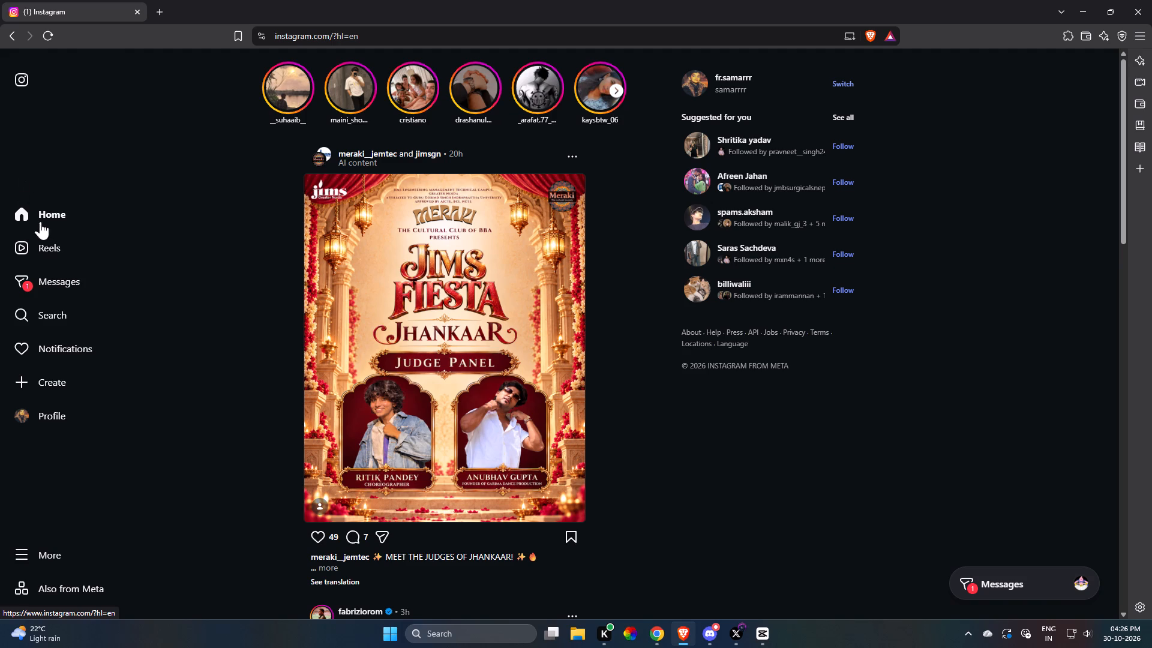
{"action": "left_click", "coordinate": [72, 282]}
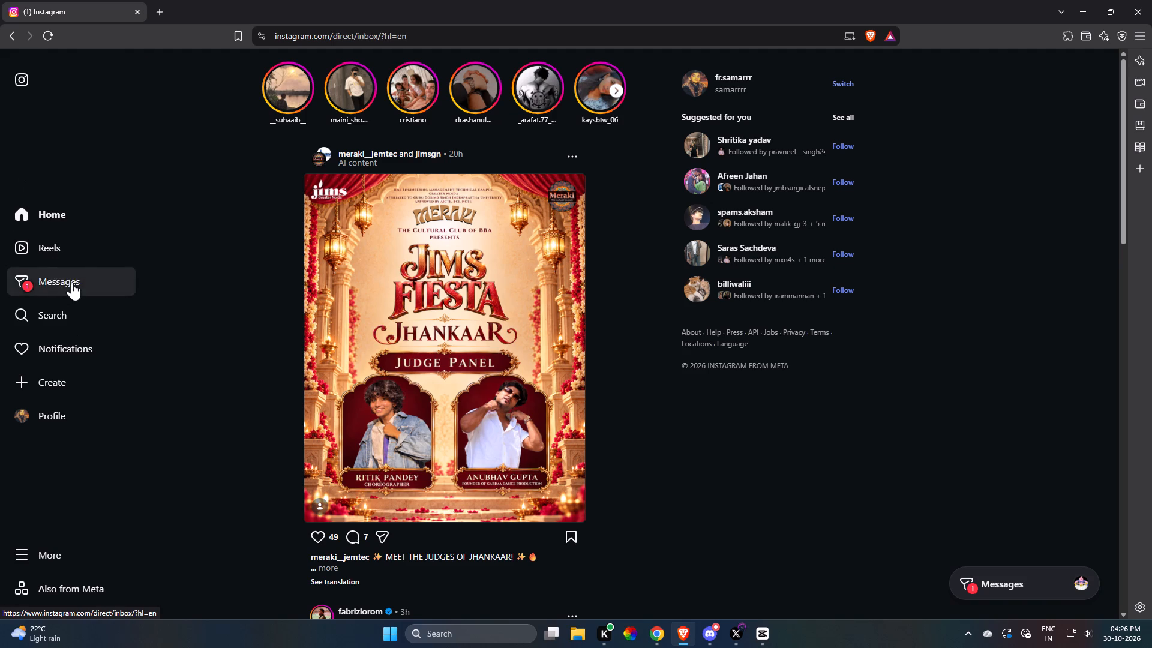
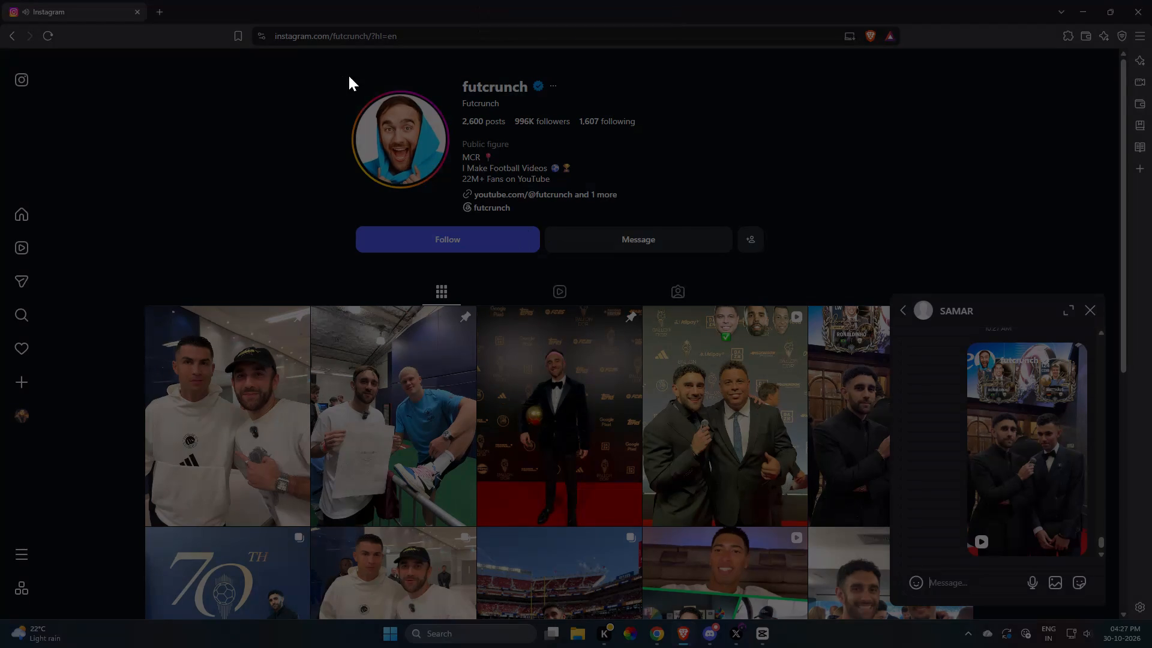
Capture the header of the futcrunch Instagram profile and save it as a PNG in the Screenshots folder, replacing the existing file.
{"action": "left_click", "coordinate": [435, 303]}
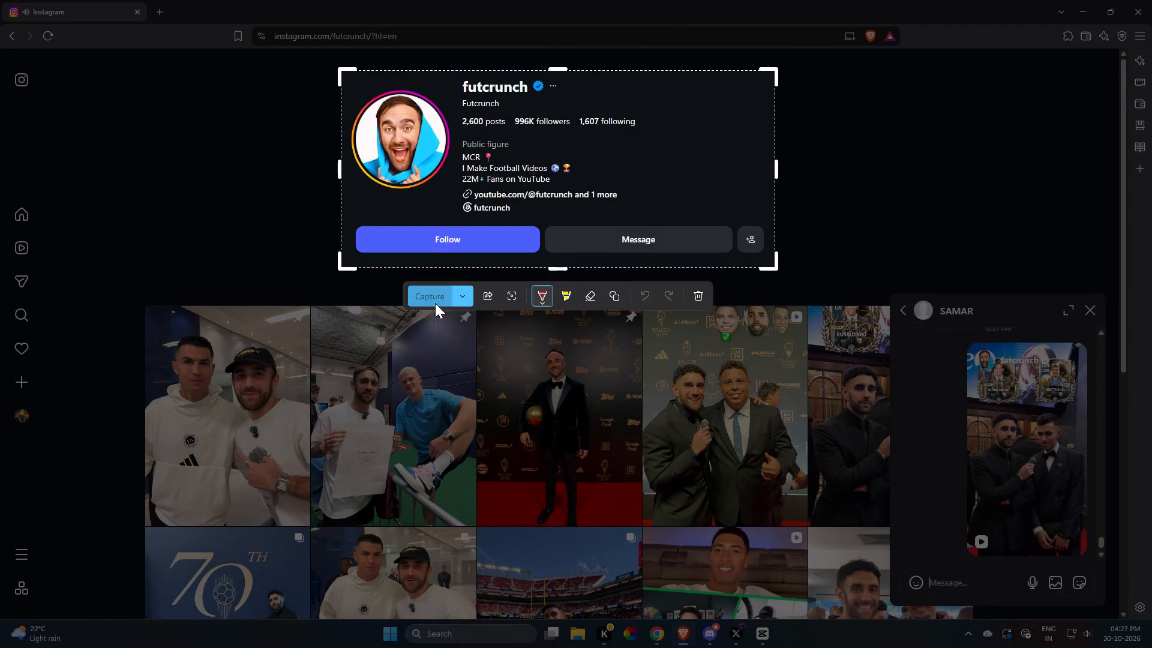
{"action": "left_click", "coordinate": [1059, 484]}
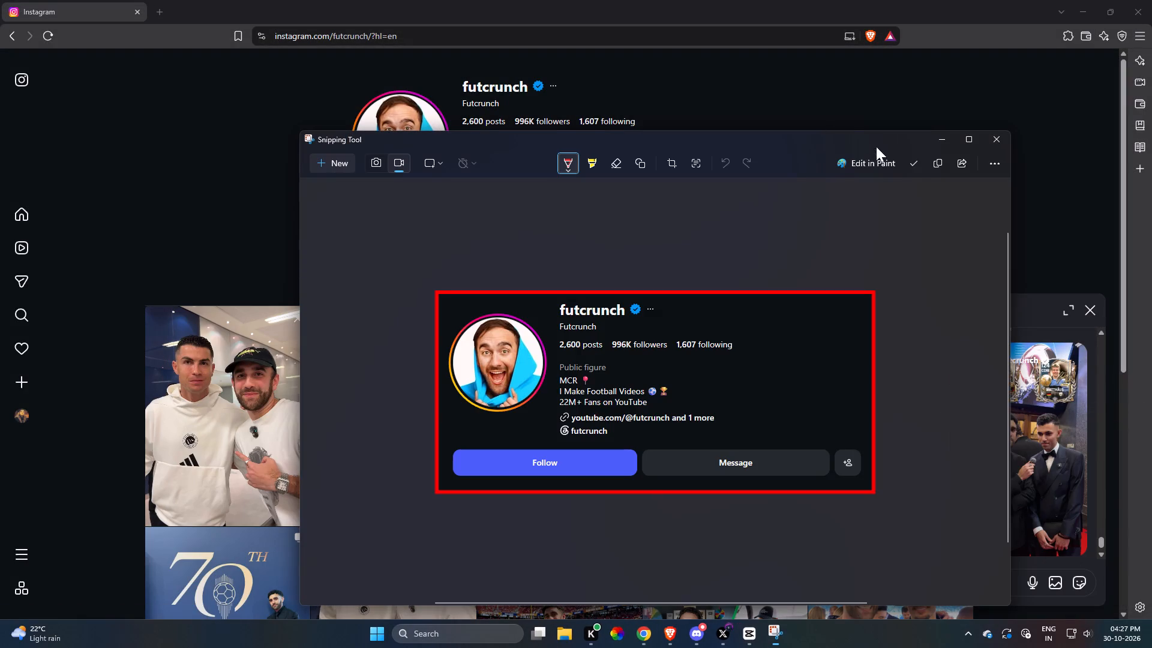
{"action": "left_click", "coordinate": [921, 163]}
{"action": "left_click", "coordinate": [767, 446]}
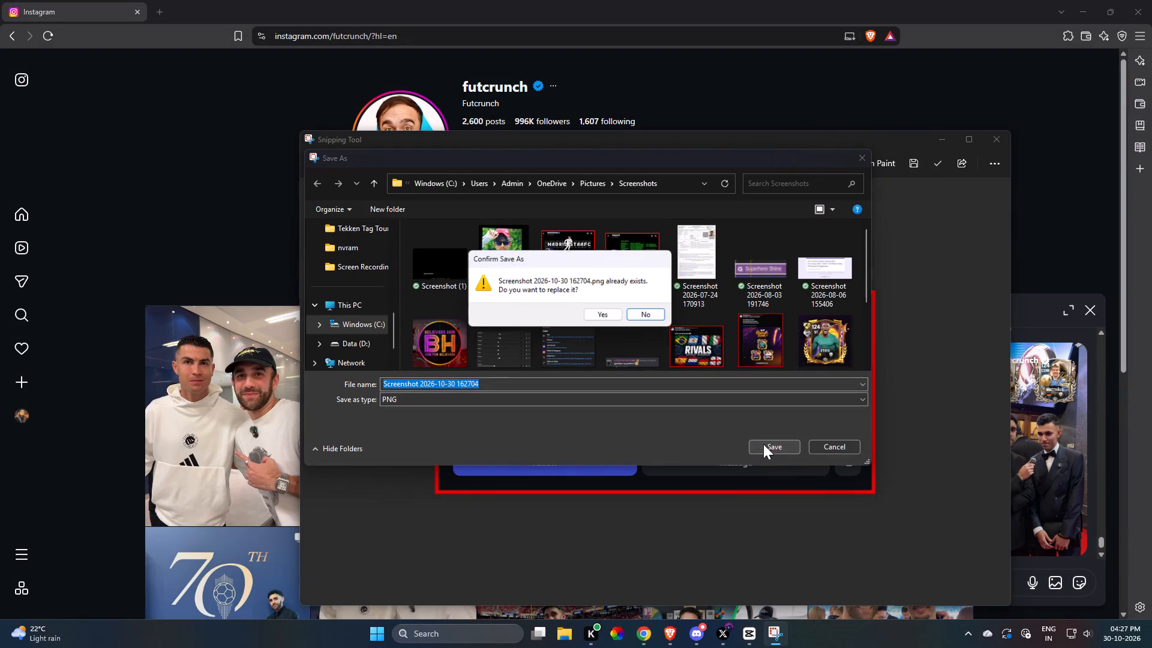
{"action": "left_click", "coordinate": [607, 314]}
{"action": "left_click", "coordinate": [994, 146]}
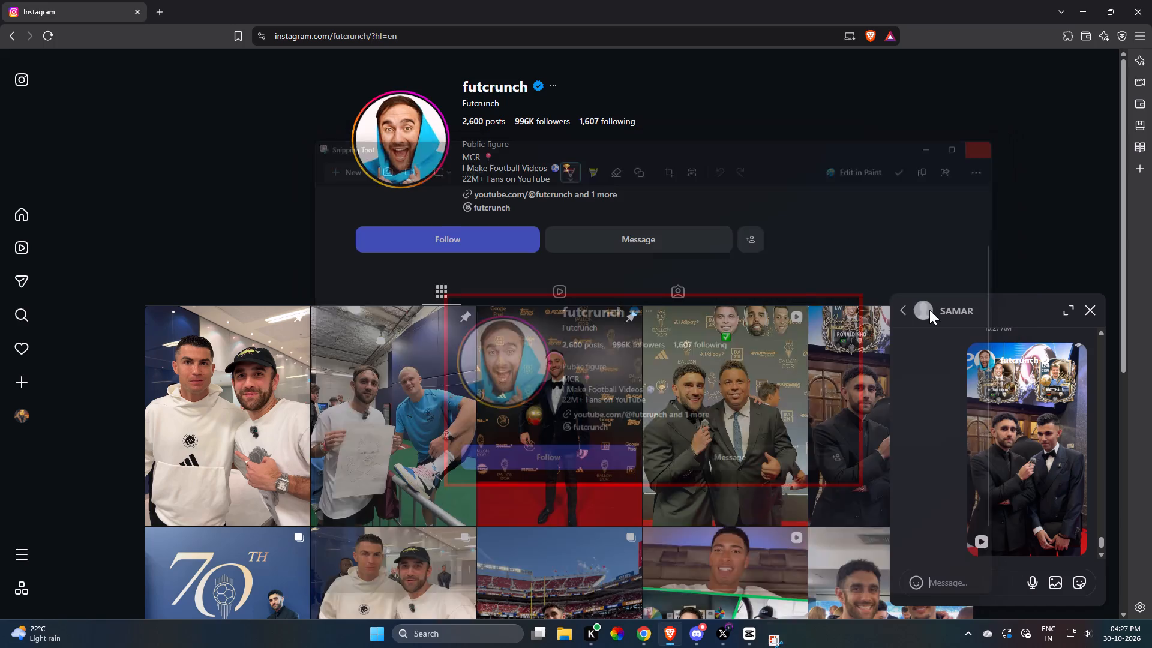
Switch to CapCut and open the media import, selecting the five-second green-screen clip in the Downloads folder.
{"action": "left_click", "coordinate": [764, 628]}
{"action": "left_click", "coordinate": [93, 83]}
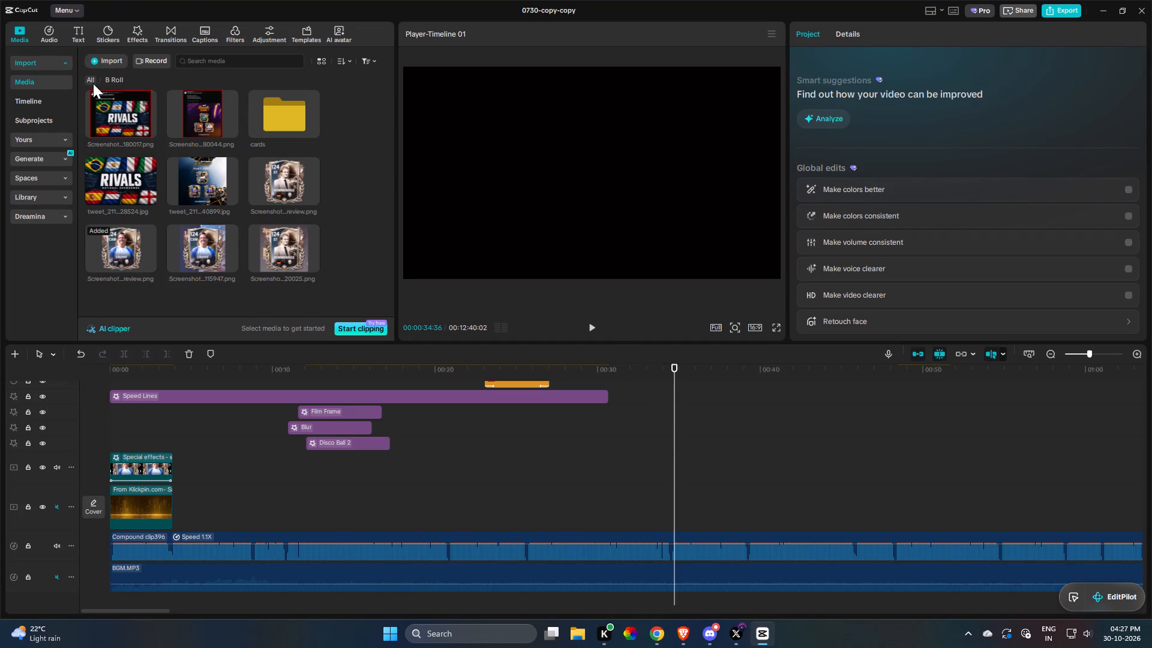
{"action": "left_click", "coordinate": [103, 63]}
{"action": "left_click", "coordinate": [131, 86]}
{"action": "left_click", "coordinate": [133, 92]}
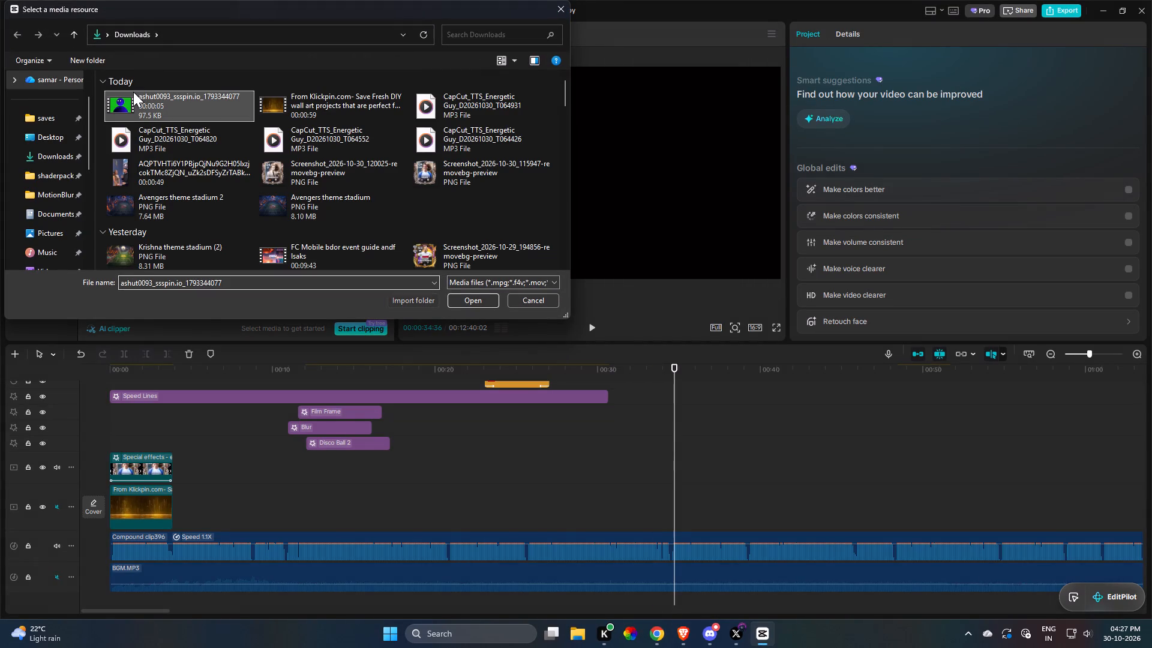
{"action": "left_click", "coordinate": [65, 145]}
{"action": "left_click", "coordinate": [60, 158]}
{"action": "scroll", "coordinate": [68, 183], "scroll_direction": "down", "scroll_amount": 2}
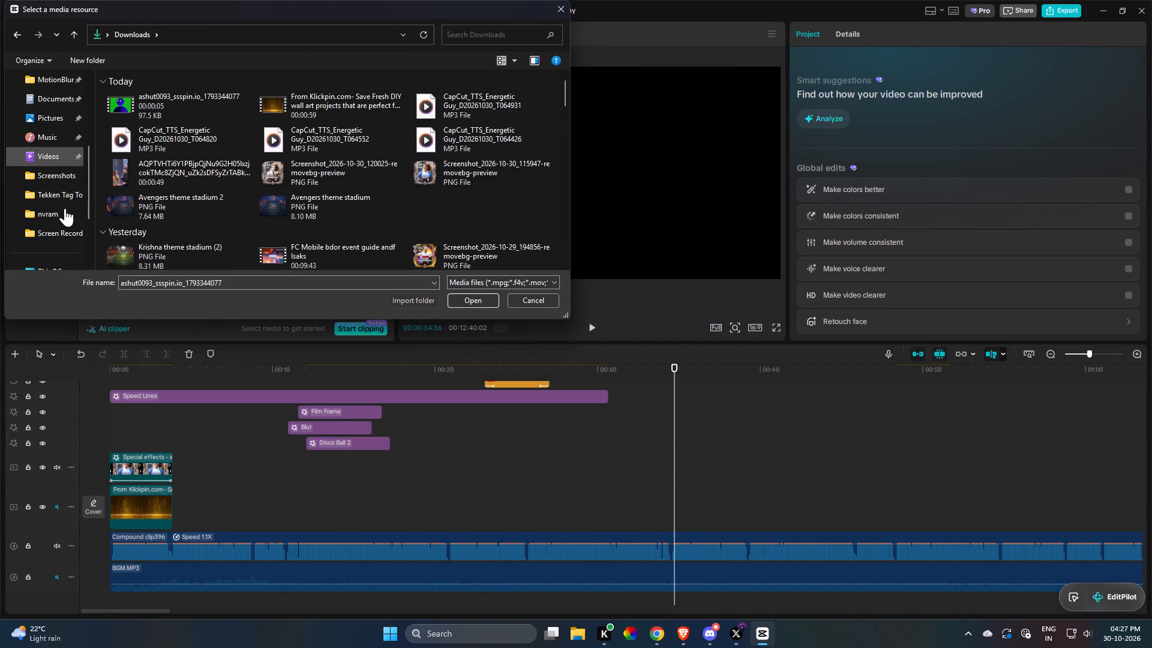
{"action": "left_click", "coordinate": [55, 178]}
{"action": "scroll", "coordinate": [217, 154], "scroll_direction": "down", "scroll_amount": 10}
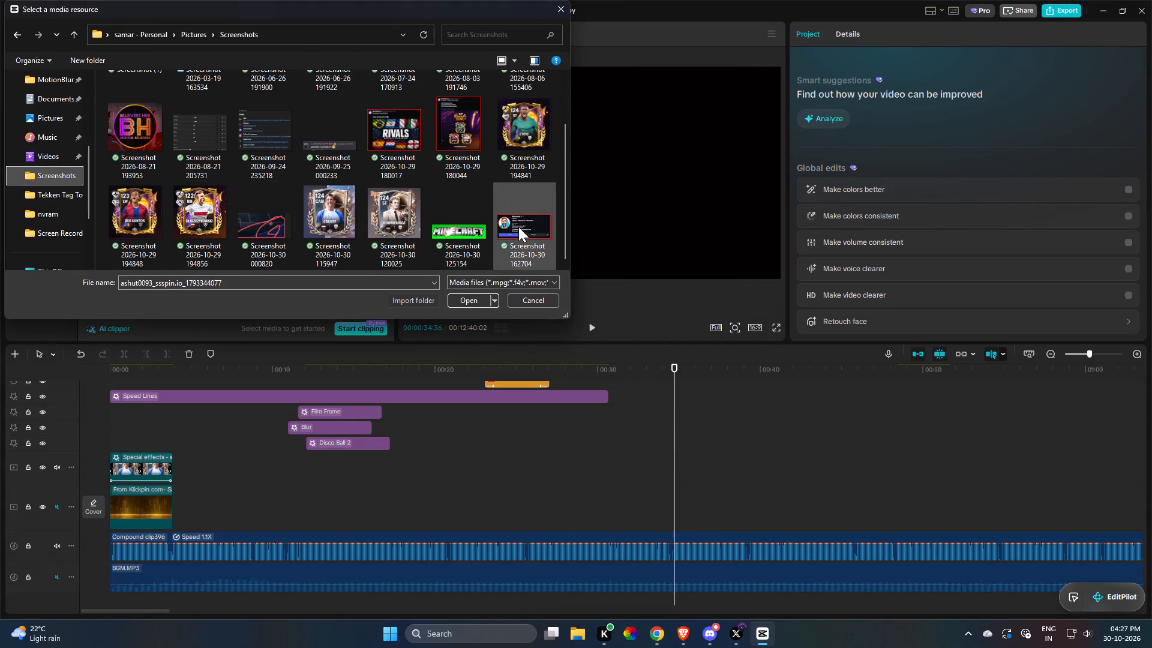
{"action": "double_click", "coordinate": [515, 223]}
{"action": "left_click_drag", "start_coordinate": [295, 190], "coordinate": [279, 132]}
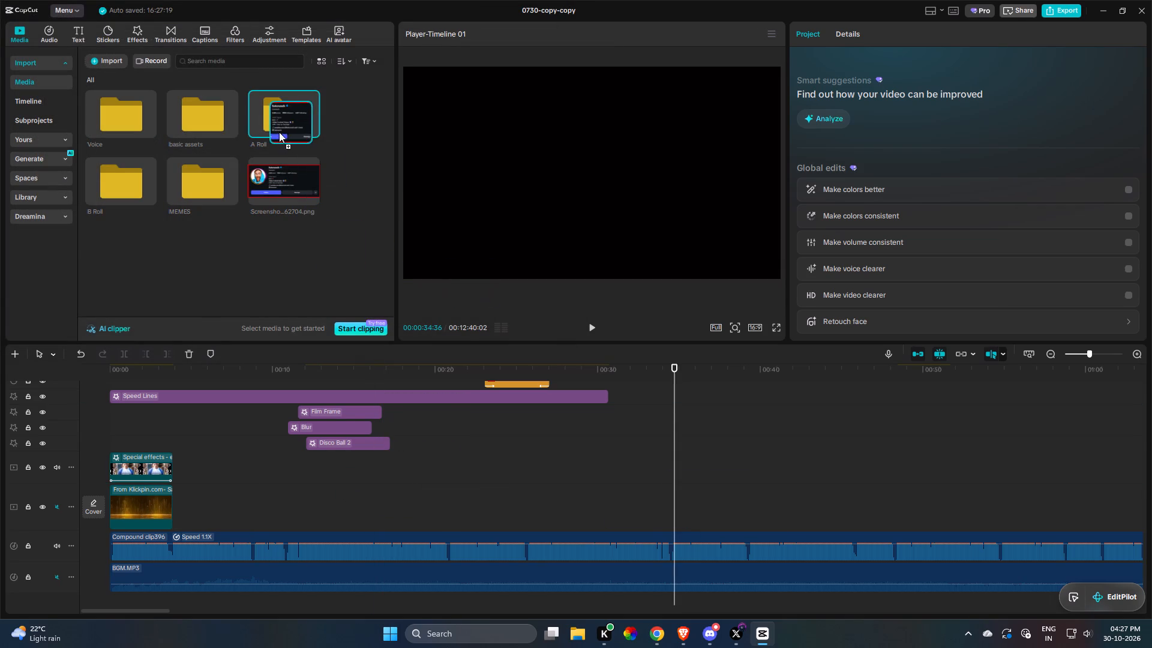
{"action": "left_click_drag", "start_coordinate": [279, 132], "coordinate": [271, 178]}
Place the Rummenigge card image from the B Roll folder after the opening background clip and extend it to about 32 seconds long.
{"action": "double_click", "coordinate": [116, 178]}
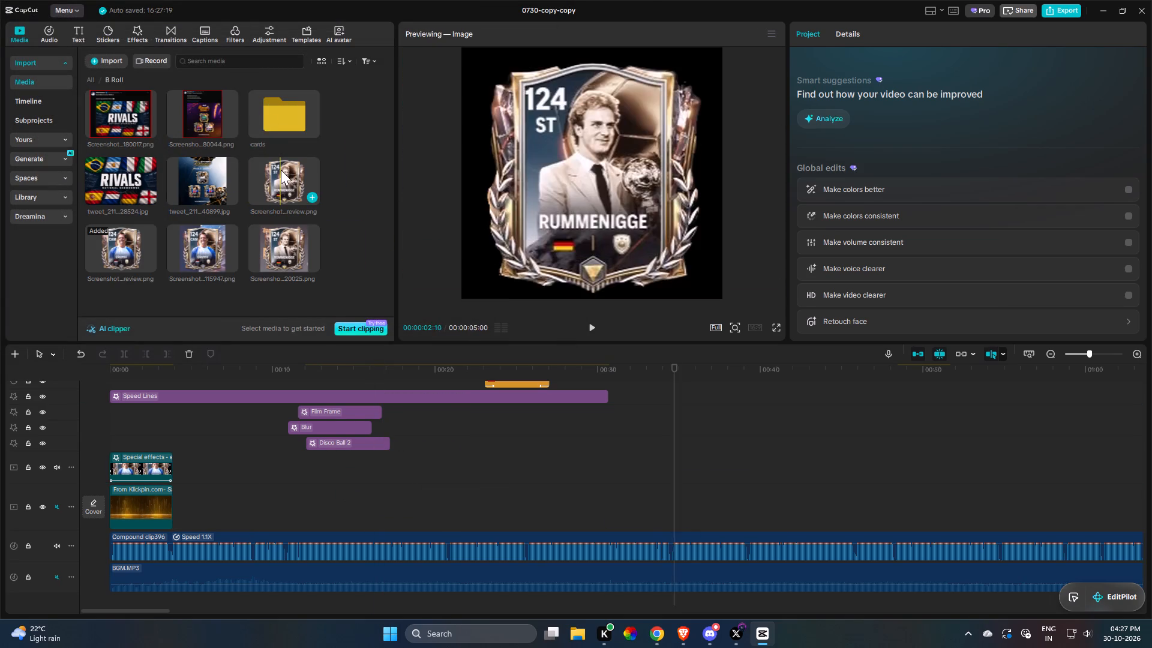
{"action": "left_click_drag", "start_coordinate": [281, 176], "coordinate": [235, 527]}
{"action": "key", "text": "space"}
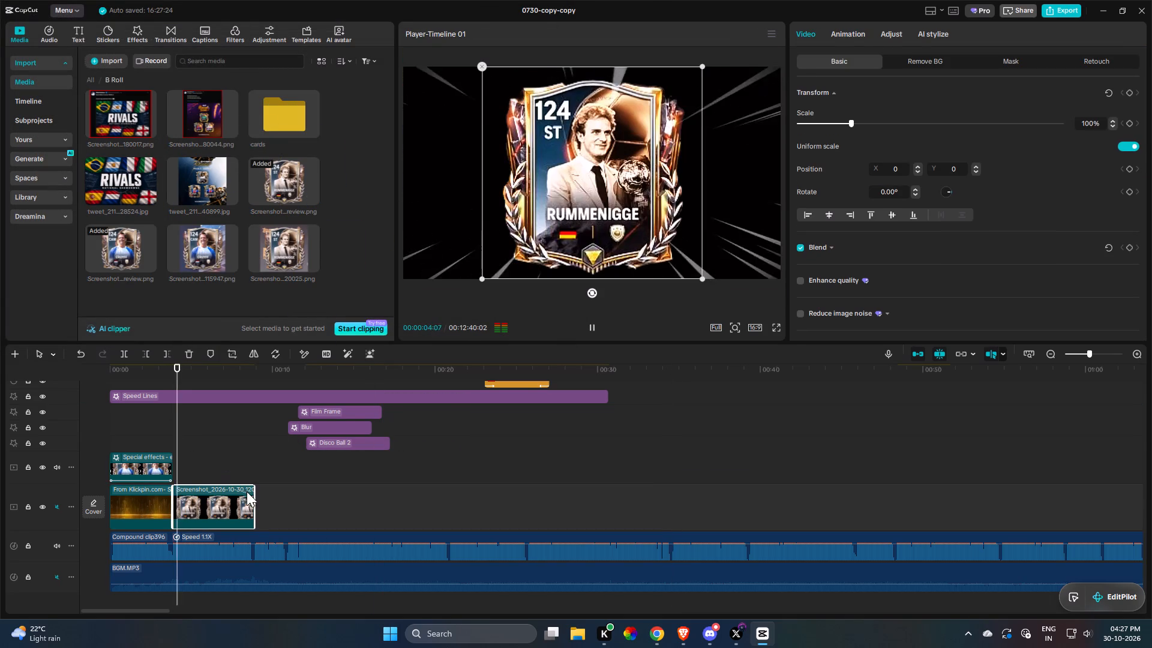
{"action": "key", "text": "space"}
{"action": "left_click_drag", "start_coordinate": [254, 499], "coordinate": [561, 532]}
{"action": "key", "text": "space"}
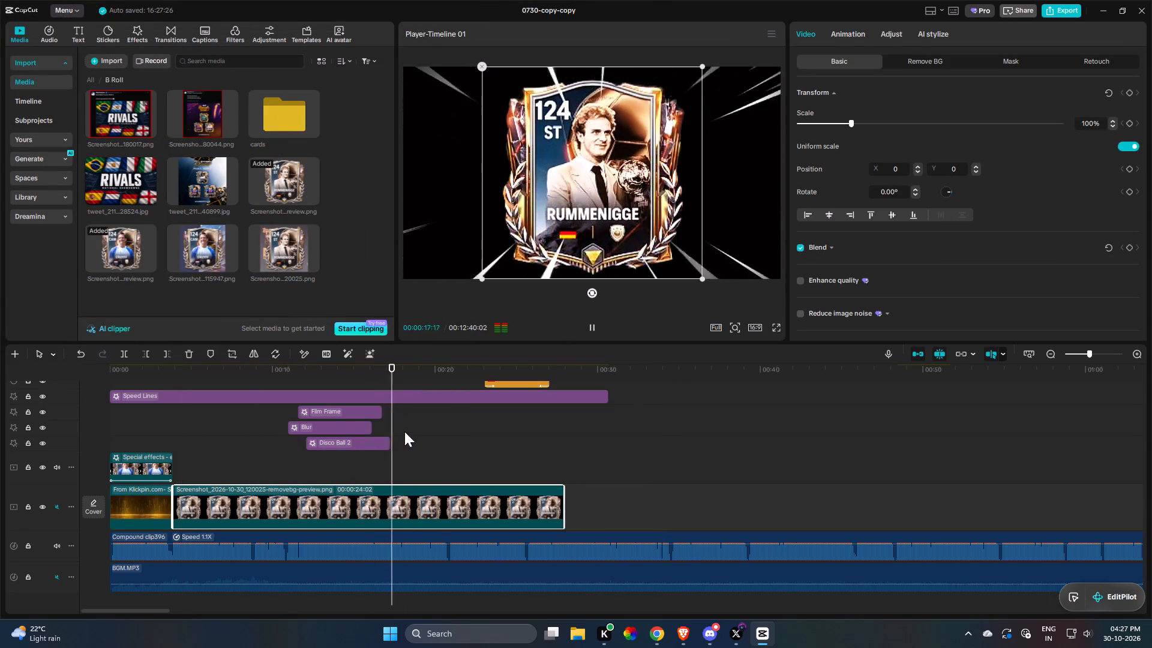
{"action": "key", "text": "space"}
{"action": "key", "text": "space"}
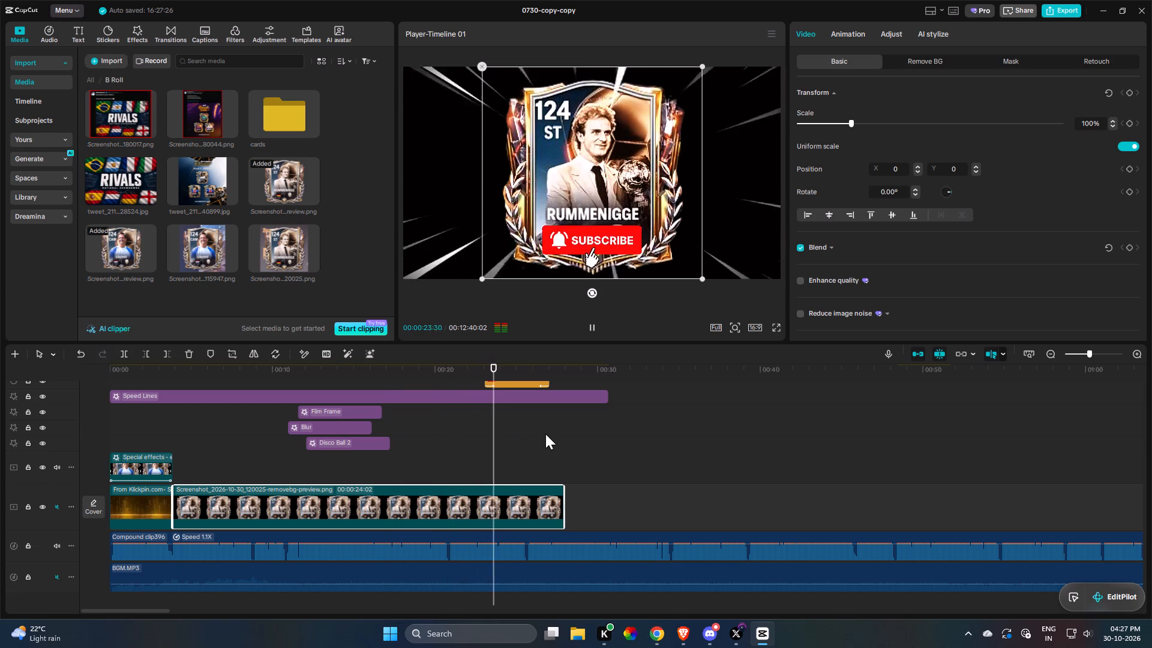
{"action": "left_click_drag", "start_coordinate": [565, 505], "coordinate": [696, 511]}
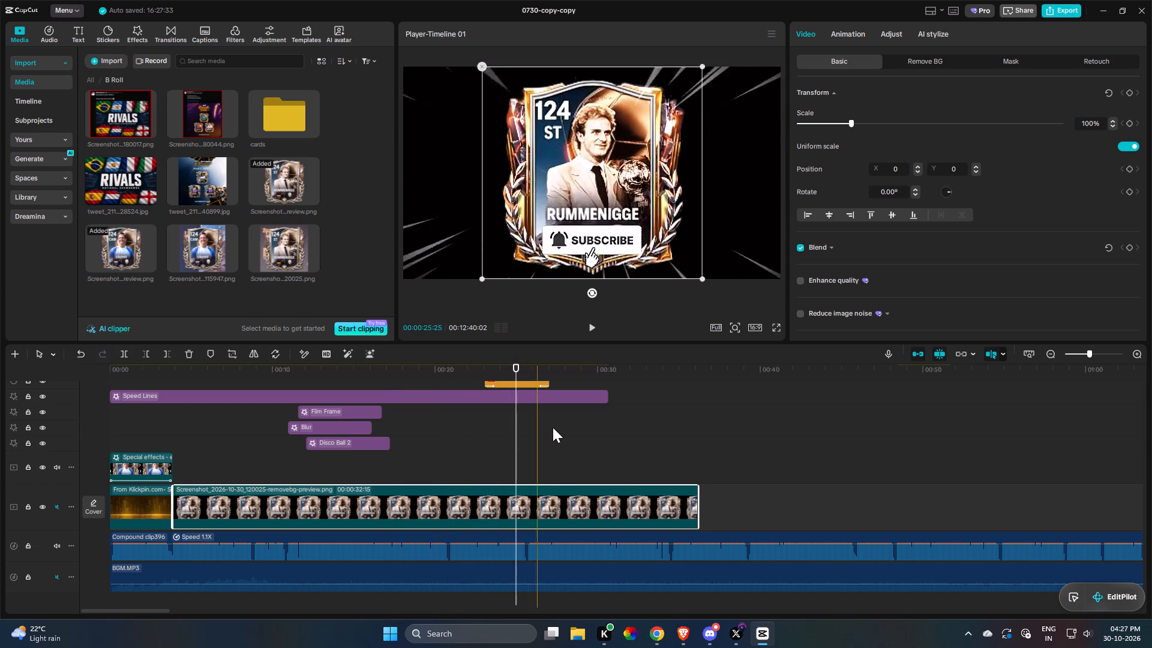
Extend the Speed Lines effect so it ends at about 34.5 seconds, playing back to find the end point.
{"action": "key", "text": "space"}
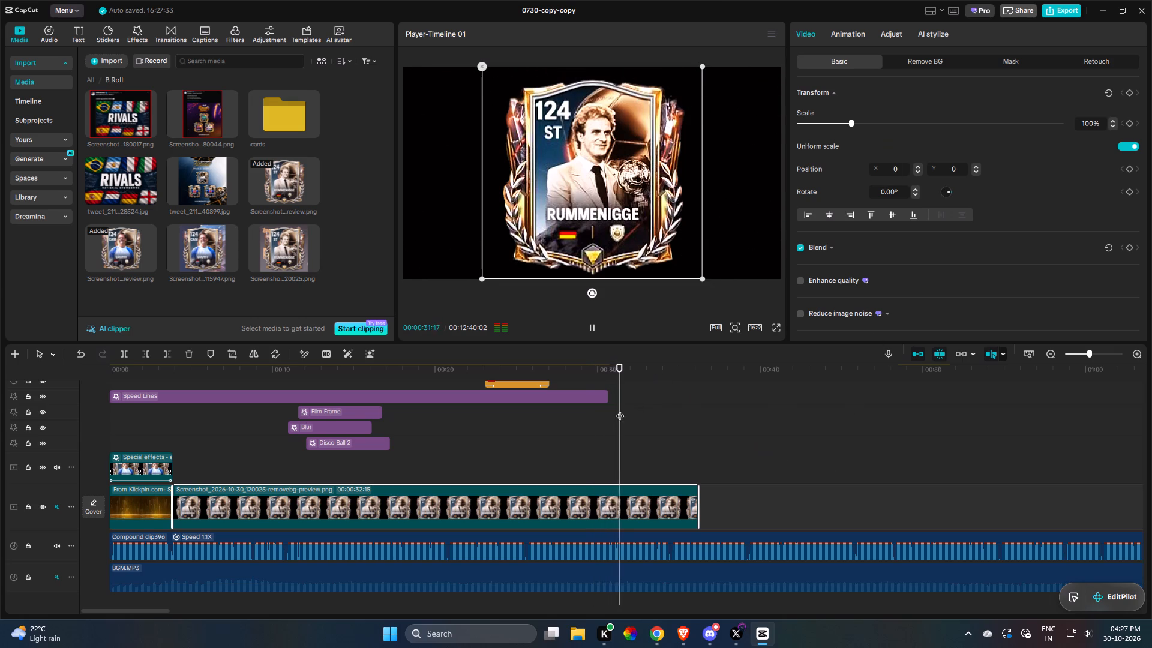
{"action": "left_click", "coordinate": [603, 400]}
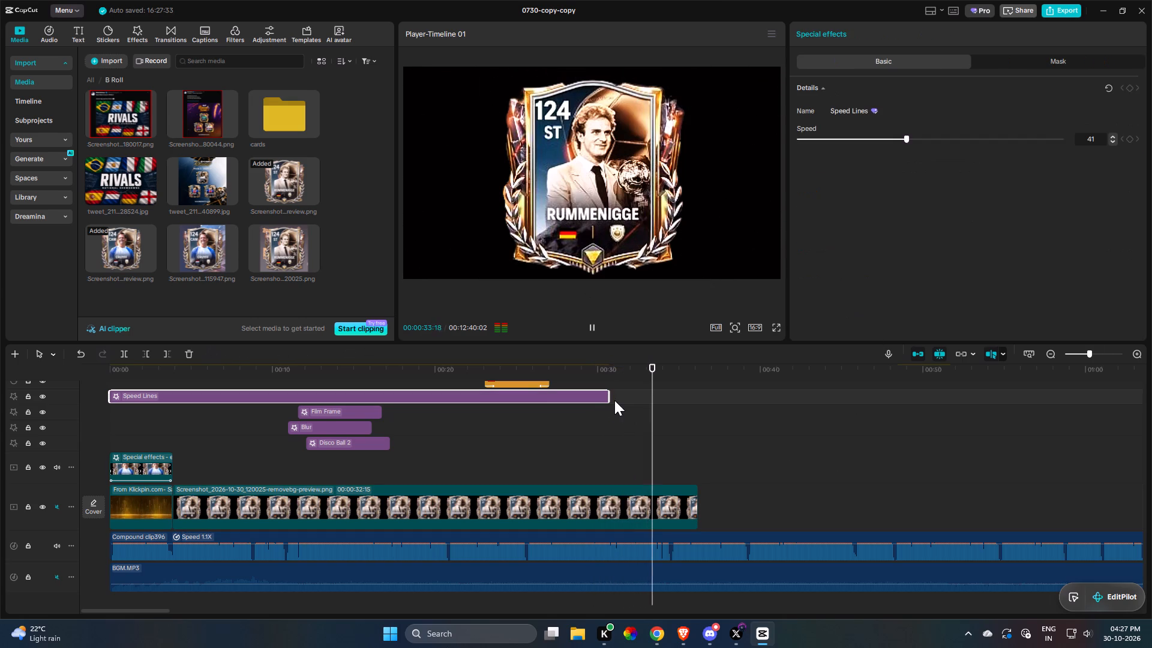
{"action": "key", "text": "space"}
{"action": "left_click_drag", "start_coordinate": [610, 399], "coordinate": [639, 401]}
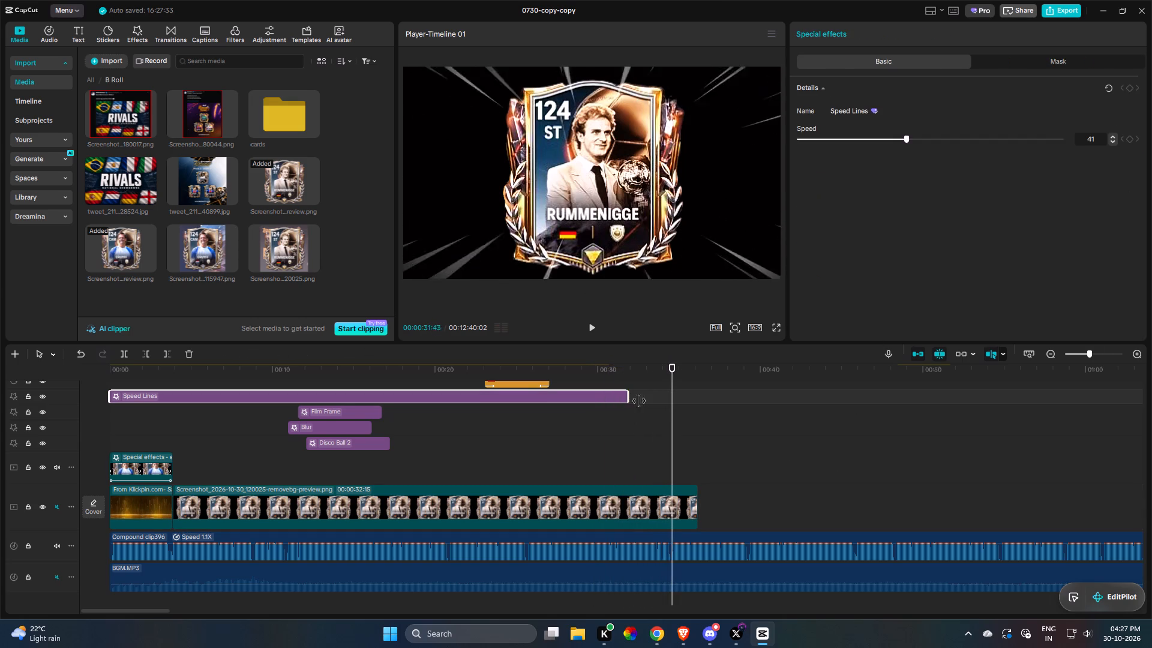
{"action": "left_click_drag", "start_coordinate": [639, 401], "coordinate": [671, 409]}
Split the long Rummenigge card clip where the Speed Lines effect ends and play on past the cut.
{"action": "left_click", "coordinate": [667, 504]}
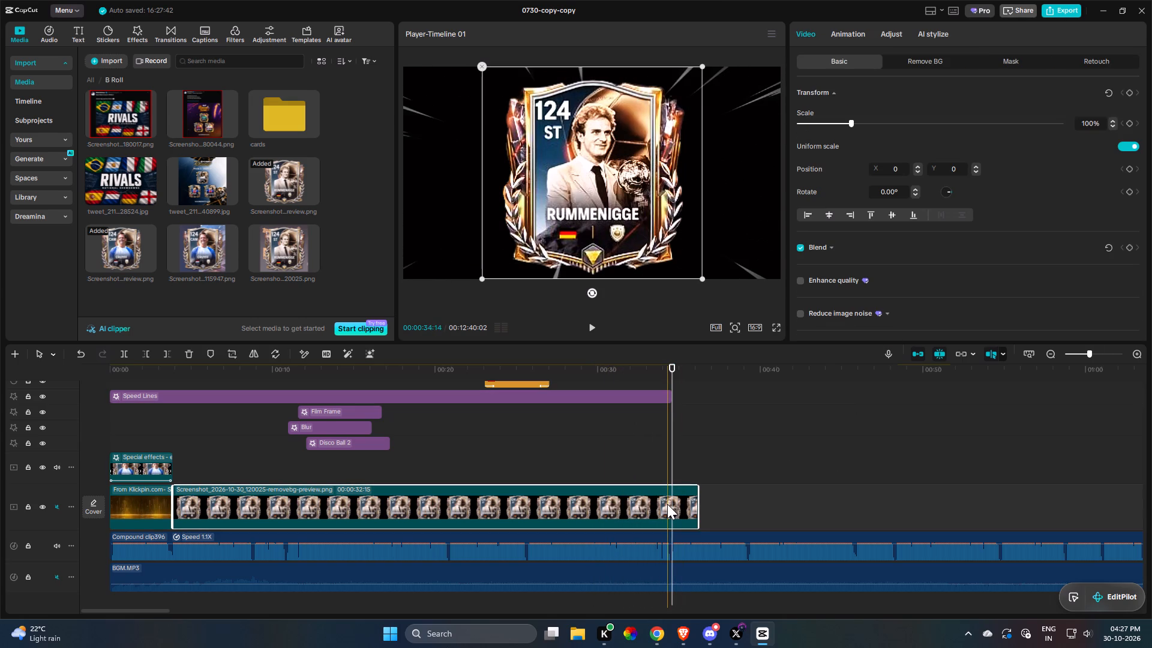
{"action": "type", "text": "r"}
{"action": "key", "text": "space"}
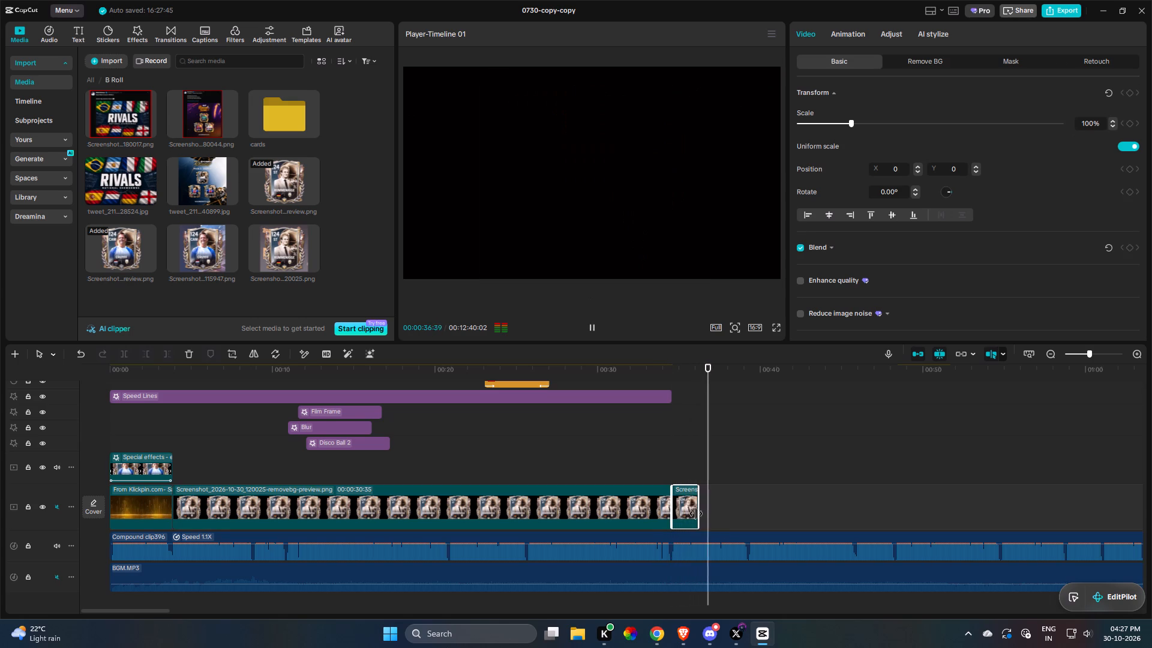
{"action": "key", "text": "space"}
Copy the opening Cruyff card and golden background clips and paste them directly after the Rummenigge card clips.
{"action": "left_click_drag", "start_coordinate": [158, 428], "coordinate": [147, 503]}
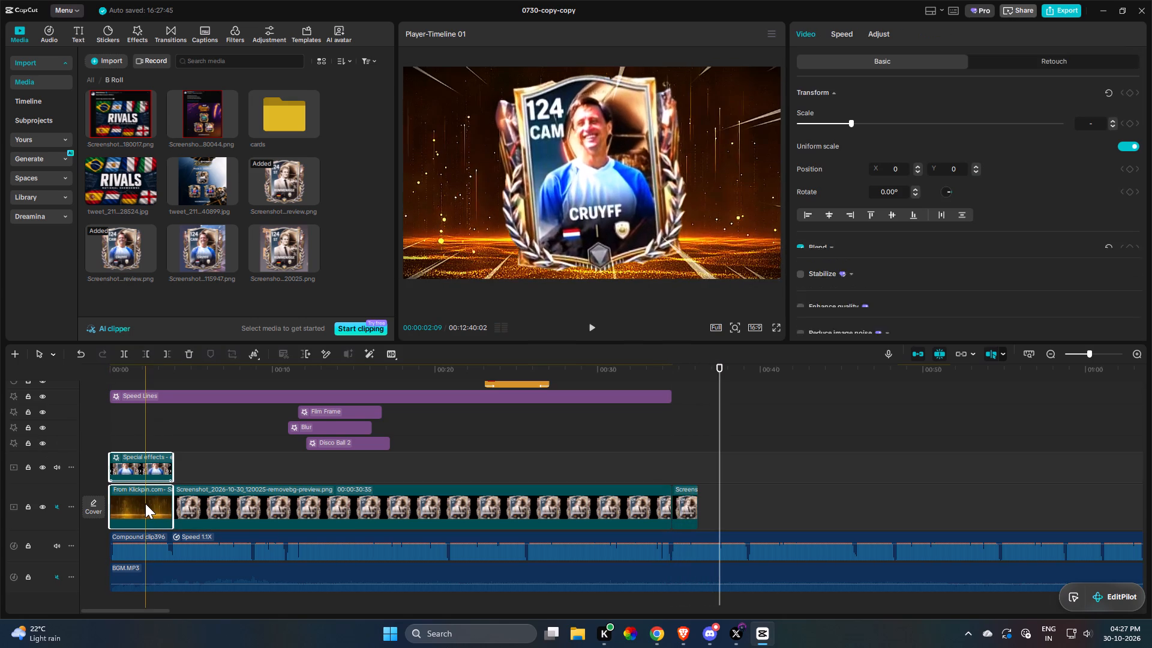
{"action": "key", "text": "ctrl+c"}
{"action": "key", "text": "ctrl+v"}
{"action": "left_click_drag", "start_coordinate": [754, 504], "coordinate": [744, 543]}
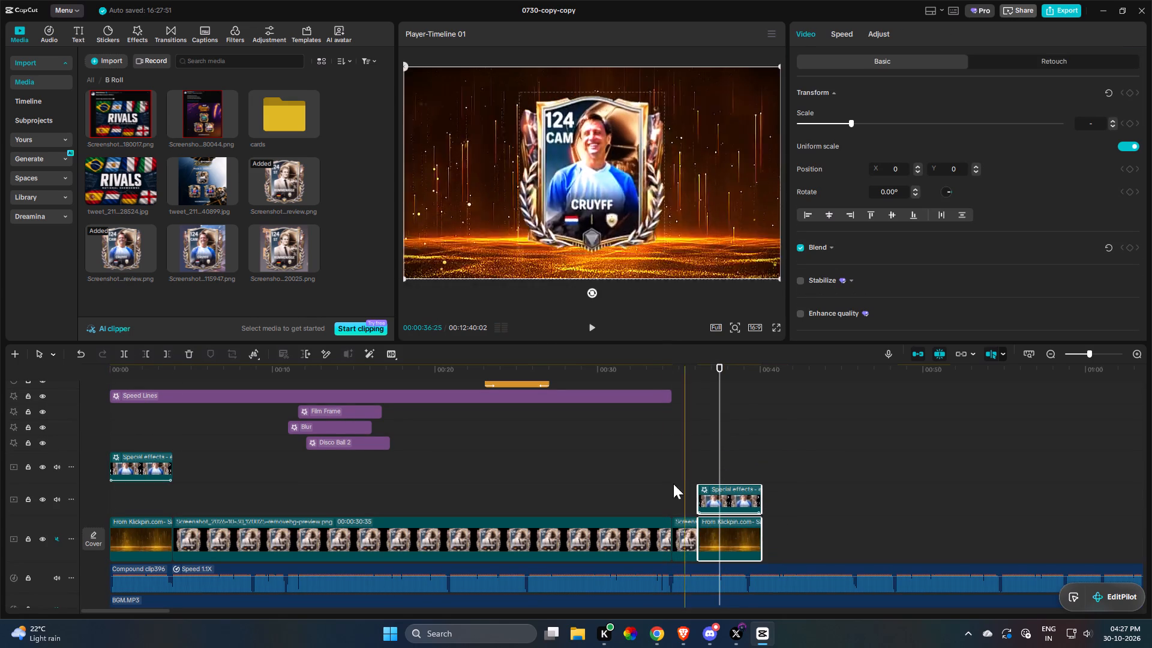
Move the split-off Rummenigge card piece to a track above the pasted Cruyff clip and extend it to the same length.
{"action": "left_click_drag", "start_coordinate": [680, 529], "coordinate": [710, 449]}
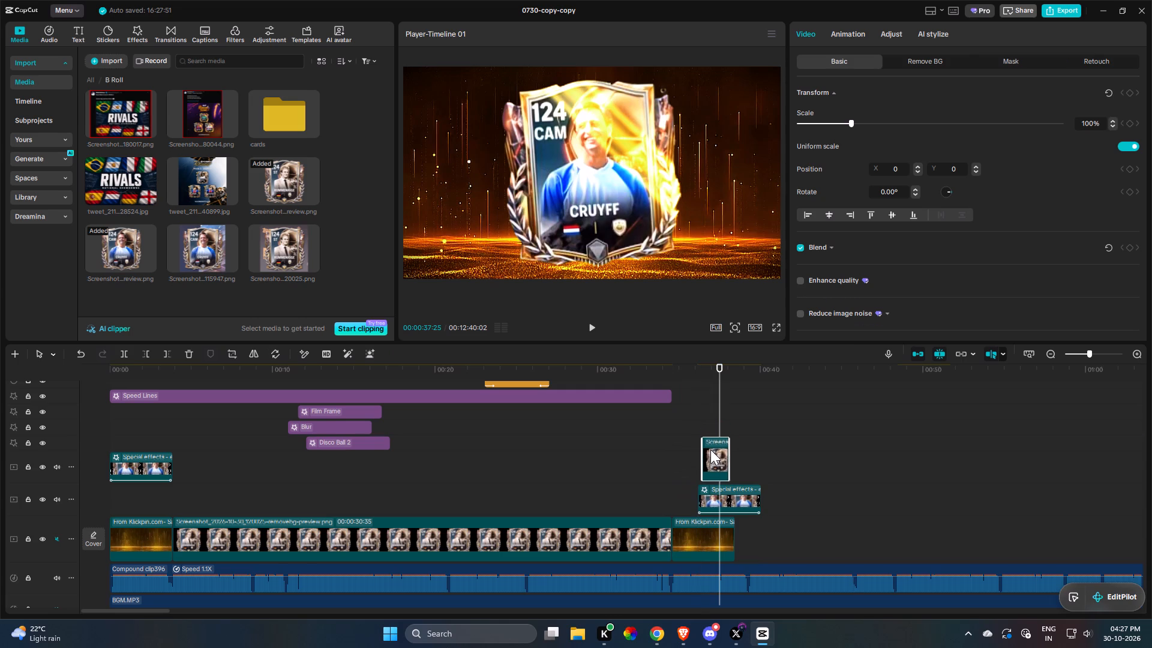
{"action": "left_click_drag", "start_coordinate": [710, 449], "coordinate": [709, 451]}
{"action": "left_click", "coordinate": [716, 526]}
{"action": "key", "text": "shift+c"}
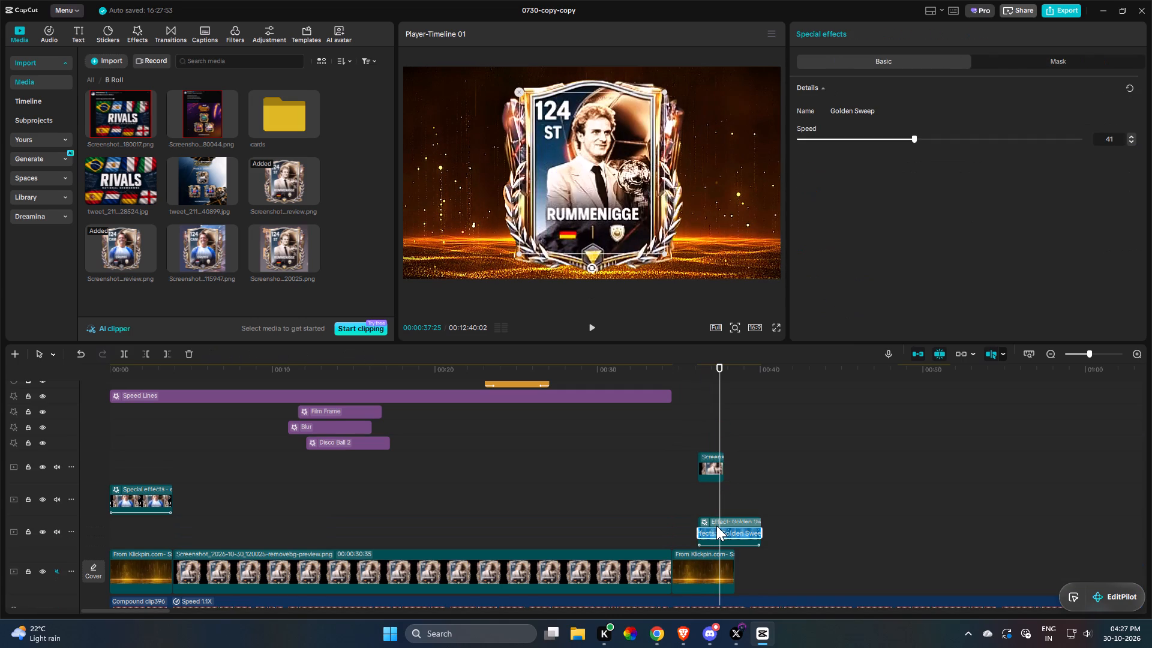
{"action": "left_click", "coordinate": [706, 465]}
{"action": "left_click_drag", "start_coordinate": [724, 464], "coordinate": [735, 466]}
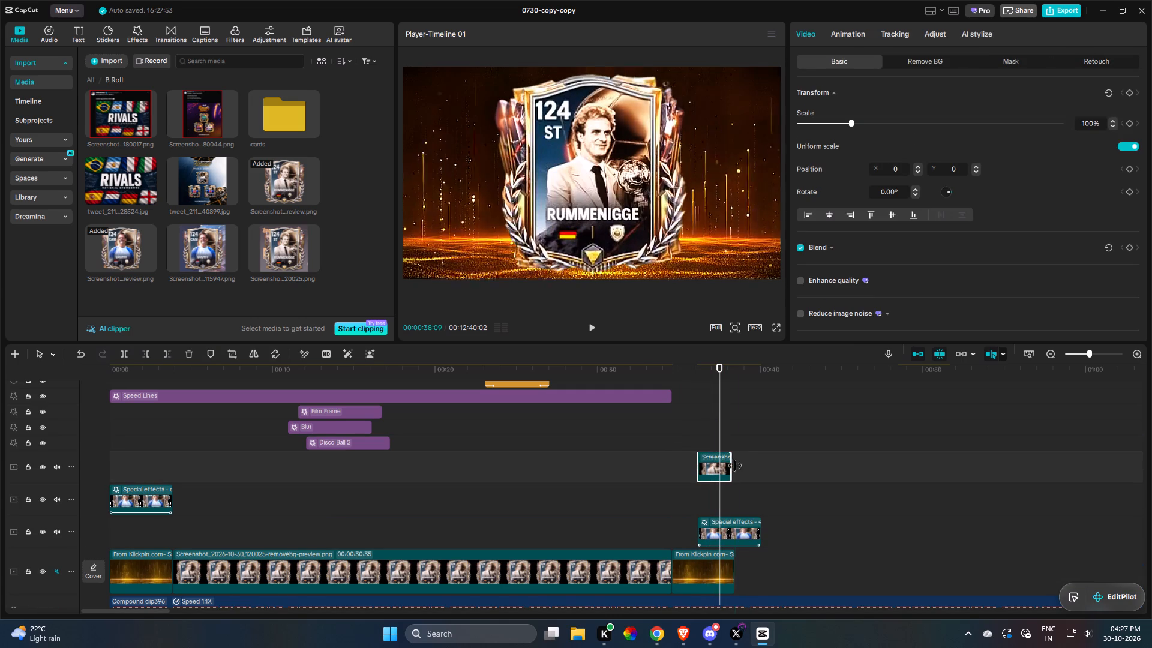
{"action": "left_click_drag", "start_coordinate": [735, 466], "coordinate": [758, 466]}
Copy the pasted Cruyff clip's attributes onto the Rummenigge card clip above it.
{"action": "key", "text": "shift+v"}
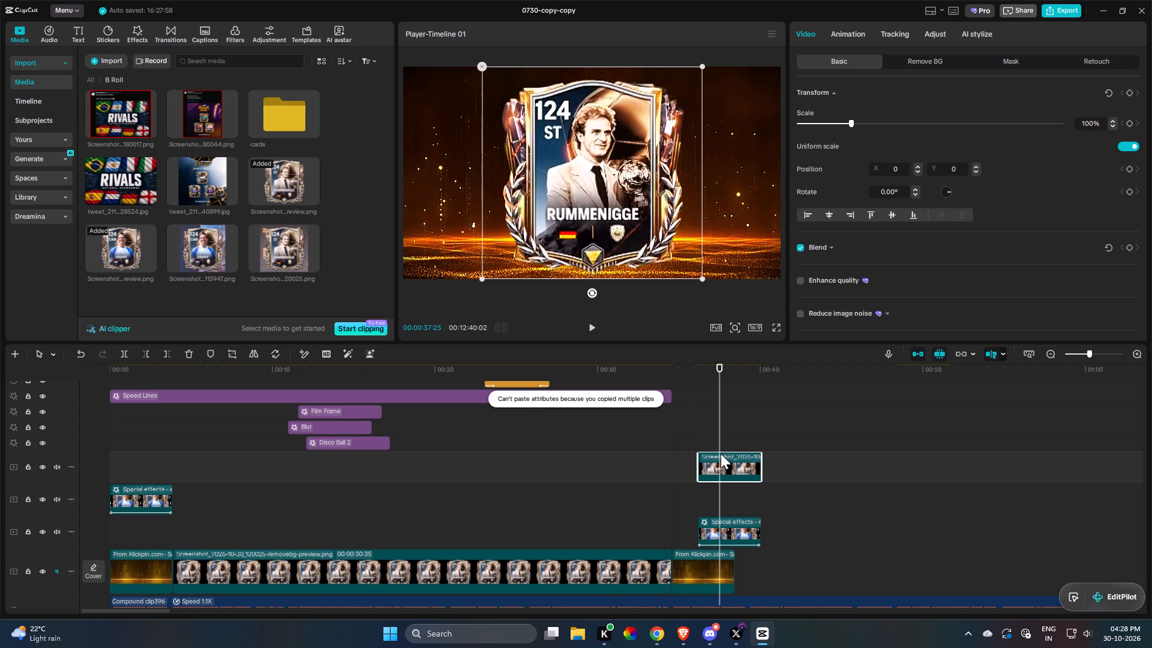
{"action": "left_click", "coordinate": [727, 532]}
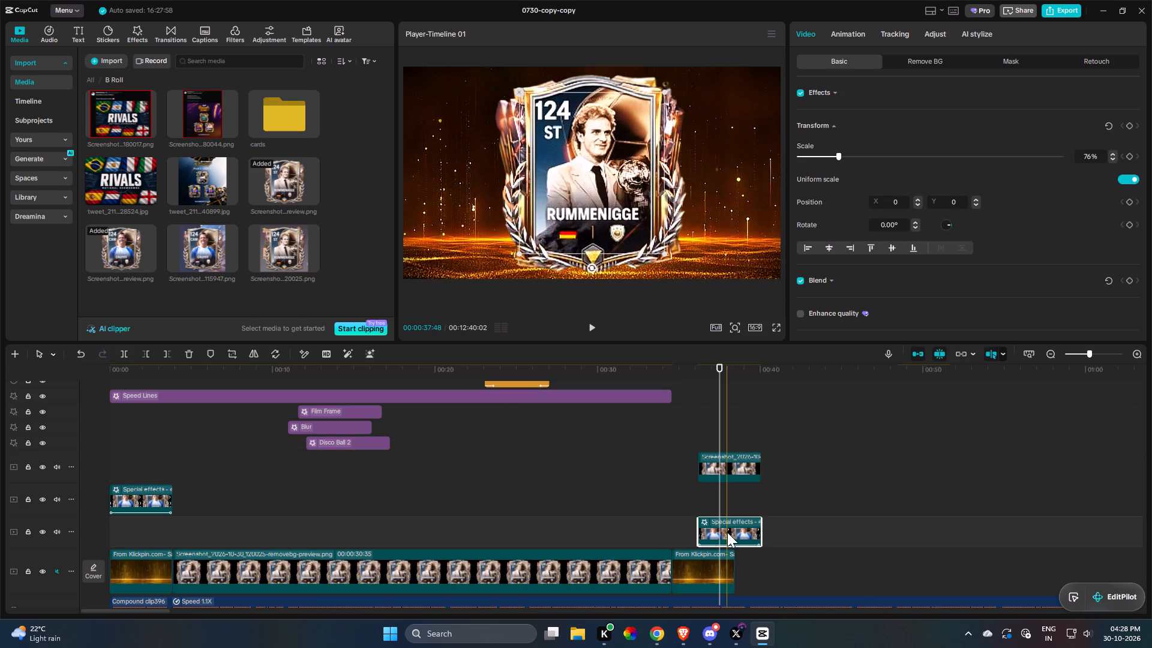
{"action": "key", "text": "shift+c"}
{"action": "left_click", "coordinate": [746, 452]}
{"action": "key", "text": "shift+v"}
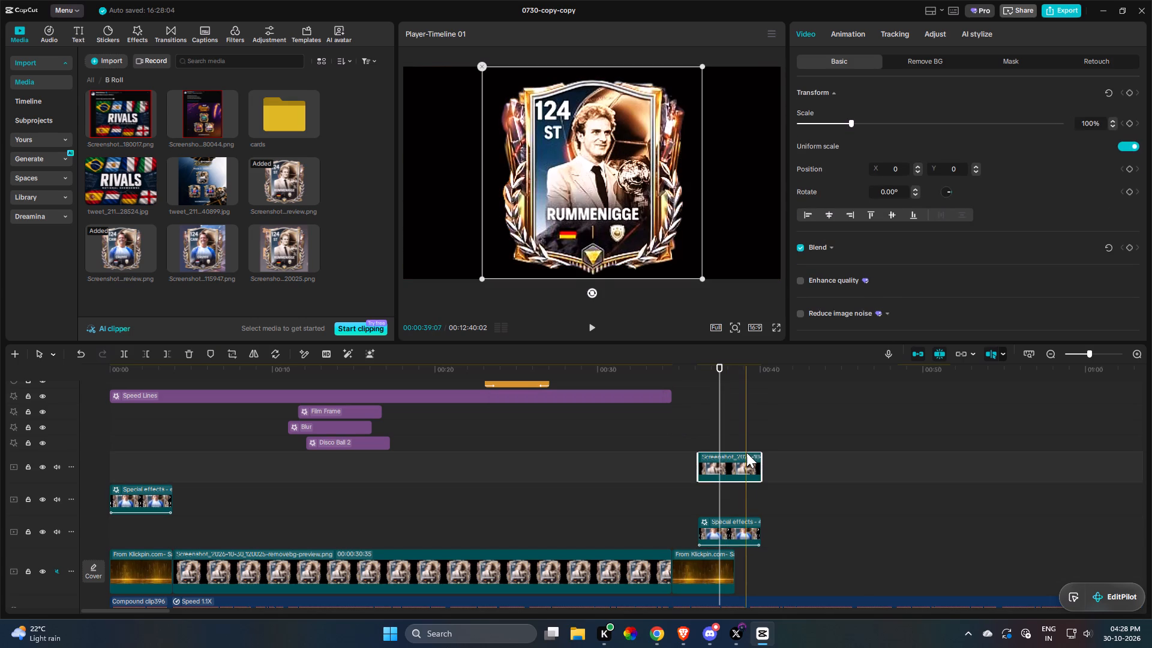
{"action": "left_click", "coordinate": [716, 403]}
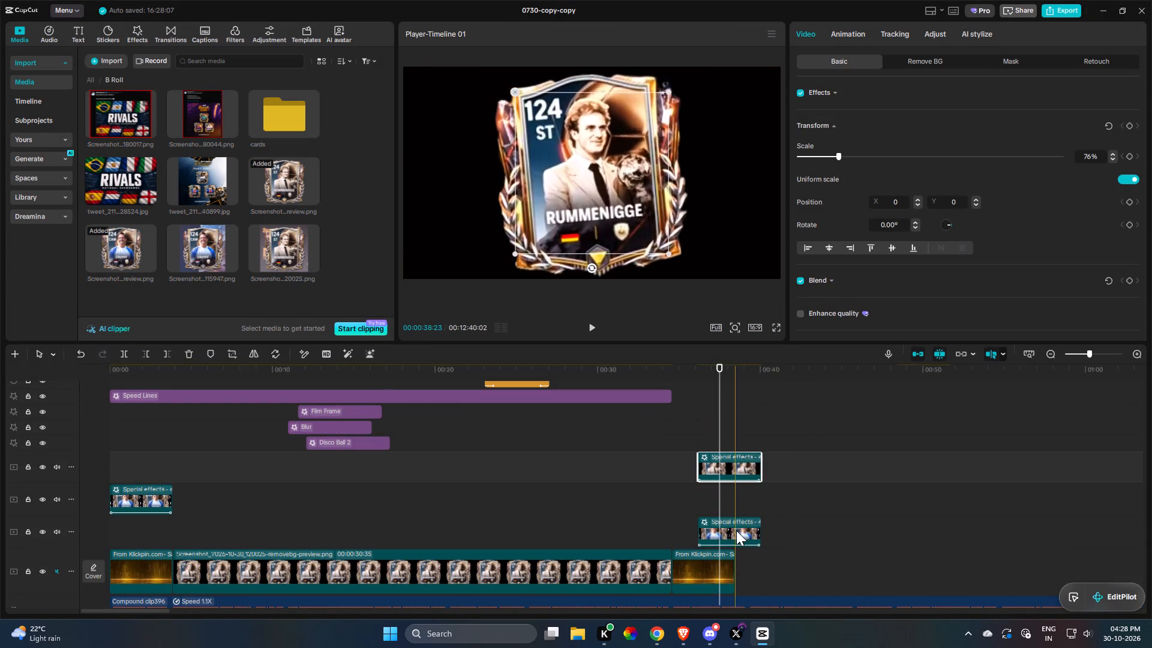
Move the pasted Cruyff clip to start with the copied golden background at about 34.5 seconds and play back the transition.
{"action": "left_click_drag", "start_coordinate": [731, 533], "coordinate": [704, 533]}
{"action": "left_click", "coordinate": [662, 485]}
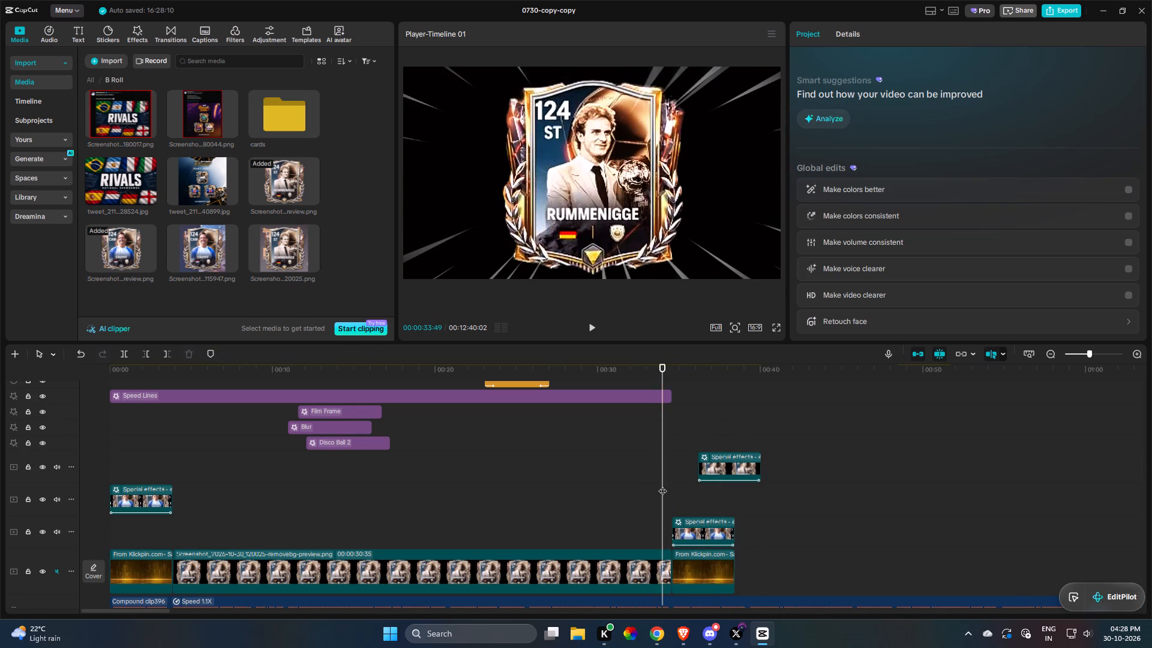
{"action": "key", "text": "space"}
{"action": "left_click", "coordinate": [693, 524]}
{"action": "key", "text": "space"}
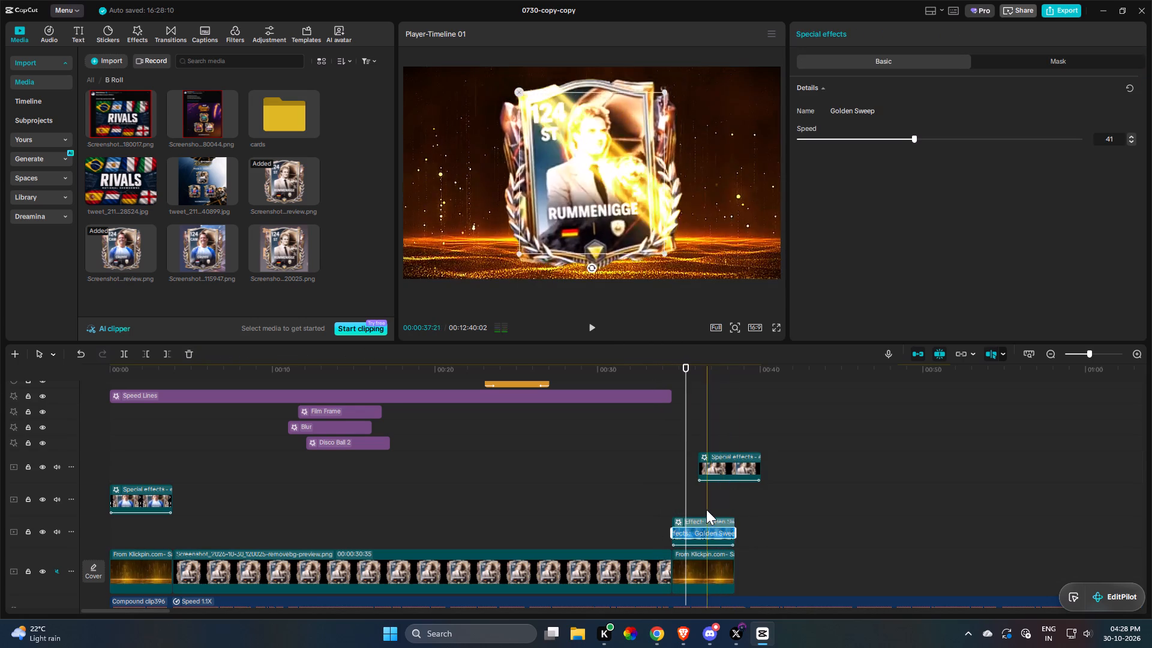
{"action": "left_click", "coordinate": [706, 509]}
Shift the pasted Cruyff card to the left half of the frame at X -1001 and scale it to 68%.
{"action": "left_click", "coordinate": [685, 532]}
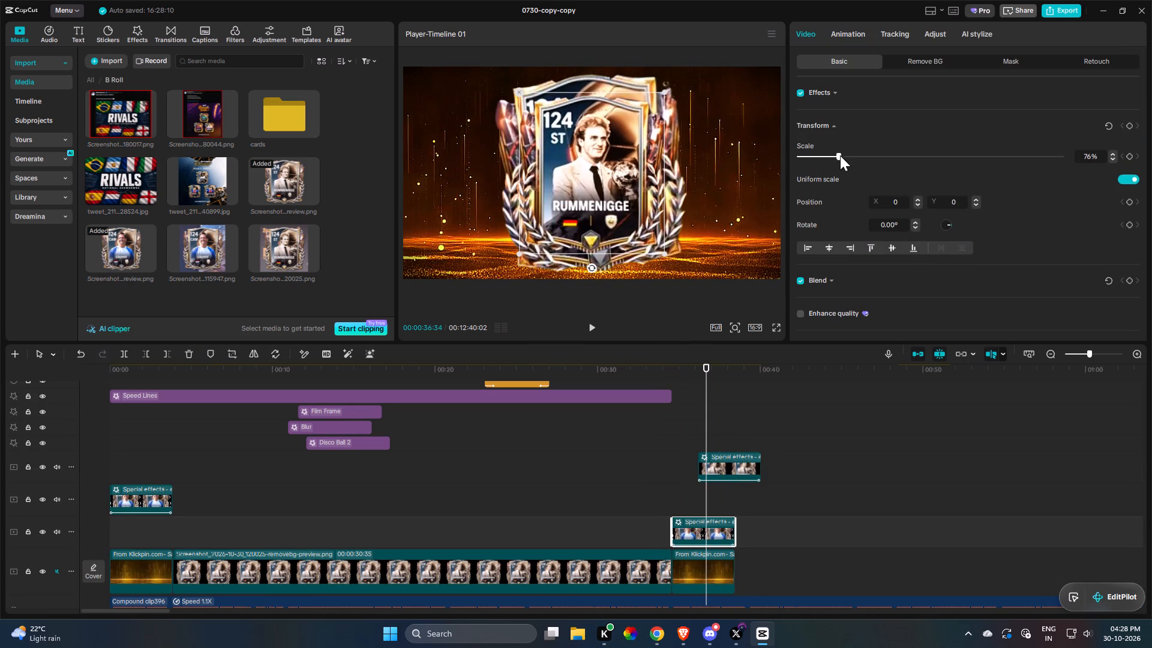
{"action": "key", "text": "space"}
{"action": "key", "text": "space"}
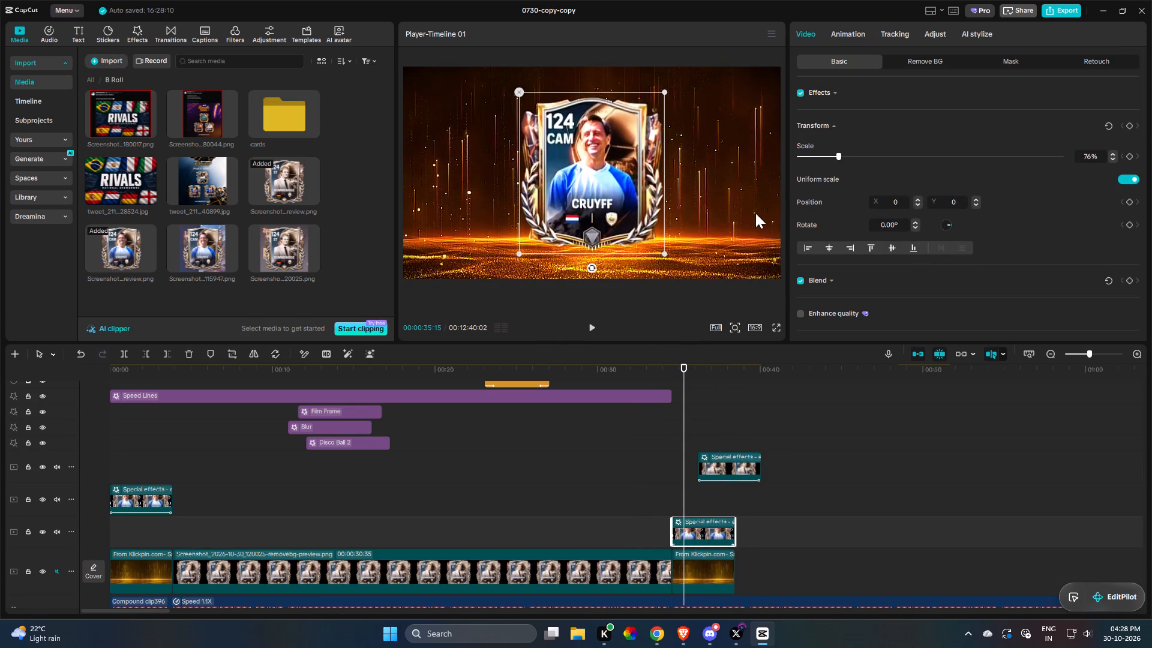
{"action": "left_click_drag", "start_coordinate": [601, 196], "coordinate": [507, 197]}
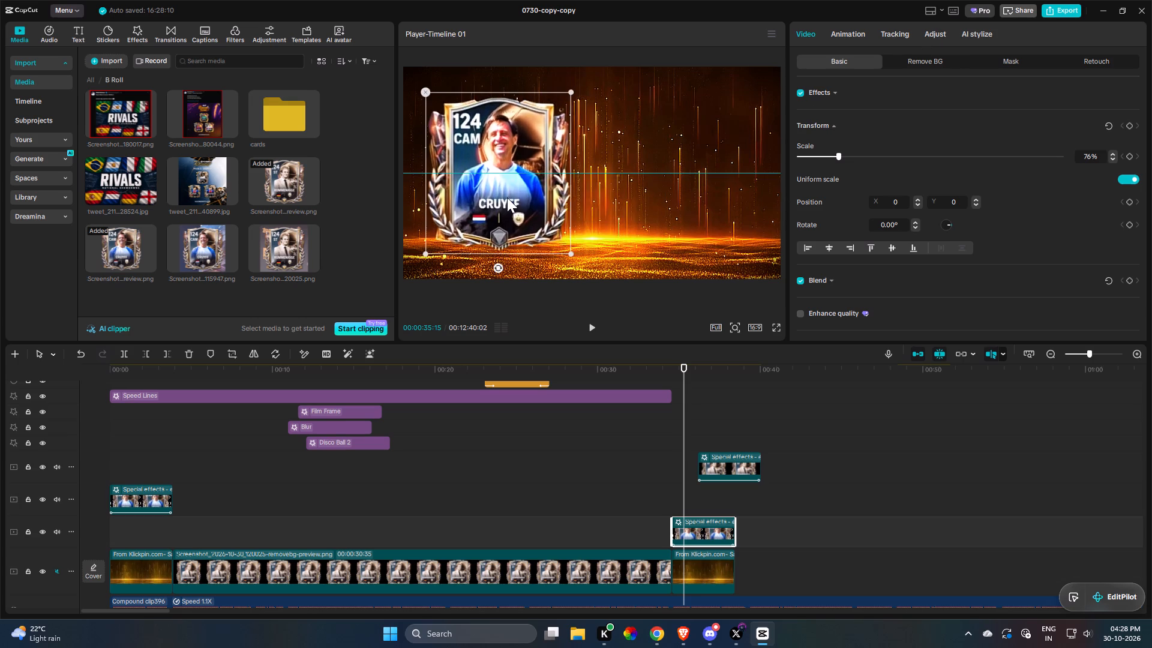
{"action": "left_click_drag", "start_coordinate": [507, 197], "coordinate": [502, 199]}
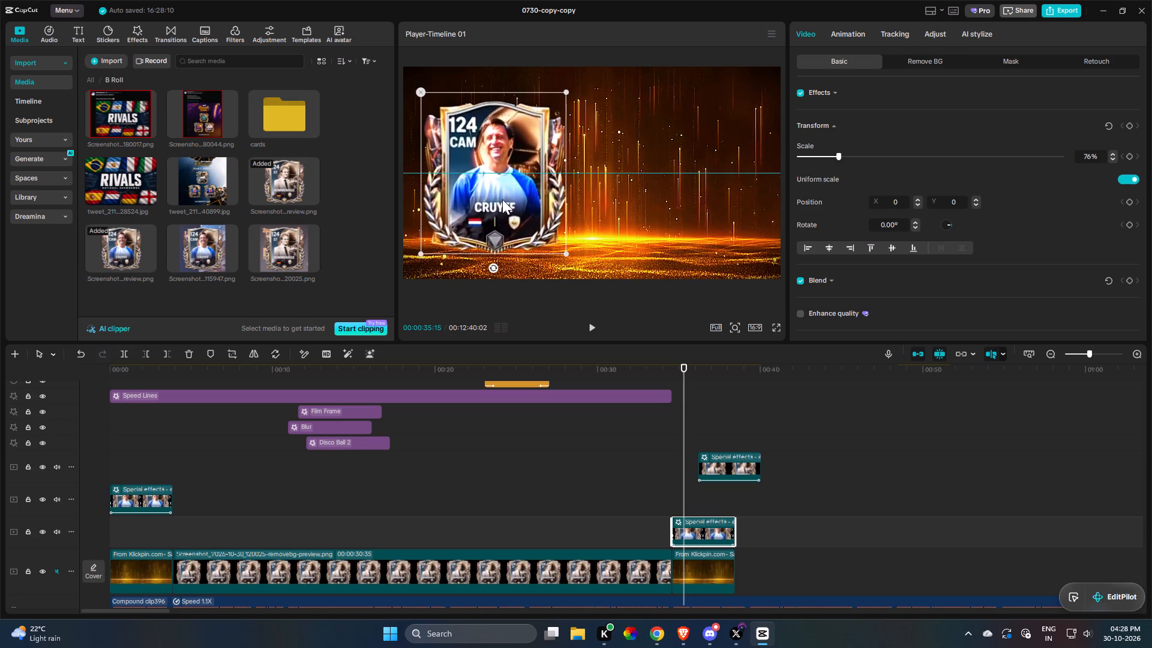
{"action": "left_click_drag", "start_coordinate": [502, 199], "coordinate": [502, 199]}
{"action": "left_click", "coordinate": [835, 151]}
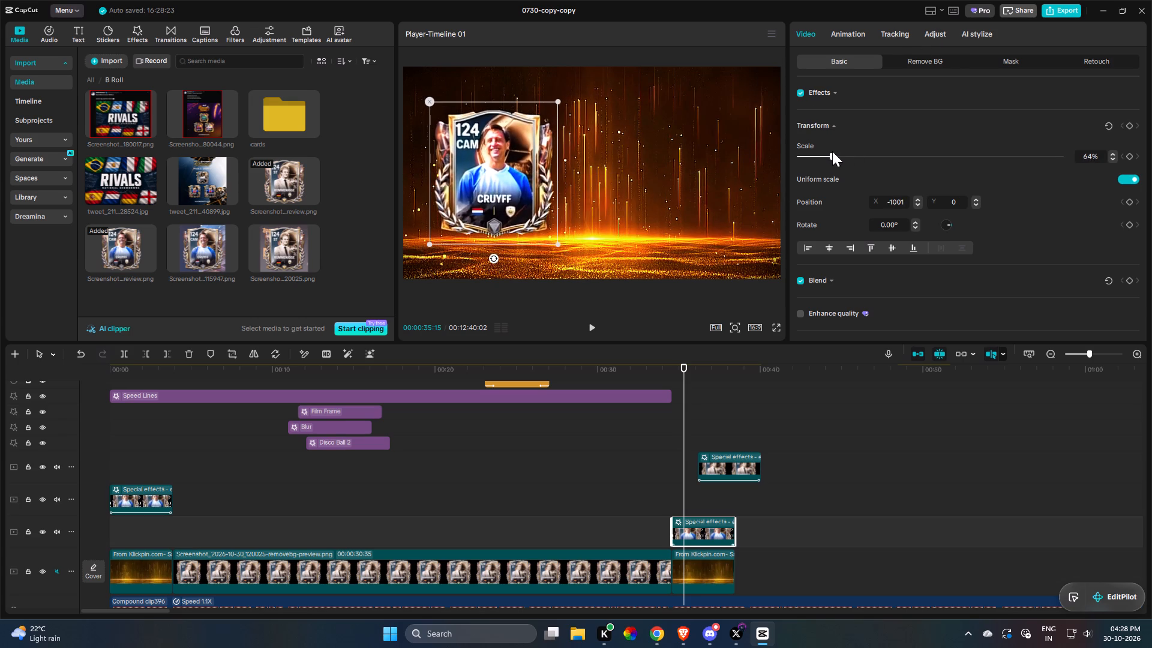
Move the short Rummenigge card clip so it lines up directly above the pasted Cruyff clip.
{"action": "left_click_drag", "start_coordinate": [730, 467], "coordinate": [705, 497]}
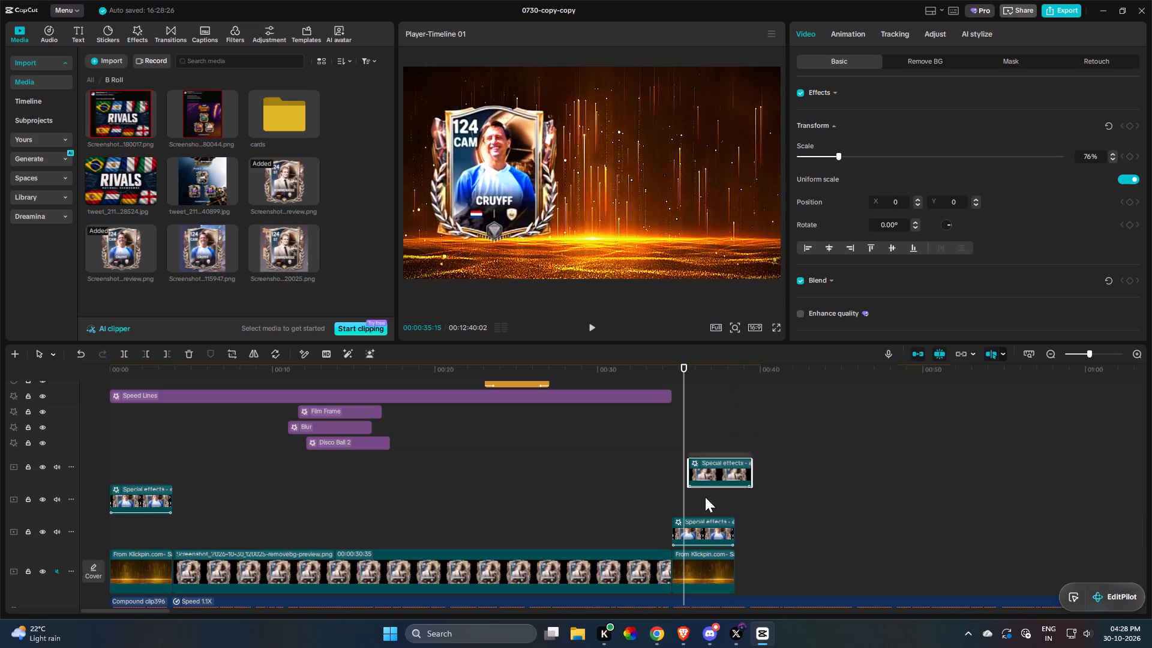
{"action": "left_click_drag", "start_coordinate": [705, 497], "coordinate": [701, 498]}
Shift the short Rummenigge clip's card to the right half of the frame at X 1020 and set its scale to 68%.
{"action": "left_click_drag", "start_coordinate": [613, 188], "coordinate": [700, 187]}
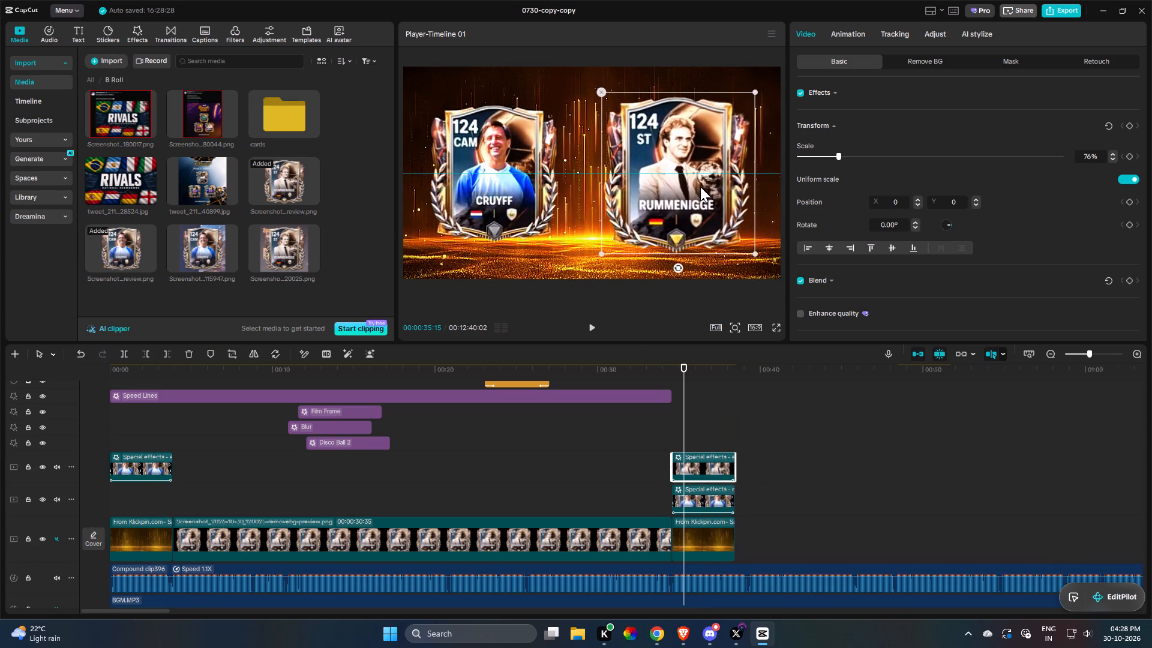
{"action": "left_click_drag", "start_coordinate": [700, 187], "coordinate": [714, 187]}
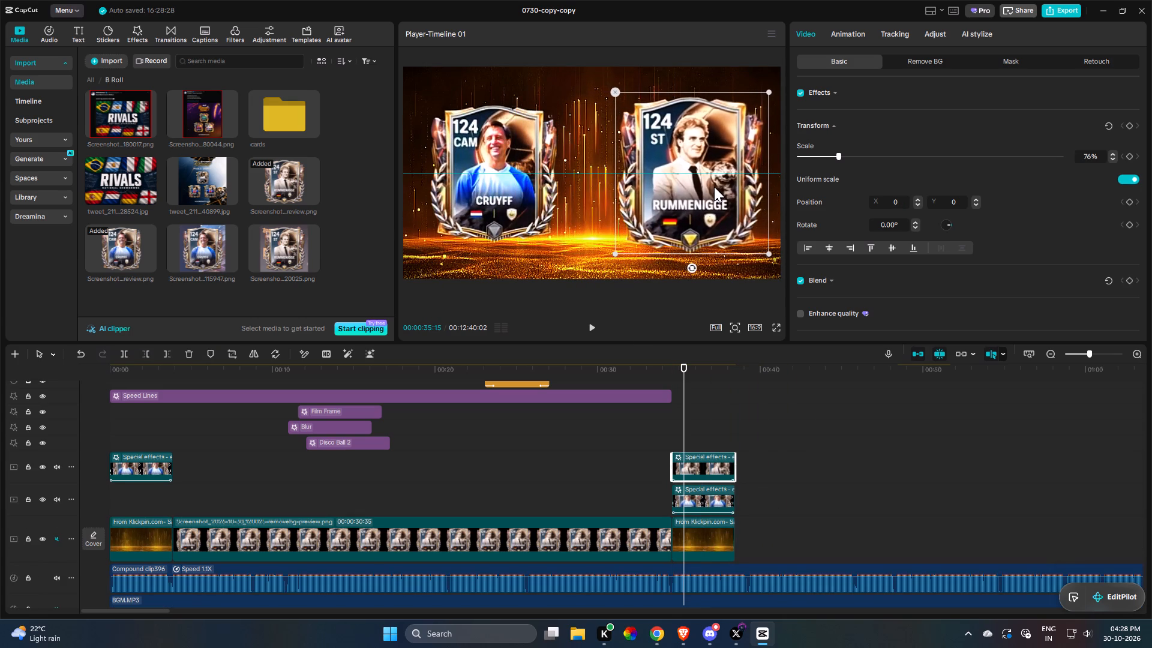
{"action": "left_click_drag", "start_coordinate": [714, 187], "coordinate": [713, 187]}
{"action": "left_click", "coordinate": [715, 498]}
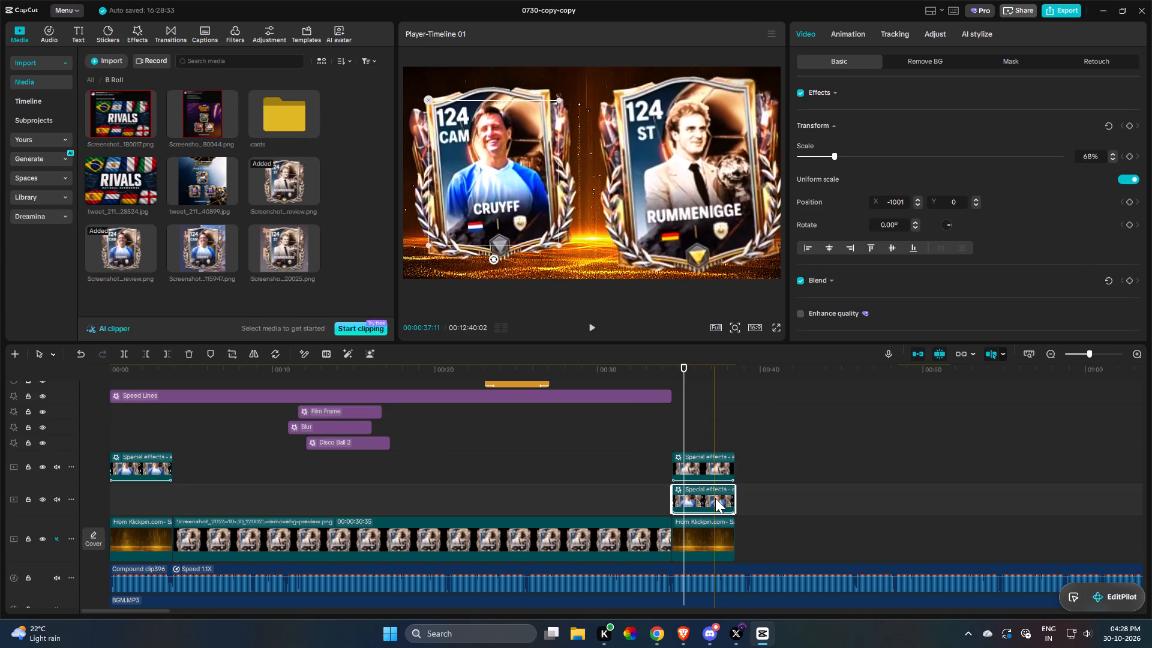
{"action": "left_click", "coordinate": [712, 466]}
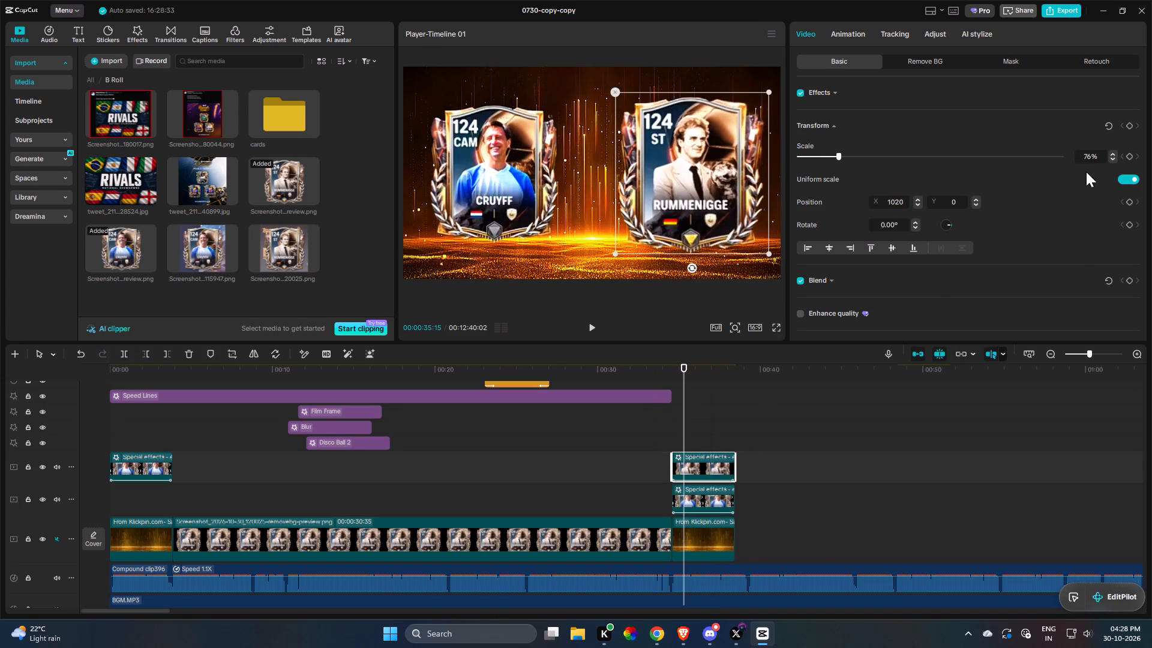
{"action": "double_click", "coordinate": [1082, 155]}
{"action": "type", "text": "68"}
{"action": "key", "text": "Return"}
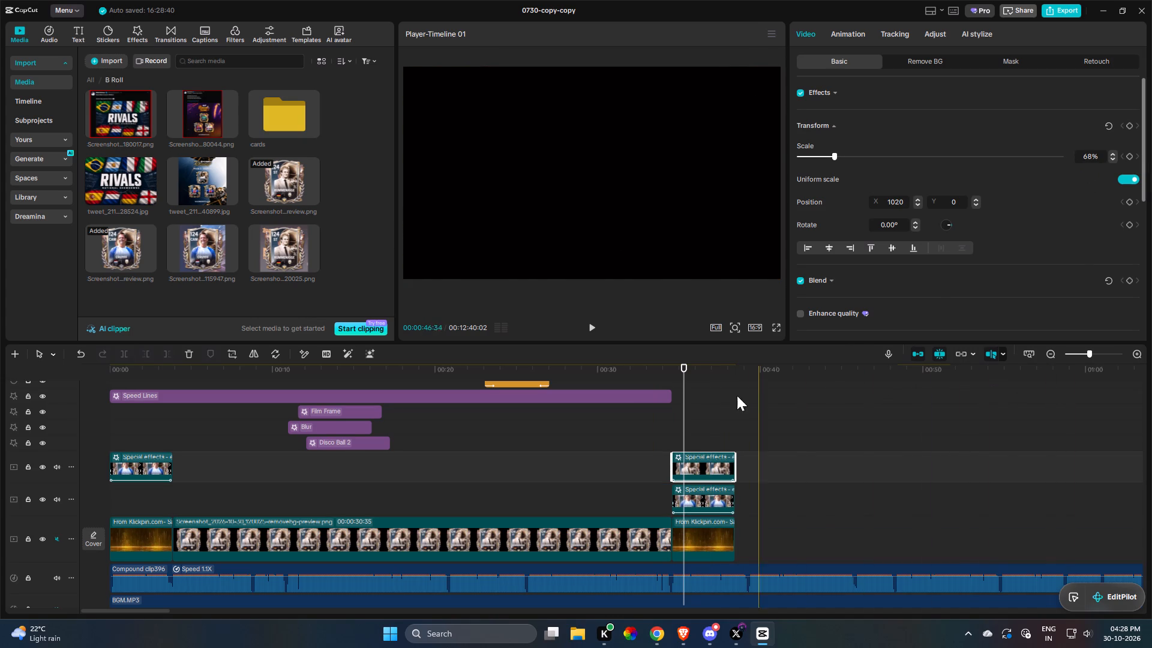
Play back the side-by-side shot and shift the Rummenigge card inward to X 952.
{"action": "left_click", "coordinate": [665, 449]}
{"action": "key", "text": "space"}
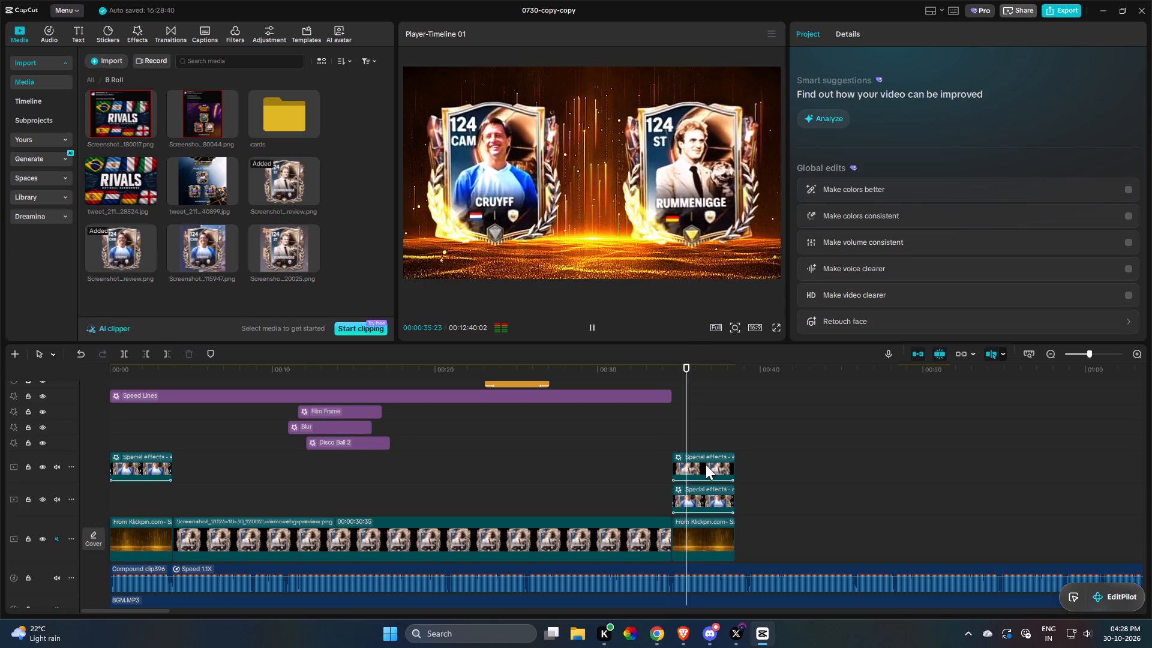
{"action": "left_click", "coordinate": [706, 464]}
{"action": "key", "text": "space"}
{"action": "left_click_drag", "start_coordinate": [708, 208], "coordinate": [697, 208]}
{"action": "left_click_drag", "start_coordinate": [699, 207], "coordinate": [692, 208]}
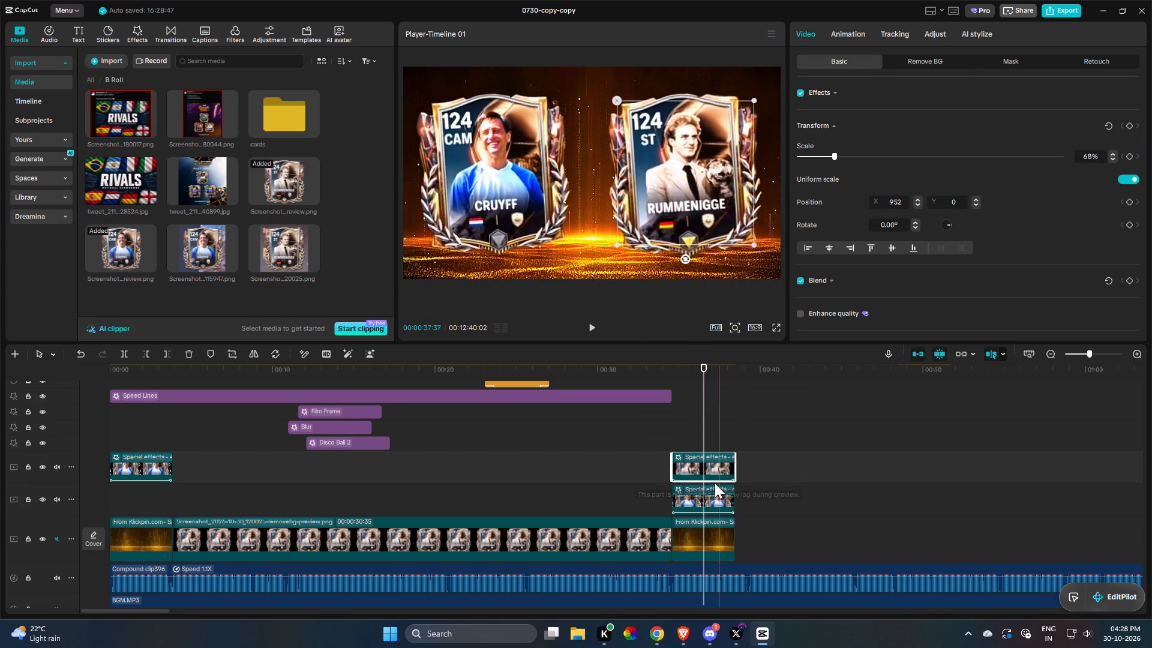
Nudge the Cruyff card slightly toward the frame's center to balance the pair, and play back the shot.
{"action": "left_click", "coordinate": [706, 489]}
{"action": "left_click_drag", "start_coordinate": [485, 211], "coordinate": [494, 209]}
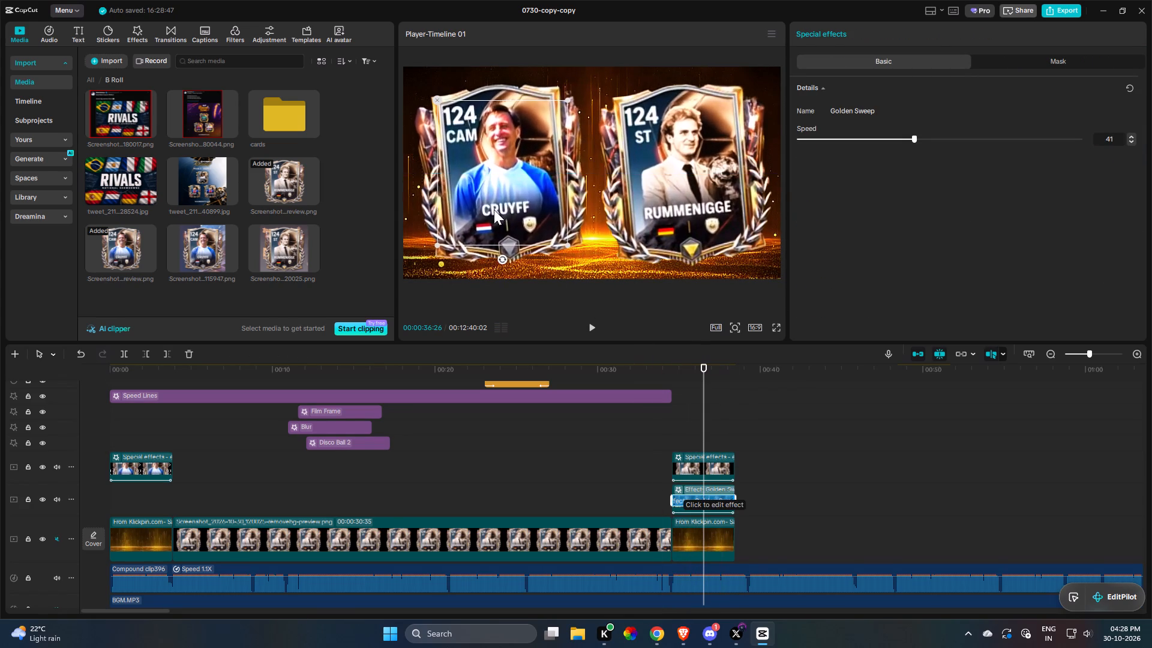
{"action": "left_click", "coordinate": [671, 425]}
{"action": "key", "text": "space"}
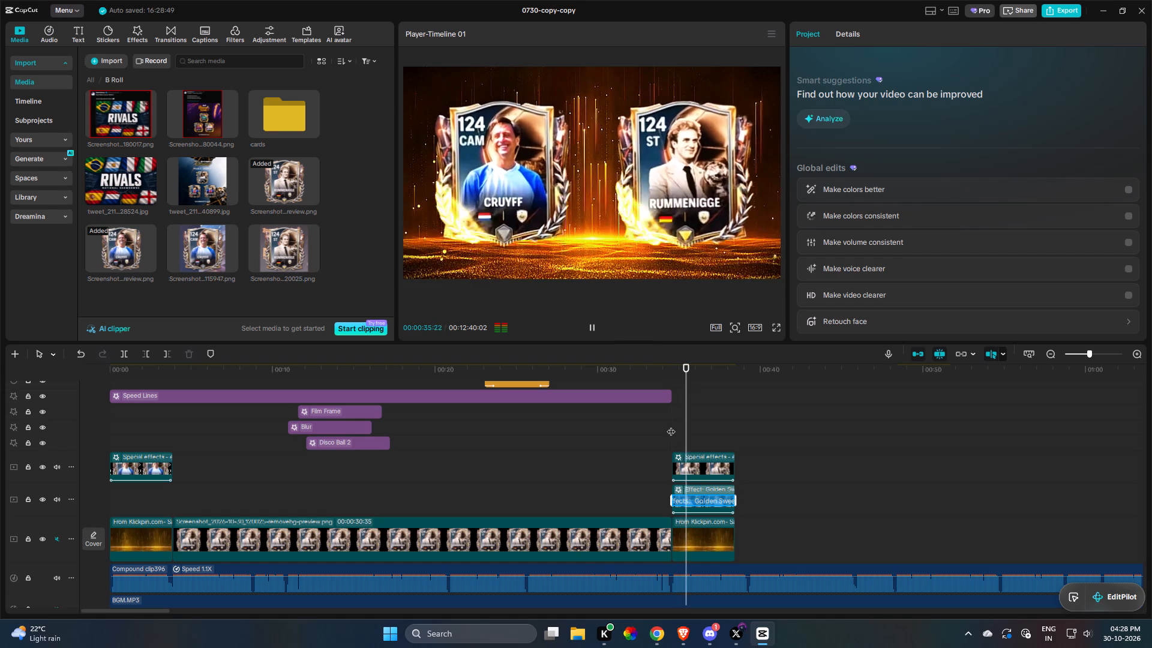
{"action": "left_click_drag", "start_coordinate": [904, 460], "coordinate": [904, 461]}
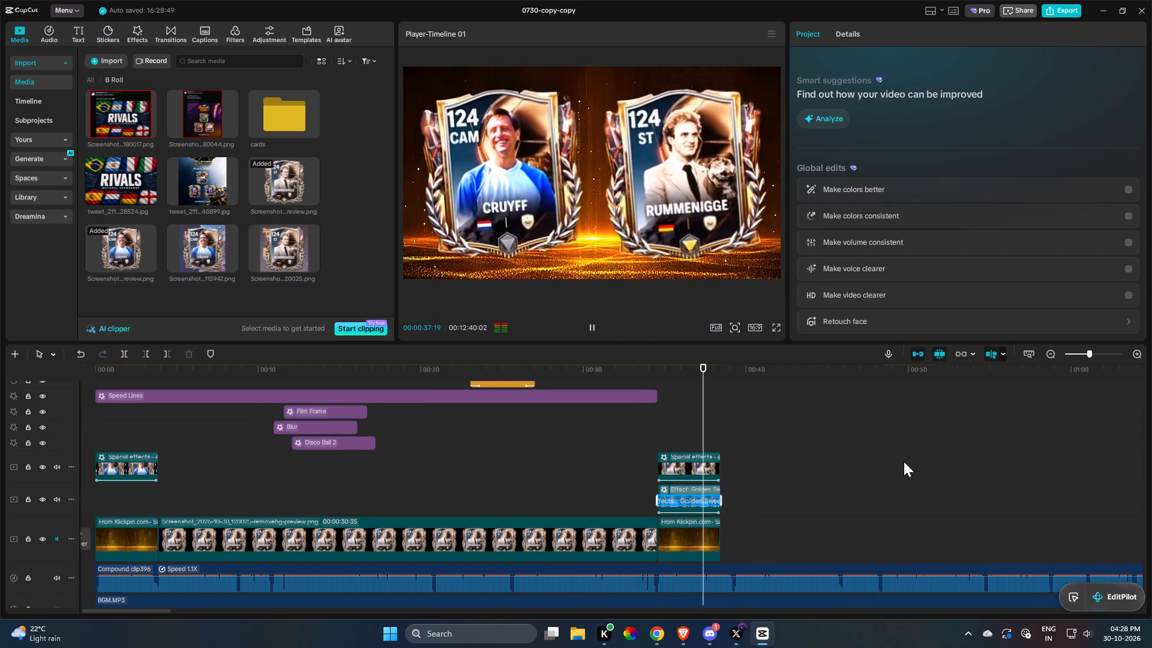
{"action": "left_click_drag", "start_coordinate": [904, 461], "coordinate": [868, 419]}
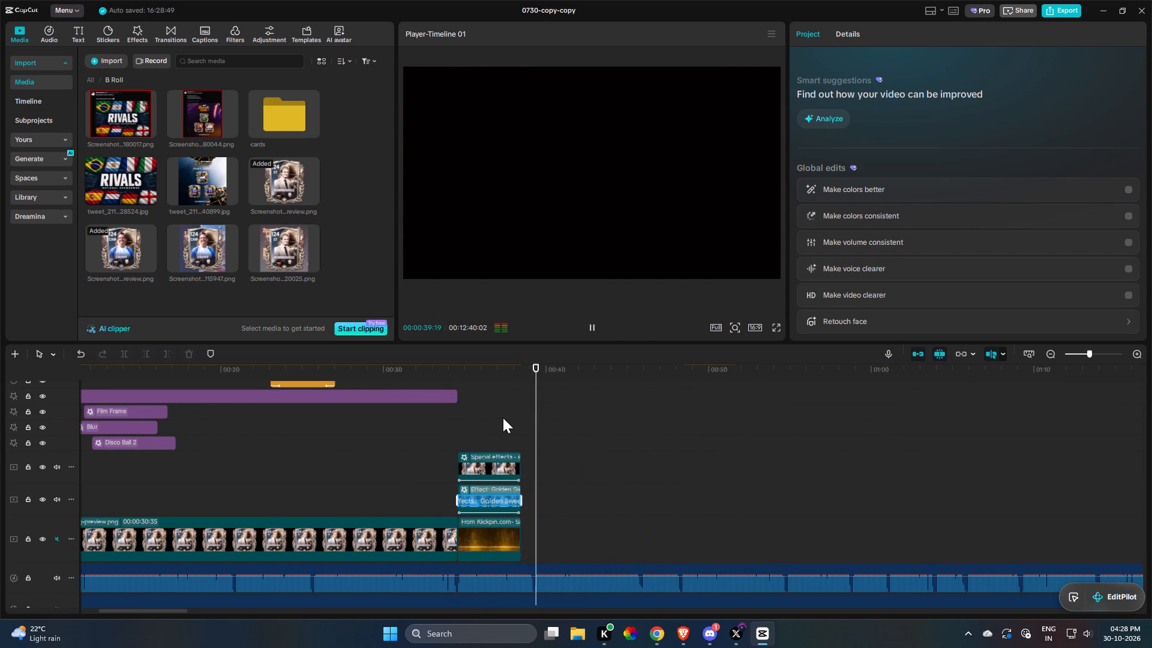
{"action": "key", "text": "space"}
Extend the golden background, Cruyff and Rummenigge clips together to end at about 39.5 seconds and play back the result.
{"action": "left_click_drag", "start_coordinate": [506, 404], "coordinate": [484, 583]}
{"action": "left_click", "coordinate": [497, 538]}
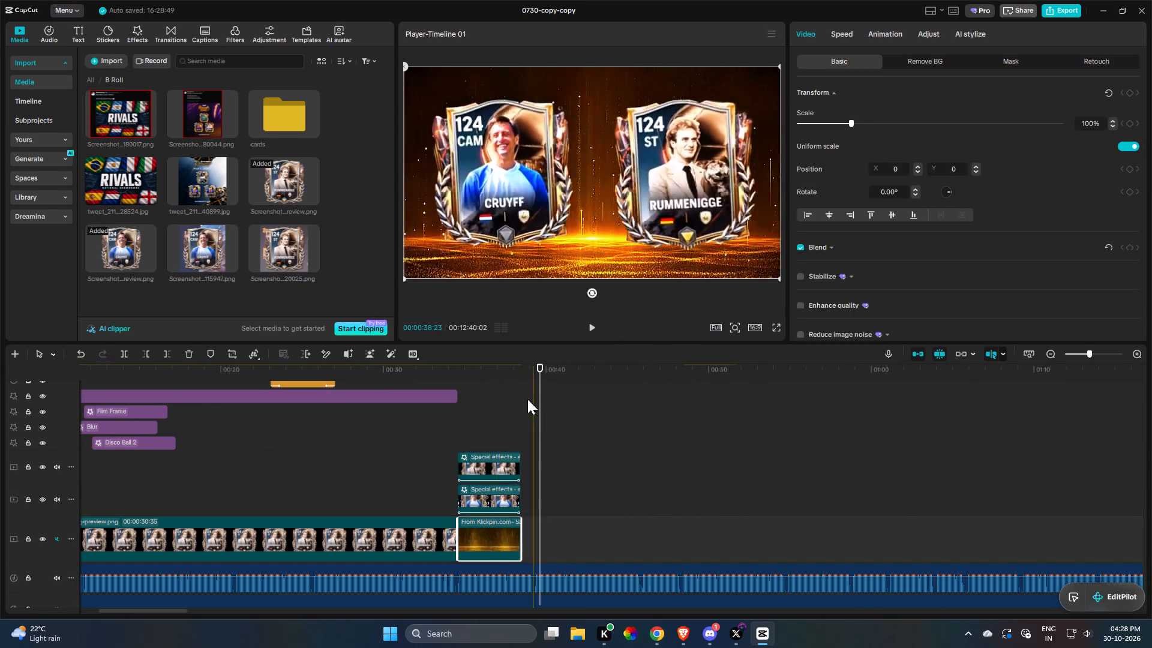
{"action": "left_click_drag", "start_coordinate": [491, 413], "coordinate": [517, 547]}
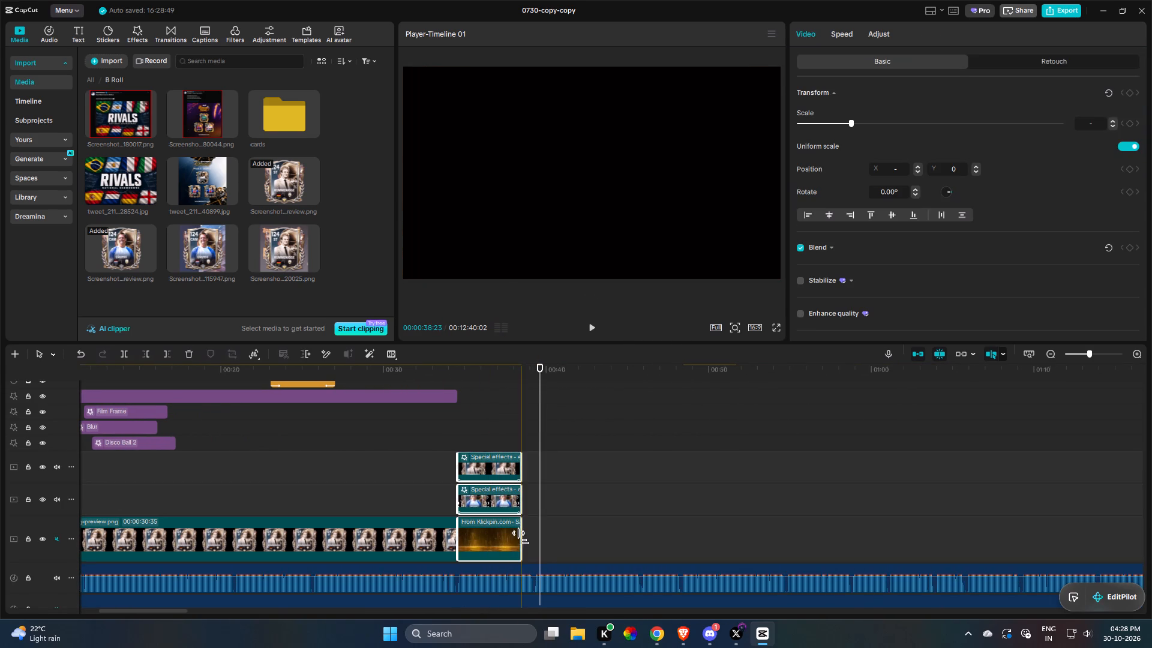
{"action": "left_click_drag", "start_coordinate": [523, 538], "coordinate": [538, 538]}
{"action": "key", "text": "space"}
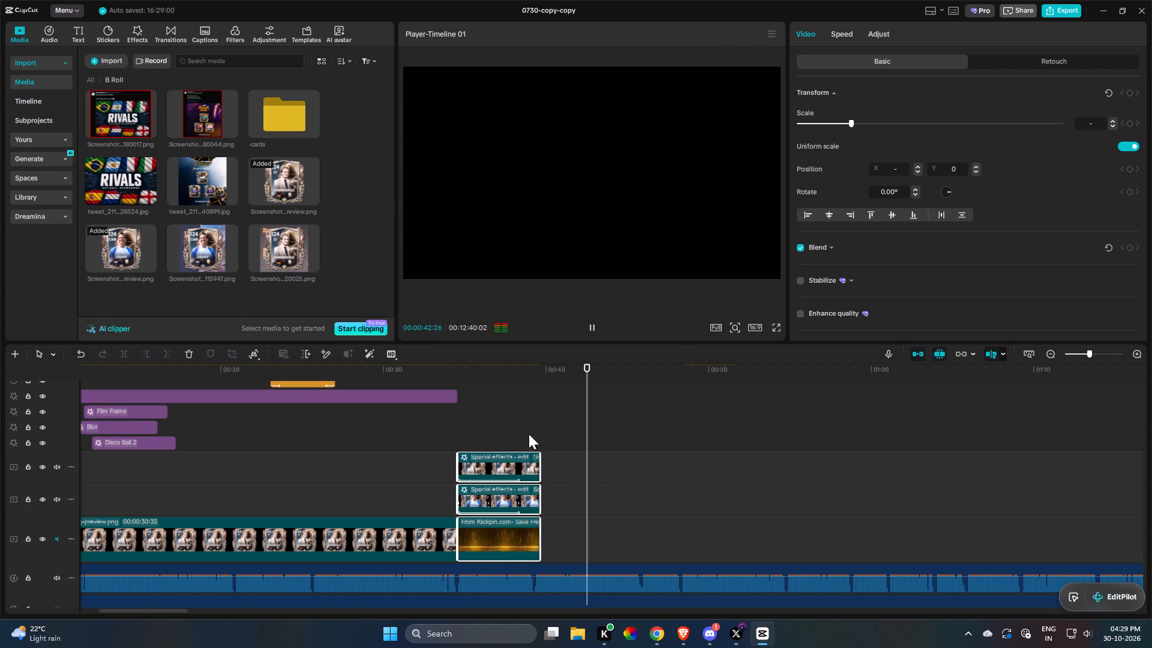
{"action": "left_click", "coordinate": [514, 421]}
{"action": "key", "text": "space"}
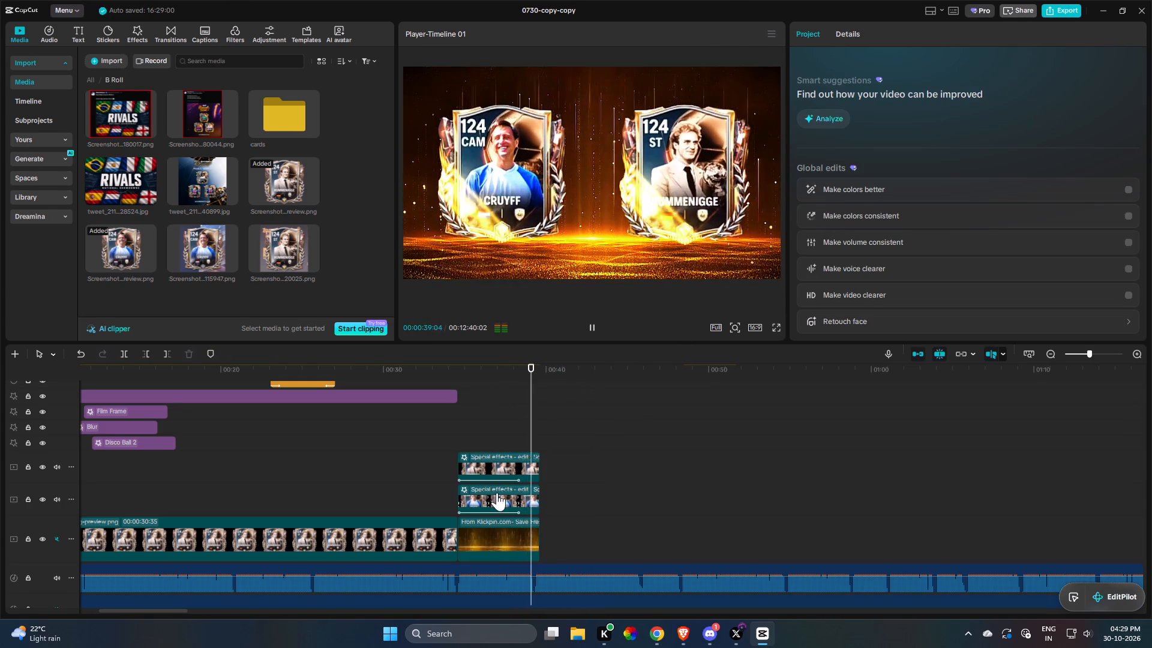
Open the animation settings of the extended Rummenigge card clip.
{"action": "left_click", "coordinate": [499, 471]}
{"action": "left_click", "coordinate": [863, 32]}
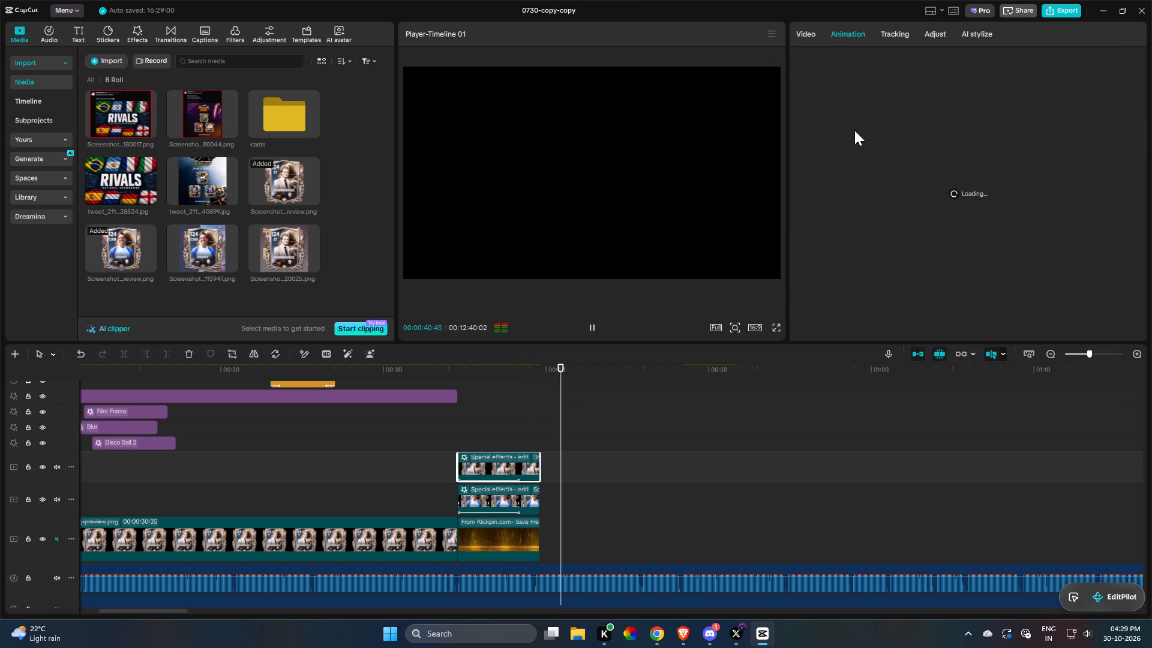
{"action": "key", "text": "space"}
{"action": "left_click", "coordinate": [1081, 53]}
{"action": "left_click", "coordinate": [1078, 61]}
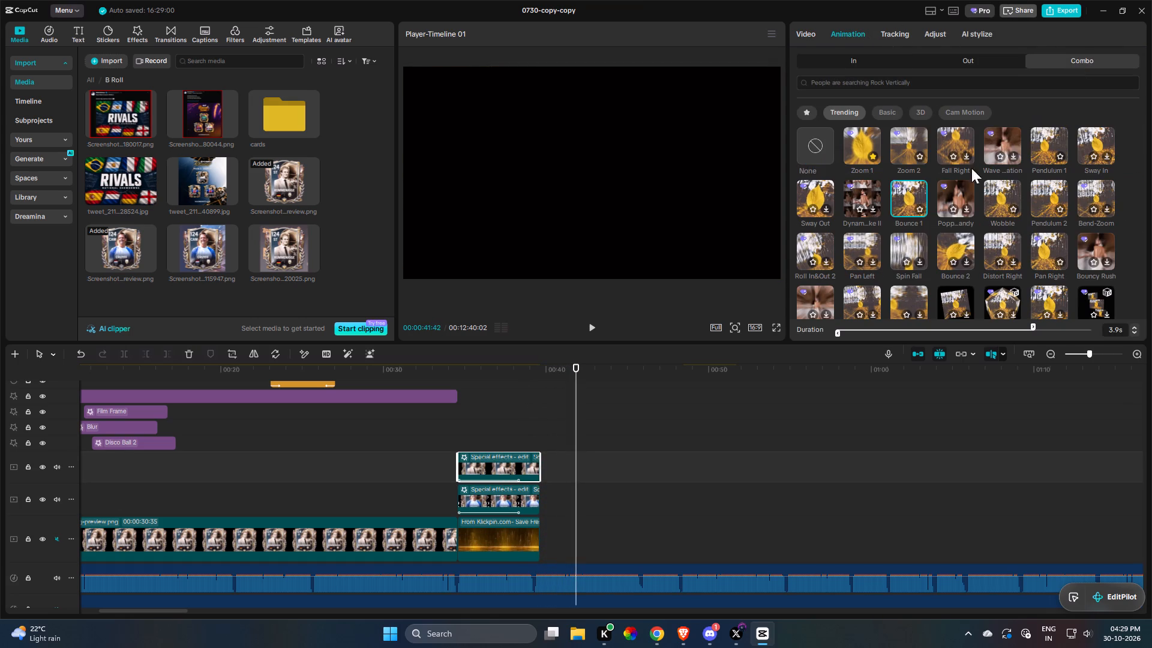
Extend the Bounce 1 combo animation to the full 5.0 s clip length on the Rummenigge and Cruyff cards, and play back the shot.
{"action": "left_click_drag", "start_coordinate": [1074, 332], "coordinate": [1151, 344]}
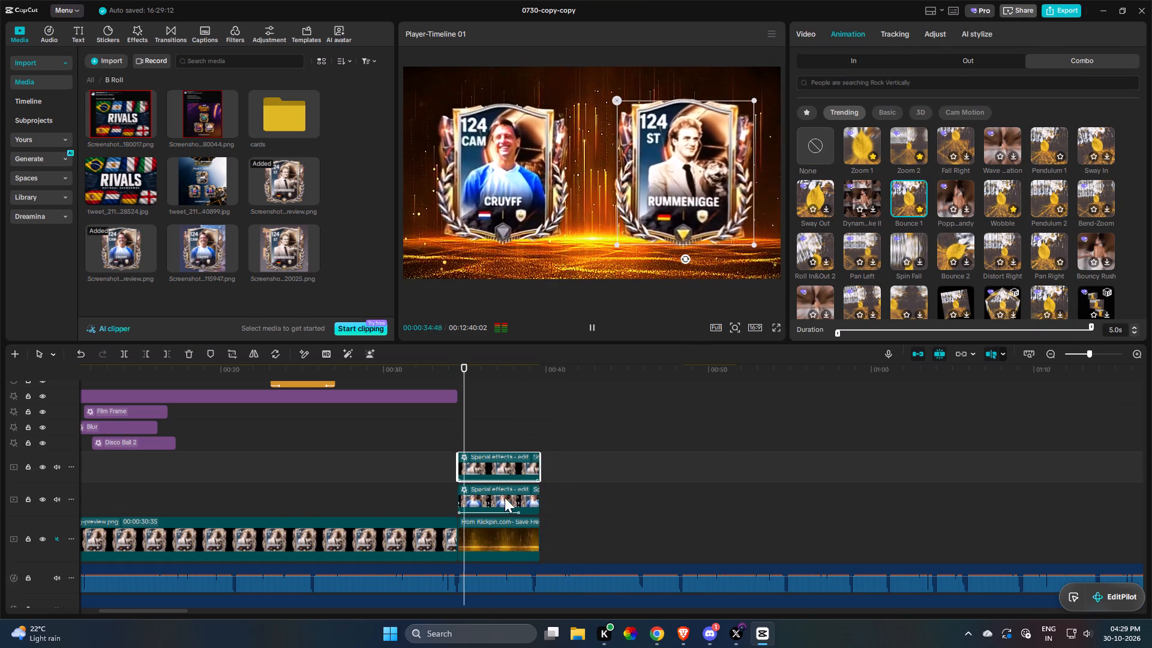
{"action": "left_click", "coordinate": [508, 491]}
{"action": "left_click", "coordinate": [706, 477]}
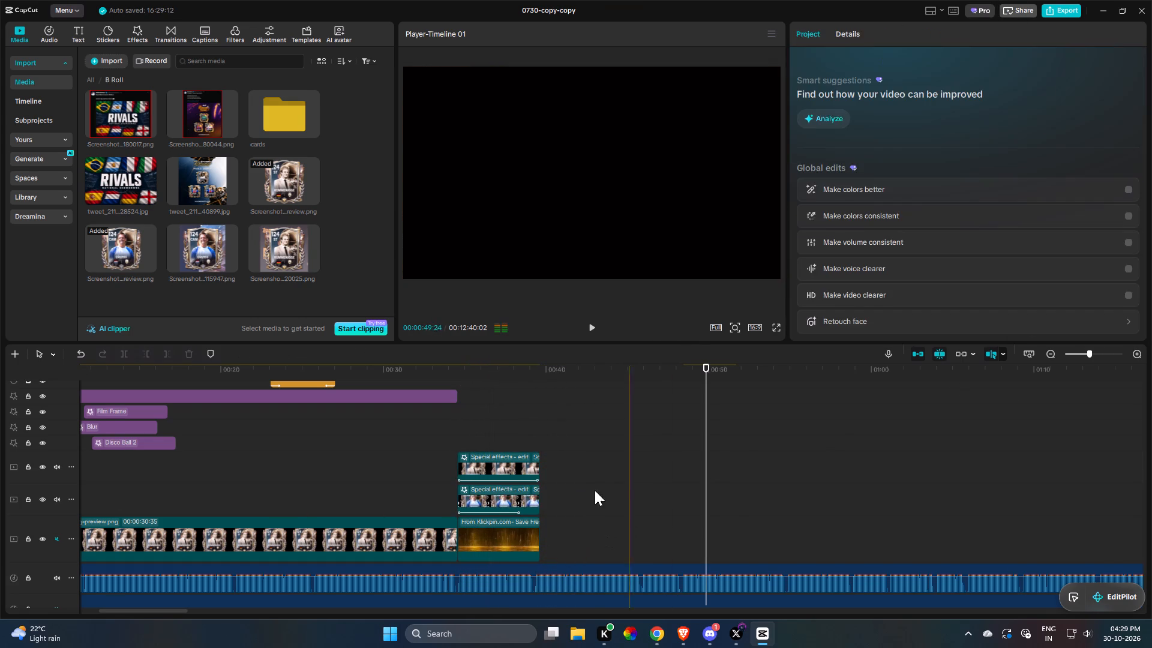
{"action": "left_click", "coordinate": [521, 508]}
{"action": "left_click", "coordinate": [863, 33]}
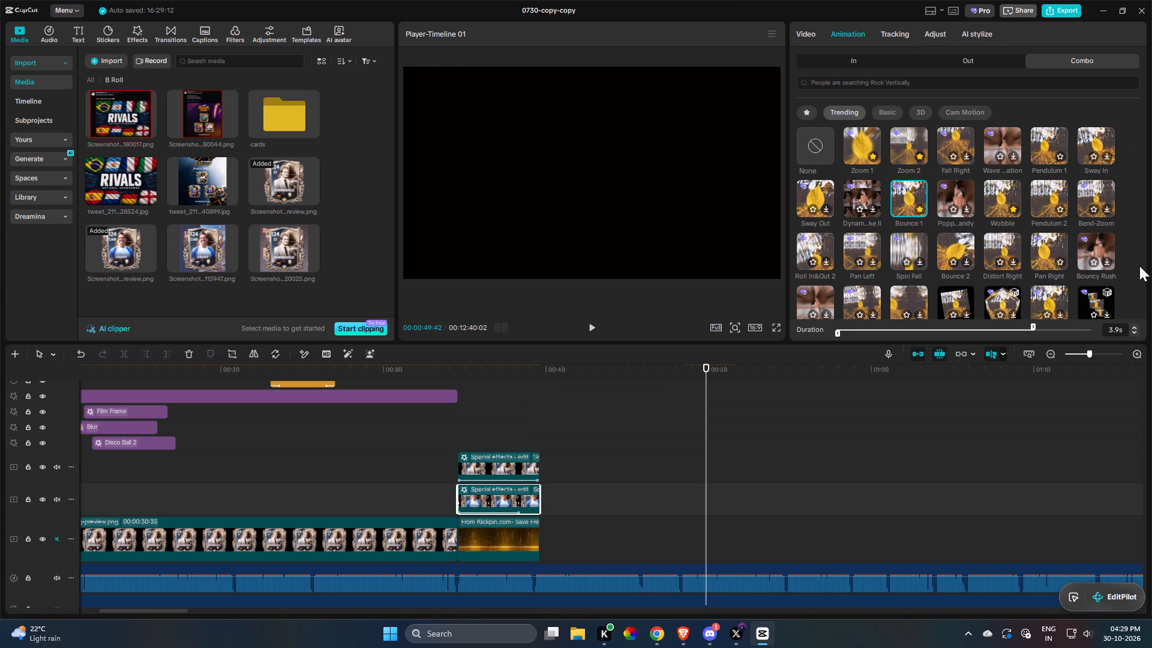
{"action": "left_click_drag", "start_coordinate": [1072, 329], "coordinate": [1151, 337]}
{"action": "left_click", "coordinate": [493, 424]}
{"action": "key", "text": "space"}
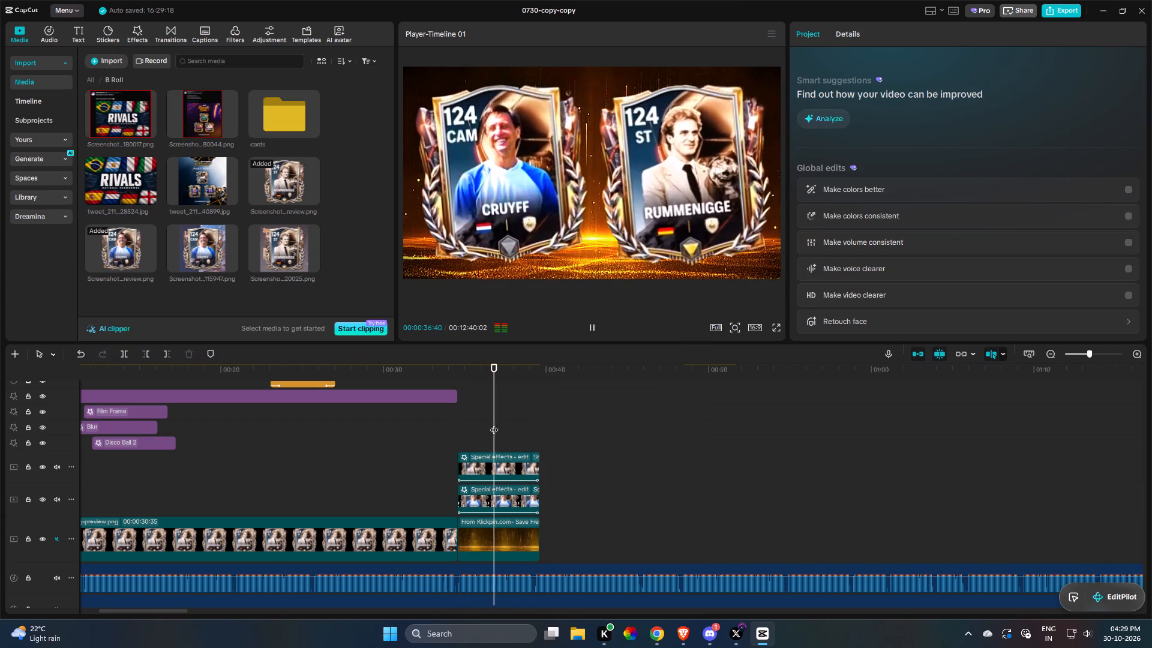
{"action": "left_click", "coordinate": [97, 80]}
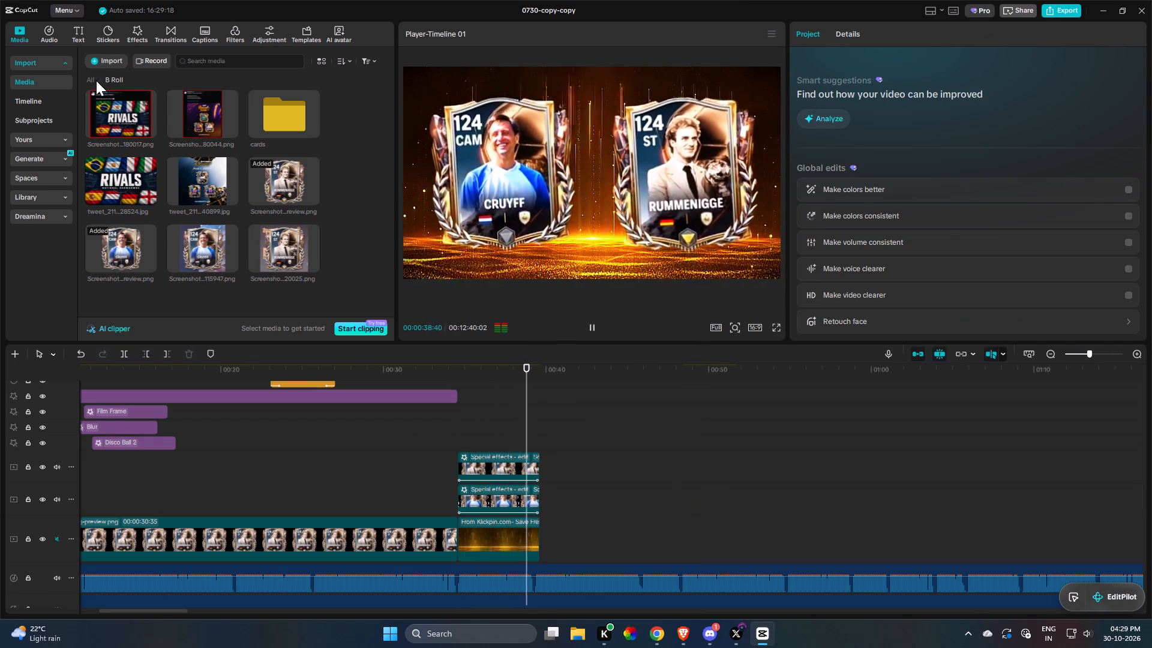
{"action": "left_click", "coordinate": [89, 85]}
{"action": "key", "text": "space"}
{"action": "left_click", "coordinate": [90, 80]}
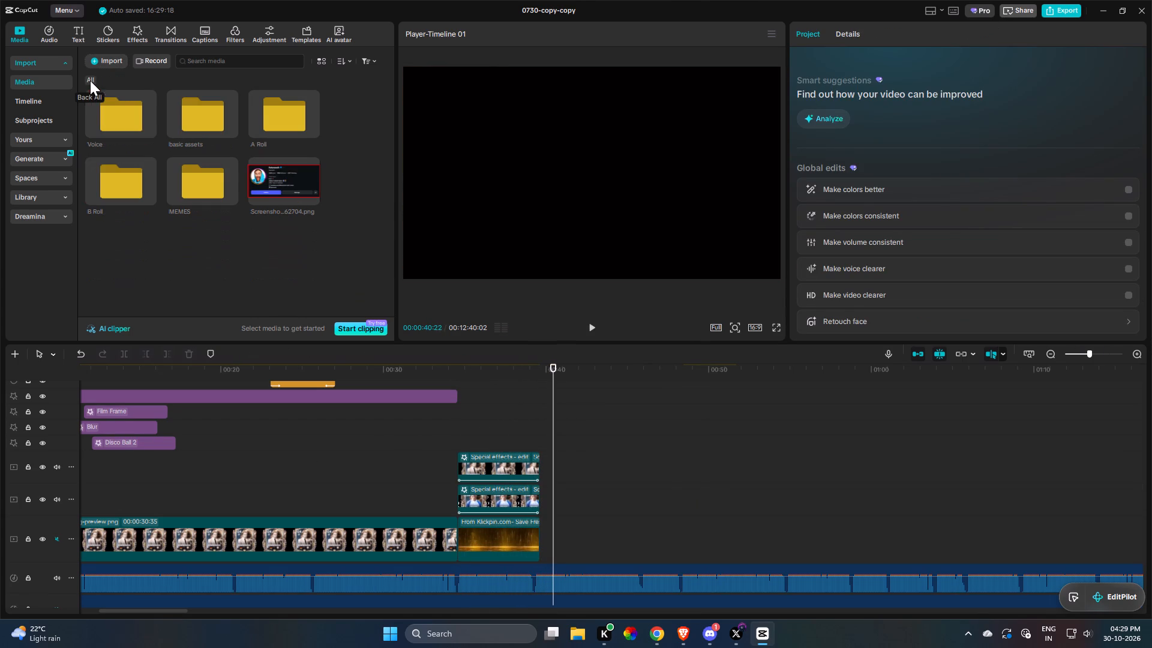
{"action": "left_click", "coordinate": [100, 64]}
{"action": "left_click", "coordinate": [136, 90]}
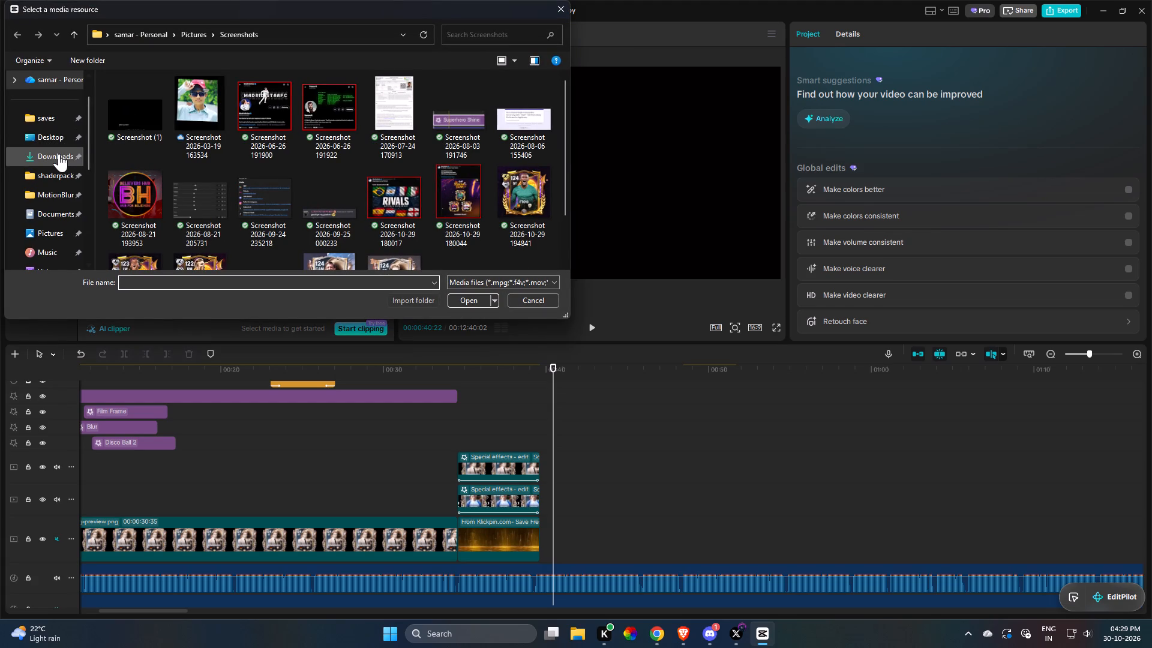
{"action": "scroll", "coordinate": [59, 164], "scroll_direction": "down", "scroll_amount": 11}
{"action": "double_click", "coordinate": [509, 230]}
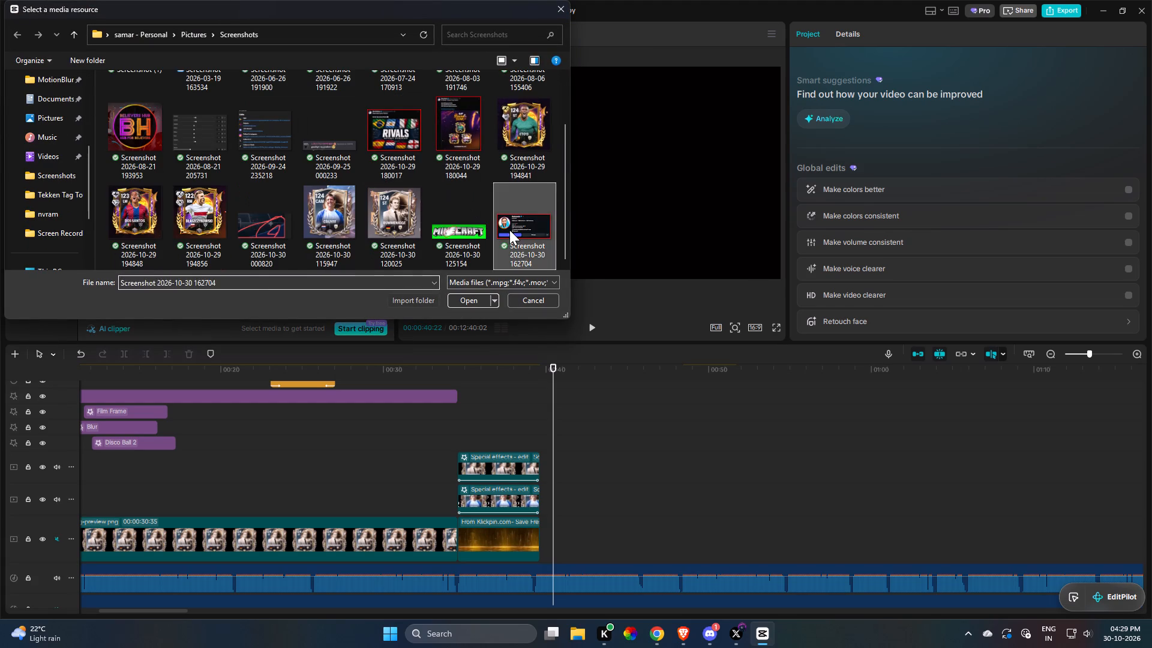
{"action": "left_click_drag", "start_coordinate": [283, 191], "coordinate": [572, 532]}
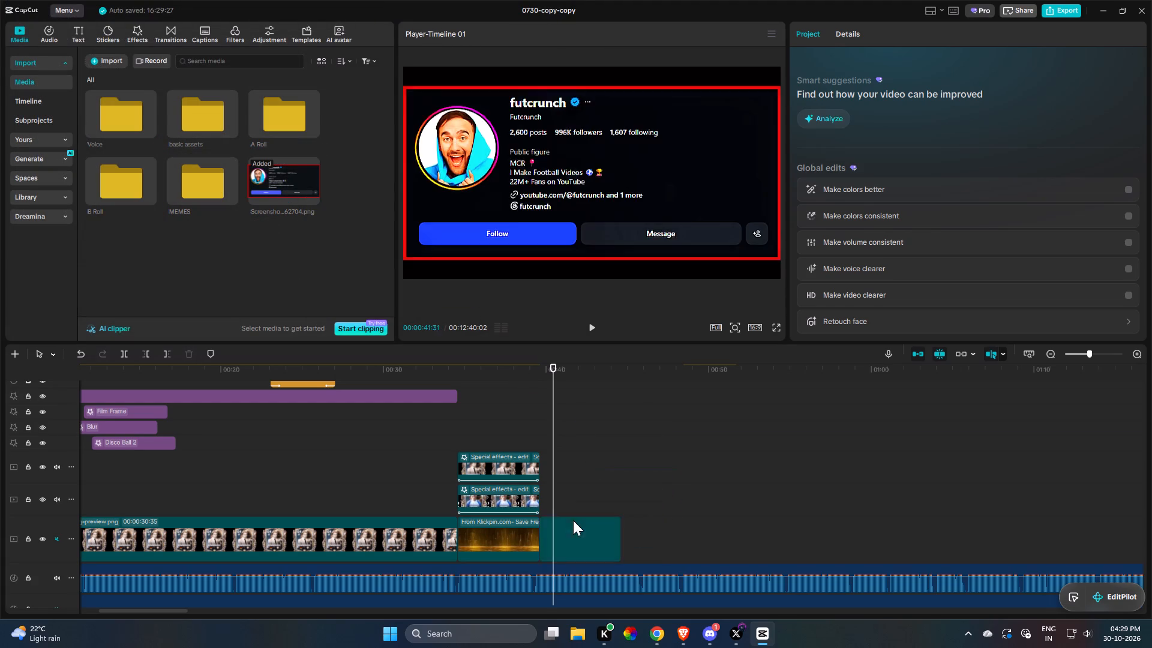
Scale the futcrunch profile screenshot clip down to 65%.
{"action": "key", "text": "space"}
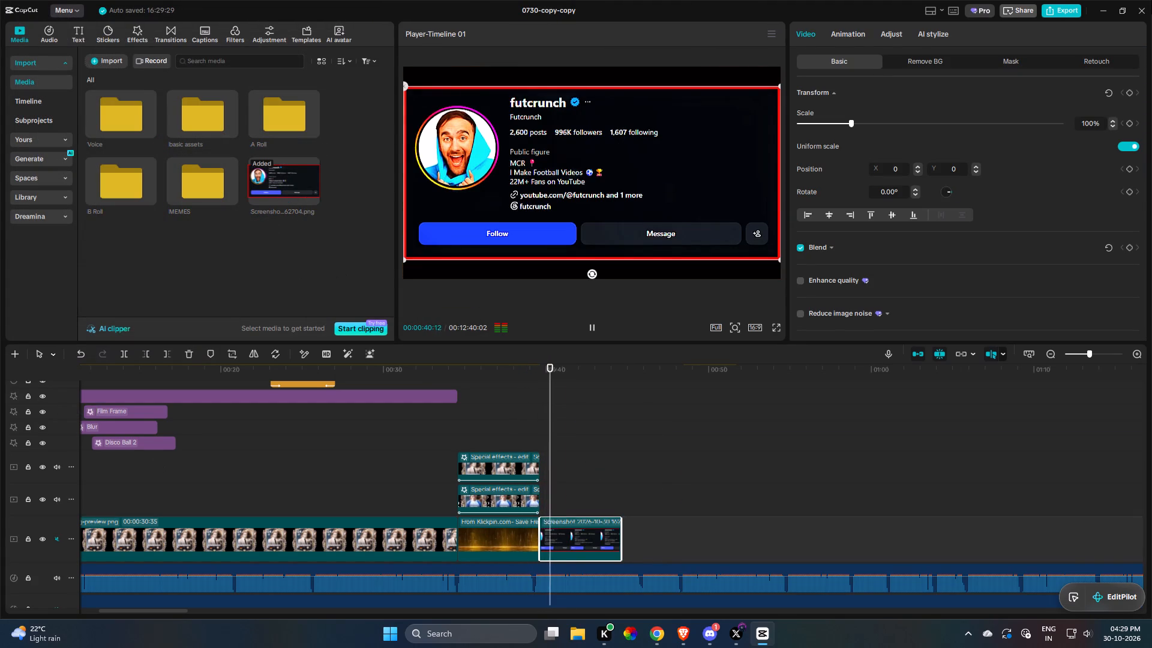
{"action": "left_click", "coordinate": [845, 119]}
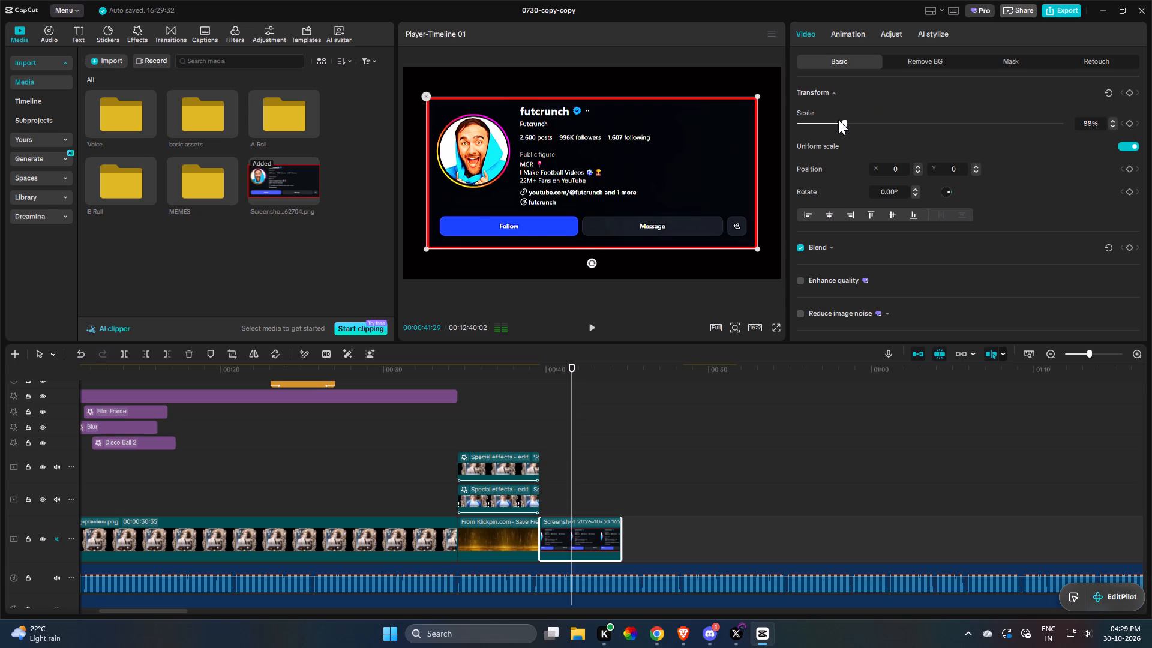
{"action": "left_click", "coordinate": [833, 125]}
Play back the futcrunch profile clip to find its cut point and trim its end to about 41.8 seconds.
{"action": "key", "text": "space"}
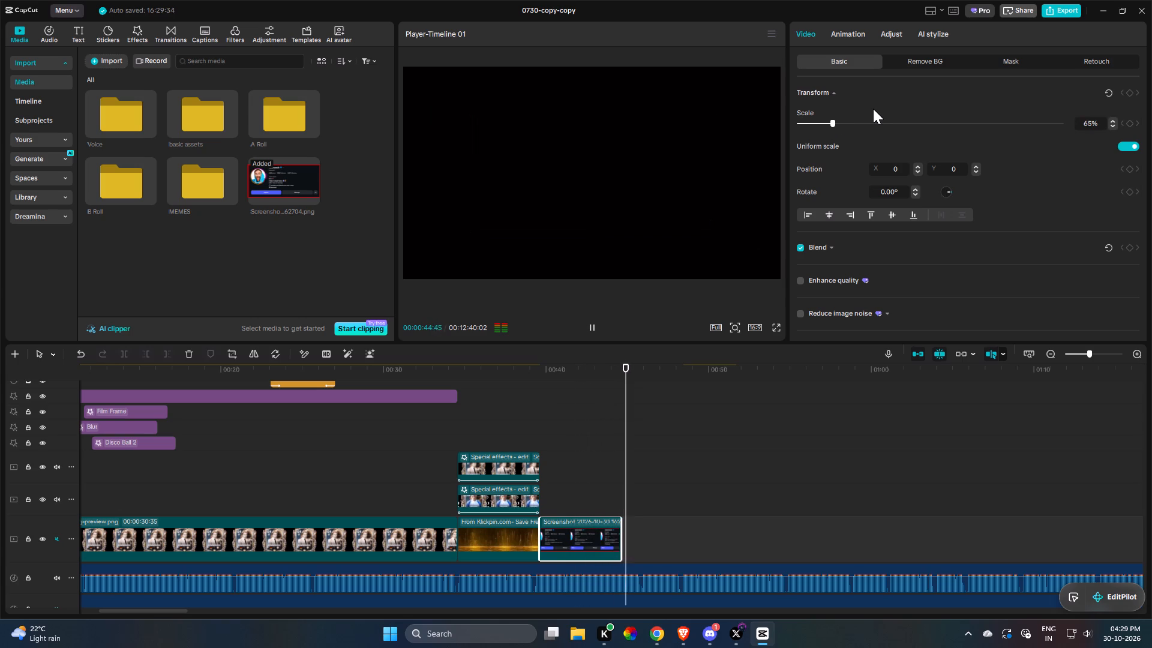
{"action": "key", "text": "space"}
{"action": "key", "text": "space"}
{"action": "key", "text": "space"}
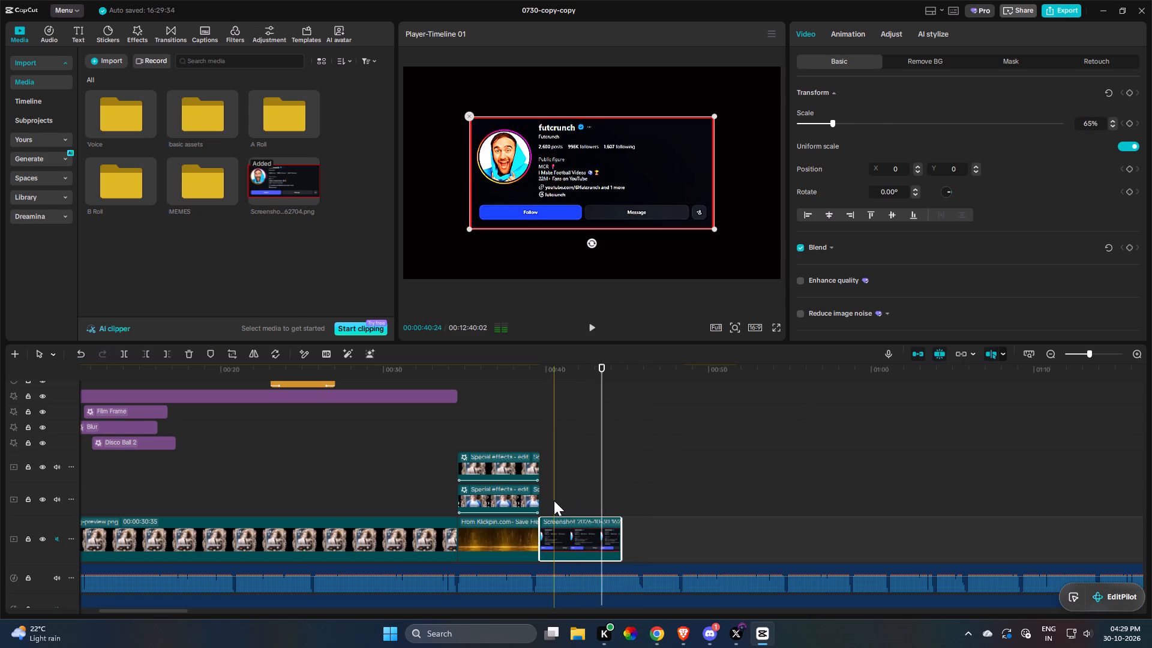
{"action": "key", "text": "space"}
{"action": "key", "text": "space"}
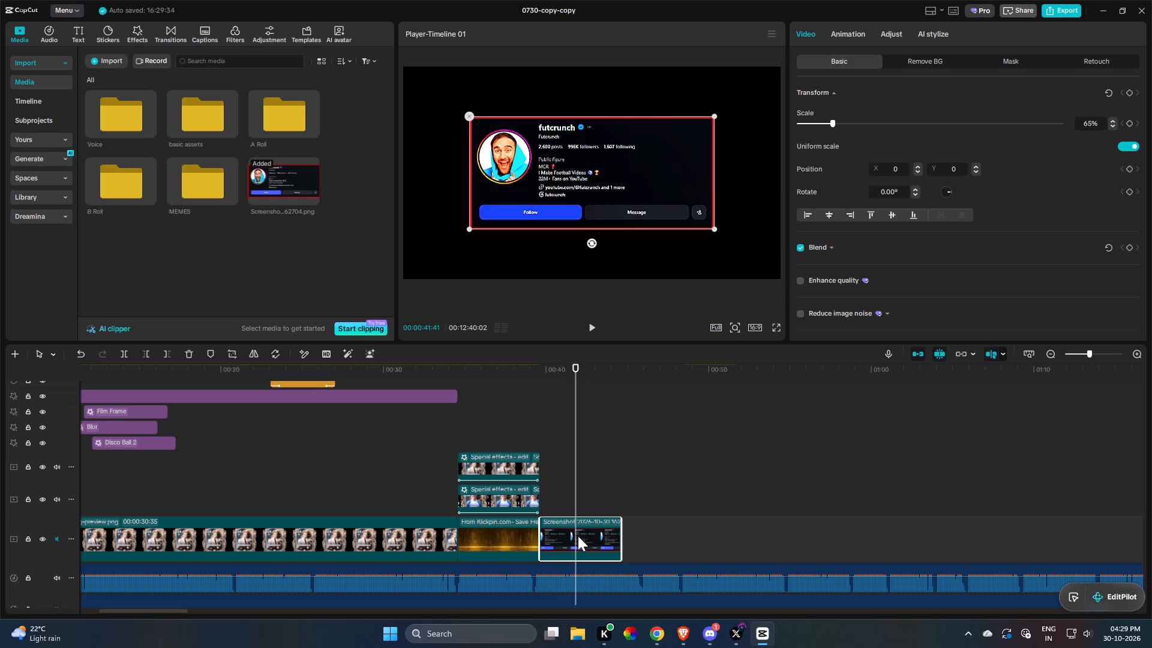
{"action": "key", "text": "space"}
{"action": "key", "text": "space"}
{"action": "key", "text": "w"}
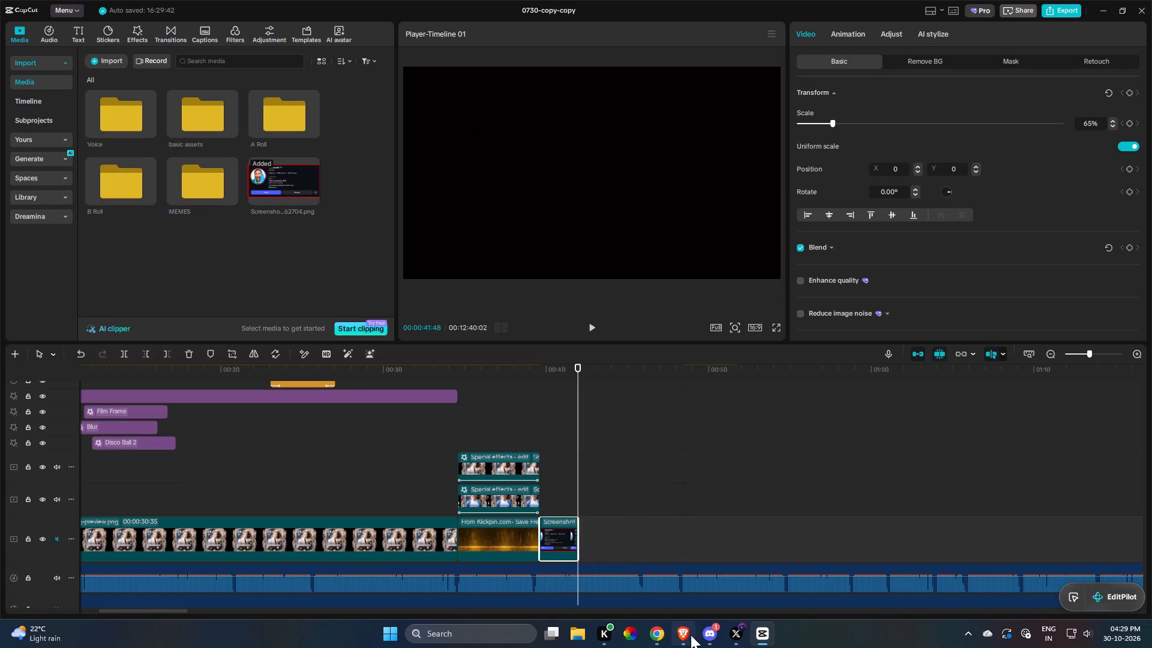
Switch to Brave and open futcrunch's Ultimate Ballon d'Or ICON reel, pausing it with the Ronaldinho and Cruyff cards in frame.
{"action": "left_click", "coordinate": [687, 635]}
{"action": "scroll", "coordinate": [870, 304], "scroll_direction": "down", "scroll_amount": 3}
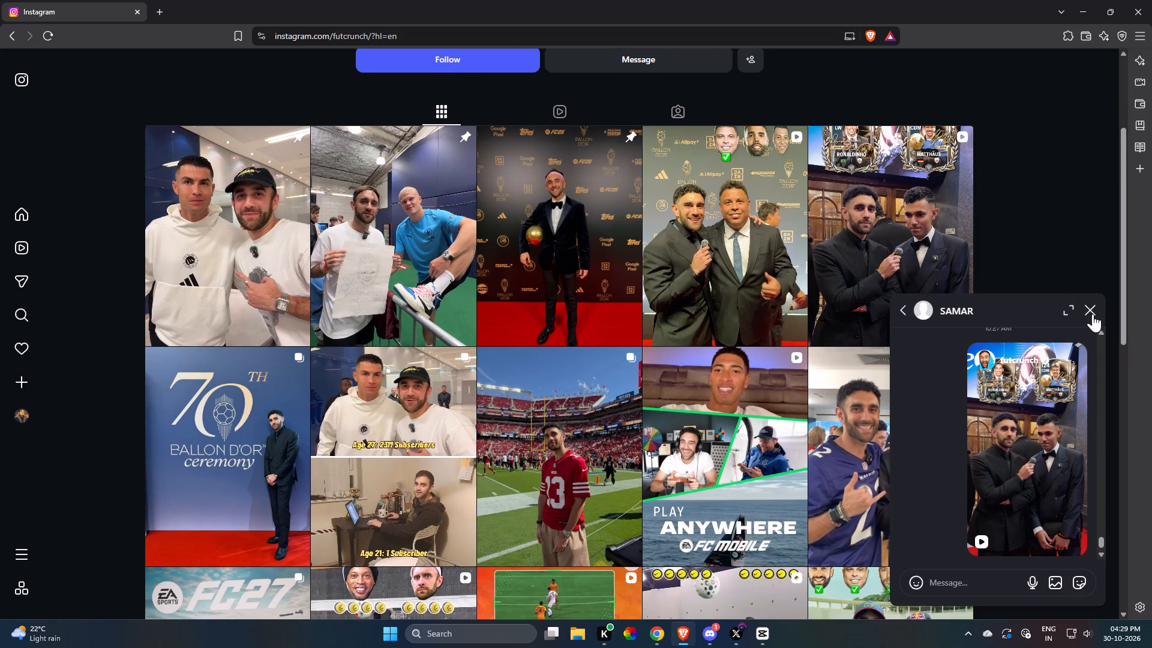
{"action": "left_click", "coordinate": [1093, 313]}
{"action": "scroll", "coordinate": [1093, 313], "scroll_direction": "up", "scroll_amount": 2}
{"action": "left_click", "coordinate": [903, 391]}
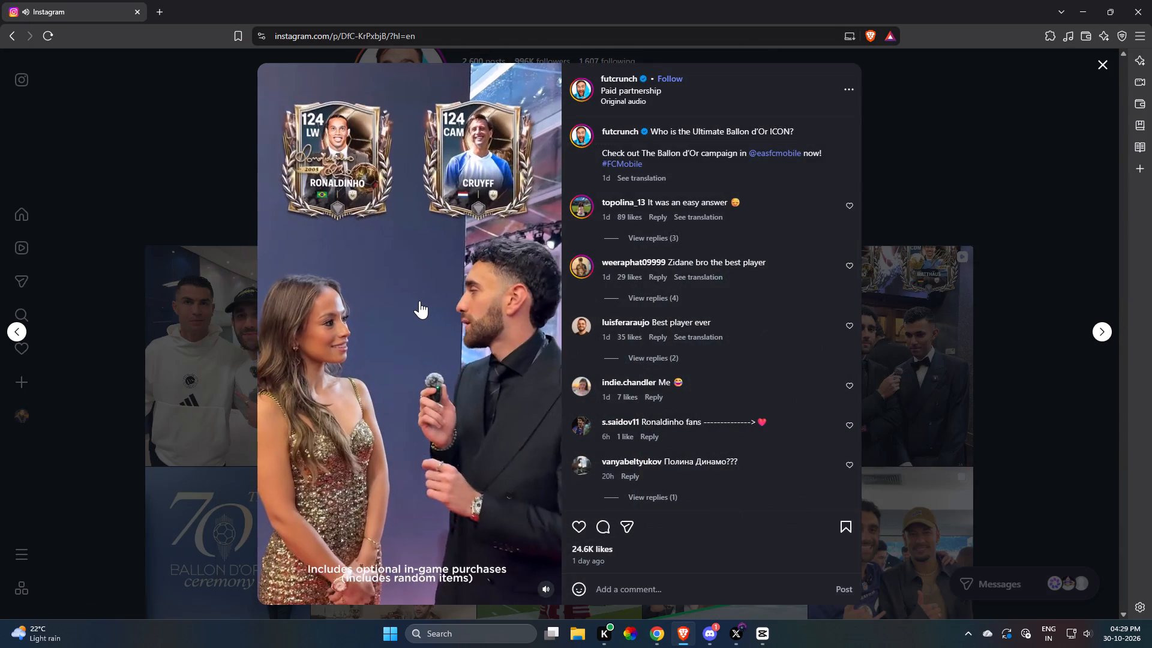
{"action": "left_click", "coordinate": [417, 304]}
Capture a screenshot of only the paused reel's video area, excluding the comments beside it.
{"action": "key", "text": "Print"}
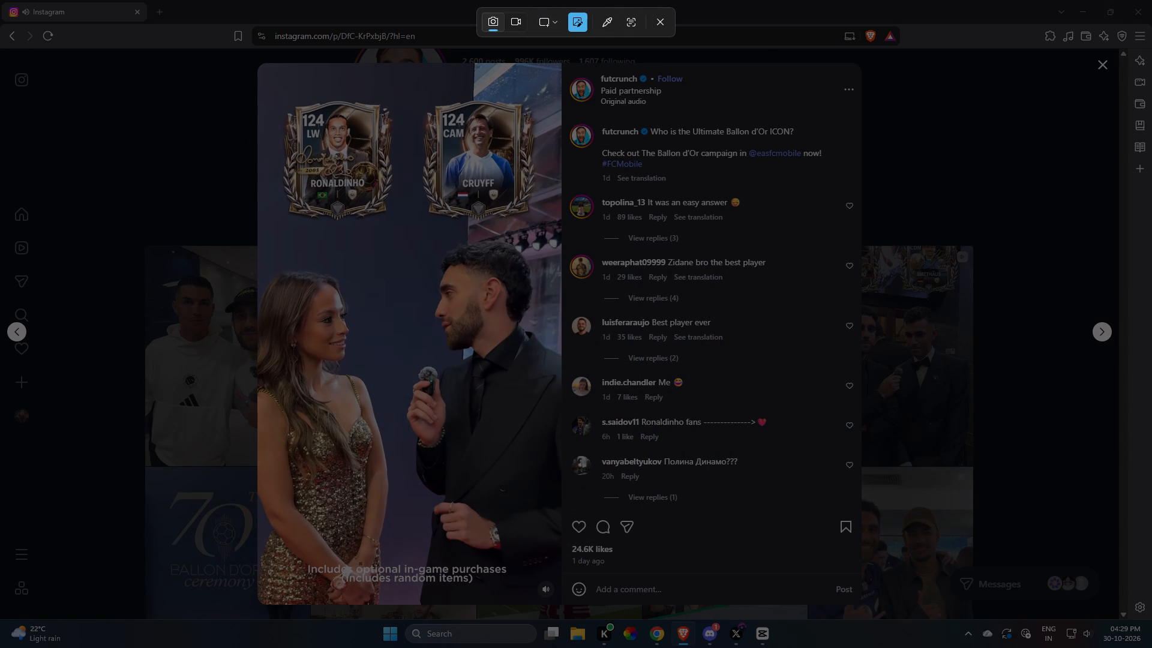
{"action": "left_click_drag", "start_coordinate": [258, 69], "coordinate": [571, 541]}
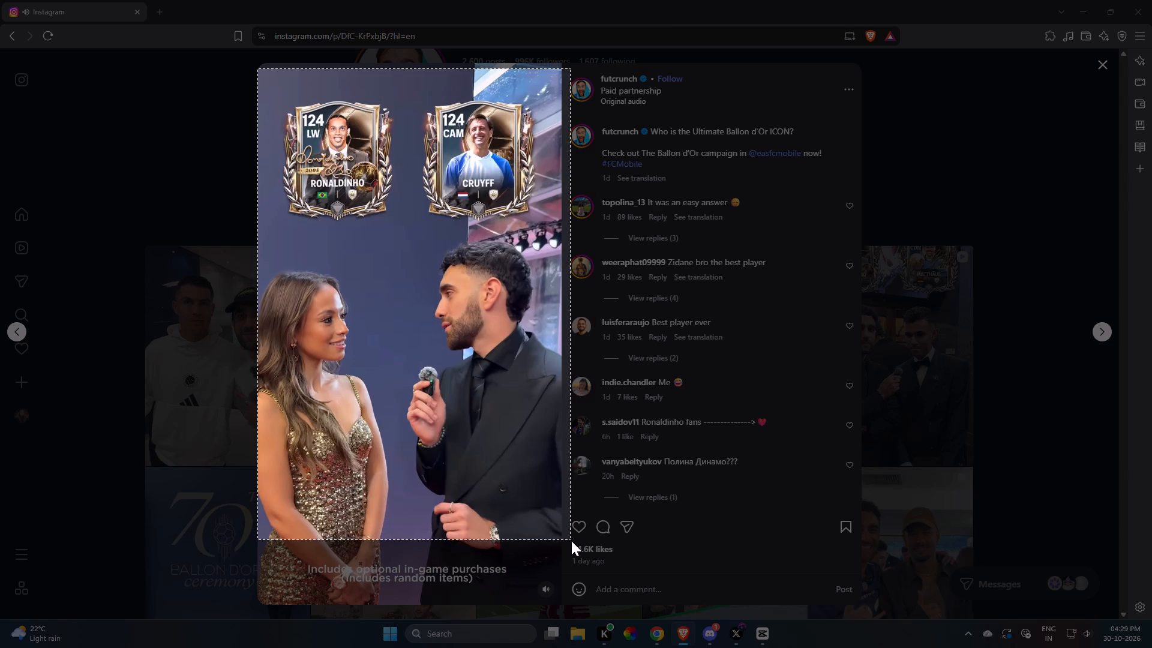
{"action": "left_click_drag", "start_coordinate": [571, 541], "coordinate": [565, 614]}
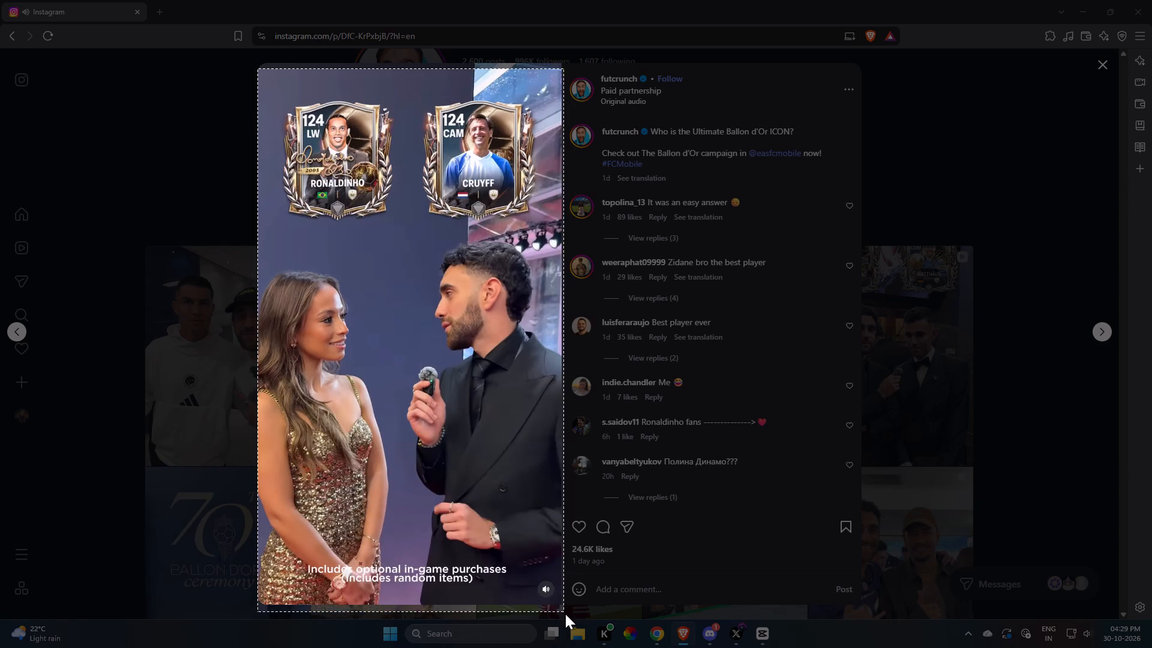
{"action": "left_click_drag", "start_coordinate": [565, 614], "coordinate": [562, 603]}
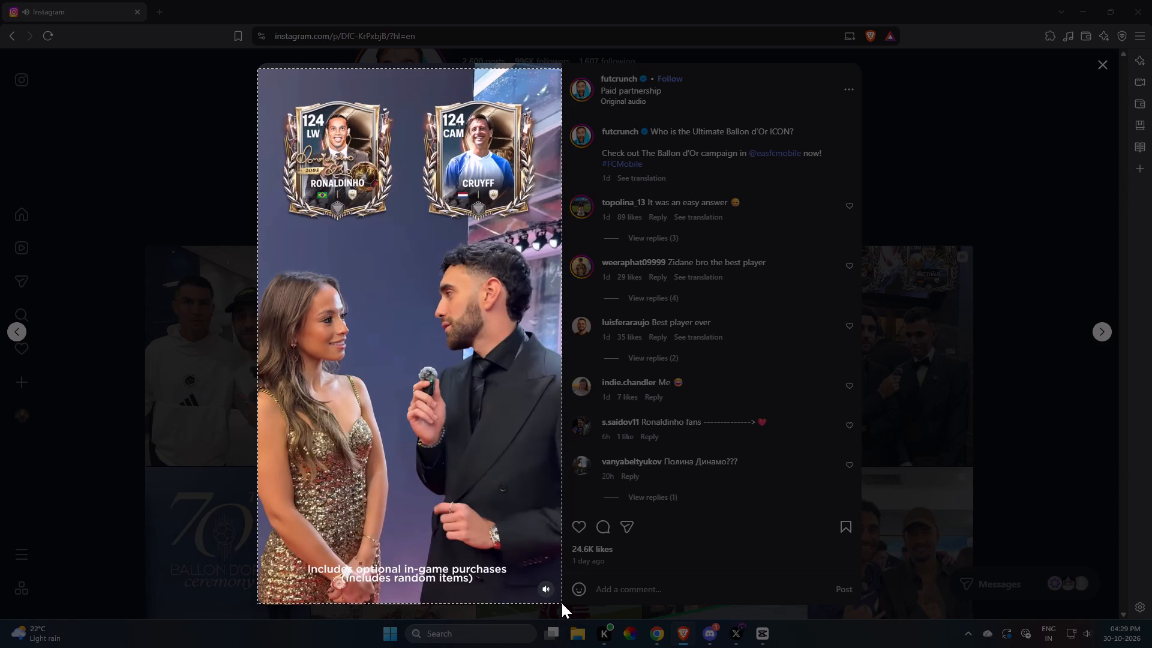
{"action": "left_click_drag", "start_coordinate": [562, 603], "coordinate": [562, 602]}
{"action": "left_click_drag", "start_coordinate": [562, 602], "coordinate": [560, 602]}
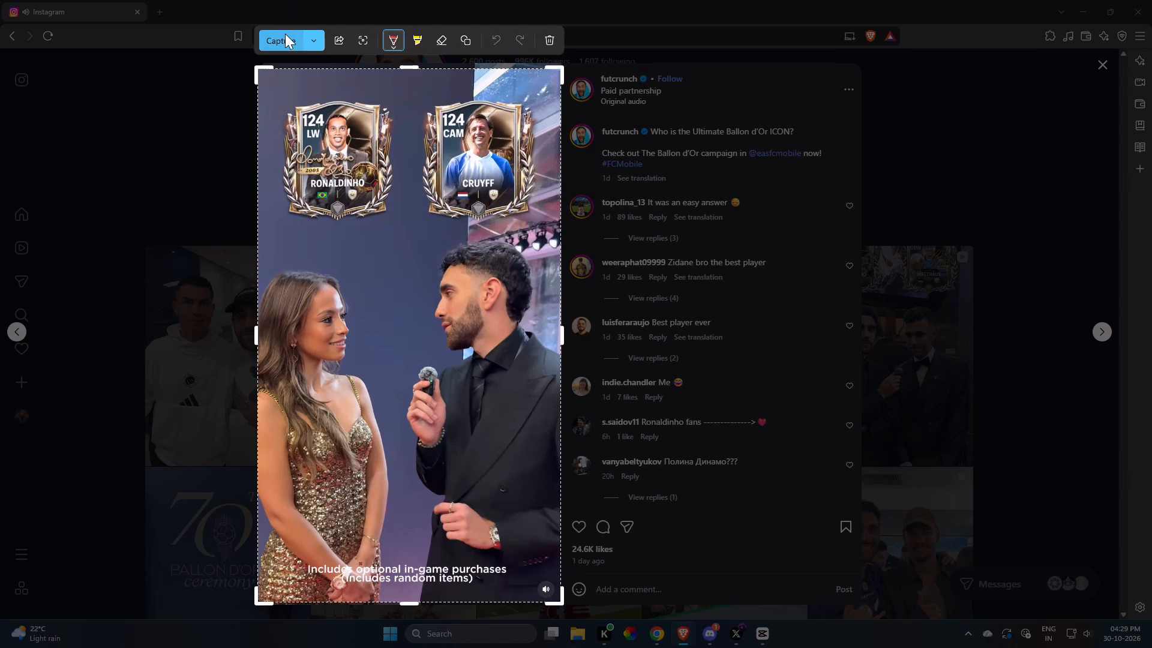
{"action": "left_click", "coordinate": [285, 35]}
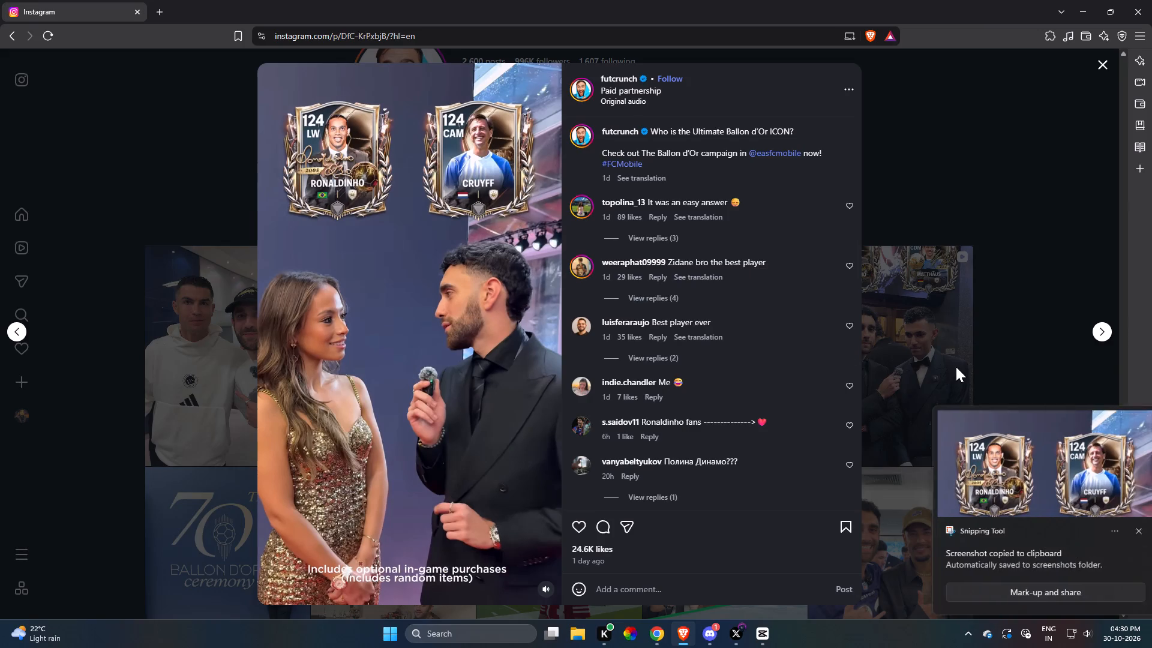
{"action": "left_click", "coordinate": [955, 423]}
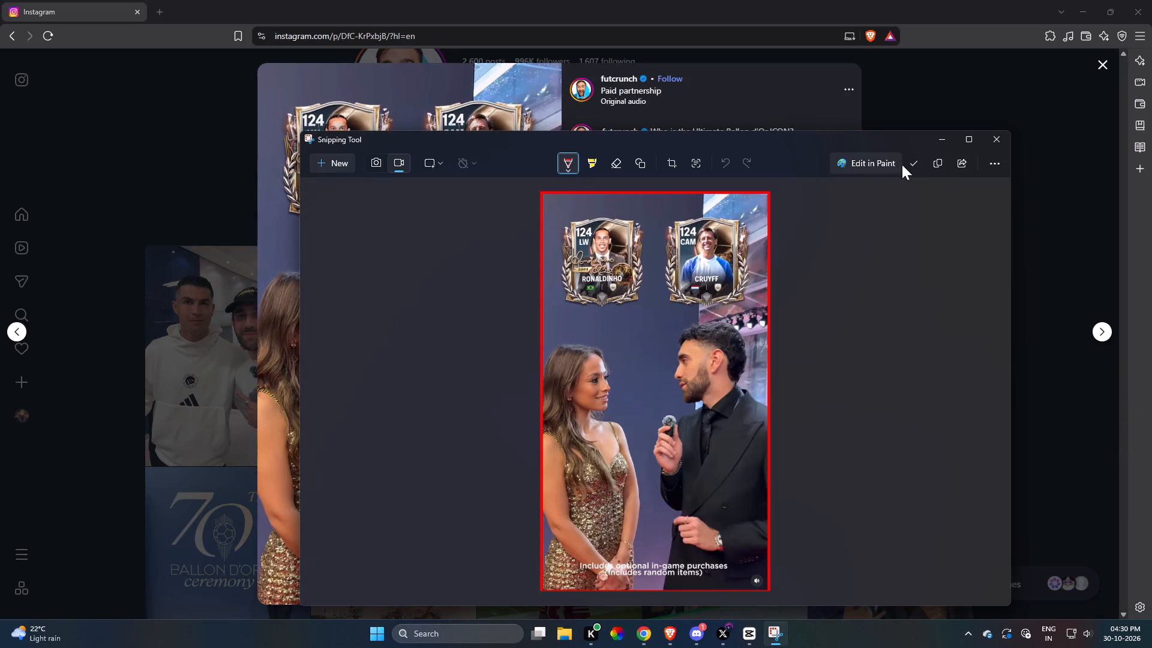
{"action": "left_click", "coordinate": [907, 164]}
{"action": "left_click", "coordinate": [778, 442]}
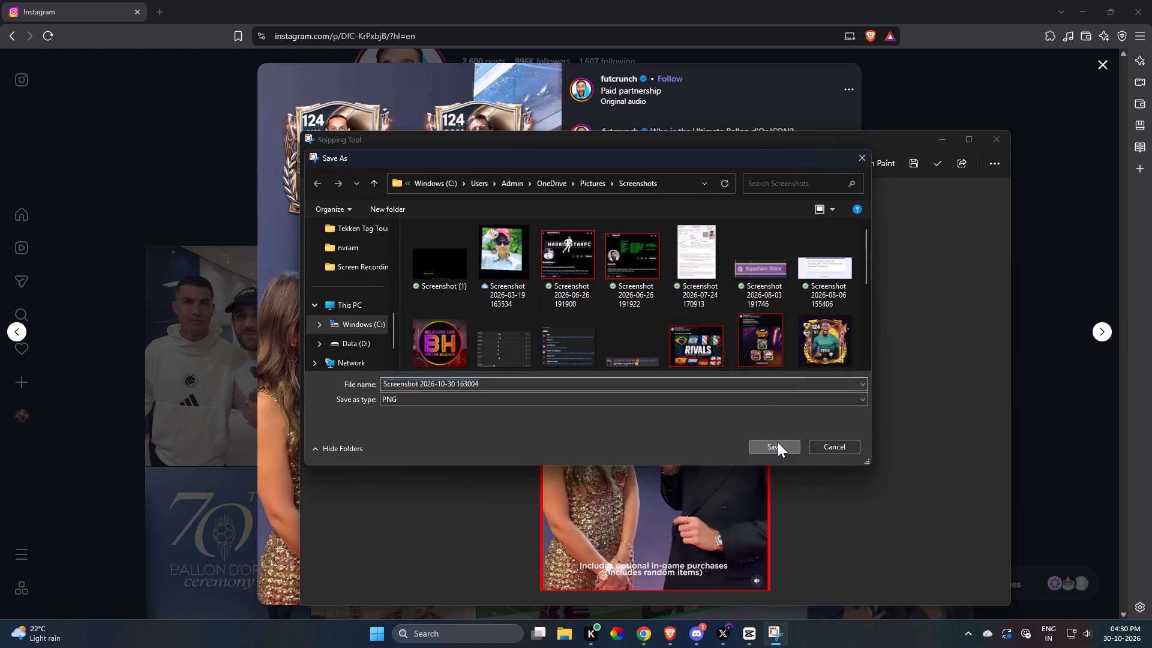
{"action": "left_click", "coordinate": [607, 314]}
{"action": "left_click", "coordinate": [748, 644]}
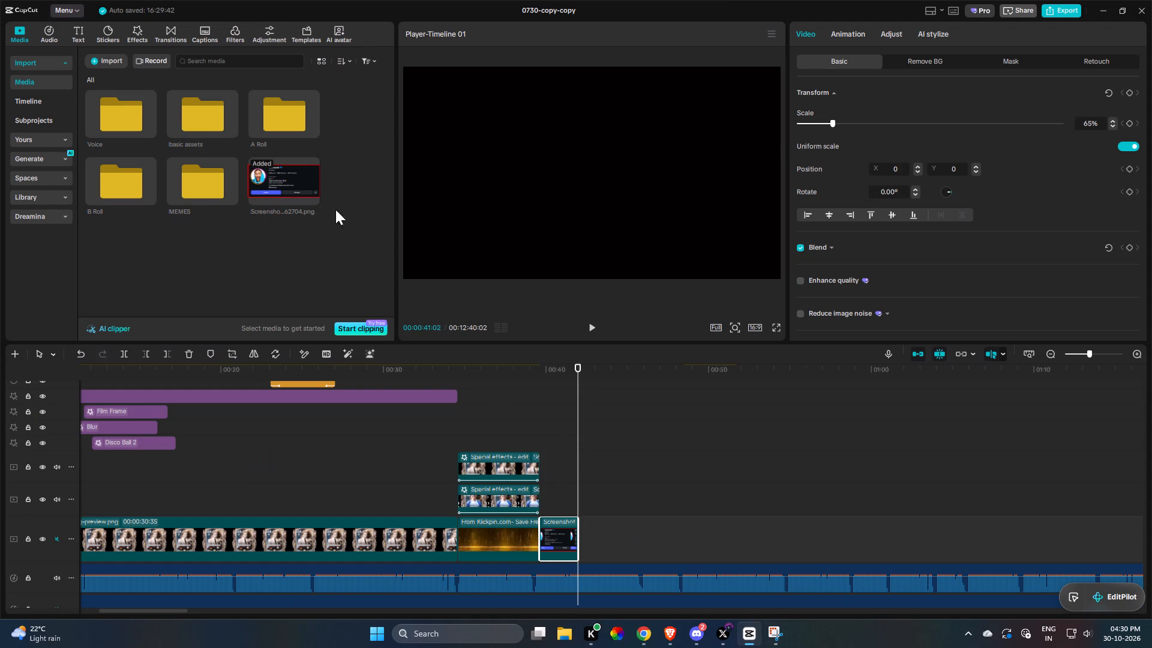
{"action": "left_click", "coordinate": [119, 59]}
{"action": "left_click", "coordinate": [167, 82]}
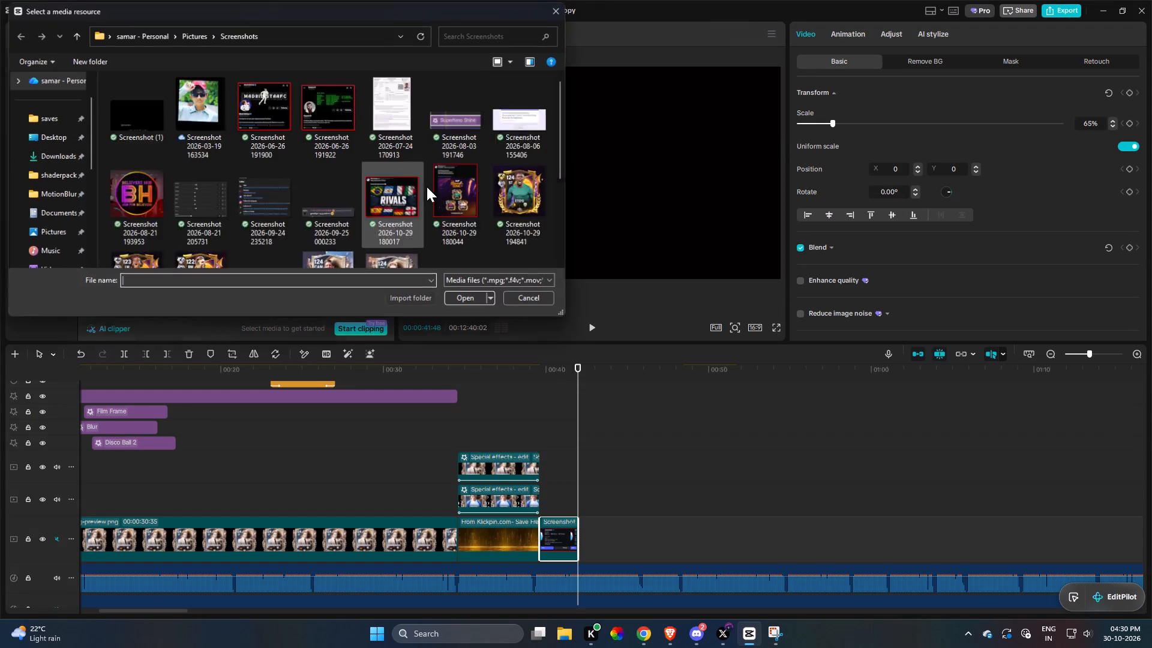
{"action": "scroll", "coordinate": [427, 187], "scroll_direction": "down", "scroll_amount": 11}
{"action": "double_click", "coordinate": [152, 206]}
{"action": "double_click", "coordinate": [142, 220]}
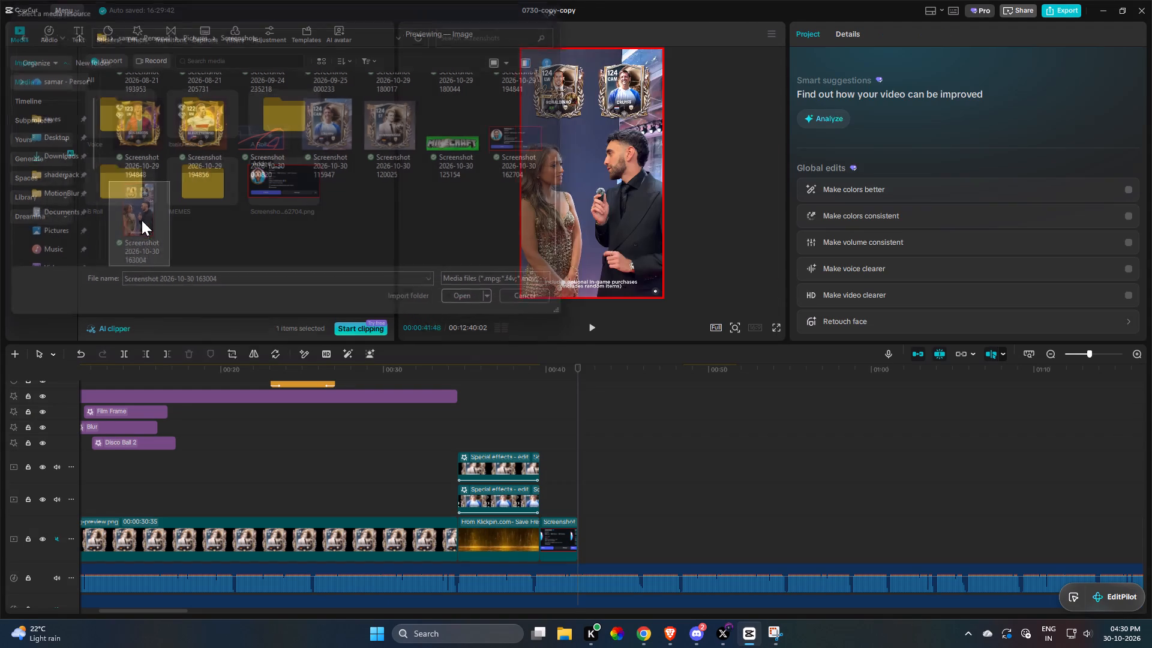
Place the imported interview screenshot 163004 on the main track directly after the profile screenshot.
{"action": "left_click_drag", "start_coordinate": [142, 238], "coordinate": [637, 532]}
{"action": "key", "text": "space"}
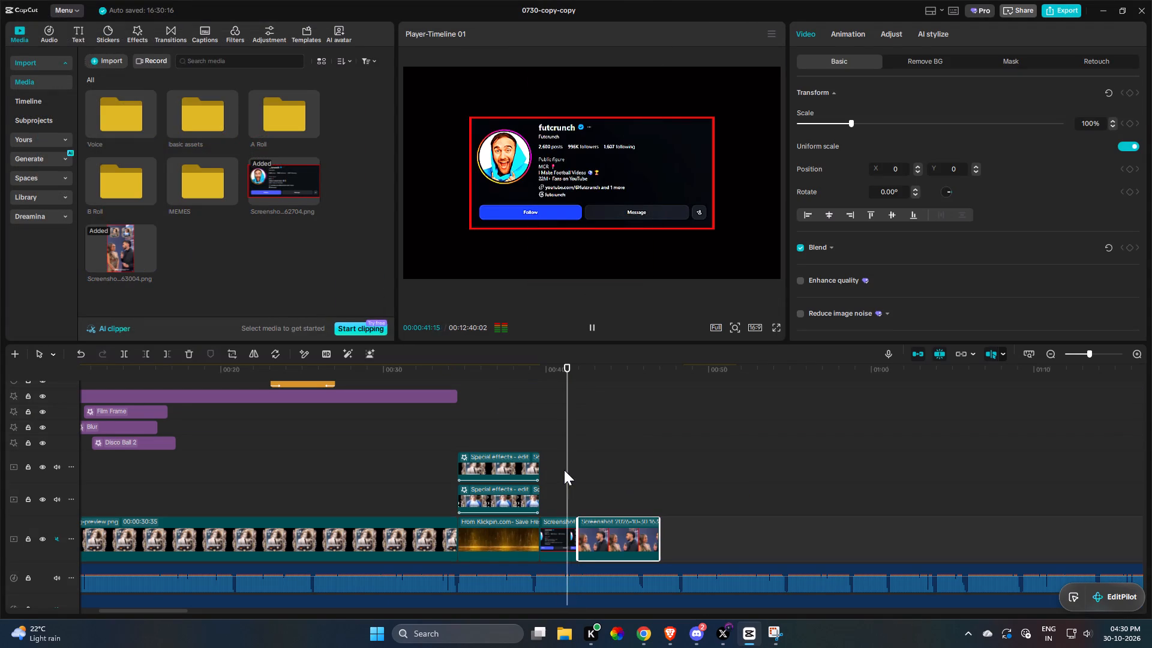
{"action": "left_click_drag", "start_coordinate": [614, 474], "coordinate": [666, 531]}
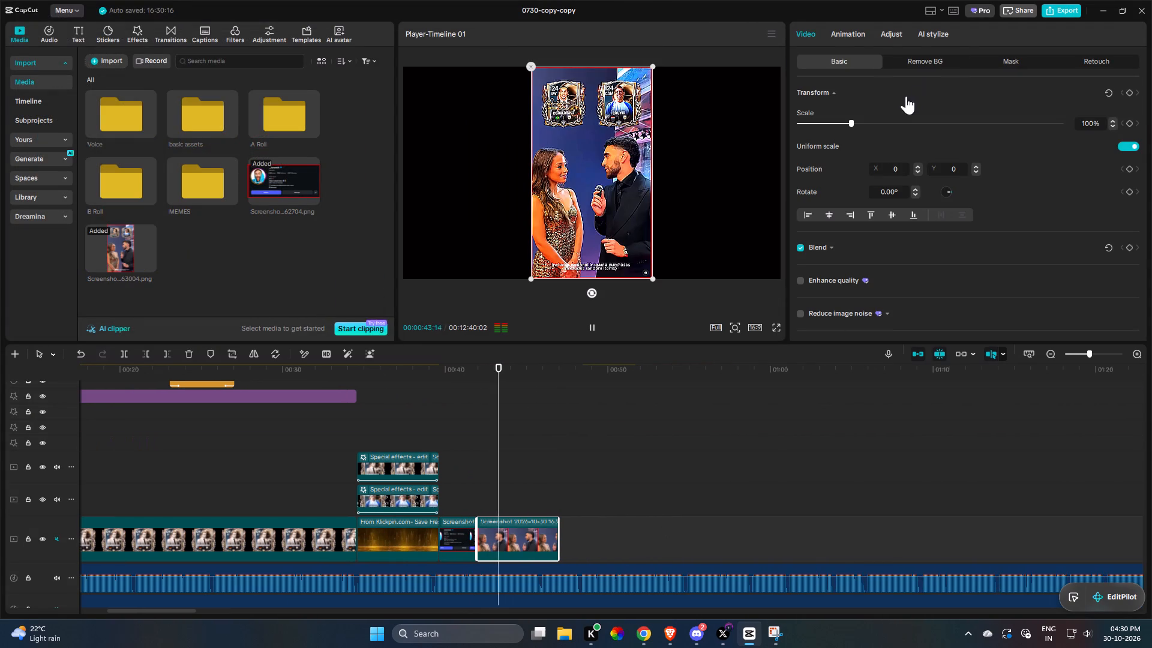
Scale the interview screenshot to 89% and play it back.
{"action": "left_click_drag", "start_coordinate": [850, 122], "coordinate": [844, 122]}
{"action": "key", "text": "space"}
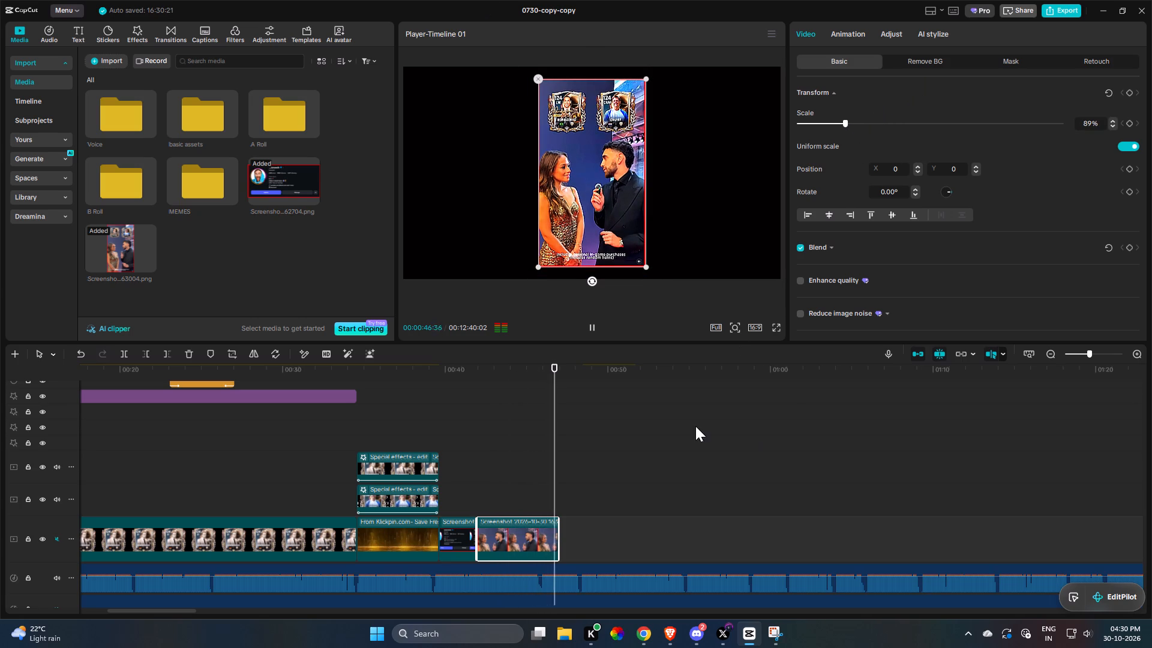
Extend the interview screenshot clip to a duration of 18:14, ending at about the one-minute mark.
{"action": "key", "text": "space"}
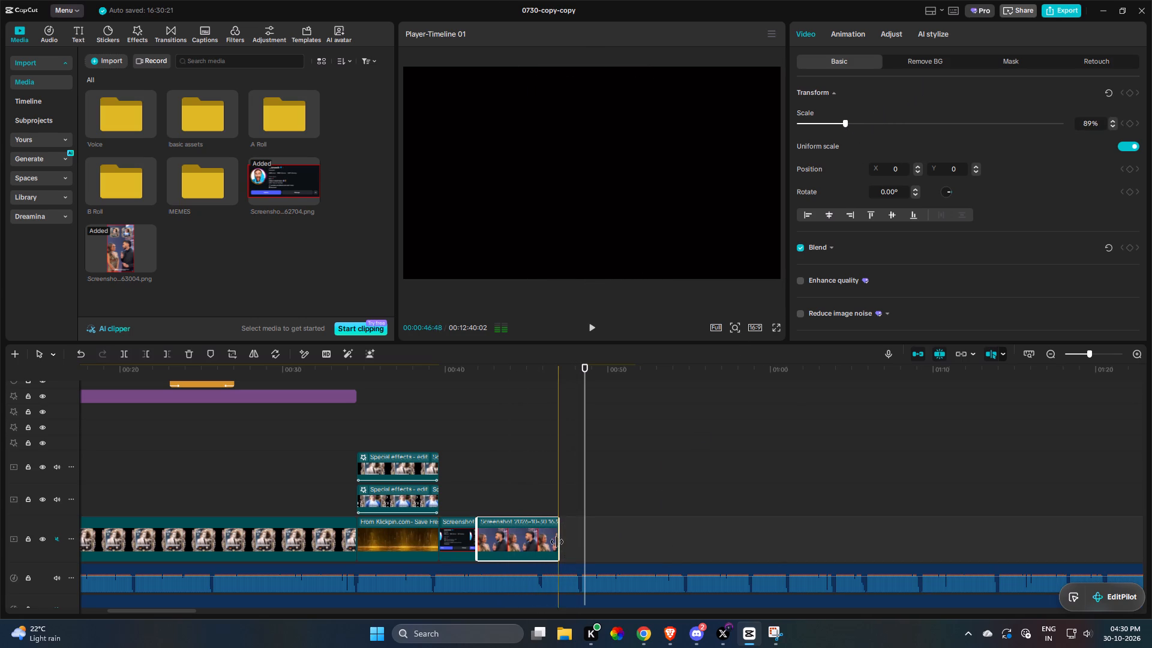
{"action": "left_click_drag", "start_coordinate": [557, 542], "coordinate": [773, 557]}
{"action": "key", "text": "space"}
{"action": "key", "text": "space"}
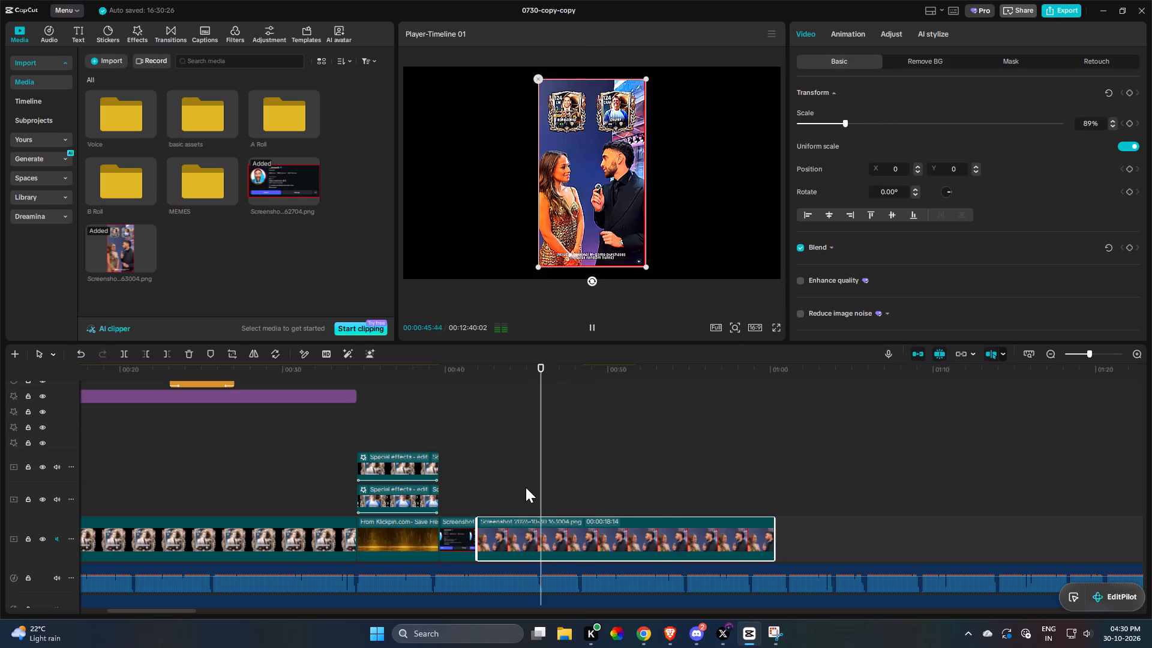
Import the AQPTVHTi interview video from the Downloads folder into the project media.
{"action": "left_click", "coordinate": [102, 56]}
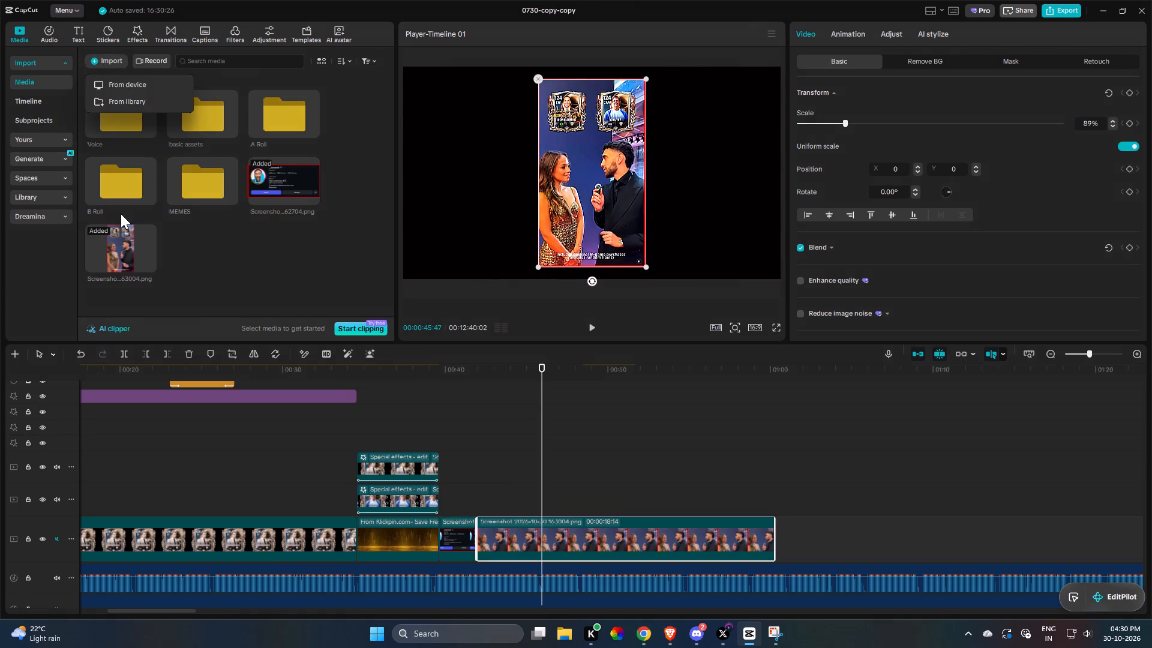
{"action": "double_click", "coordinate": [120, 200]}
{"action": "left_click", "coordinate": [93, 80]}
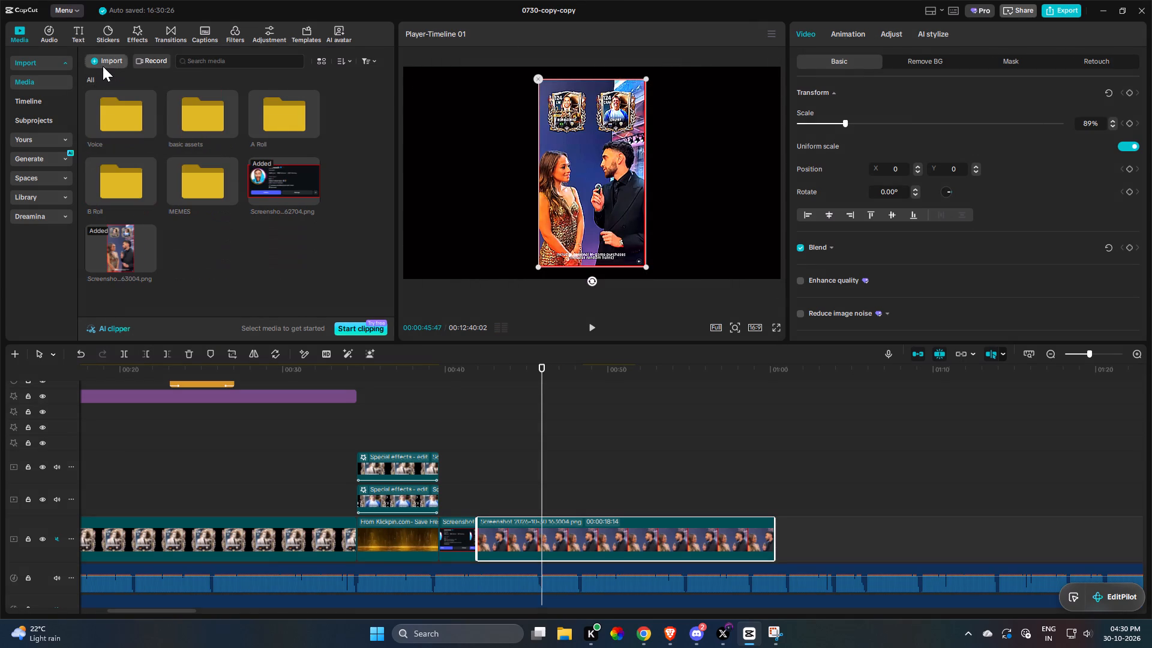
{"action": "left_click", "coordinate": [104, 63]}
{"action": "left_click", "coordinate": [131, 85]}
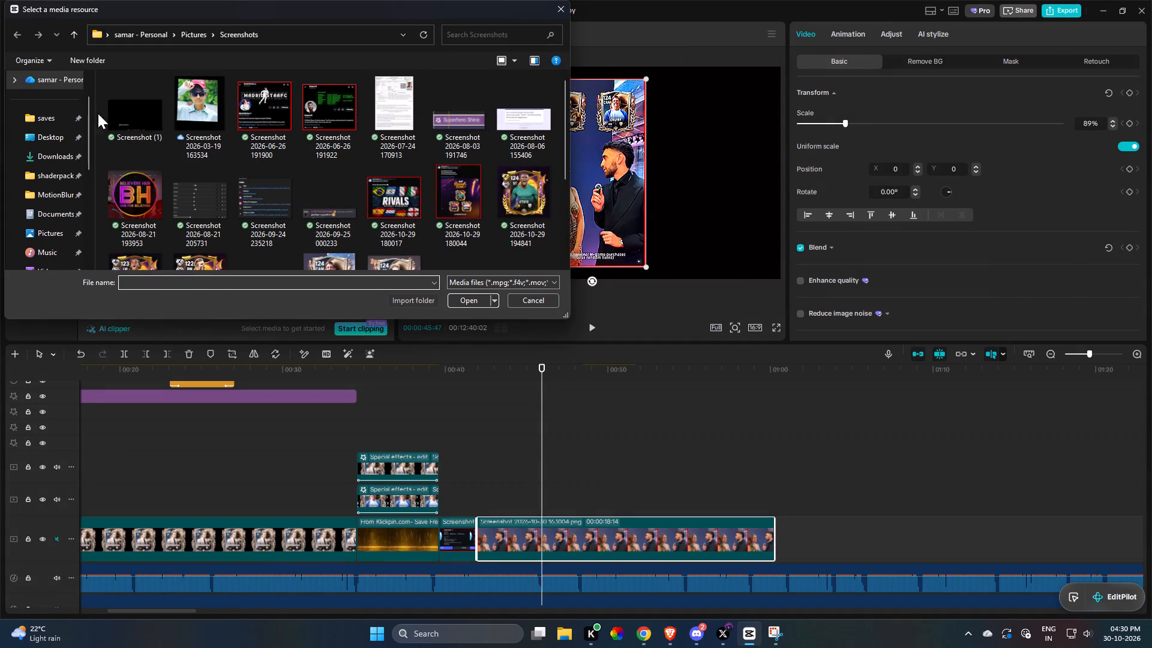
{"action": "left_click", "coordinate": [62, 163]}
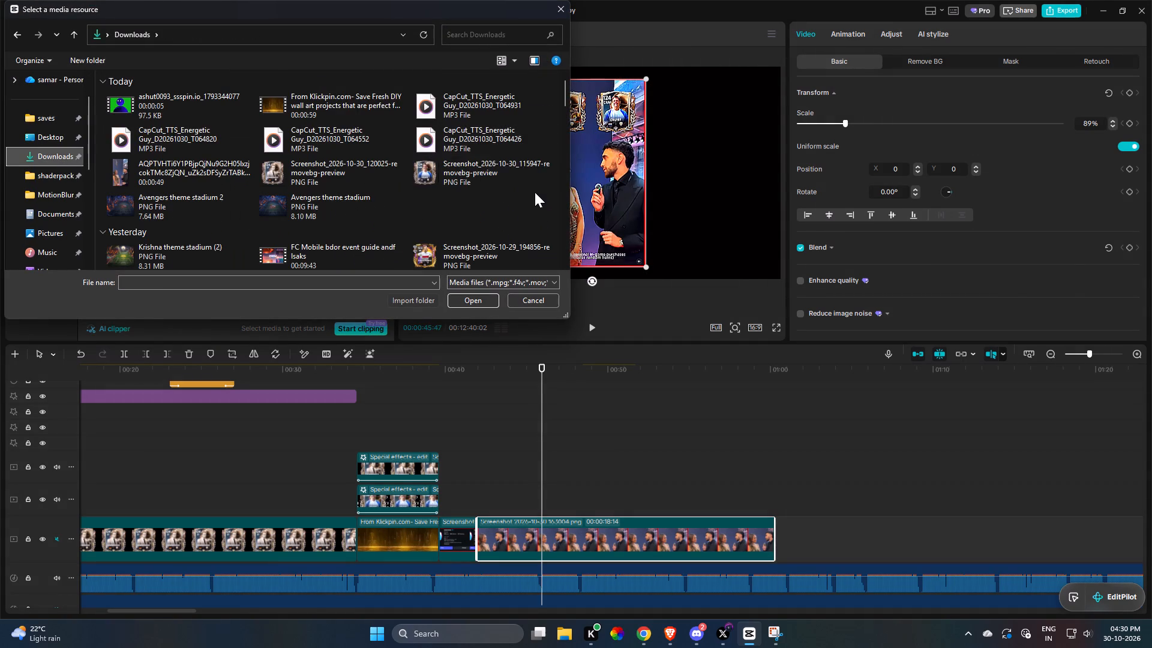
{"action": "double_click", "coordinate": [190, 175]}
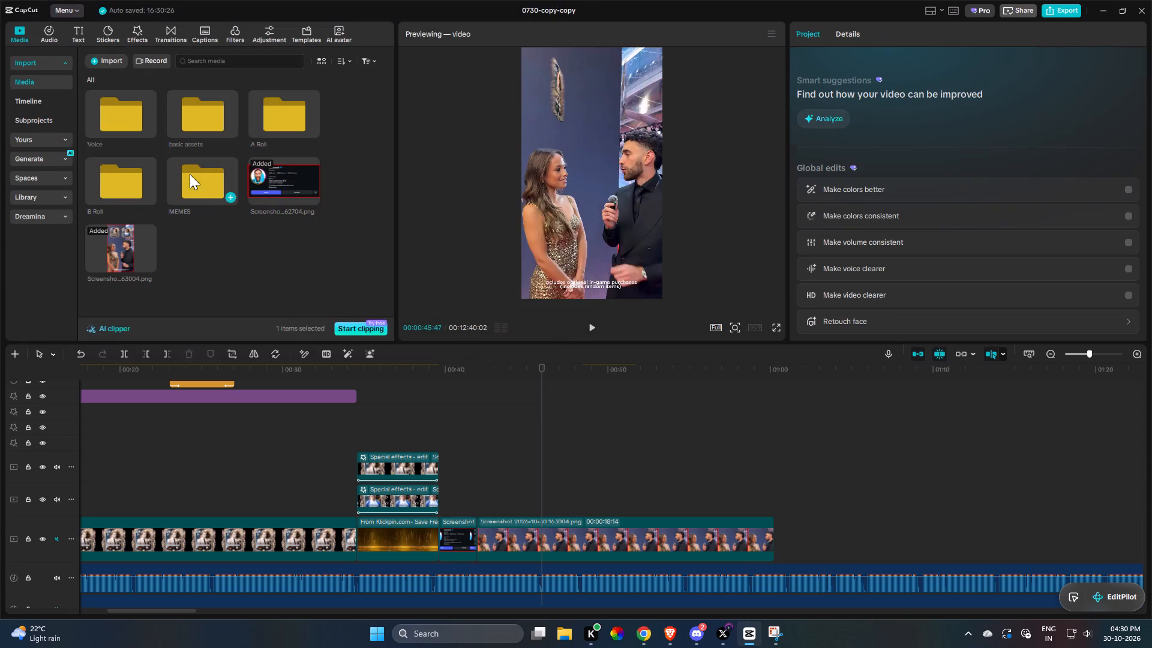
Place the imported interview video on the main track right after the interview screenshot and play back the audio.
{"action": "left_click_drag", "start_coordinate": [208, 249], "coordinate": [796, 534]}
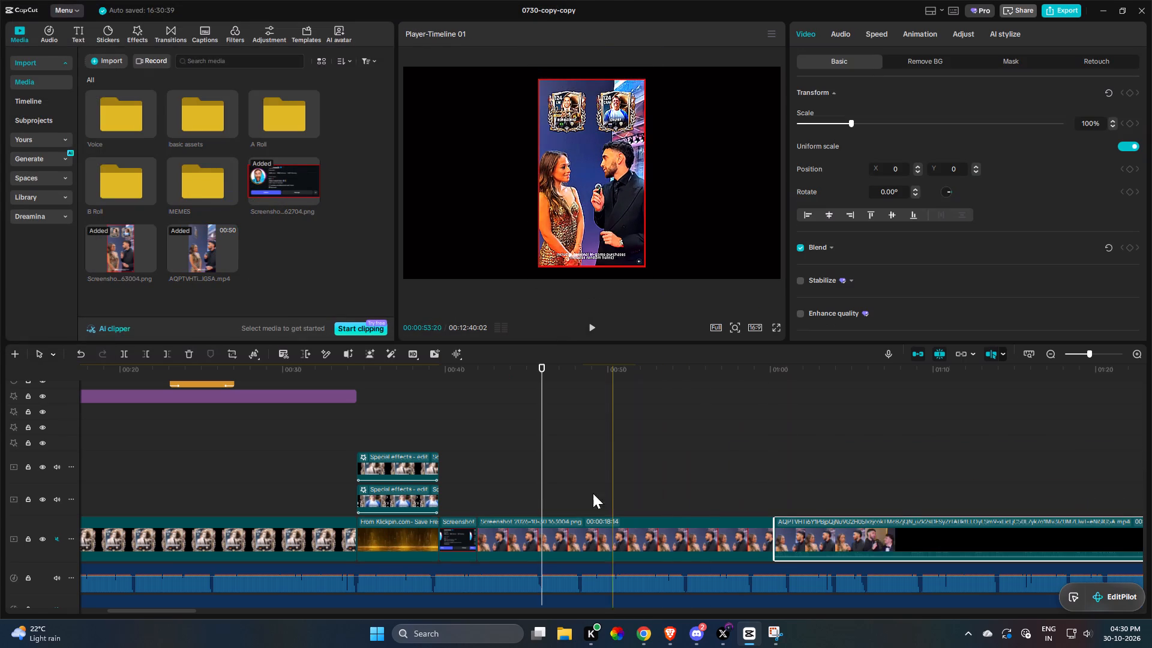
{"action": "key", "text": "space"}
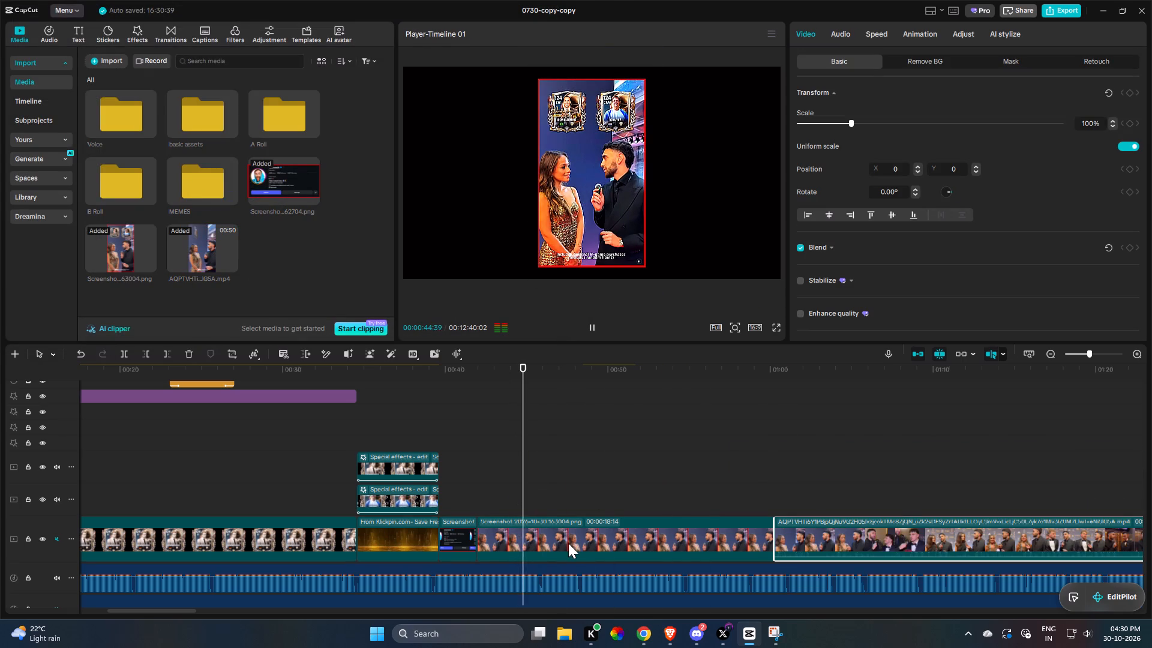
Trim the end of the interview screenshot at about 46 seconds so the interview video follows directly.
{"action": "left_click", "coordinate": [569, 544]}
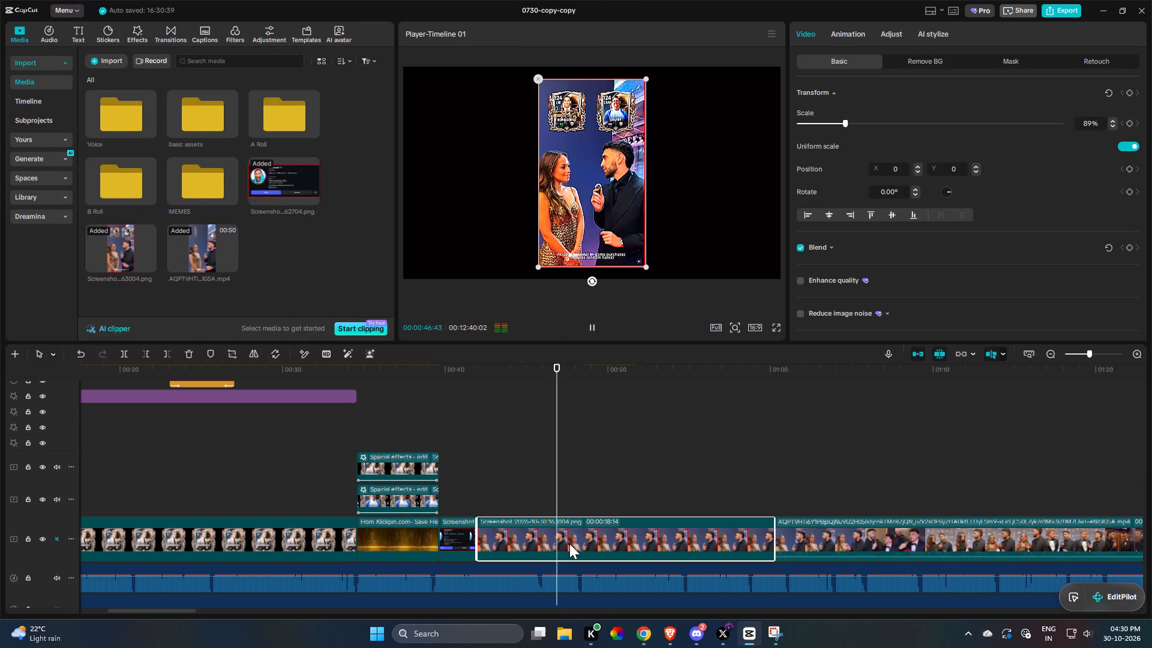
{"action": "key", "text": "space"}
{"action": "type", "text": "w"}
{"action": "key", "text": "space"}
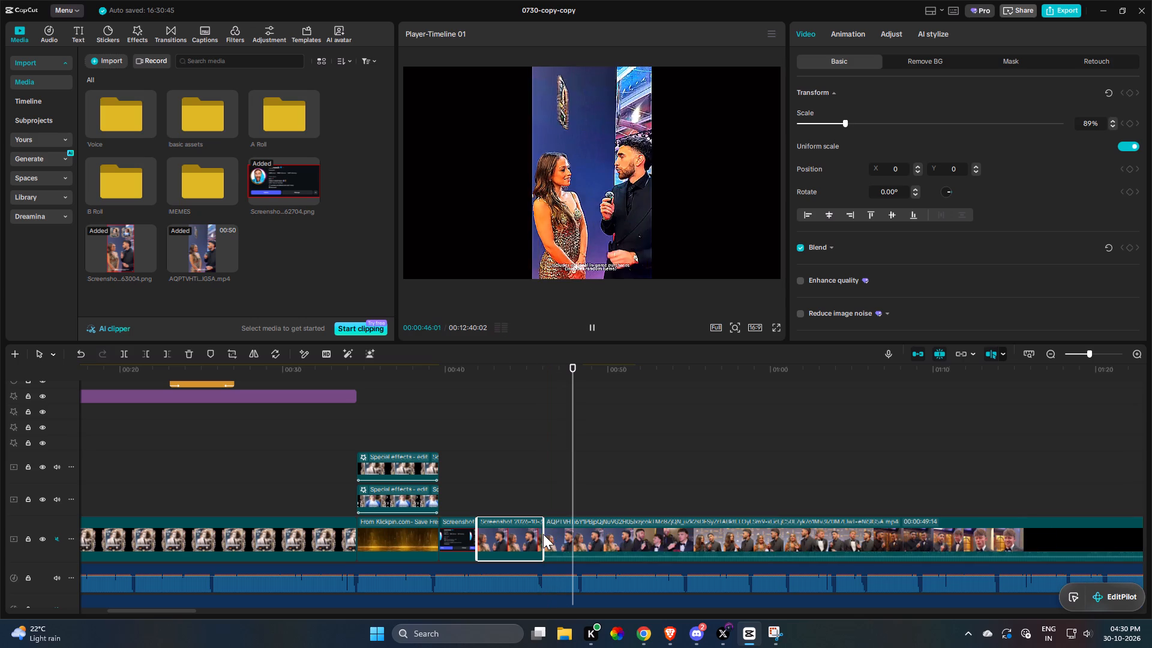
Select the interview video clip and play it through to about 55 seconds.
{"action": "left_click", "coordinate": [584, 535]}
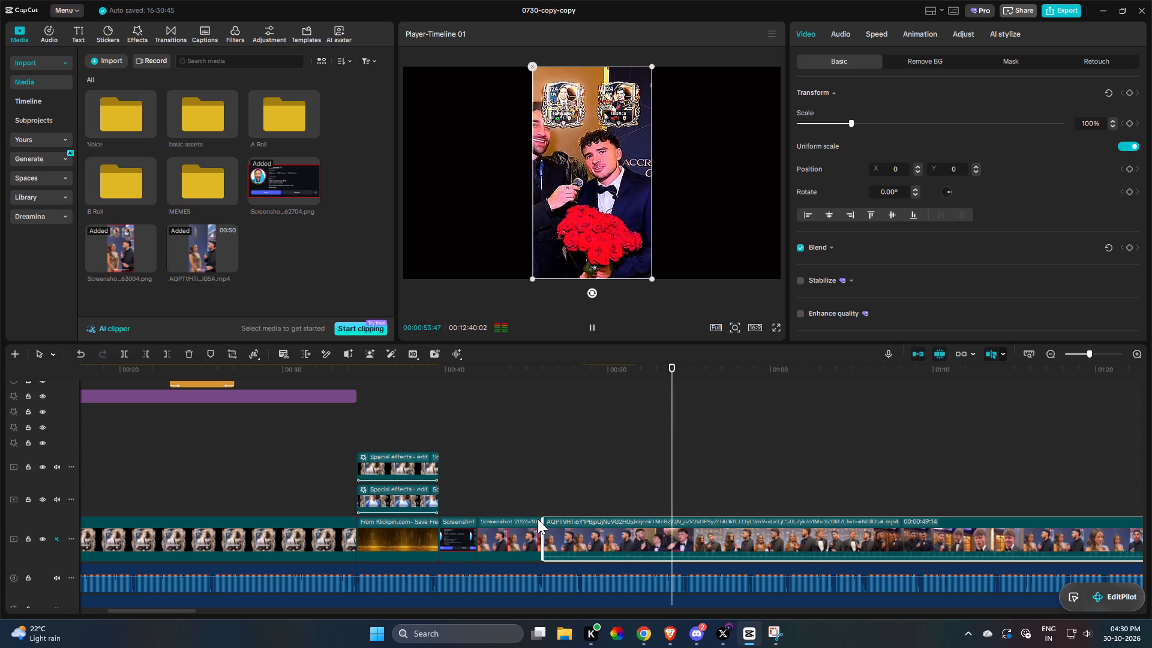
{"action": "key", "text": "space"}
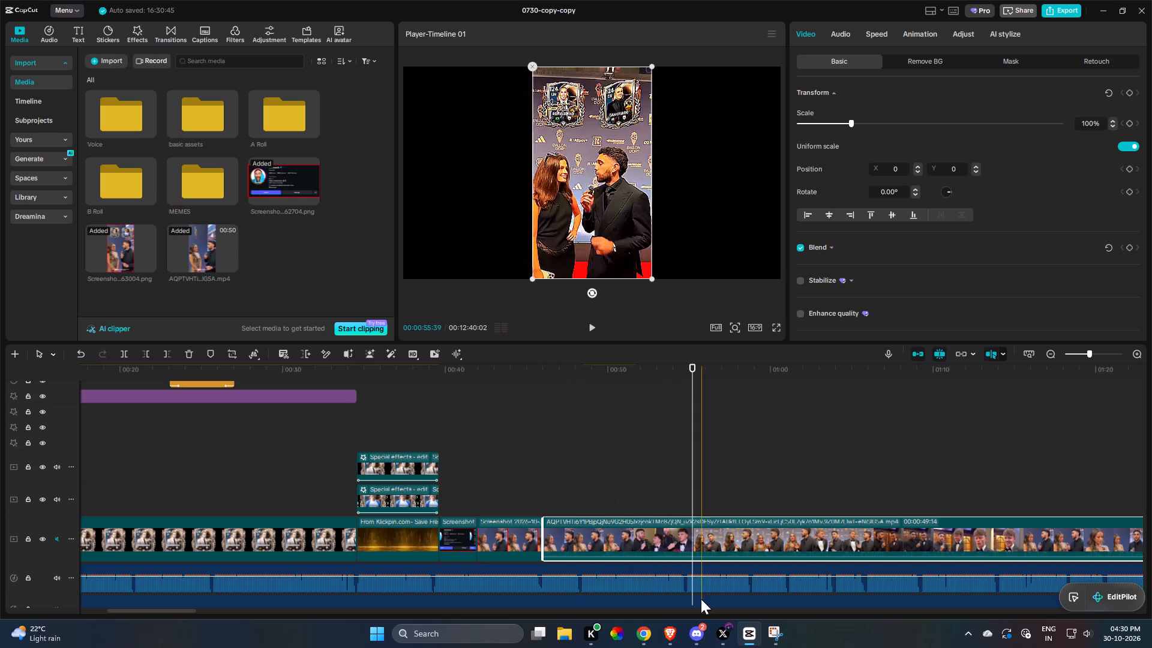
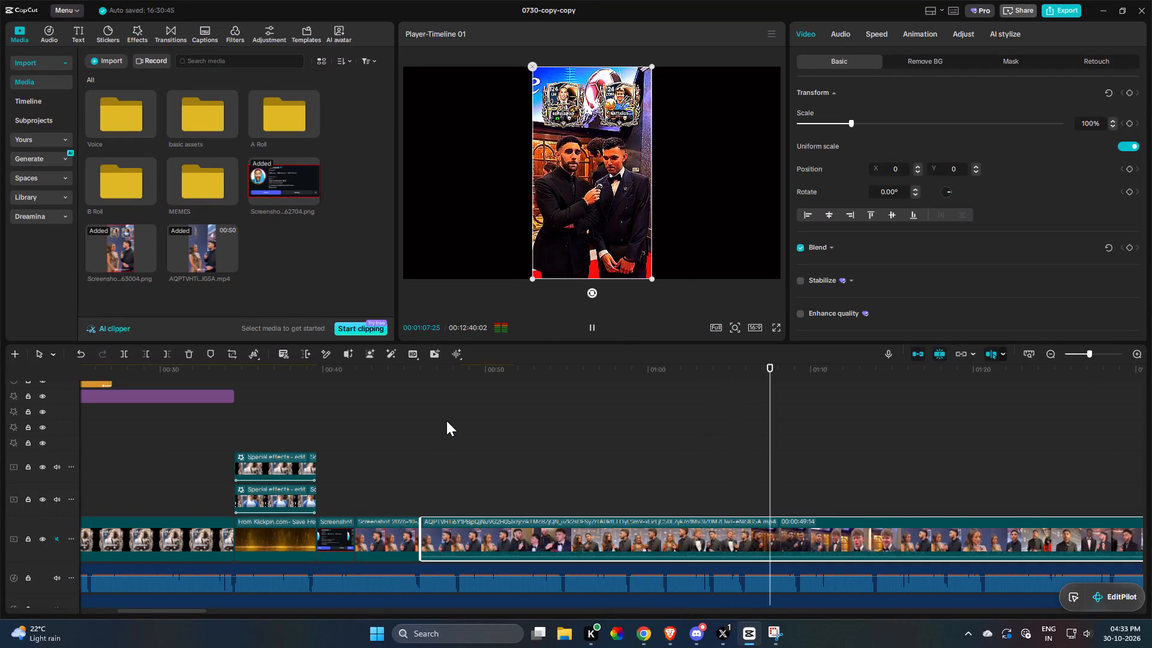
Play the interview video clip onward to about 1:18 against the audio.
{"action": "key", "text": "space"}
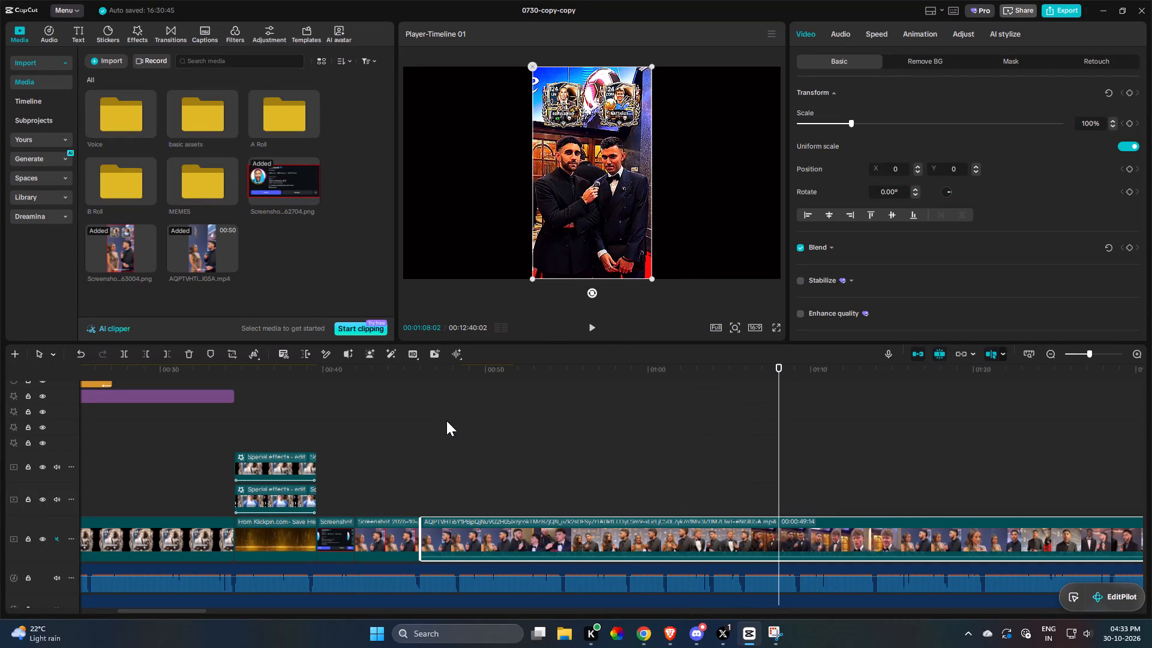
{"action": "key", "text": "space"}
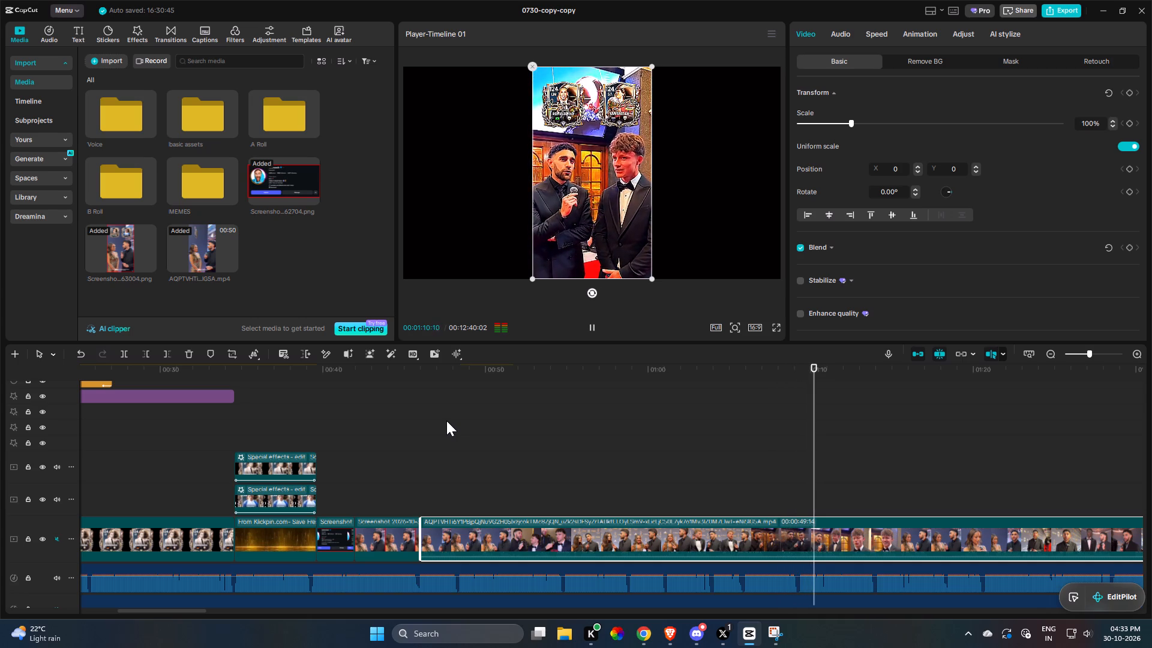
{"action": "key", "text": "space"}
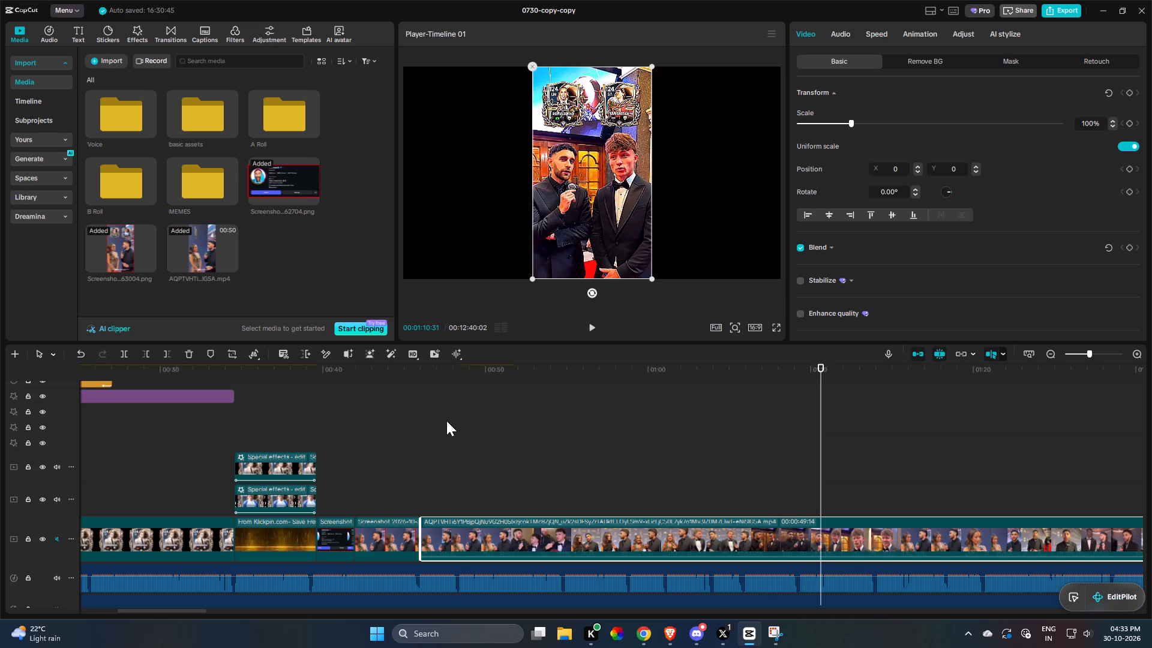
{"action": "key", "text": "space"}
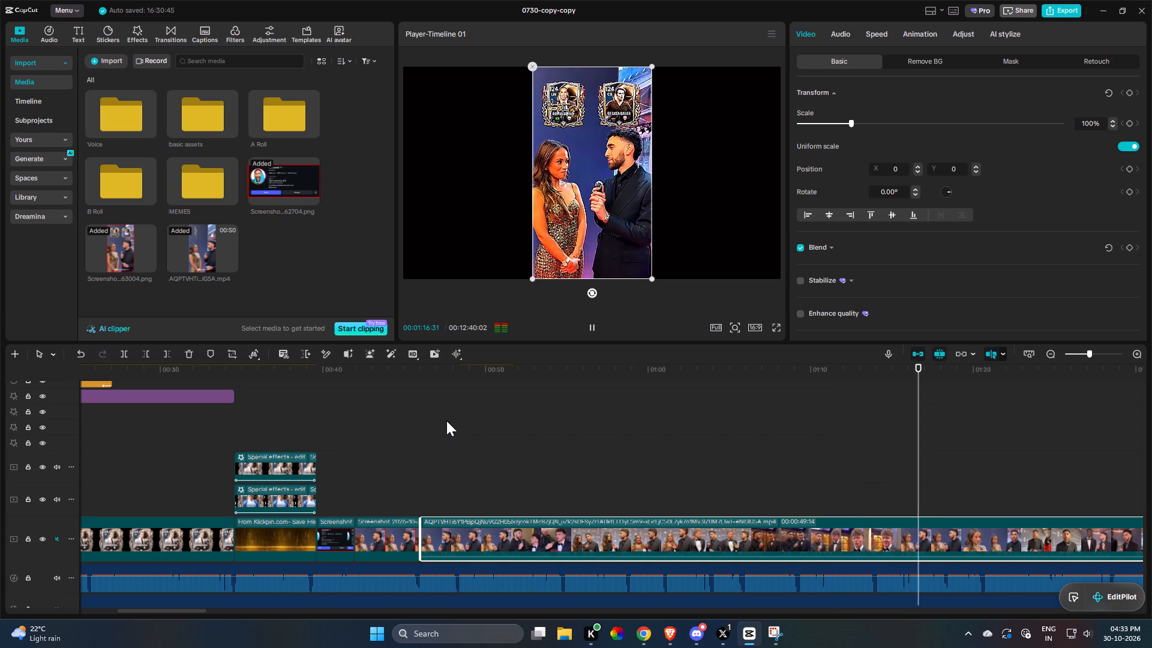
{"action": "key", "text": "space"}
{"action": "key", "text": "space"}
{"action": "key", "text": "space"}
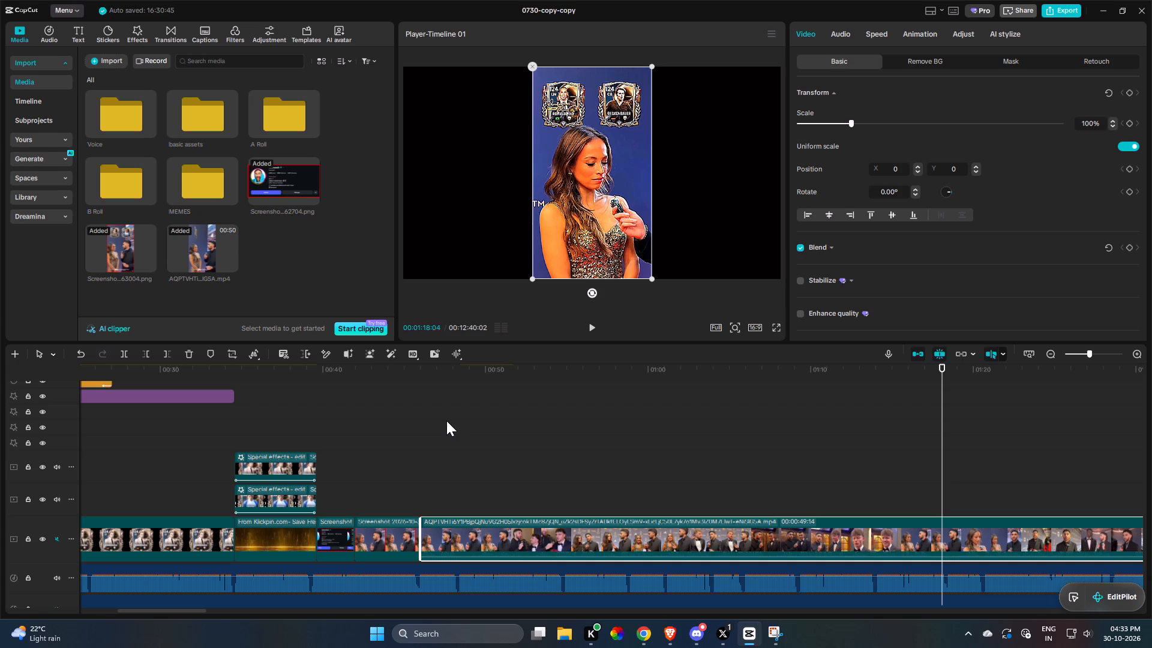
{"action": "key", "text": "space"}
{"action": "key", "text": "space"}
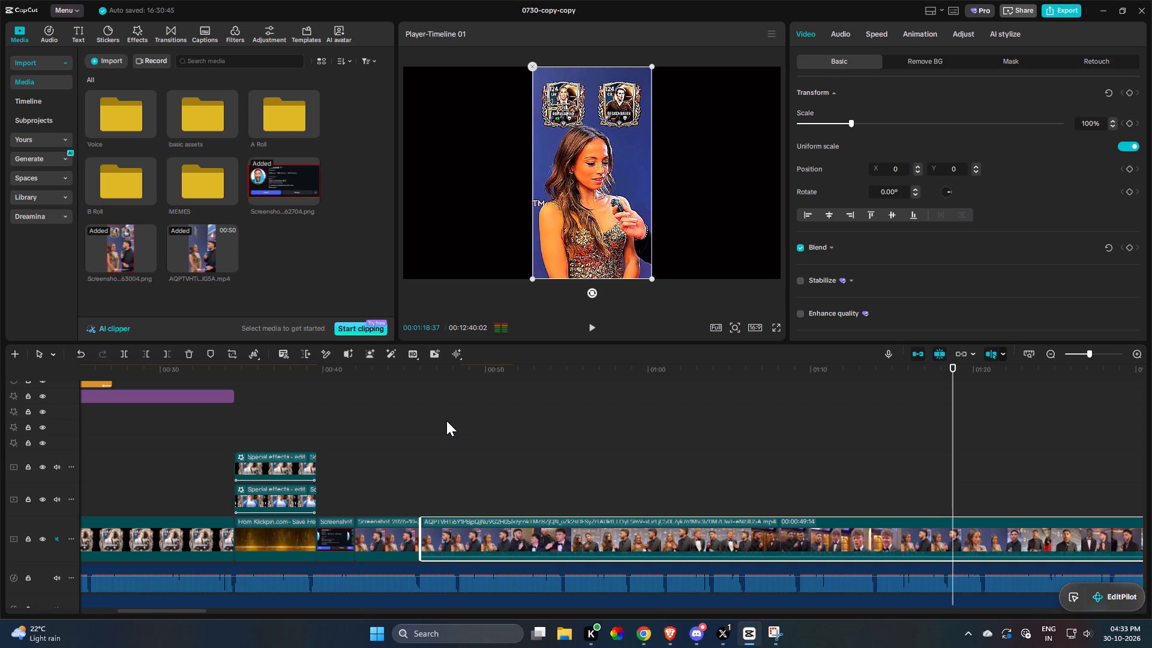
Replay the timeline from the end of the player cards into the profile screenshot, about 39 to 41 seconds.
{"action": "left_click", "coordinate": [471, 412]}
{"action": "key", "text": "space"}
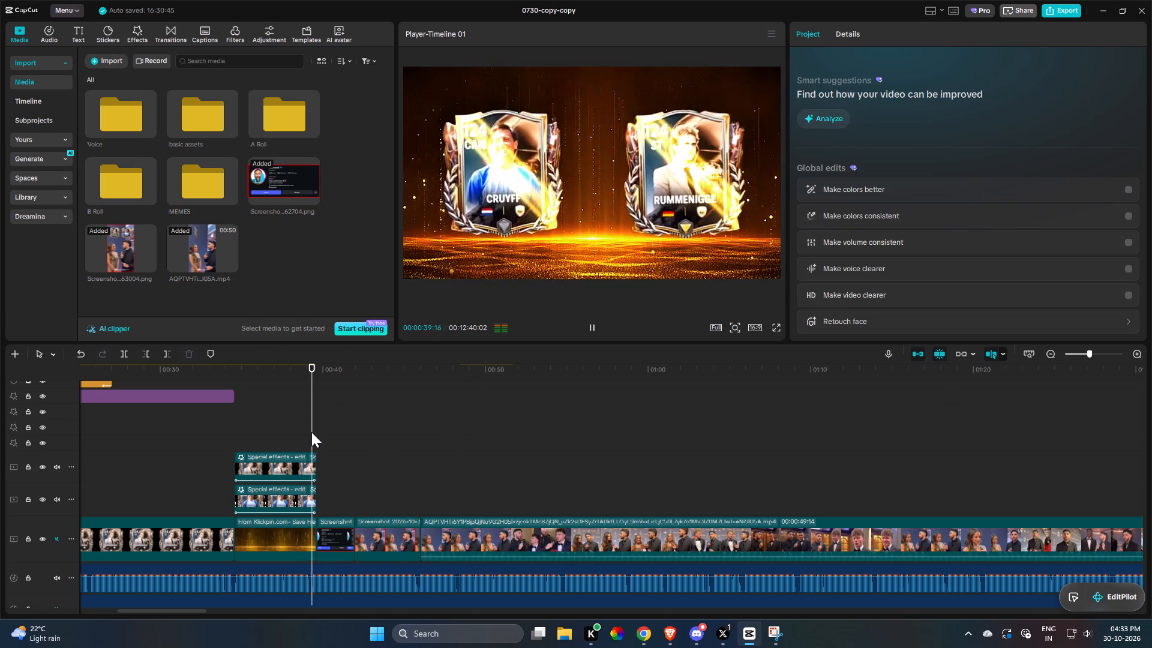
{"action": "key", "text": "space"}
Switch to X and look through the new post notifications from EA SPORTS FC MOBILE and Madridistaa.
{"action": "left_click", "coordinate": [724, 635]}
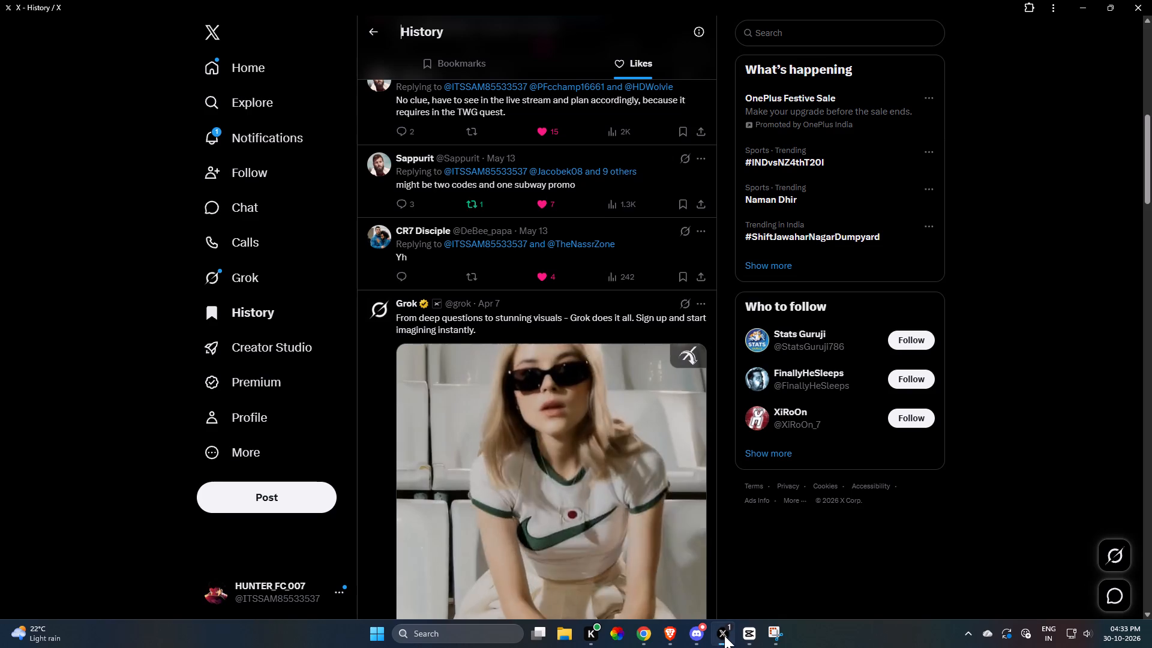
{"action": "left_click", "coordinate": [257, 137]}
{"action": "left_click", "coordinate": [590, 95]}
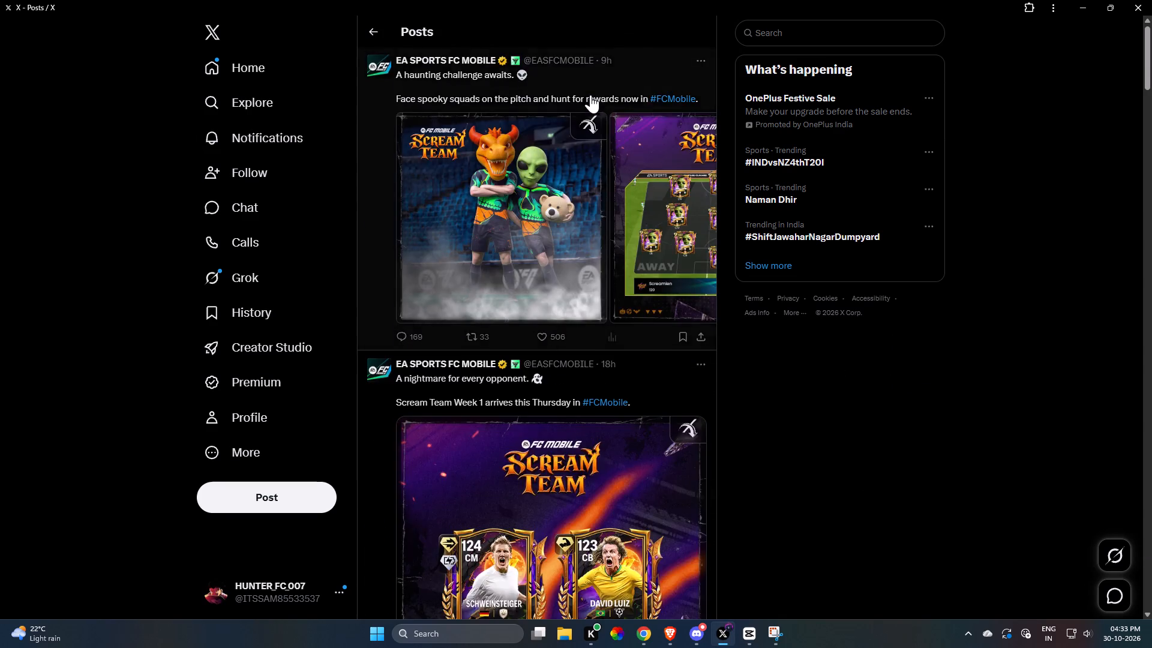
{"action": "scroll", "coordinate": [608, 99], "scroll_direction": "up", "scroll_amount": 9}
{"action": "scroll", "coordinate": [508, 243], "scroll_direction": "down", "scroll_amount": 4}
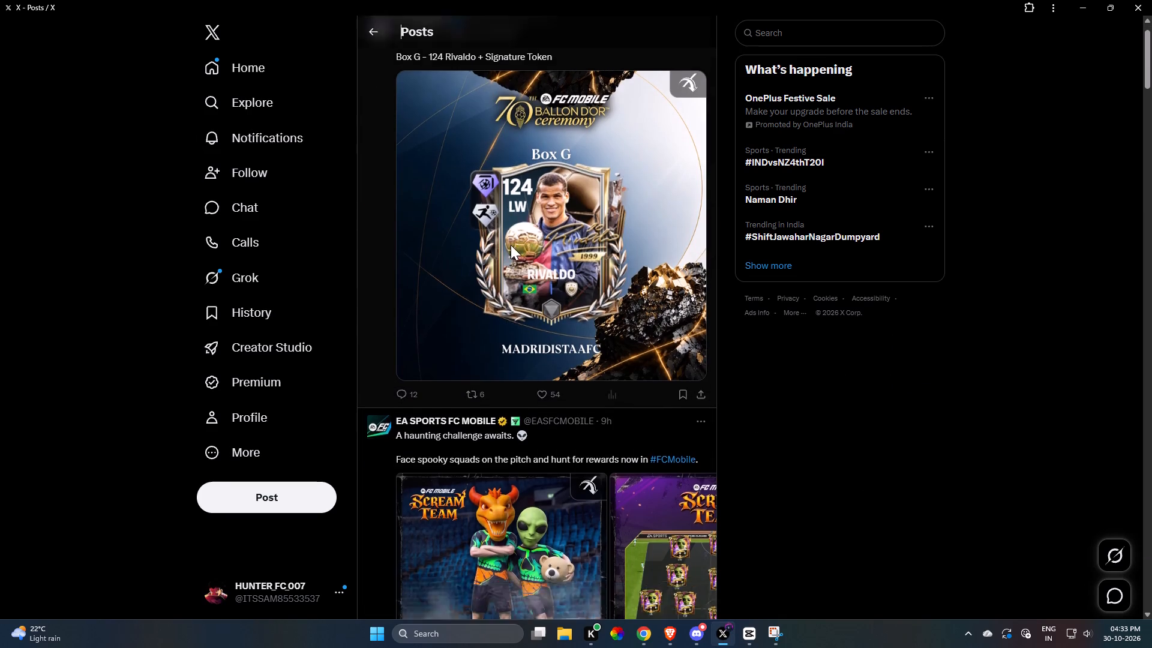
{"action": "scroll", "coordinate": [511, 245], "scroll_direction": "down", "scroll_amount": 14}
{"action": "scroll", "coordinate": [540, 266], "scroll_direction": "down", "scroll_amount": 17}
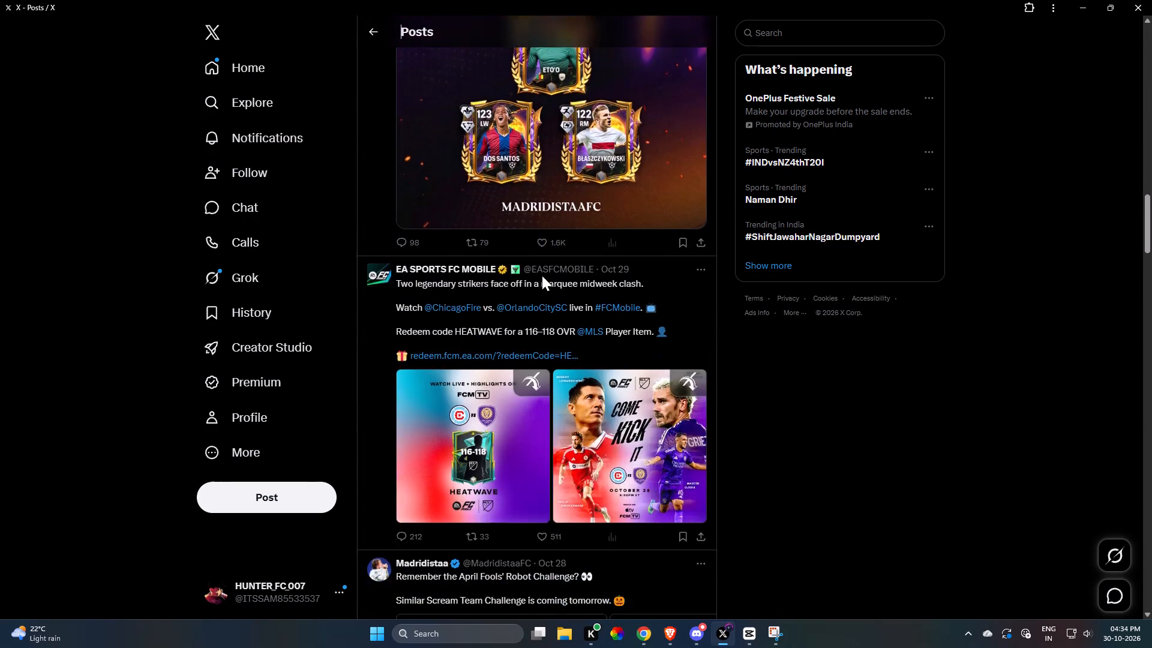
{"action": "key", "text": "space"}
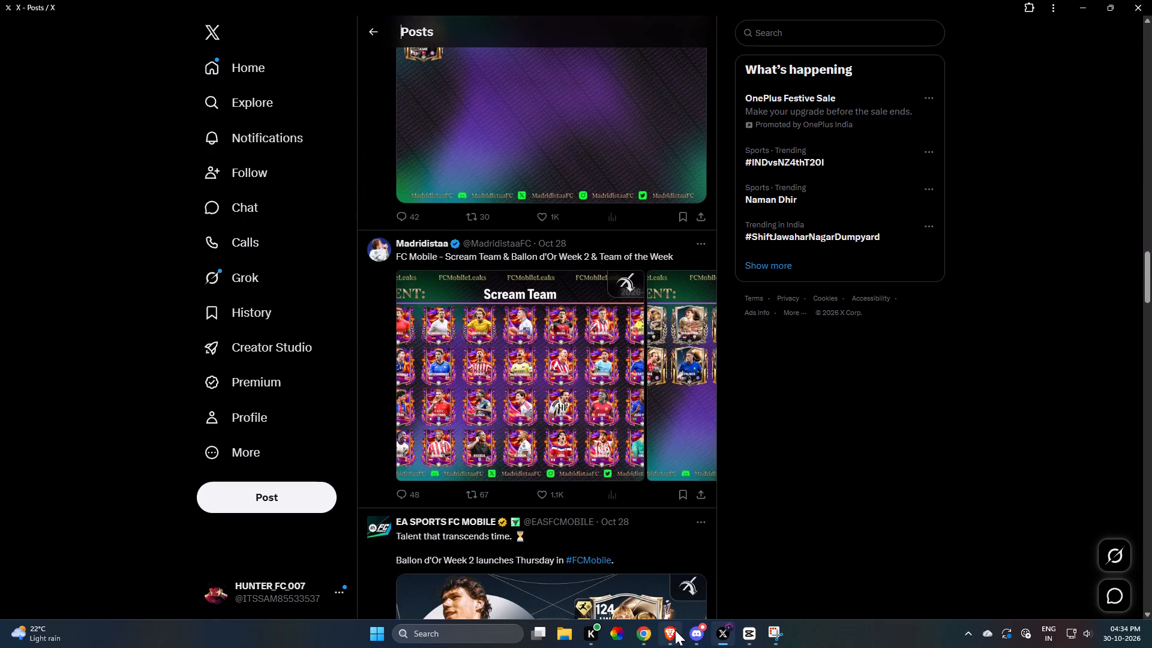
Switch to the futcrunch reel on Instagram in Brave and capture a screenshot of its "Who is the Ultimate Ballon d'Or ICON?" caption.
{"action": "left_click", "coordinate": [675, 630]}
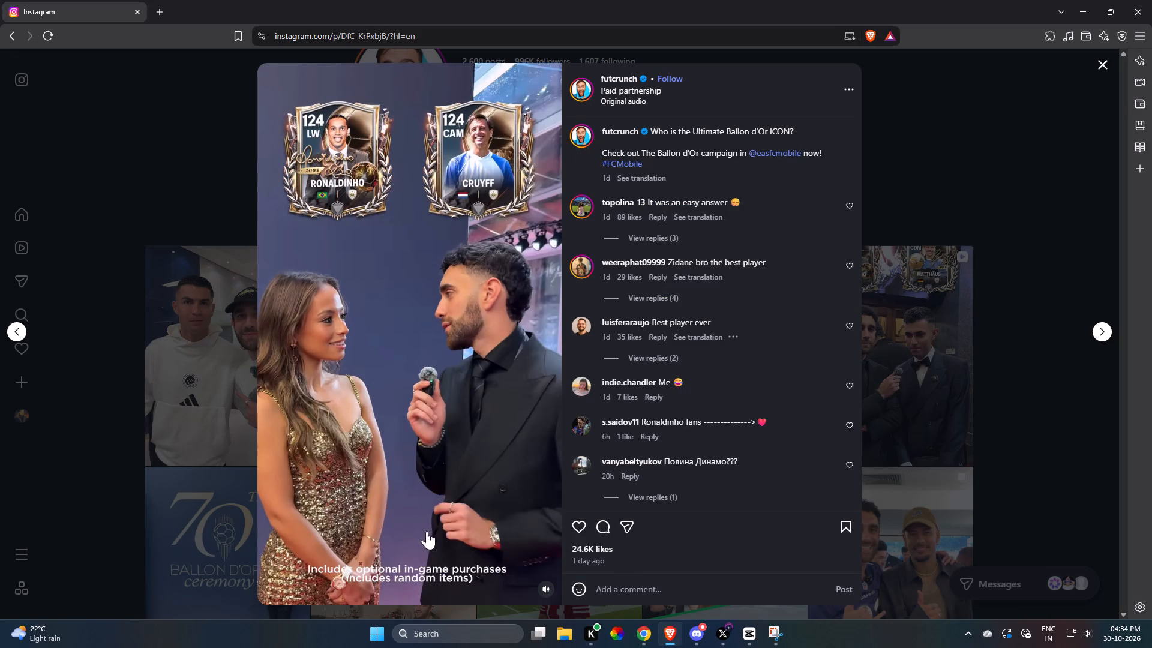
{"action": "triple_click", "coordinate": [638, 92]}
{"action": "left_click", "coordinate": [731, 89]}
{"action": "key", "text": "Print"}
{"action": "left_click_drag", "start_coordinate": [566, 119], "coordinate": [799, 193]}
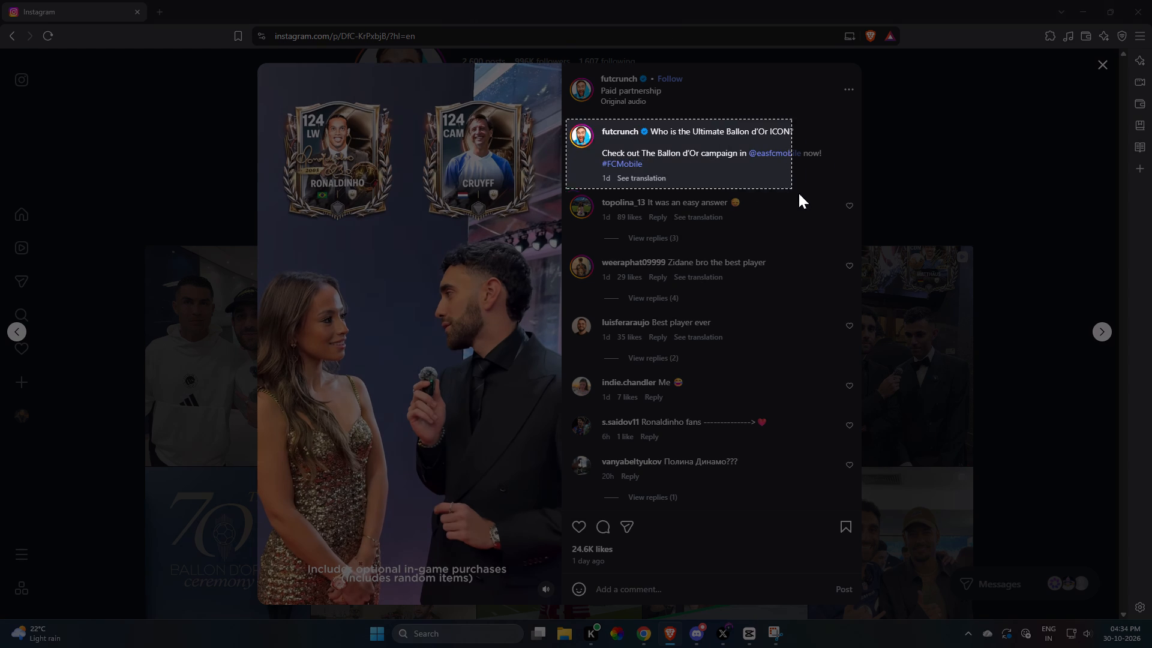
{"action": "left_click_drag", "start_coordinate": [799, 193], "coordinate": [845, 185]}
{"action": "left_click", "coordinate": [575, 221]}
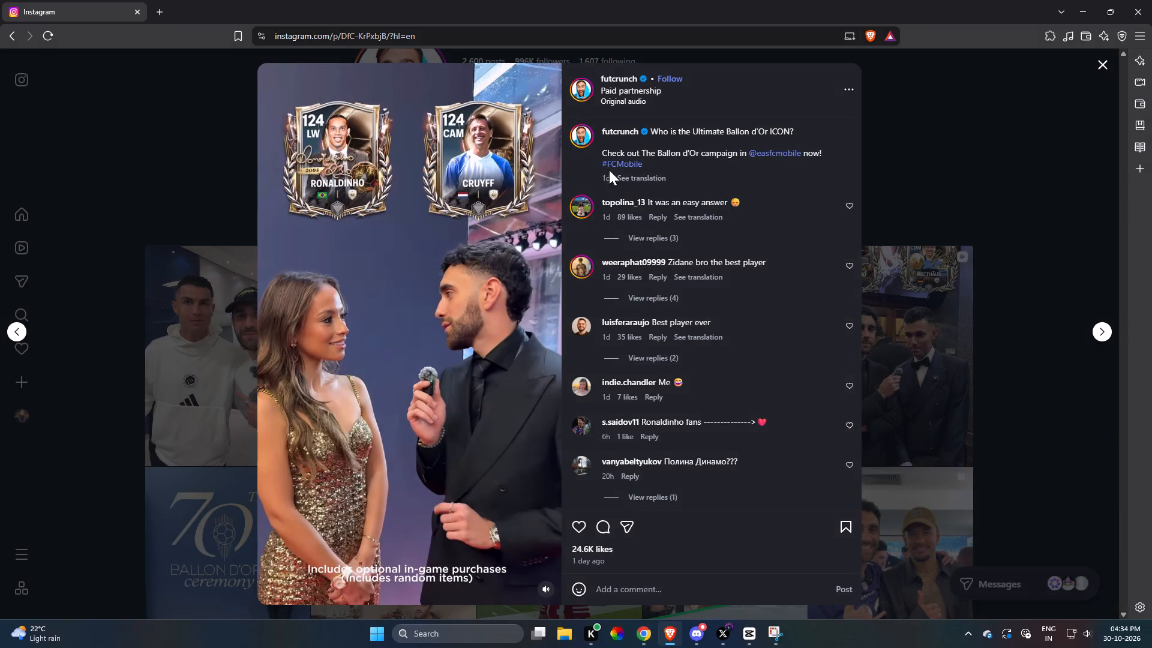
Look through the list of accounts that liked the futcrunch reel, close it, and return to the caption.
{"action": "scroll", "coordinate": [669, 445], "scroll_direction": "down", "scroll_amount": 4}
{"action": "left_click", "coordinate": [597, 549]}
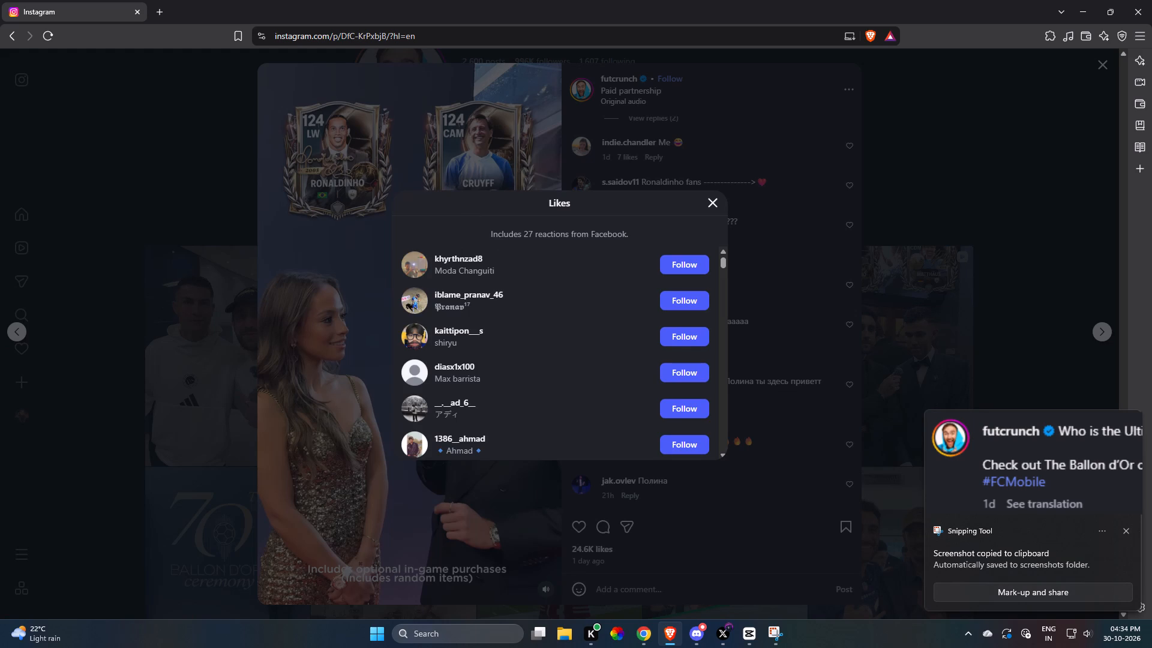
{"action": "scroll", "coordinate": [606, 236], "scroll_direction": "down", "scroll_amount": 20}
{"action": "scroll", "coordinate": [606, 236], "scroll_direction": "down", "scroll_amount": 15}
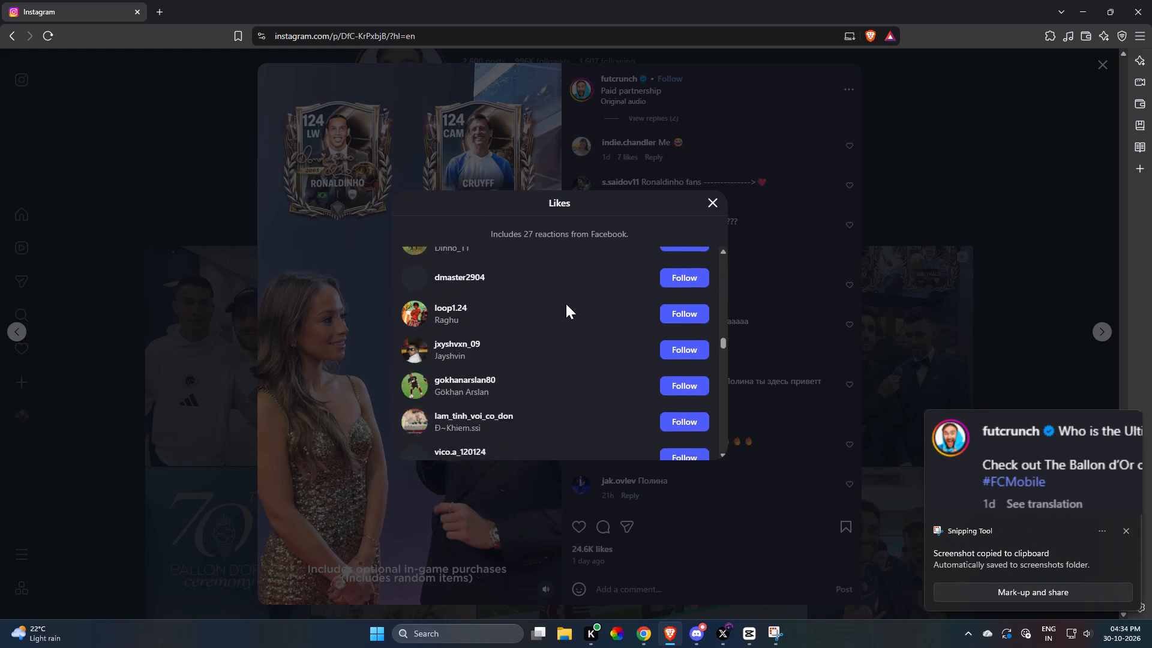
{"action": "scroll", "coordinate": [566, 304], "scroll_direction": "down", "scroll_amount": 20}
{"action": "scroll", "coordinate": [566, 304], "scroll_direction": "down", "scroll_amount": 20}
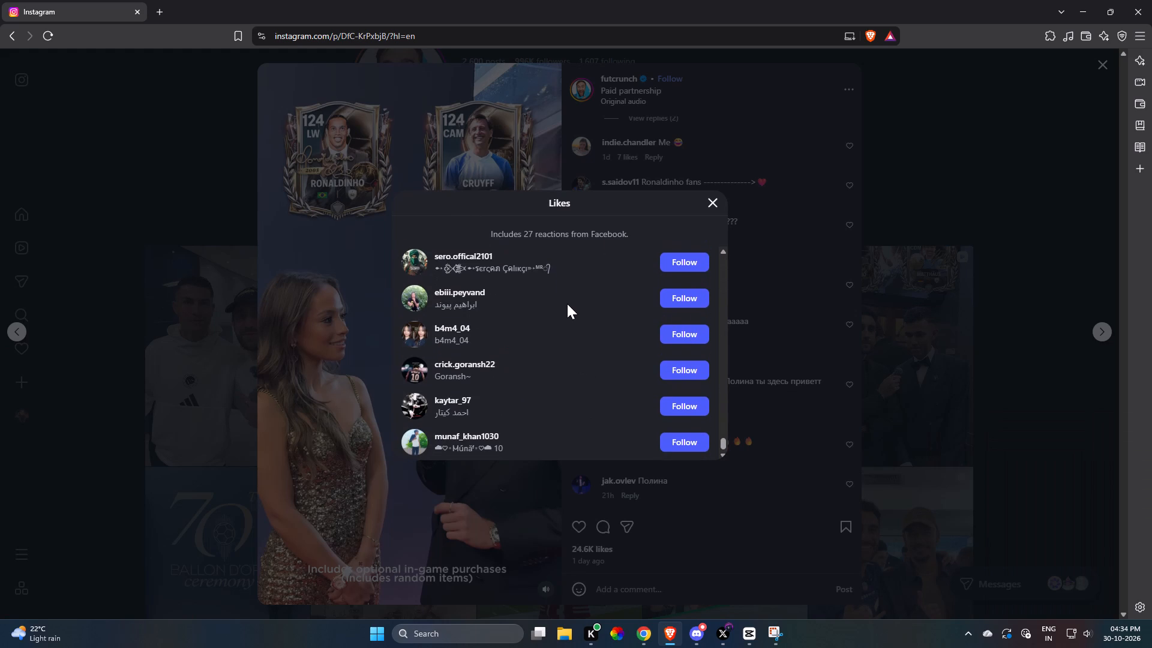
{"action": "left_click", "coordinate": [601, 236]}
{"action": "scroll", "coordinate": [640, 346], "scroll_direction": "up", "scroll_amount": 20}
{"action": "scroll", "coordinate": [640, 346], "scroll_direction": "up", "scroll_amount": 15}
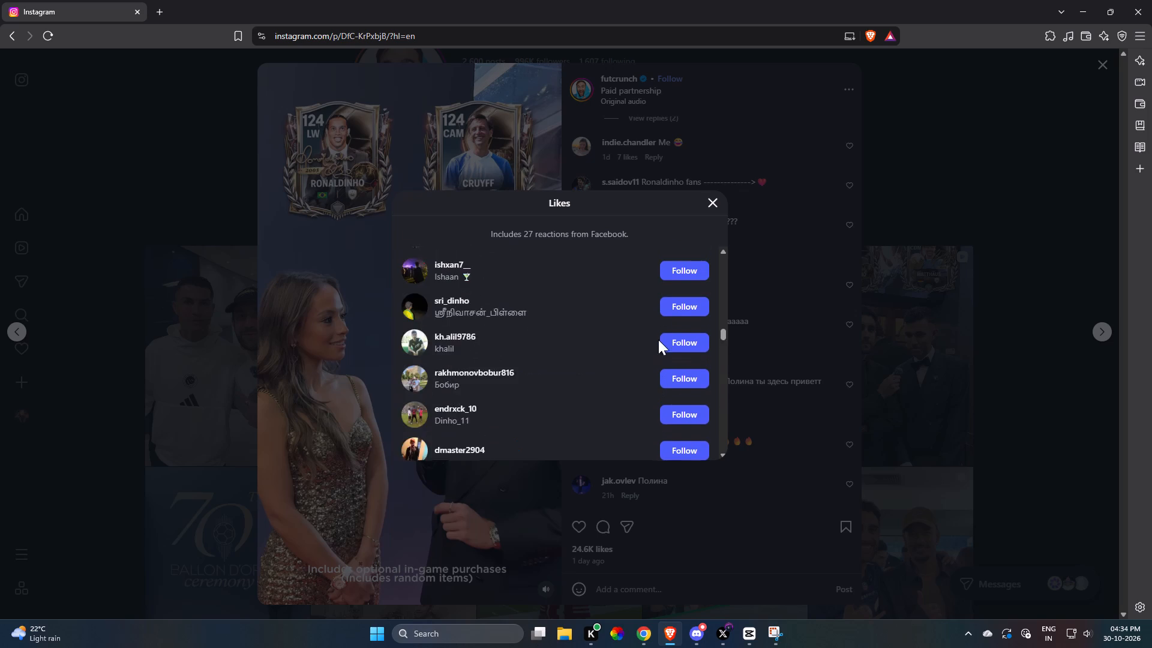
{"action": "scroll", "coordinate": [658, 340], "scroll_direction": "up", "scroll_amount": 6}
{"action": "left_click", "coordinate": [711, 202]}
{"action": "scroll", "coordinate": [752, 235], "scroll_direction": "up", "scroll_amount": 12}
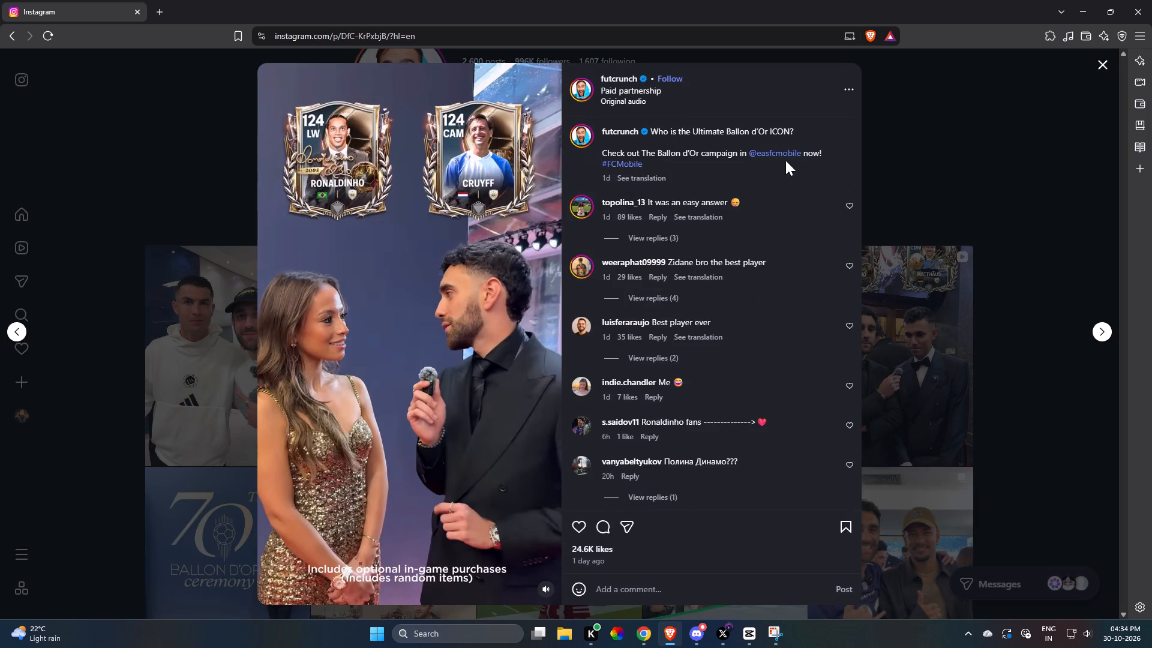
View the easfcmobile profile linked in the reel's caption, and go back to the reel.
{"action": "left_click", "coordinate": [781, 152]}
{"action": "left_click", "coordinate": [474, 253]}
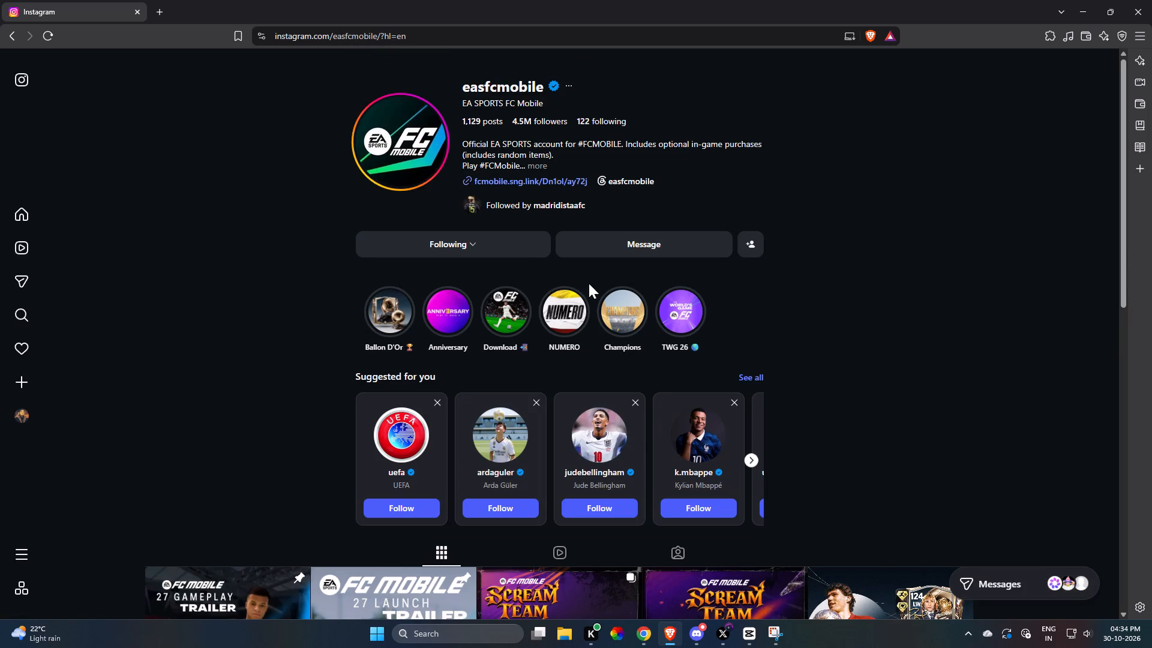
{"action": "left_click", "coordinate": [9, 35]}
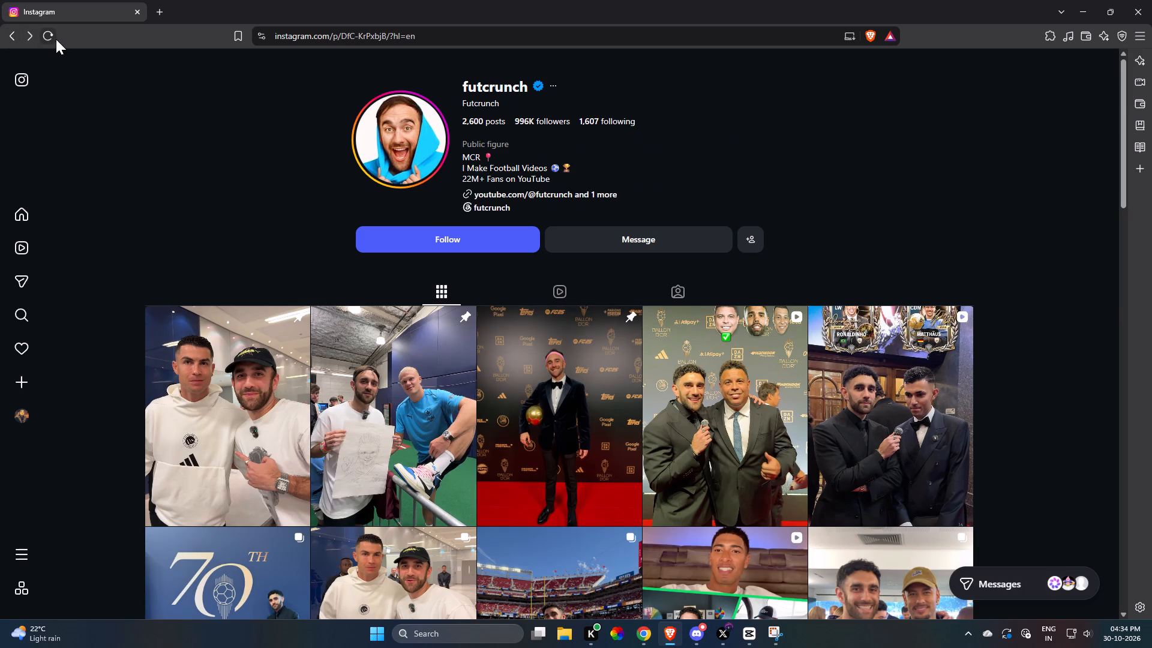
Reload the futcrunch reel as a standalone post and pause its video on the Ronaldinho and Cruyff cards.
{"action": "left_click", "coordinate": [56, 39]}
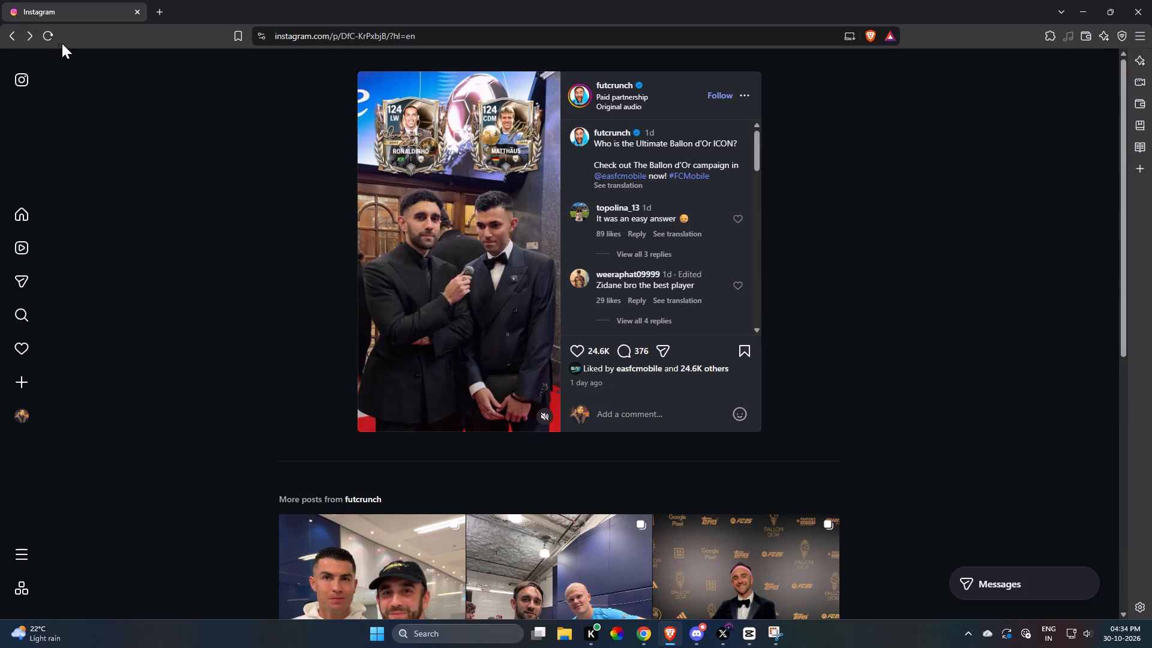
{"action": "scroll", "coordinate": [749, 419], "scroll_direction": "down", "scroll_amount": 4}
{"action": "scroll", "coordinate": [733, 404], "scroll_direction": "up", "scroll_amount": 6}
{"action": "left_click", "coordinate": [467, 325]}
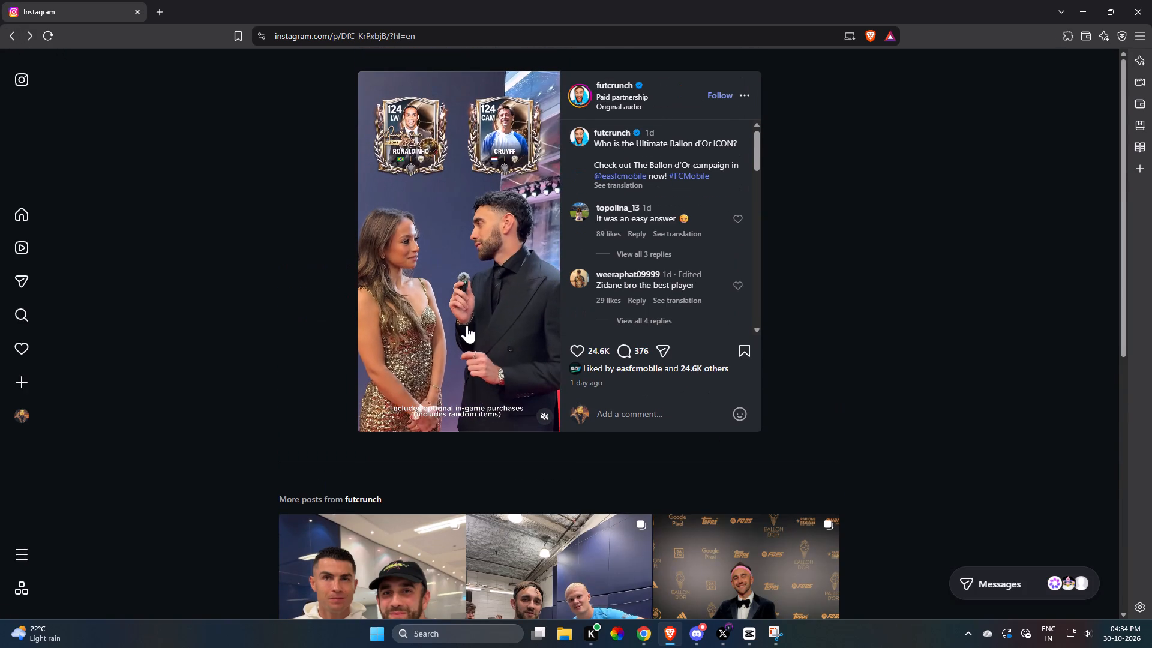
{"action": "left_click", "coordinate": [542, 415]}
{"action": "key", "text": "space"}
{"action": "scroll", "coordinate": [644, 371], "scroll_direction": "up", "scroll_amount": 3}
Capture a screenshot of the whole reel post, including its comments and the easfcmobile like line, and open it for markup.
{"action": "key", "text": "Print"}
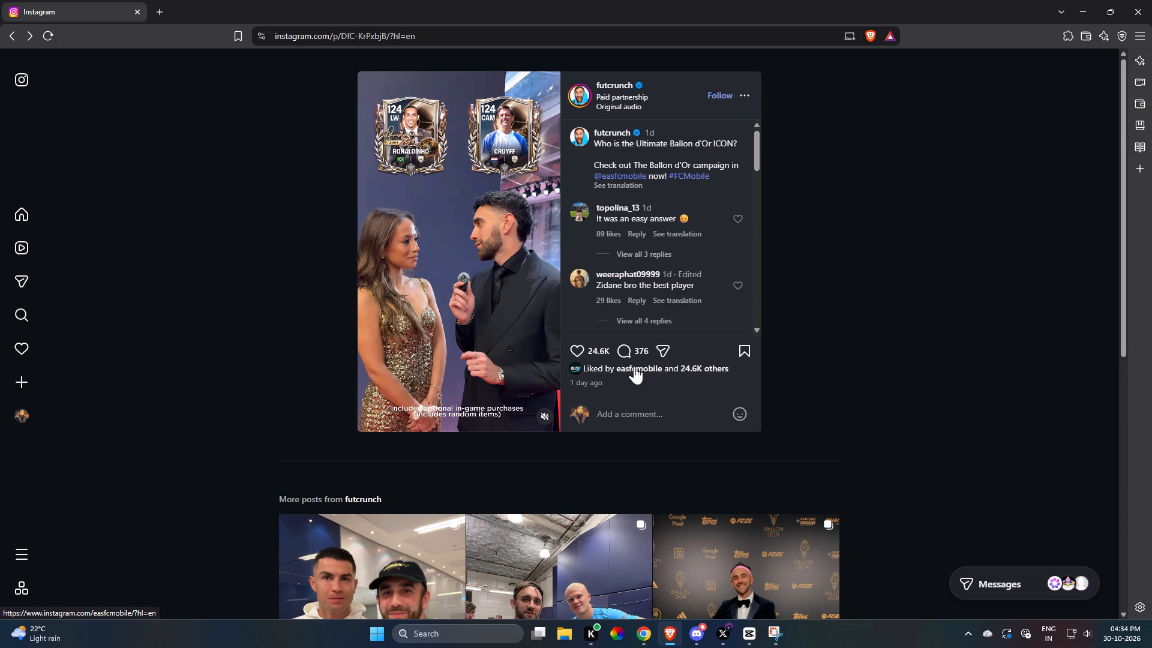
{"action": "left_click_drag", "start_coordinate": [343, 69], "coordinate": [835, 467]}
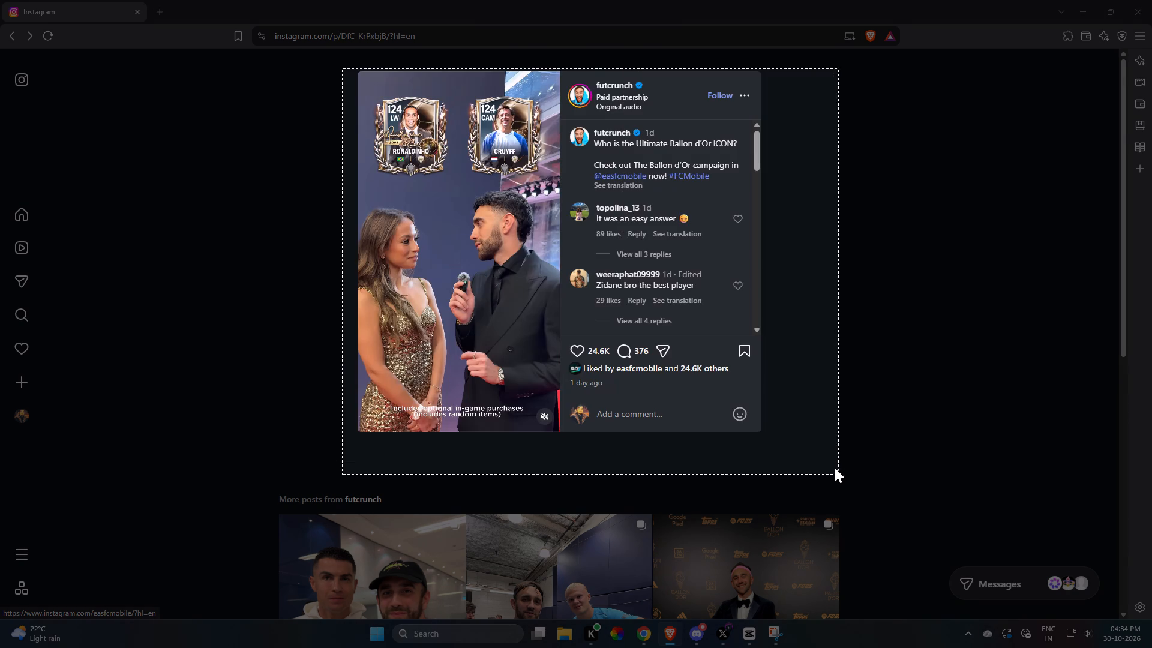
{"action": "left_click_drag", "start_coordinate": [835, 467], "coordinate": [799, 443]}
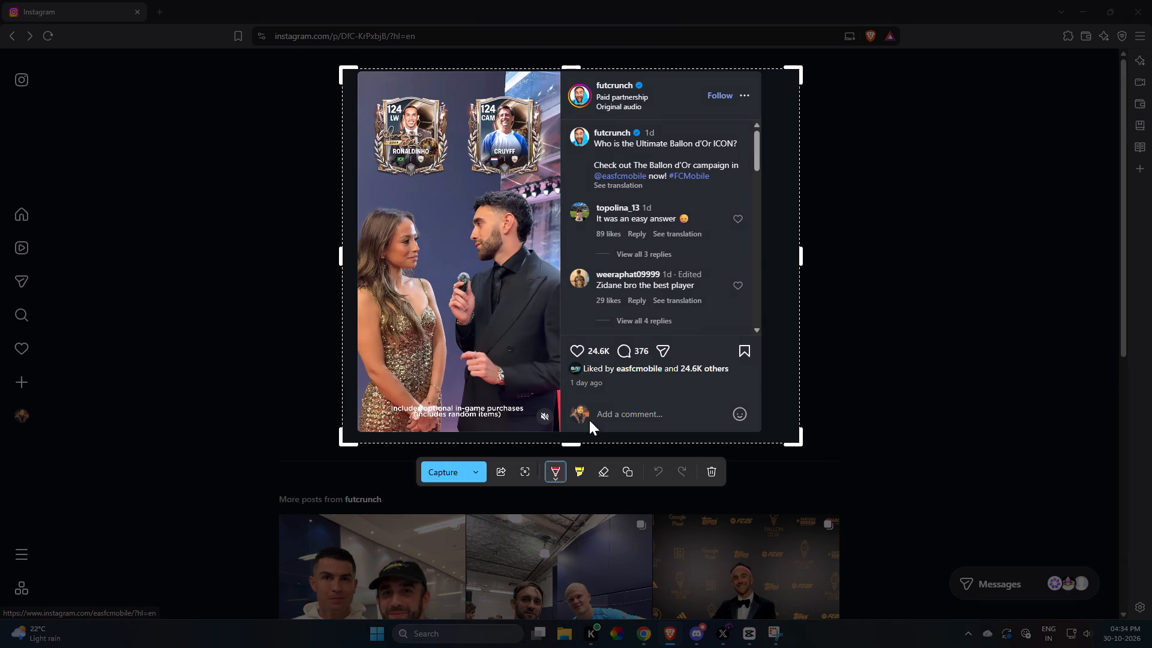
{"action": "left_click", "coordinate": [455, 474]}
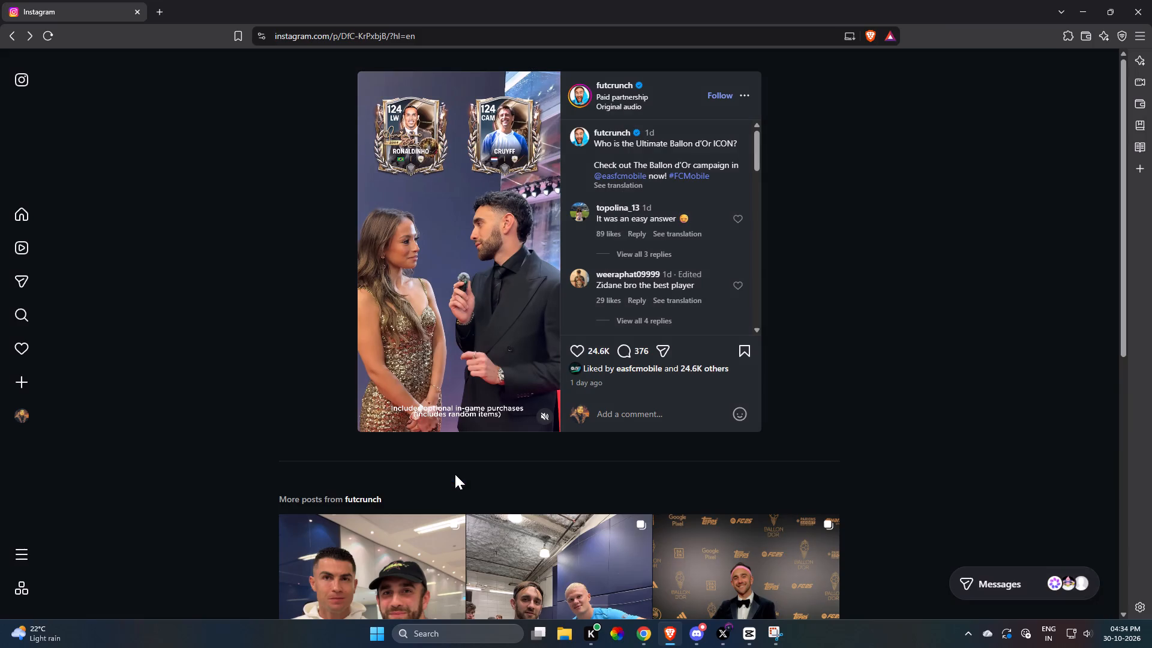
{"action": "left_click", "coordinate": [1084, 467]}
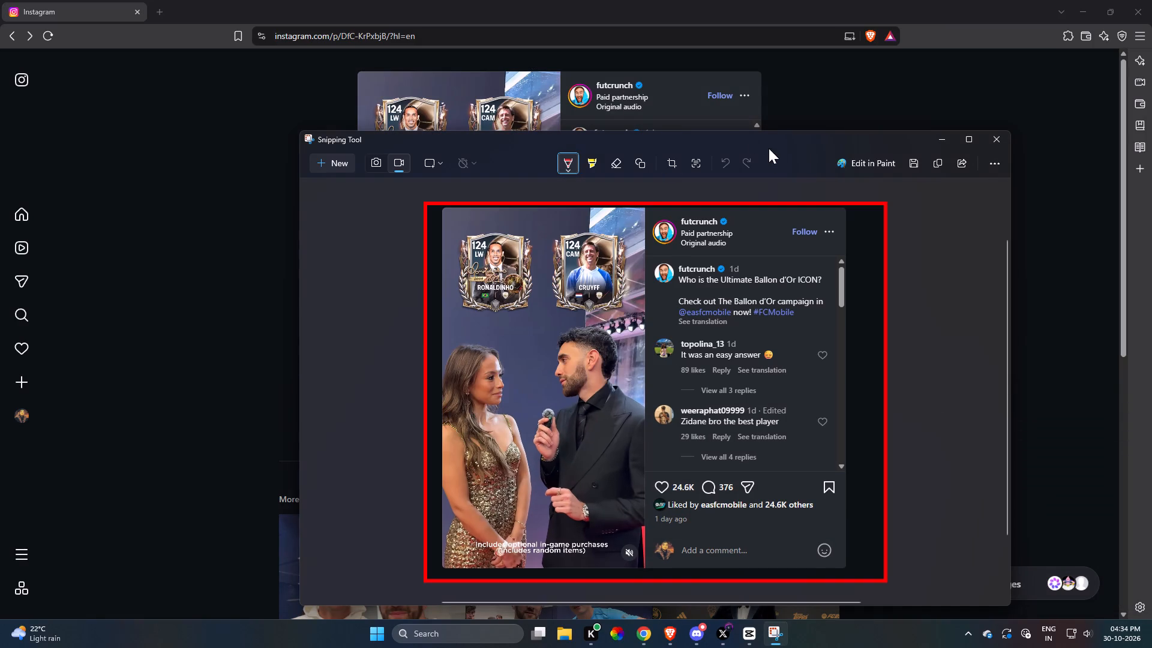
Draw a yellow rectangle around the "Liked by easfcmobile and 24.6K others" line on the screenshot.
{"action": "left_click_drag", "start_coordinate": [778, 149], "coordinate": [740, 96]}
{"action": "left_click_drag", "start_coordinate": [739, 142], "coordinate": [640, 80]}
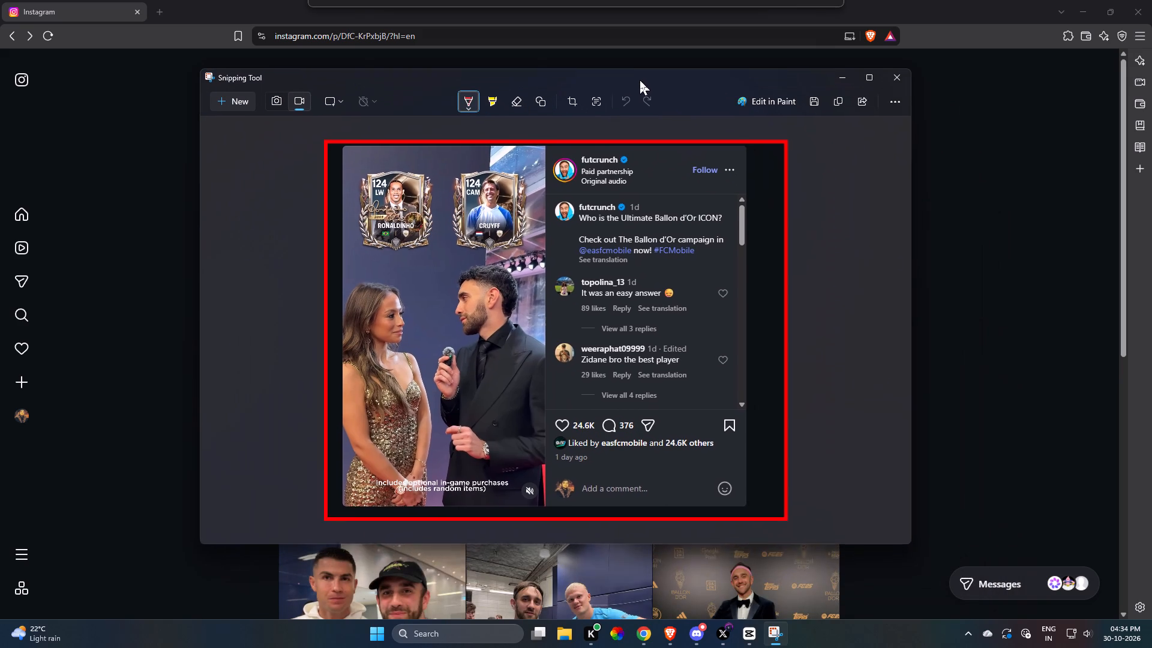
{"action": "left_click_drag", "start_coordinate": [640, 80], "coordinate": [663, 66]}
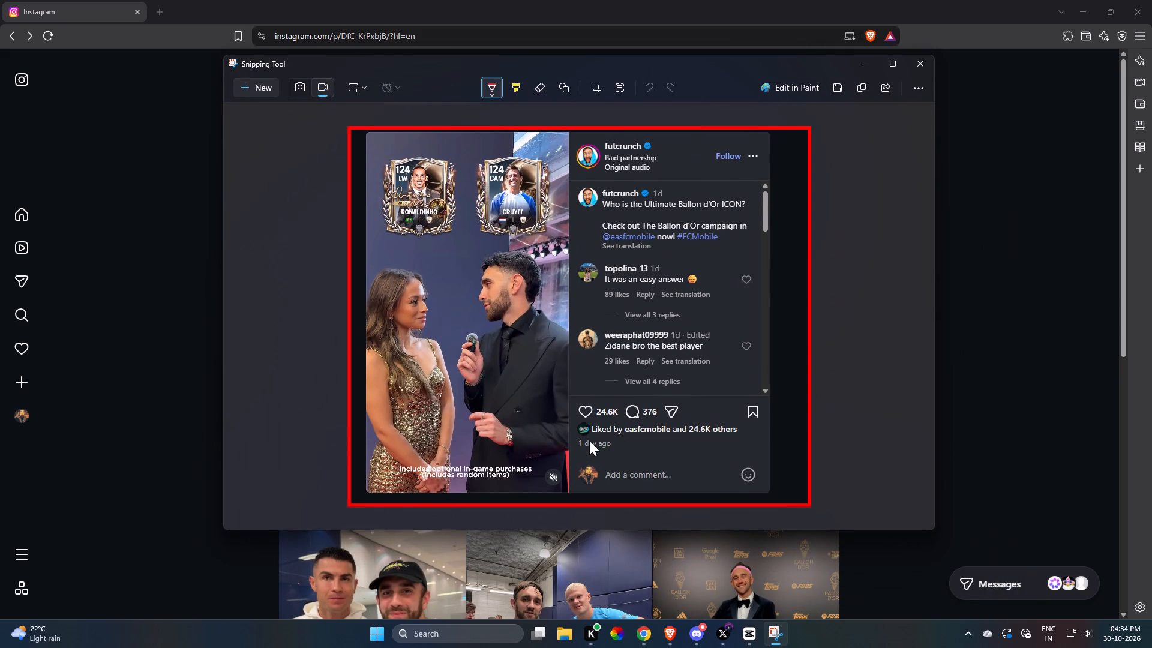
{"action": "left_click", "coordinate": [571, 88]}
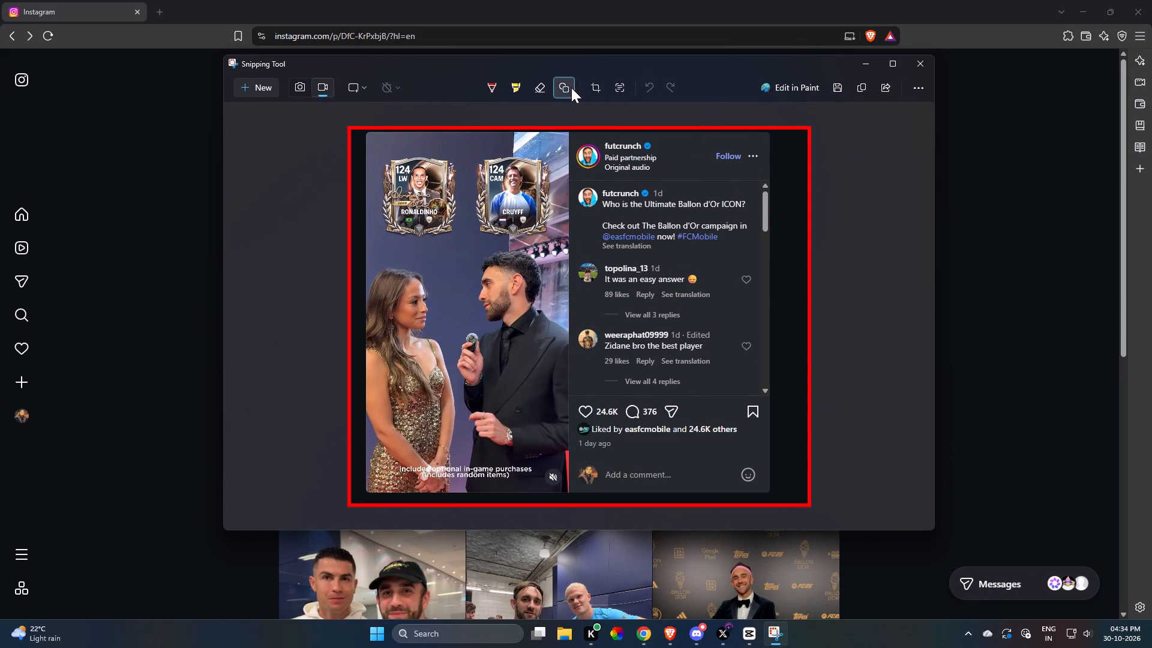
{"action": "left_click_drag", "start_coordinate": [577, 421], "coordinate": [733, 442]}
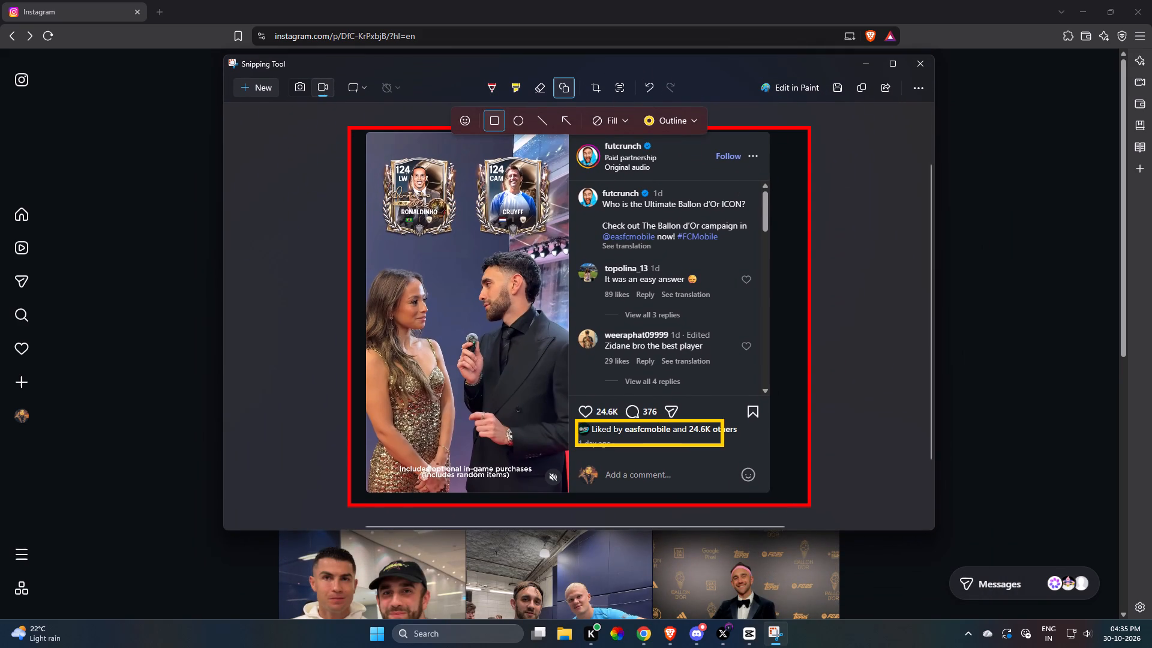
{"action": "left_click_drag", "start_coordinate": [733, 442], "coordinate": [731, 437]}
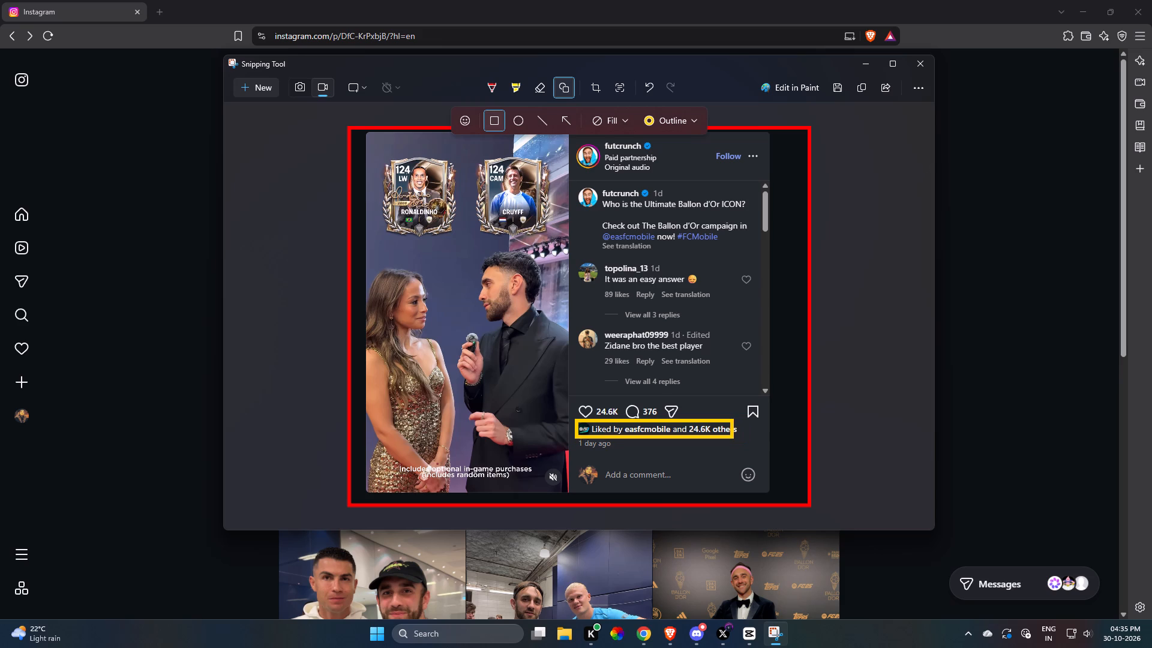
{"action": "left_click_drag", "start_coordinate": [731, 437], "coordinate": [752, 440]}
{"action": "left_click", "coordinate": [579, 422]}
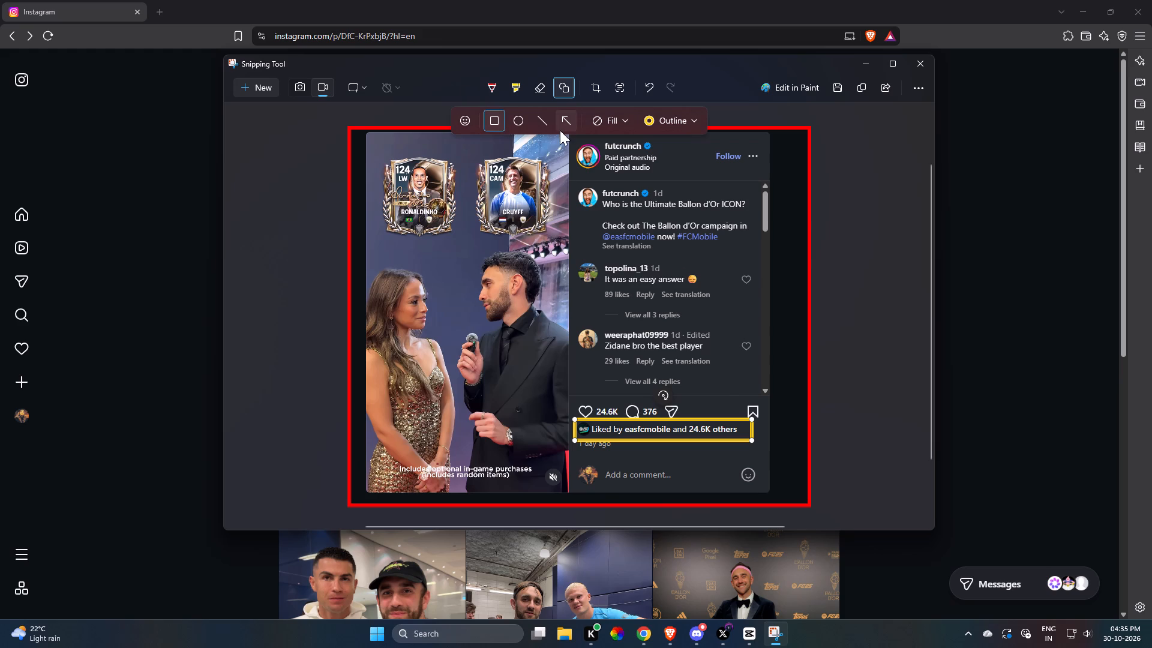
Strike out the two commenters' usernames on the screenshot with yellow straight lines.
{"action": "left_click", "coordinate": [547, 121]}
{"action": "left_click_drag", "start_coordinate": [601, 265], "coordinate": [658, 271]}
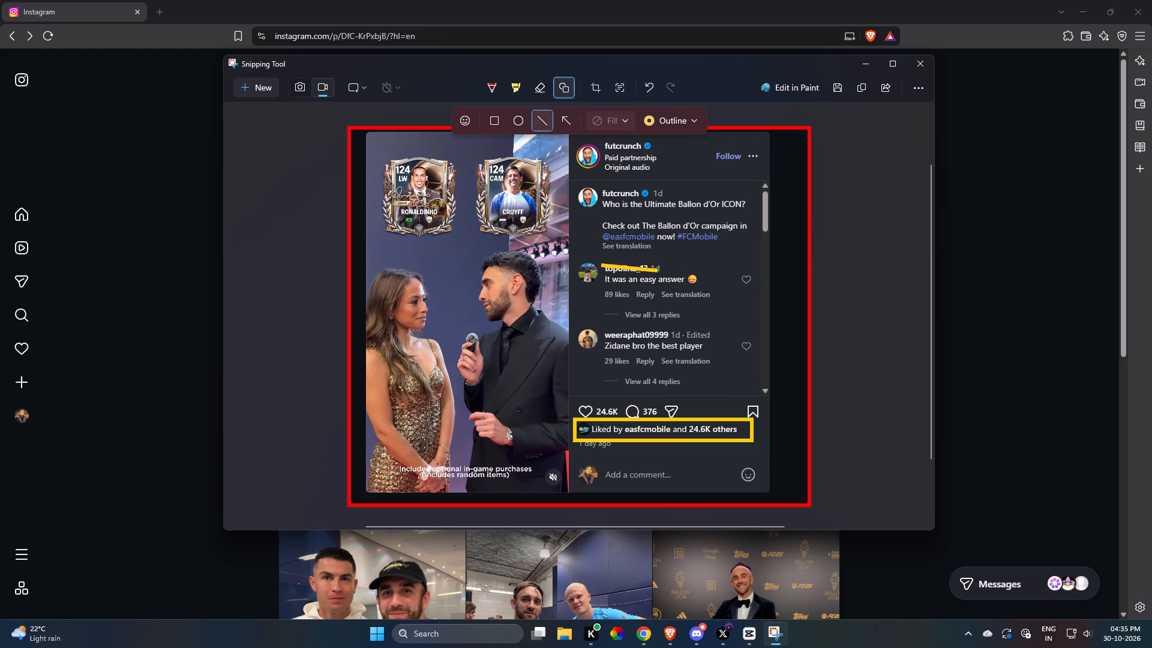
{"action": "left_click_drag", "start_coordinate": [658, 271], "coordinate": [657, 265]}
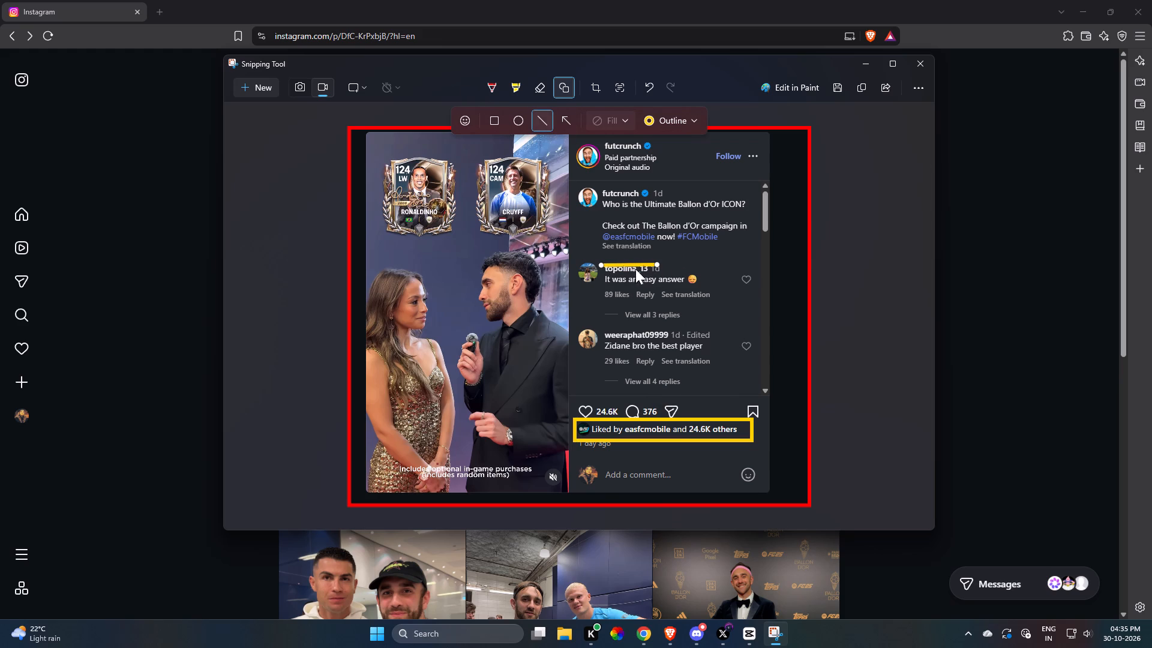
{"action": "left_click", "coordinate": [631, 265]}
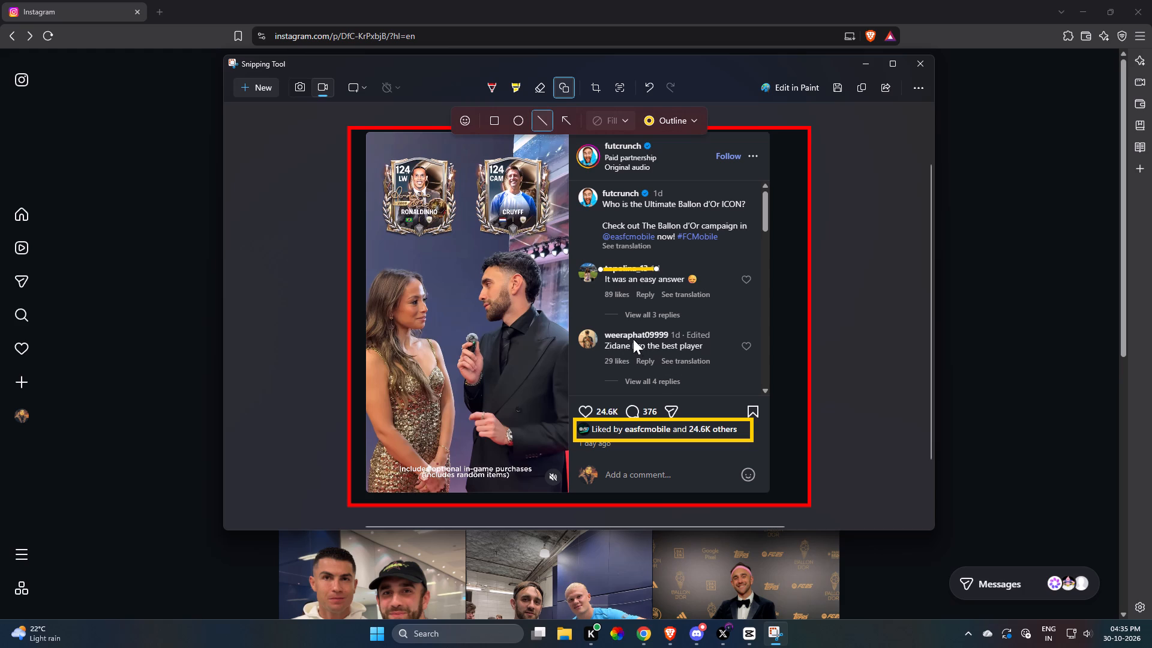
{"action": "left_click_drag", "start_coordinate": [603, 334], "coordinate": [671, 334]}
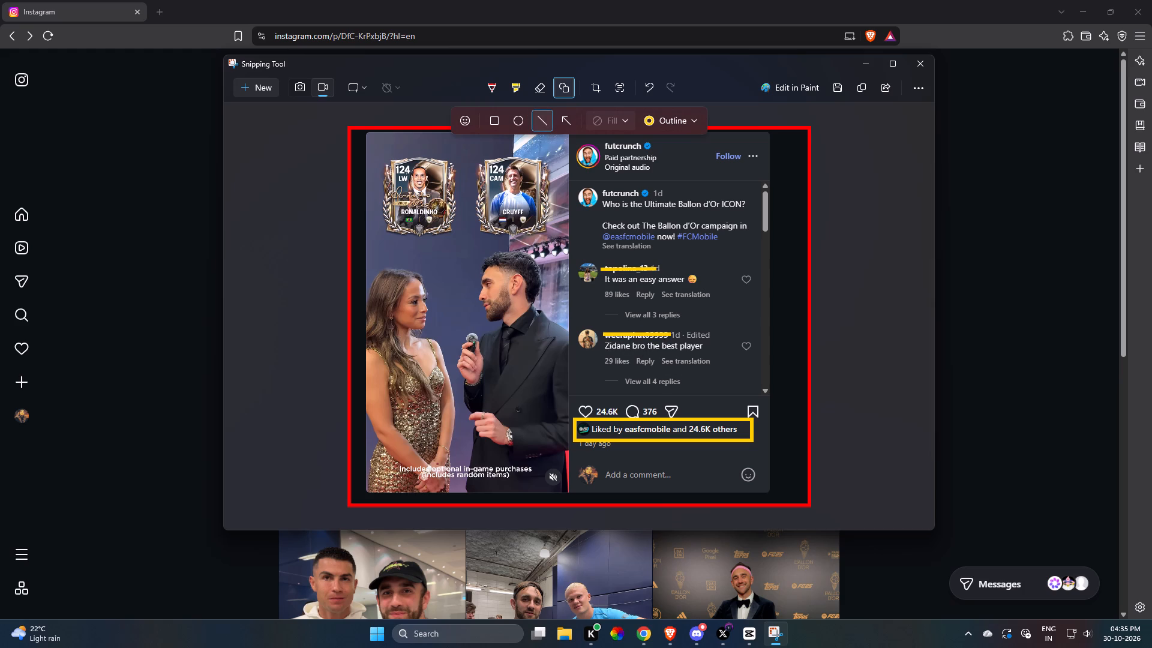
{"action": "left_click_drag", "start_coordinate": [671, 334], "coordinate": [669, 334]}
{"action": "left_click", "coordinate": [649, 335]}
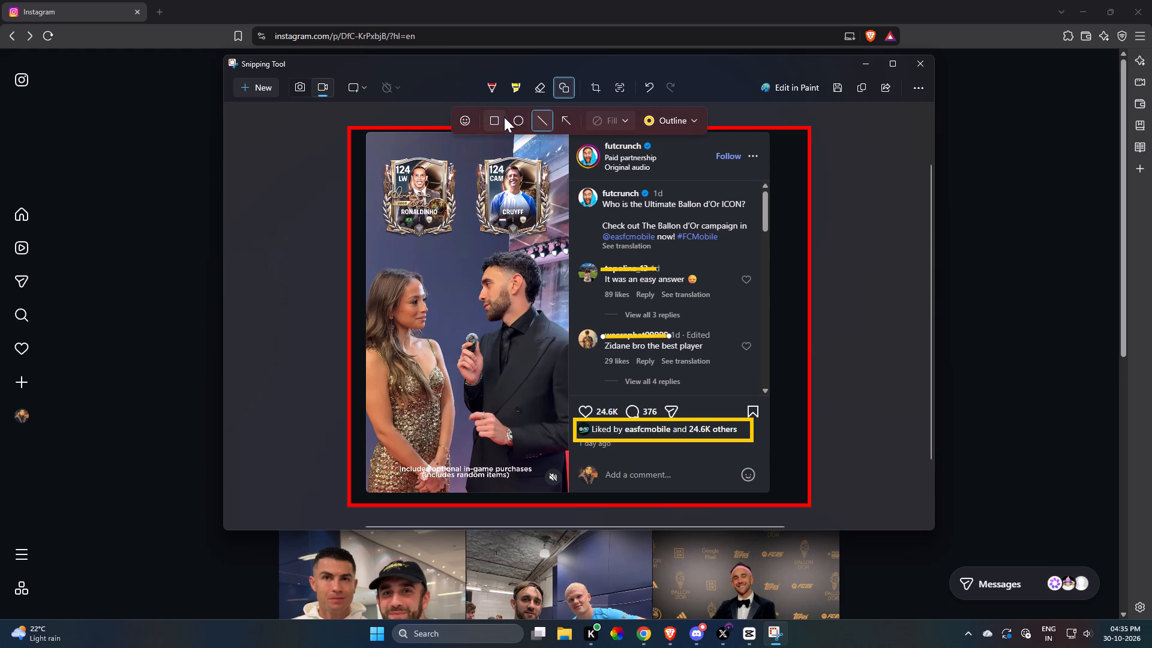
Cover both commenters' profile pictures and usernames on the screenshot with red pen strokes.
{"action": "left_click", "coordinate": [502, 89]}
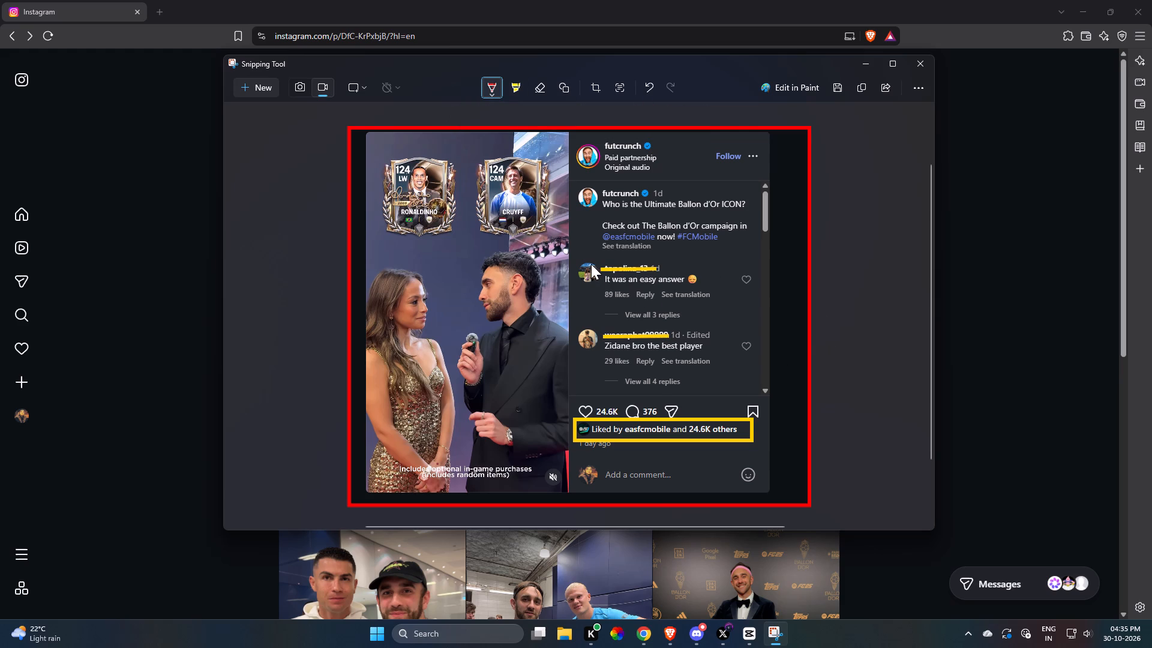
{"action": "left_click_drag", "start_coordinate": [588, 265], "coordinate": [588, 278]}
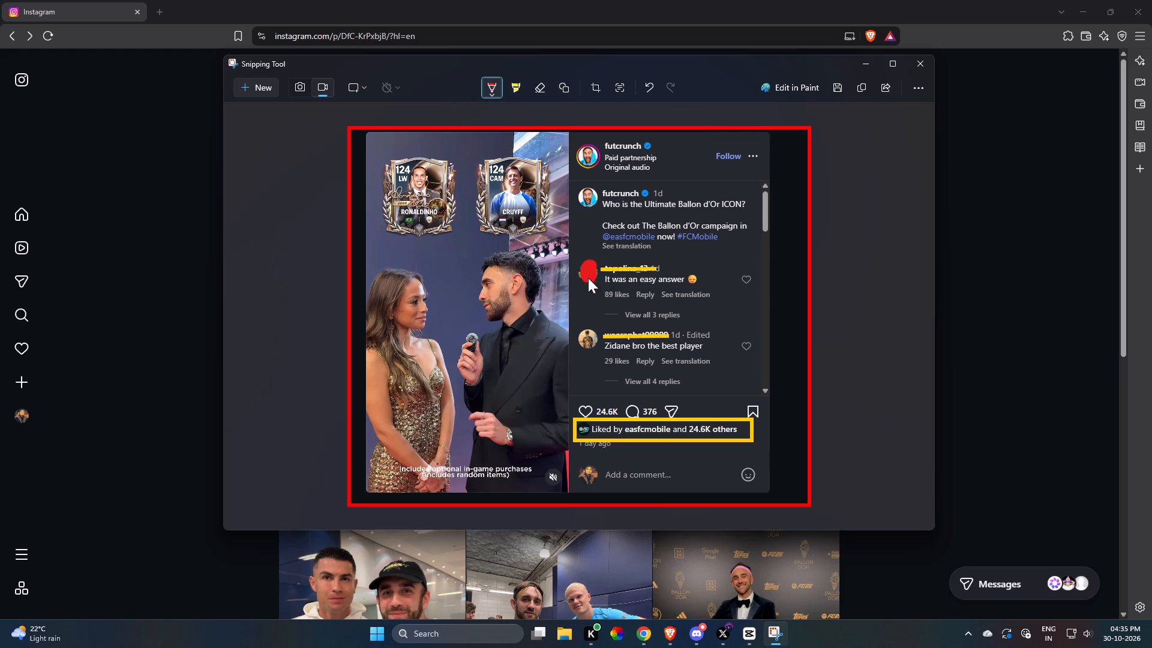
{"action": "left_click_drag", "start_coordinate": [588, 278], "coordinate": [587, 274]}
{"action": "left_click_drag", "start_coordinate": [595, 330], "coordinate": [594, 338]}
{"action": "left_click_drag", "start_coordinate": [594, 338], "coordinate": [590, 335]}
{"action": "left_click_drag", "start_coordinate": [605, 330], "coordinate": [606, 330]}
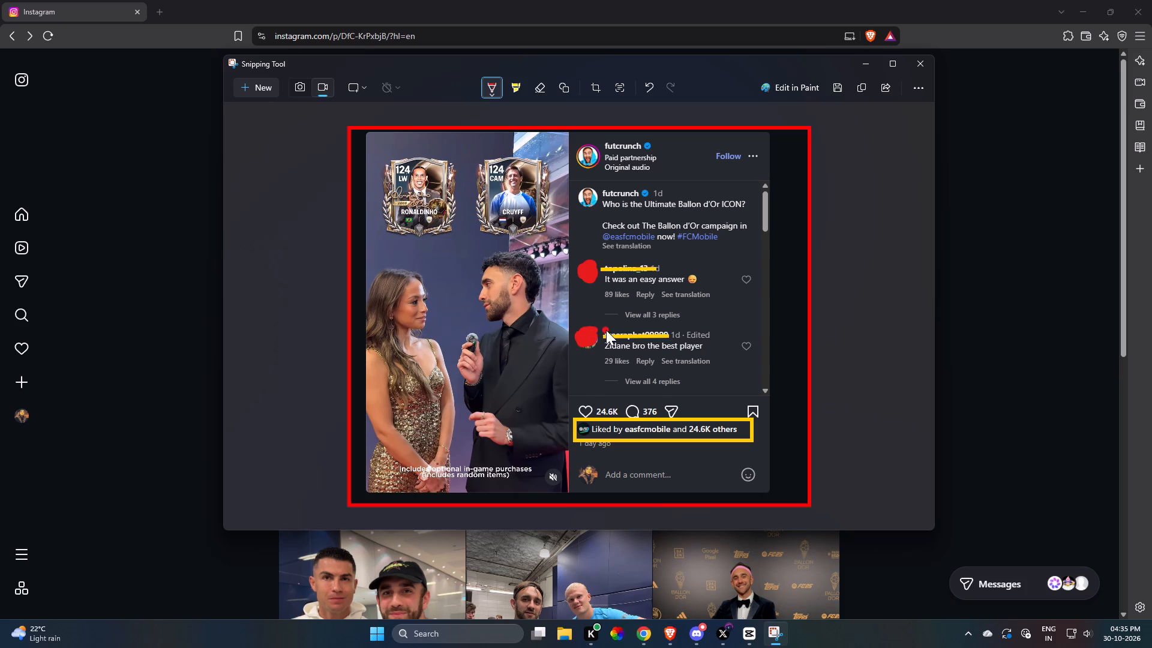
{"action": "left_click_drag", "start_coordinate": [606, 330], "coordinate": [609, 337]}
{"action": "left_click_drag", "start_coordinate": [609, 337], "coordinate": [668, 340]}
{"action": "left_click_drag", "start_coordinate": [606, 270], "coordinate": [605, 268]}
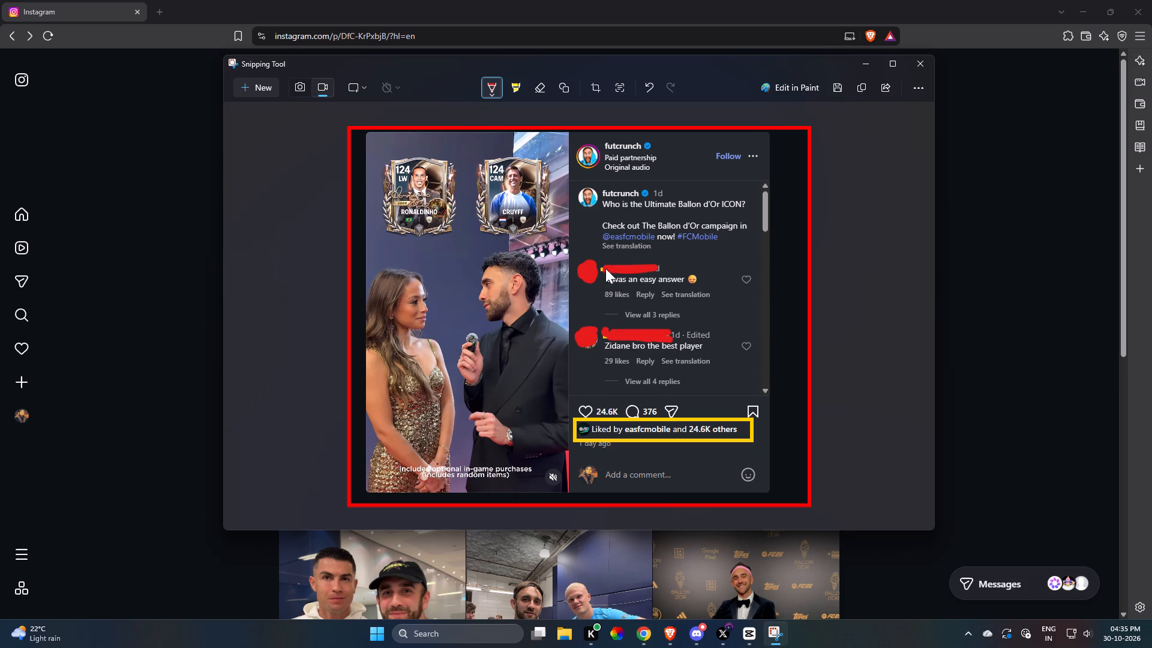
{"action": "left_click_drag", "start_coordinate": [605, 268], "coordinate": [652, 271]}
{"action": "left_click", "coordinate": [837, 83]}
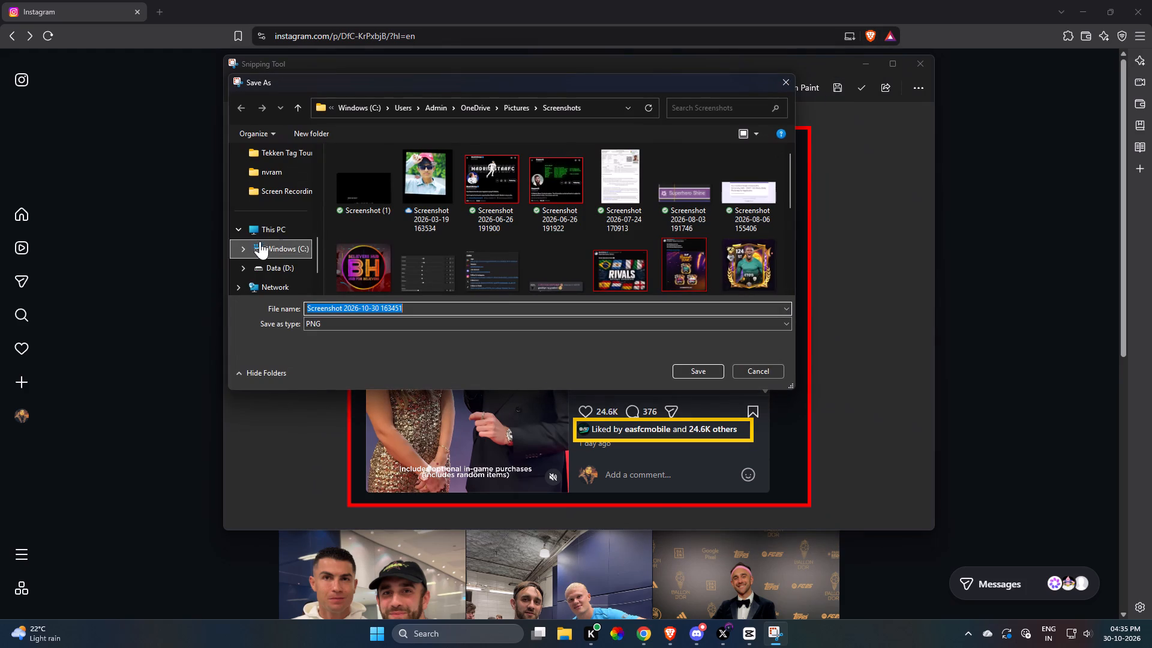
{"action": "scroll", "coordinate": [269, 245], "scroll_direction": "up", "scroll_amount": 6}
{"action": "left_click", "coordinate": [688, 377]}
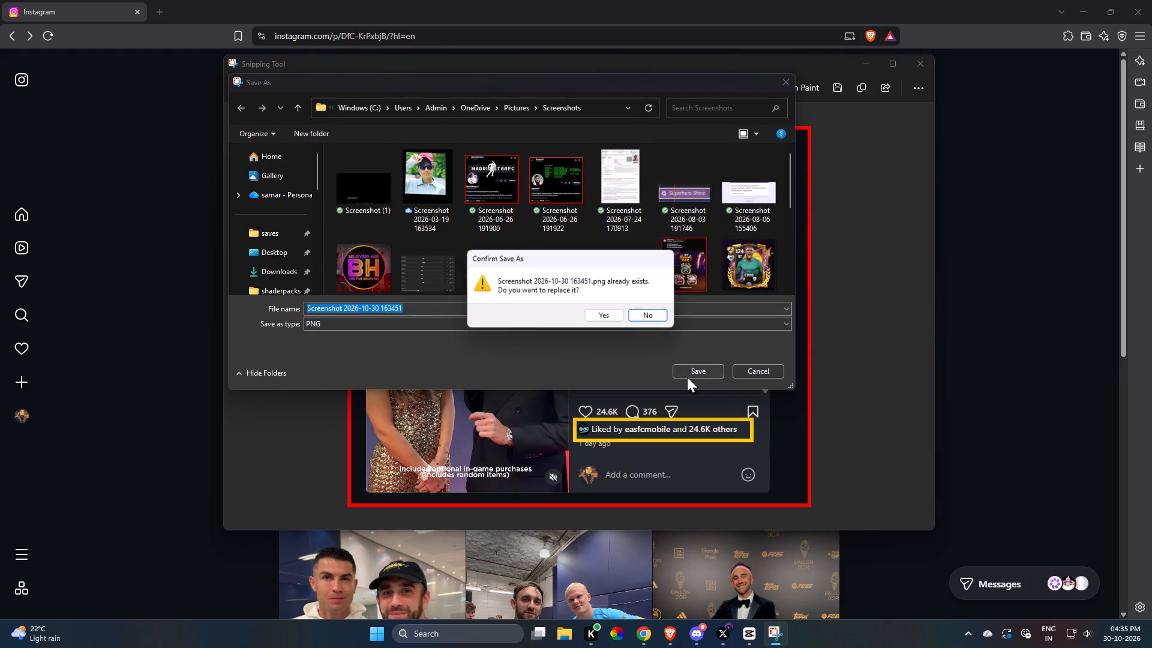
{"action": "left_click", "coordinate": [607, 315]}
{"action": "left_click", "coordinate": [754, 635]}
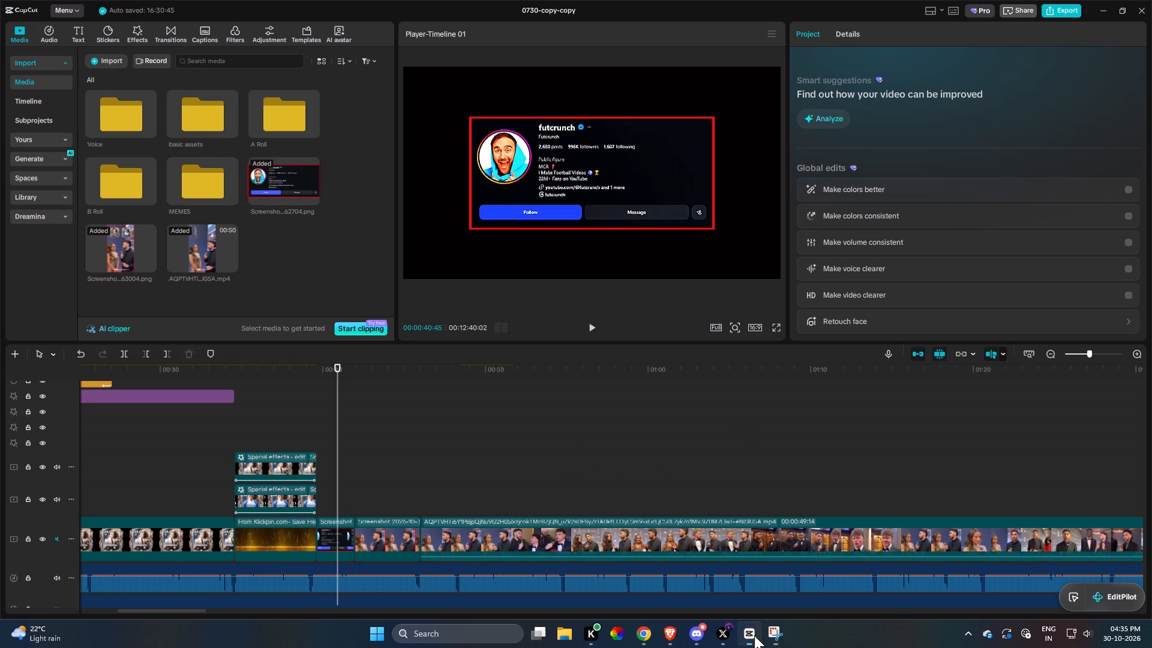
{"action": "left_click", "coordinate": [117, 64]}
{"action": "left_click", "coordinate": [151, 81]}
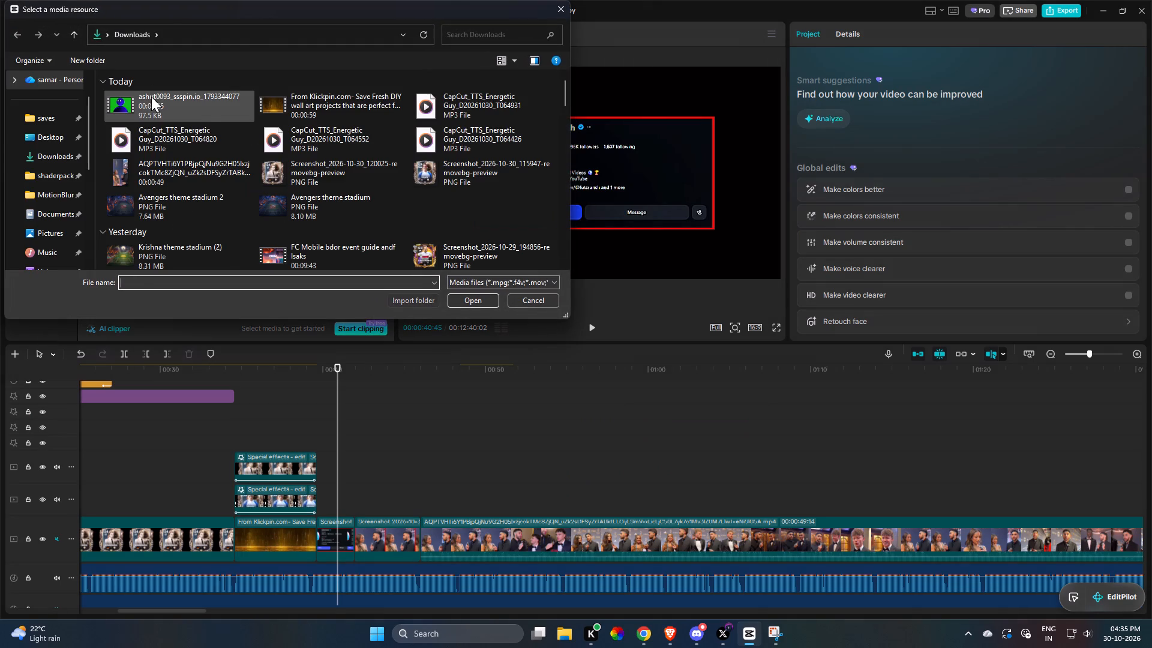
{"action": "scroll", "coordinate": [23, 194], "scroll_direction": "down", "scroll_amount": 4}
{"action": "scroll", "coordinate": [31, 182], "scroll_direction": "up", "scroll_amount": 2}
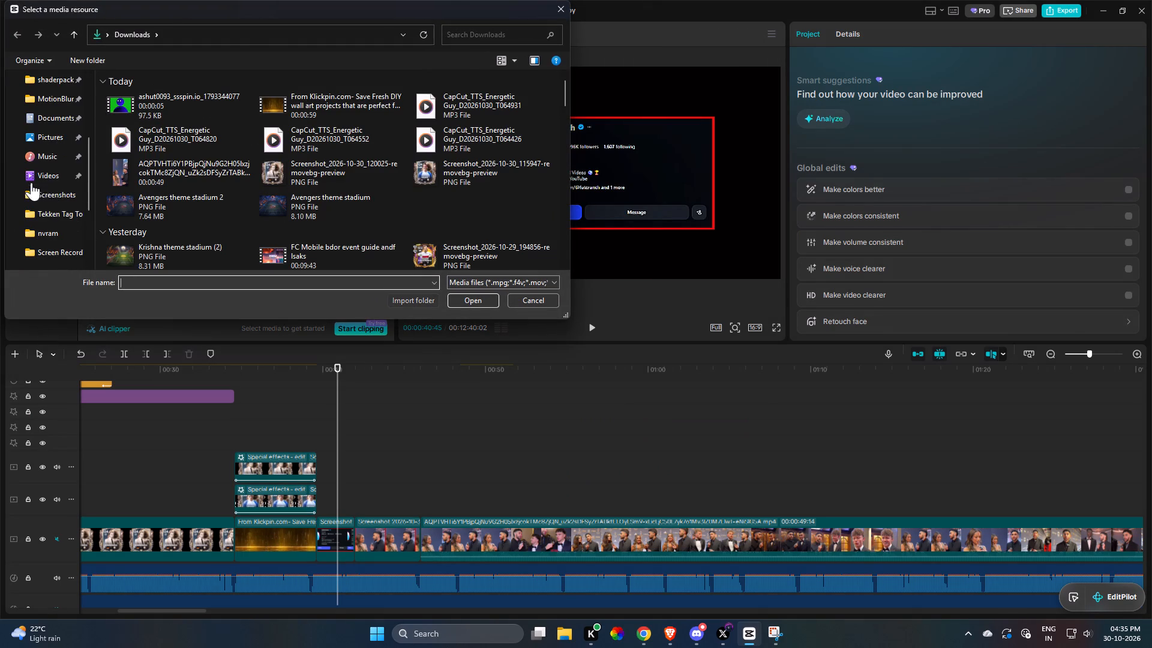
{"action": "scroll", "coordinate": [60, 196], "scroll_direction": "down", "scroll_amount": 1}
{"action": "left_click", "coordinate": [59, 134]}
{"action": "scroll", "coordinate": [313, 151], "scroll_direction": "down", "scroll_amount": 8}
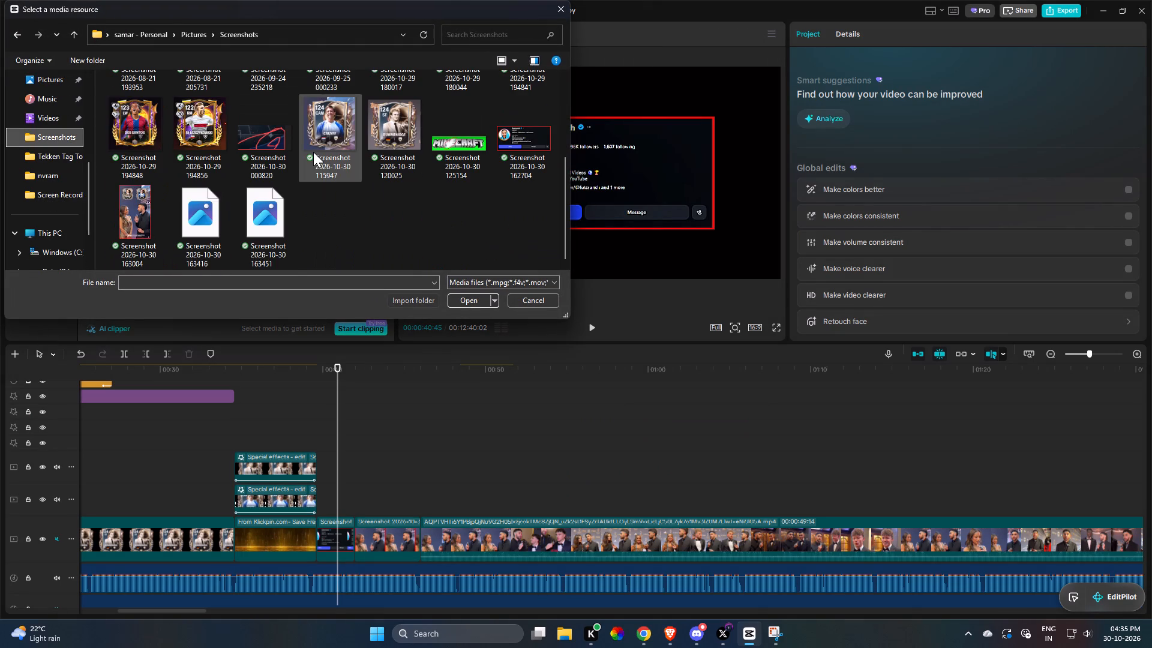
{"action": "scroll", "coordinate": [313, 152], "scroll_direction": "down", "scroll_amount": 4}
{"action": "double_click", "coordinate": [277, 214]}
Insert the imported Instagram post screenshot on the main track between the interview screenshot and the interview video.
{"action": "left_click_drag", "start_coordinate": [273, 238], "coordinate": [536, 554]}
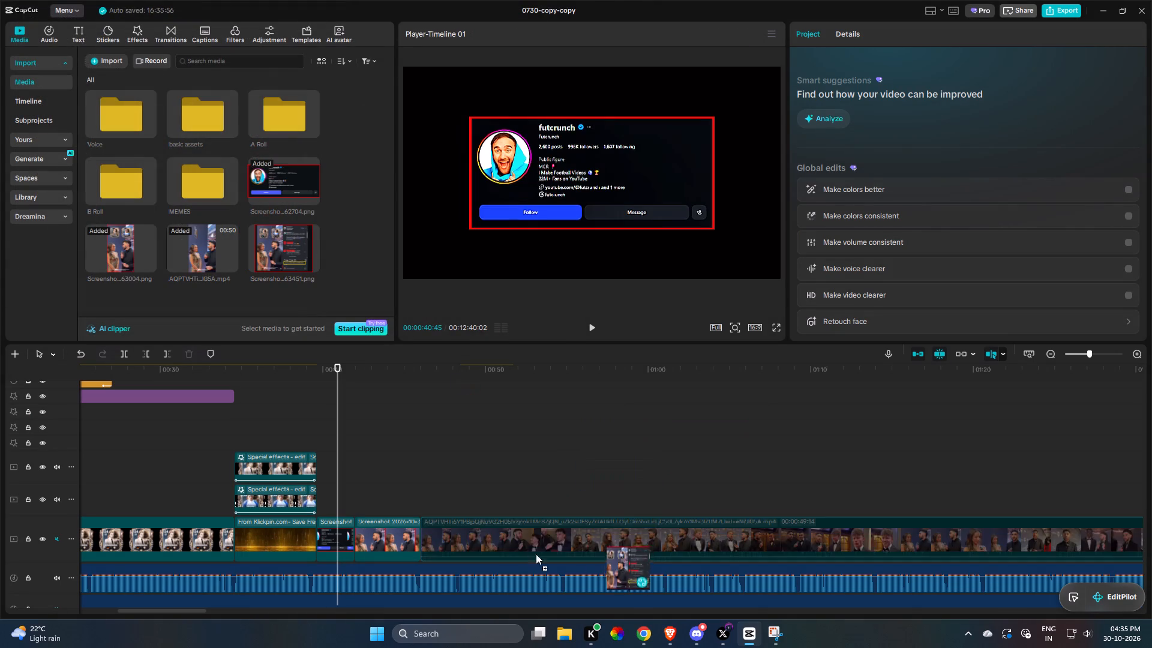
{"action": "left_click_drag", "start_coordinate": [536, 554], "coordinate": [444, 534]}
Play back the section and delete the earlier interview screenshot clip from the main track.
{"action": "key", "text": "space"}
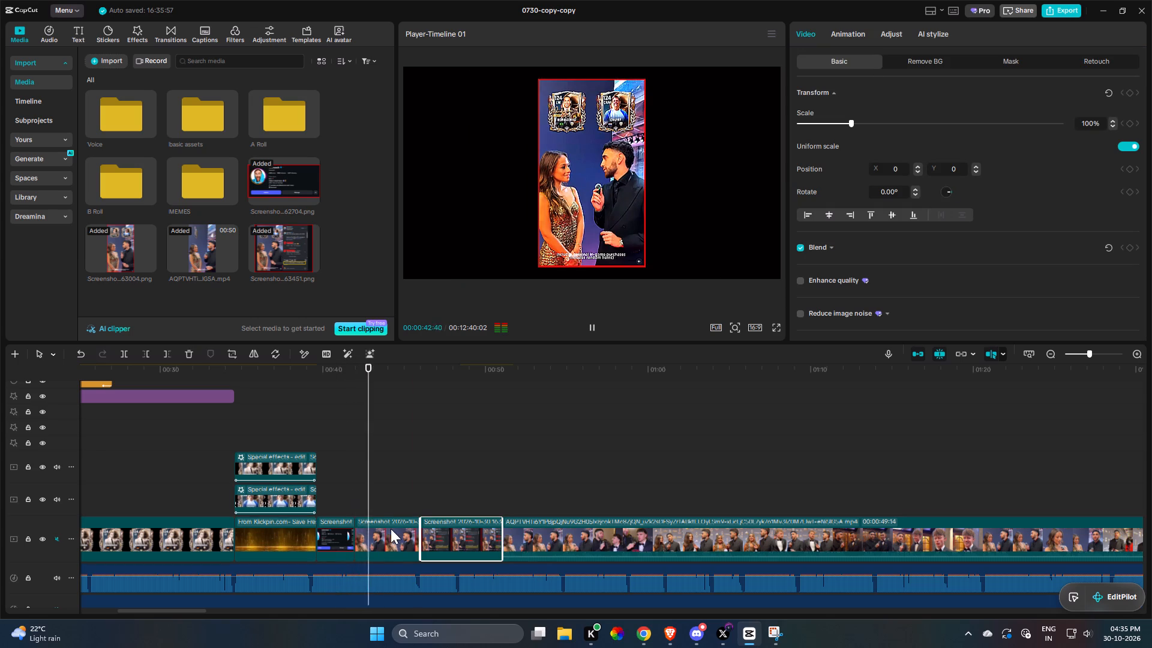
{"action": "left_click", "coordinate": [389, 539]}
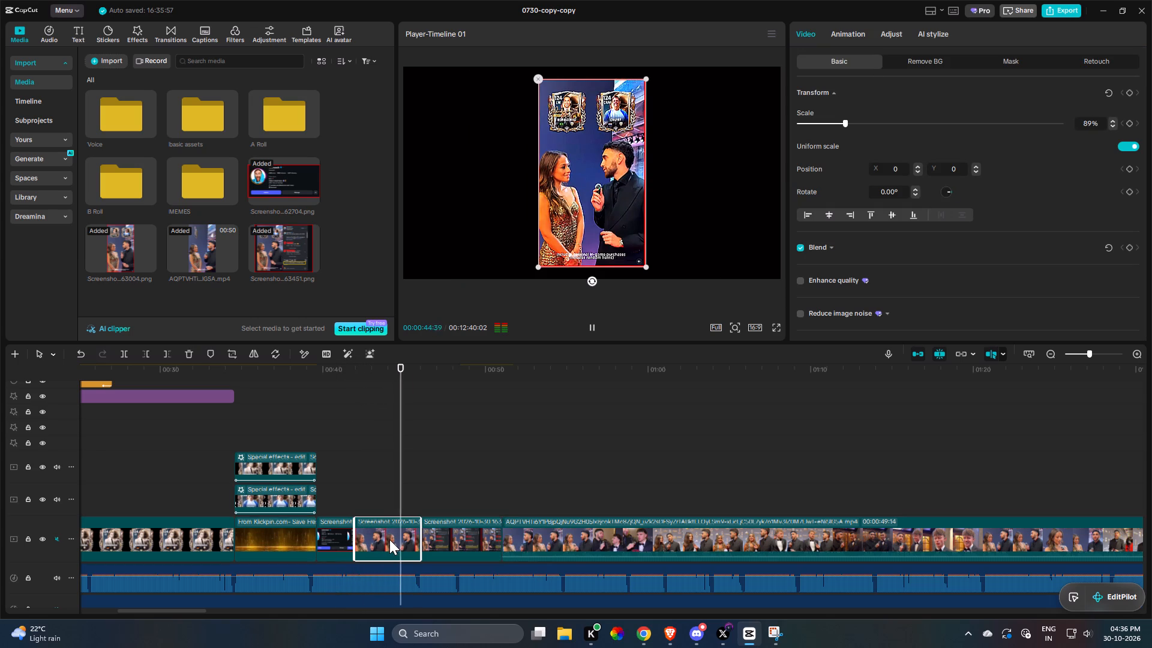
{"action": "key", "text": "space"}
{"action": "type", "text": "f"}
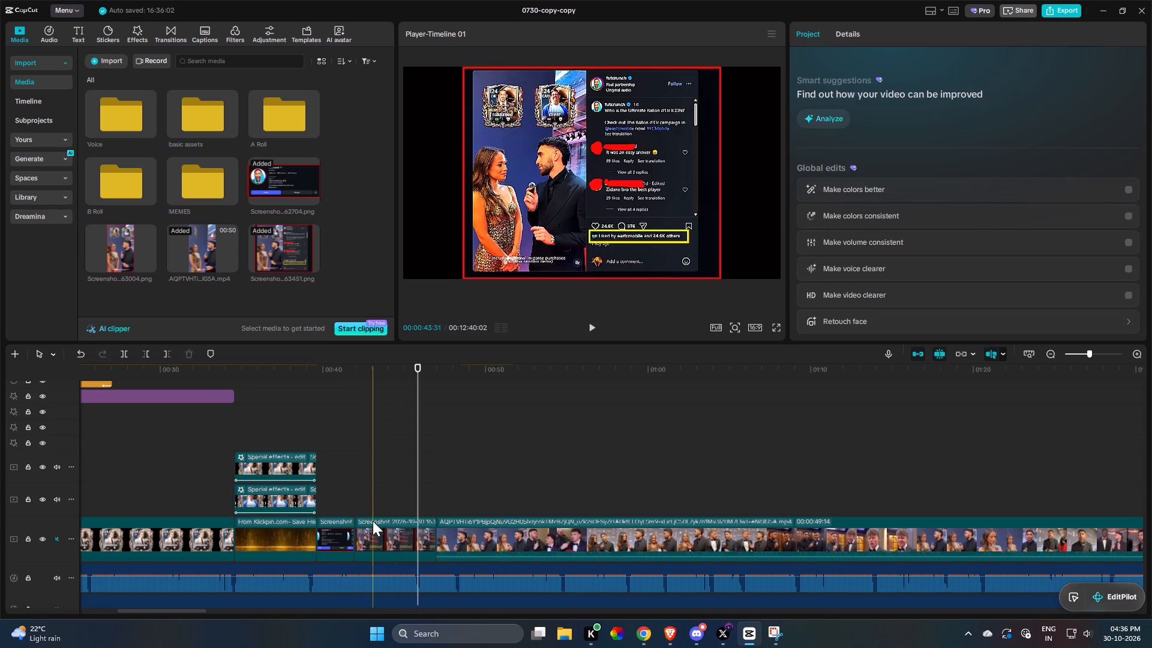
Move the post screenshot off the main track onto the track above, starting at about 55 seconds.
{"action": "left_click_drag", "start_coordinate": [390, 540], "coordinate": [605, 491]}
Play through the interview video against the audio and split it at about 50 seconds.
{"action": "key", "text": "space"}
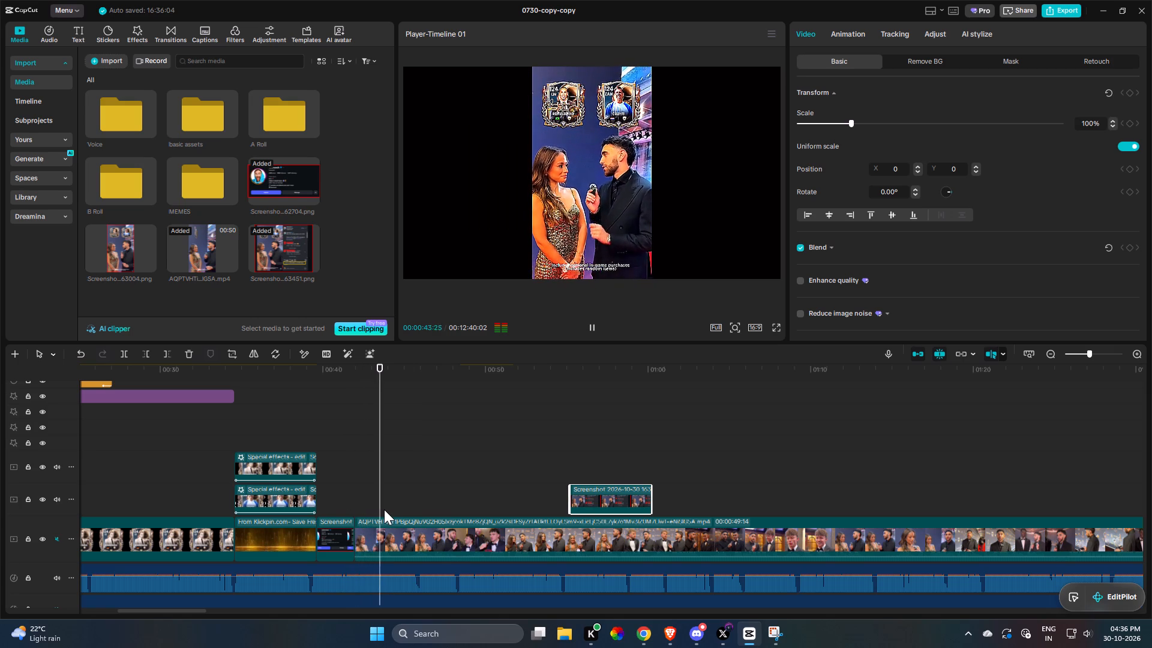
{"action": "scroll", "coordinate": [397, 566], "scroll_direction": "down", "scroll_amount": 4}
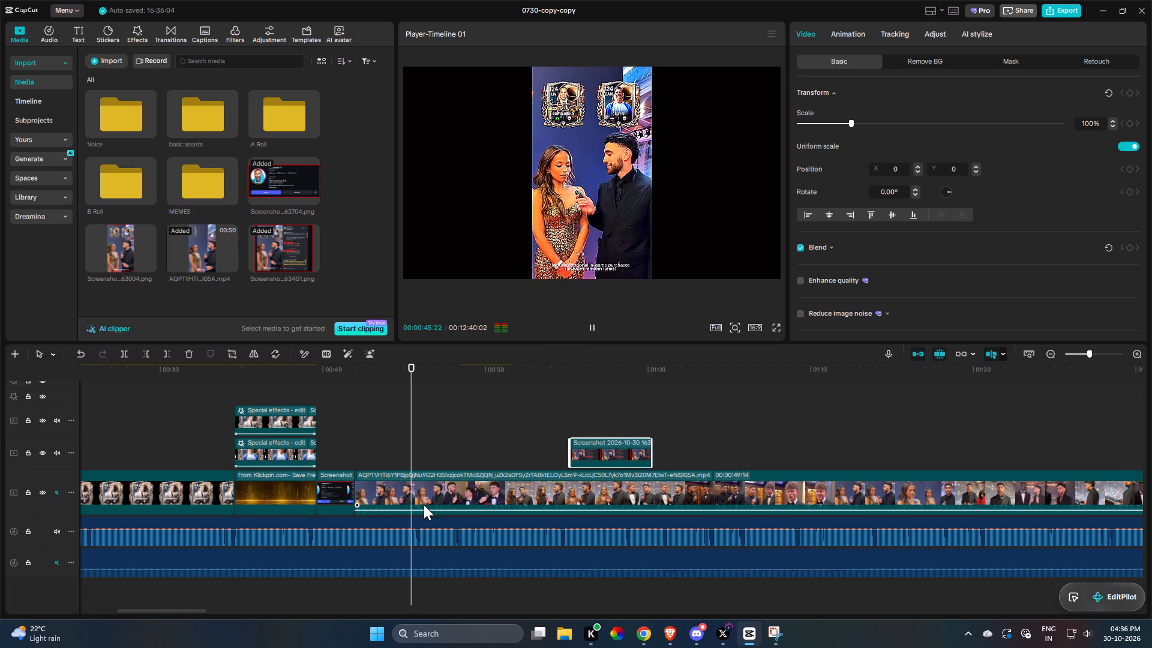
{"action": "key", "text": "space"}
{"action": "key", "text": "space"}
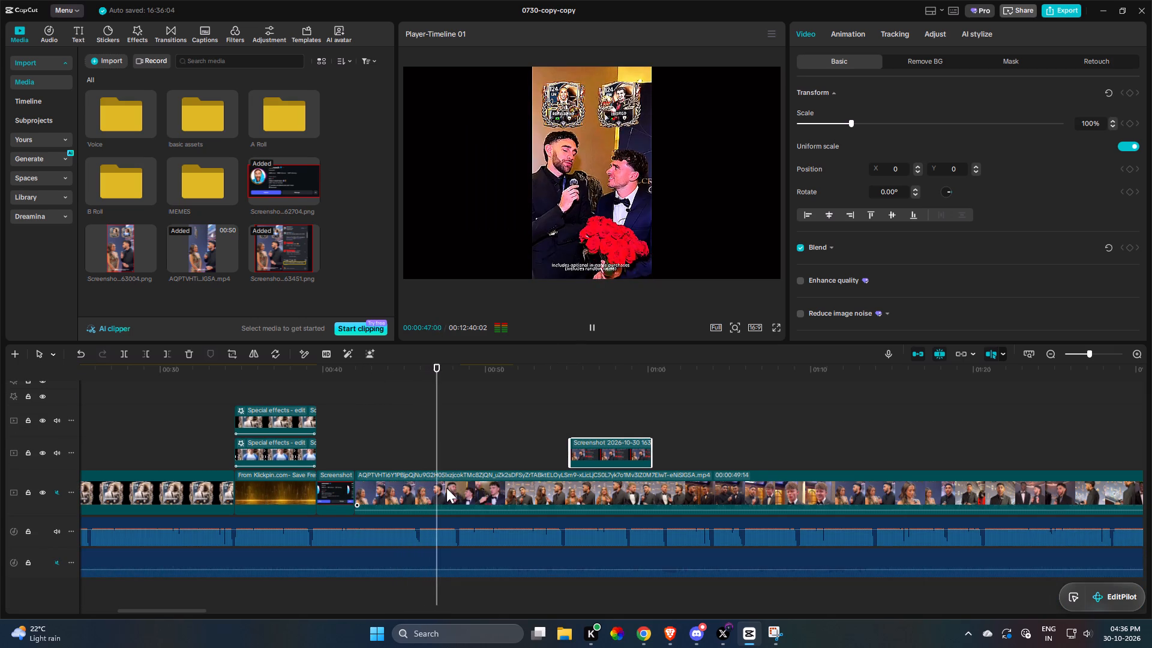
{"action": "key", "text": "space"}
{"action": "key", "text": "space"}
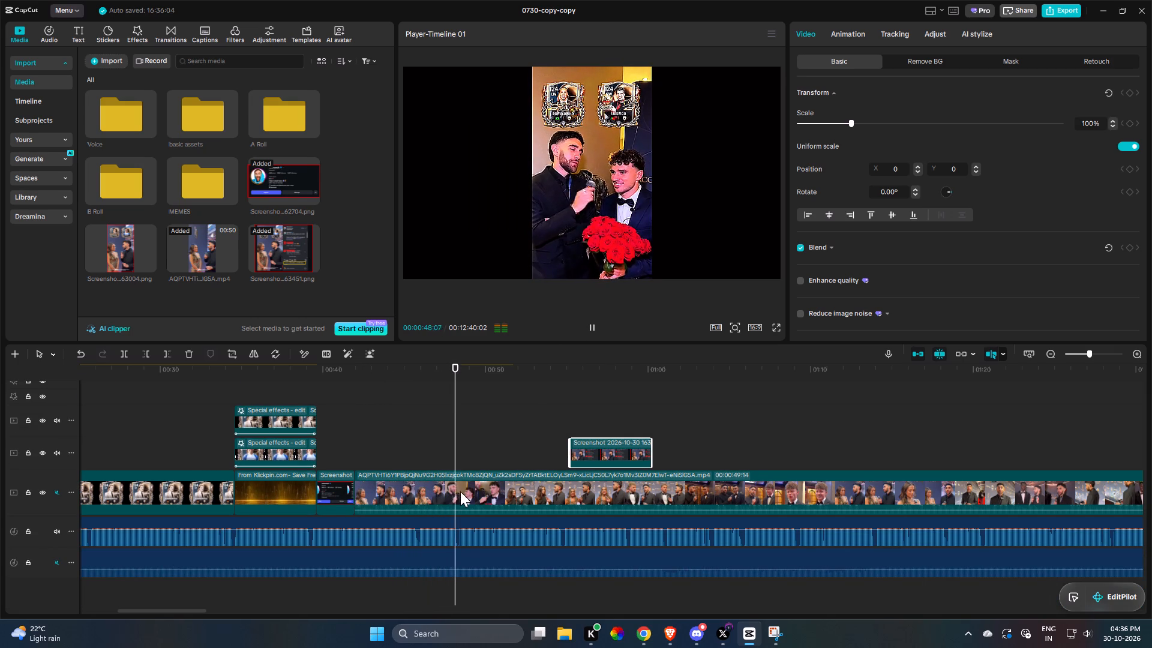
{"action": "key", "text": "space"}
{"action": "left_click", "coordinate": [503, 485]}
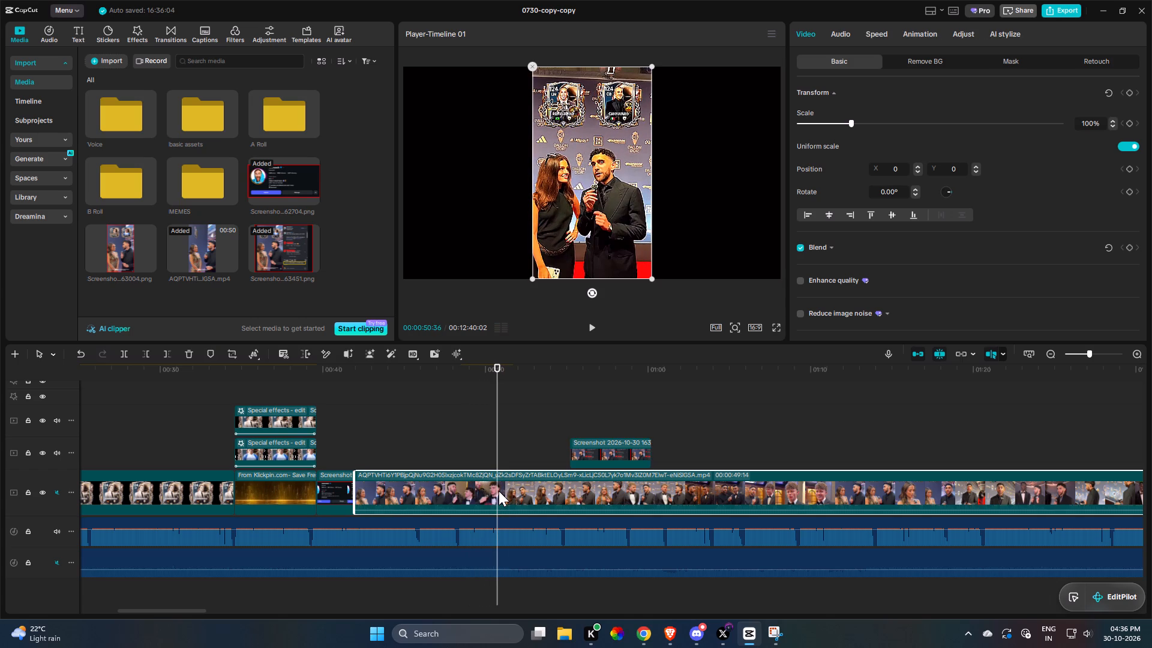
{"action": "key", "text": "r"}
Insert the post screenshot into the main track at the split between the two interview video parts.
{"action": "left_click_drag", "start_coordinate": [604, 443], "coordinate": [548, 483]}
{"action": "key", "text": "space"}
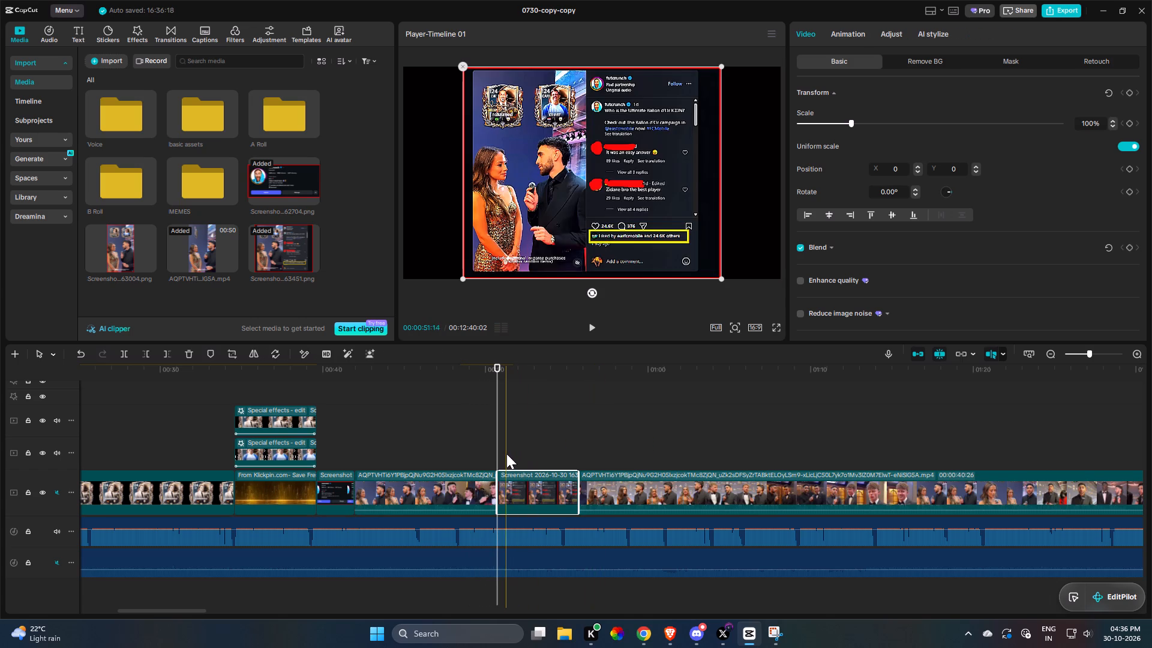
{"action": "key", "text": "space"}
Scale the post screenshot to 84% and play it through to about 55 seconds.
{"action": "left_click_drag", "start_coordinate": [851, 121], "coordinate": [843, 121]}
{"action": "key", "text": "space"}
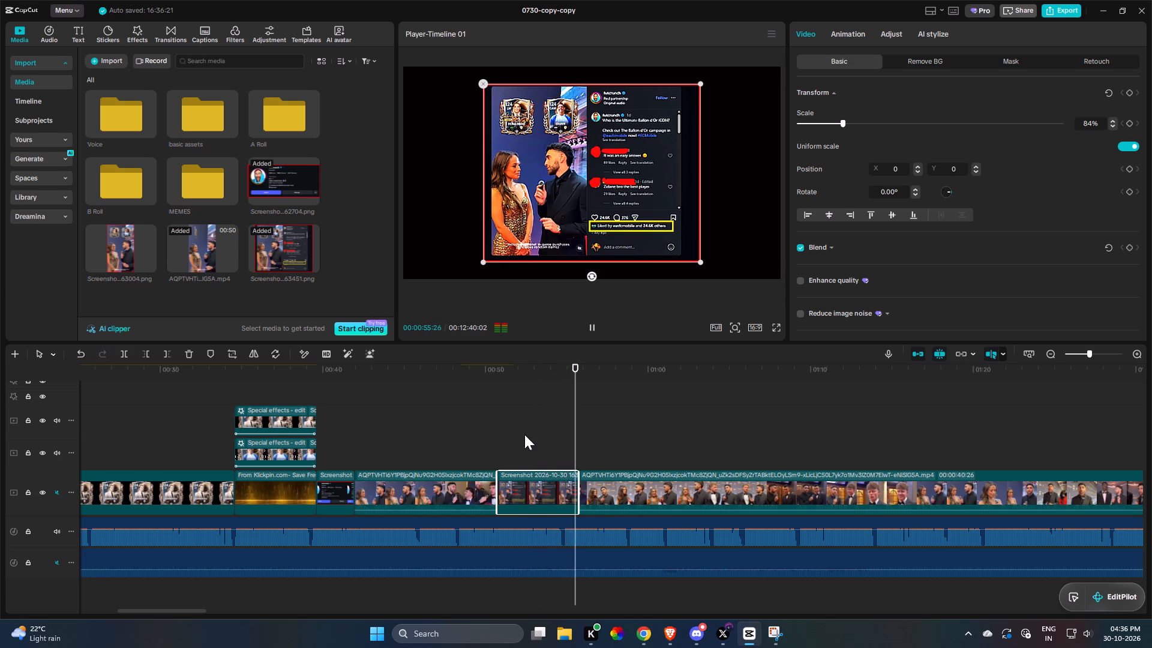
{"action": "key", "text": "space"}
Add two transform keyframes near the start of the post screenshot, at about 51:07 and 51:24.
{"action": "key", "text": "space"}
{"action": "key", "text": "space"}
{"action": "type", "text": "c"}
{"action": "key", "text": "space"}
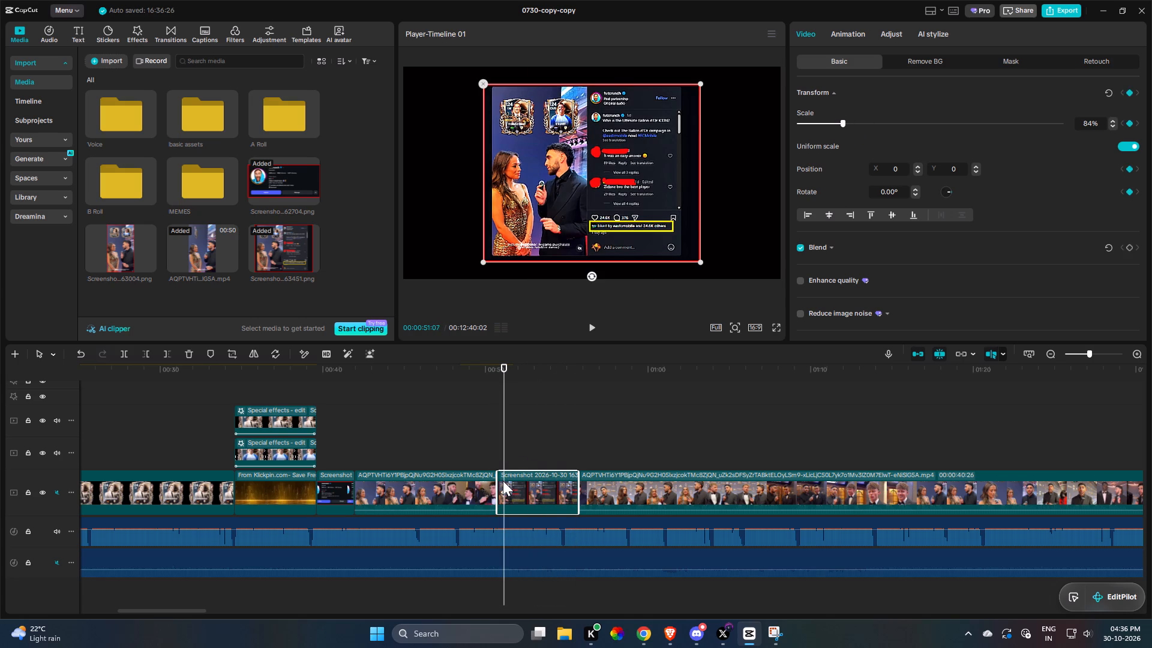
{"action": "key", "text": "space"}
{"action": "key", "text": "c"}
{"action": "left_click", "coordinate": [511, 491]}
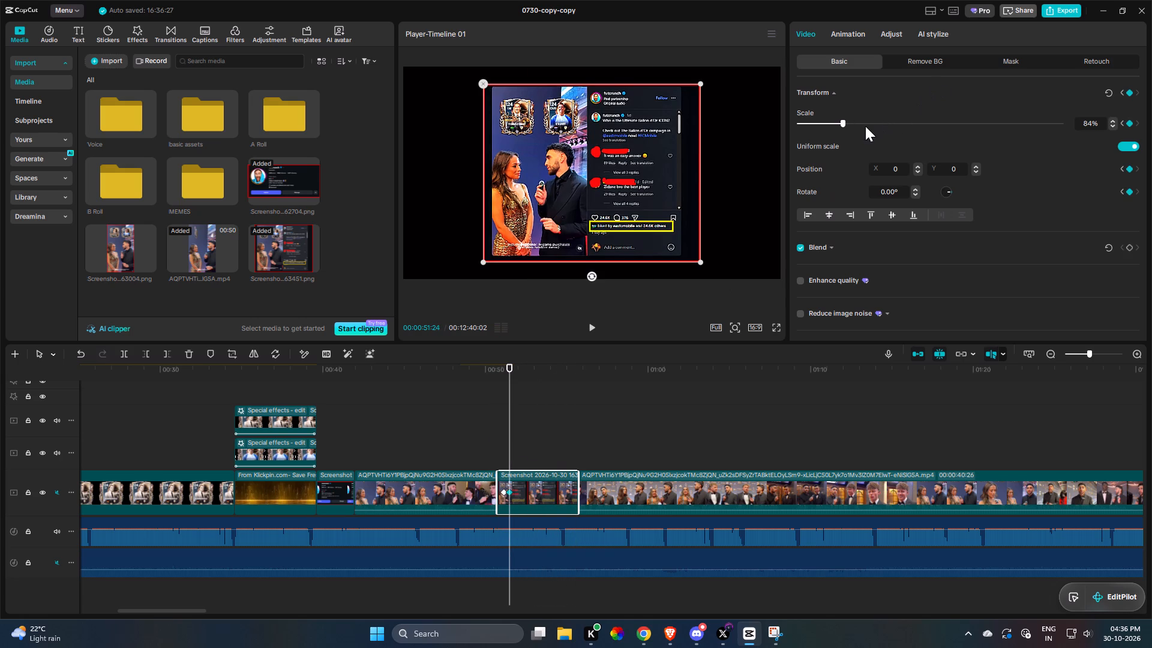
At the second keyframe, enlarge the post screenshot to 352% and reposition it to centre the yellow-boxed "Liked by easfcmobile" line.
{"action": "left_click_drag", "start_coordinate": [865, 126], "coordinate": [938, 124]}
{"action": "left_click_drag", "start_coordinate": [646, 189], "coordinate": [519, 13]}
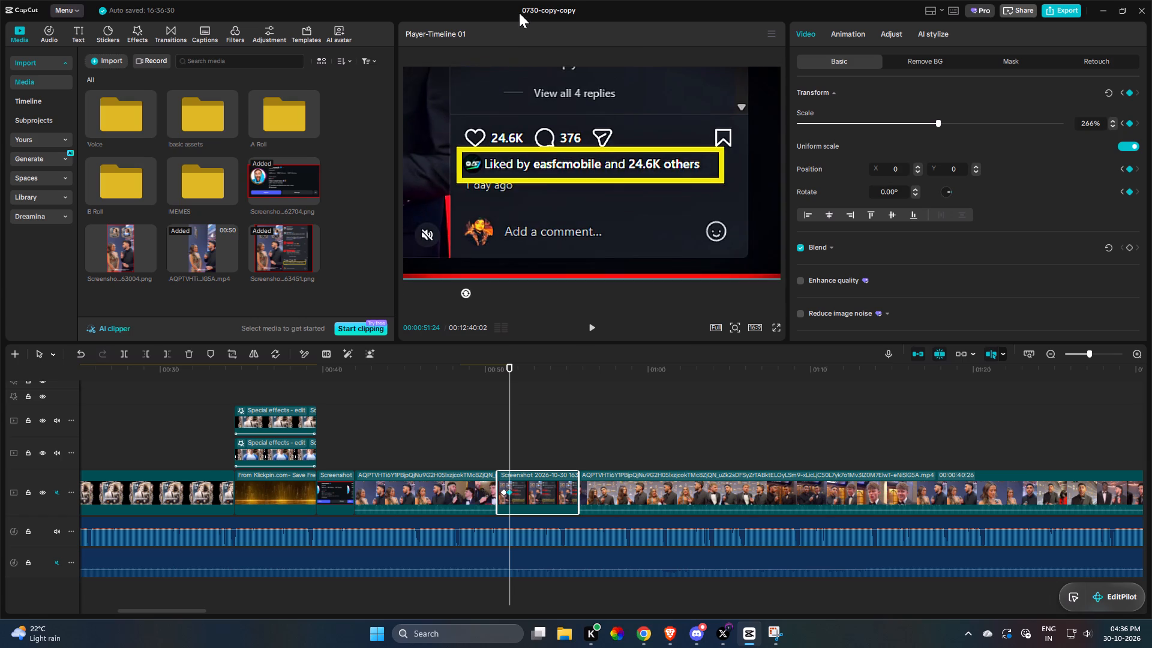
{"action": "left_click_drag", "start_coordinate": [519, 13], "coordinate": [518, 21]}
{"action": "left_click_drag", "start_coordinate": [939, 122], "coordinate": [983, 121]}
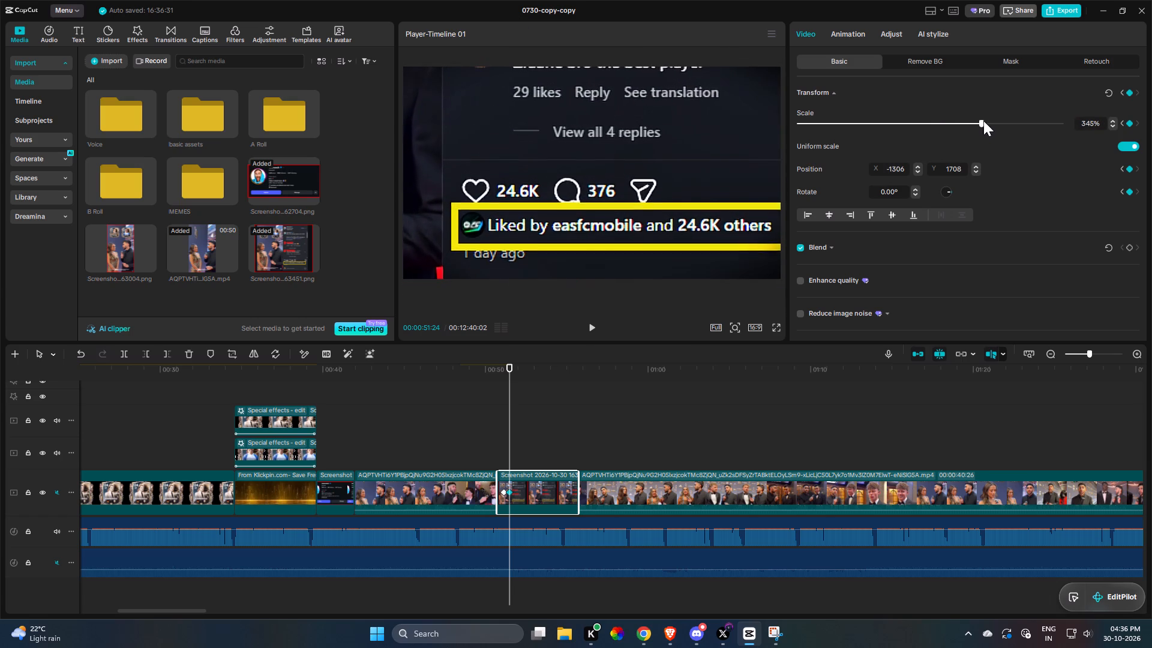
{"action": "left_click_drag", "start_coordinate": [983, 121], "coordinate": [984, 121]}
{"action": "left_click_drag", "start_coordinate": [637, 219], "coordinate": [602, 213]}
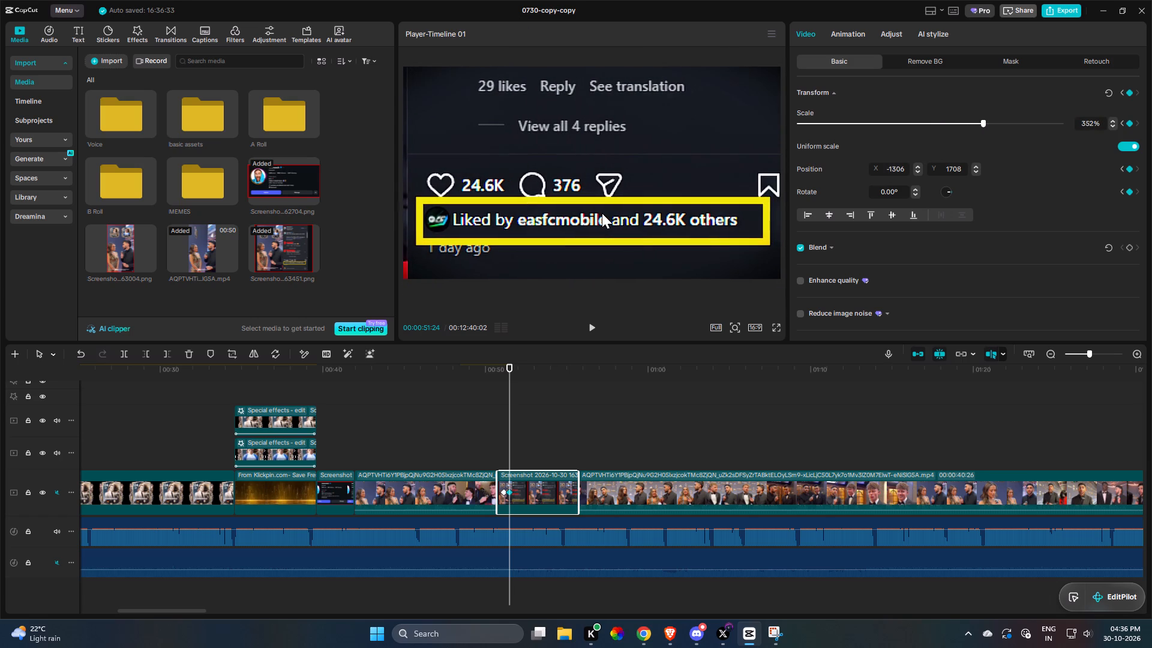
Play the timeline from about 50 seconds into the post screenshot to review its zoom.
{"action": "left_click_drag", "start_coordinate": [602, 213], "coordinate": [602, 213]}
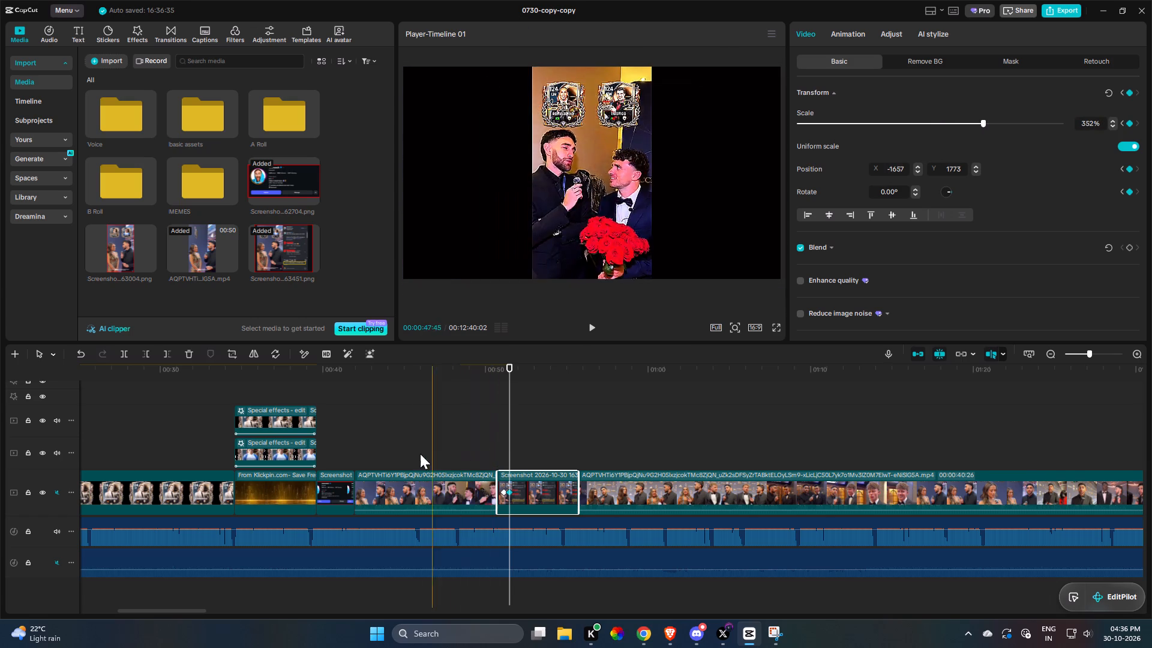
{"action": "left_click", "coordinate": [489, 448]}
{"action": "key", "text": "space"}
{"action": "key", "text": "space"}
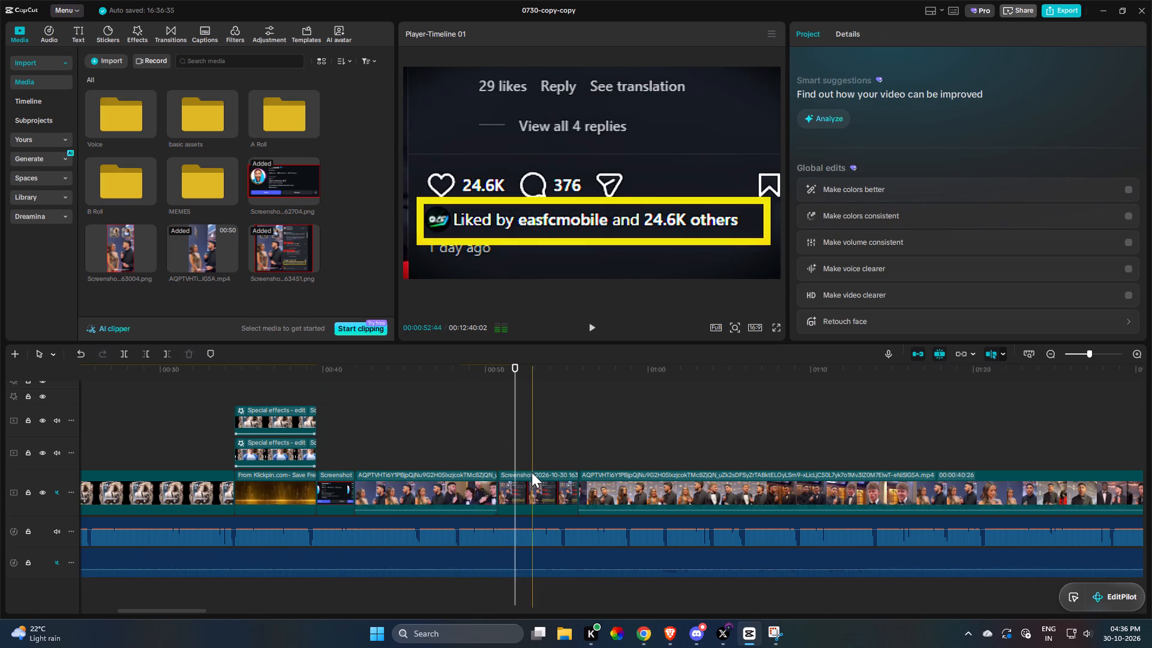
Crop the post screenshot to remove the red outer borders and the comment row beneath the yellow-boxed line.
{"action": "left_click", "coordinate": [512, 494]}
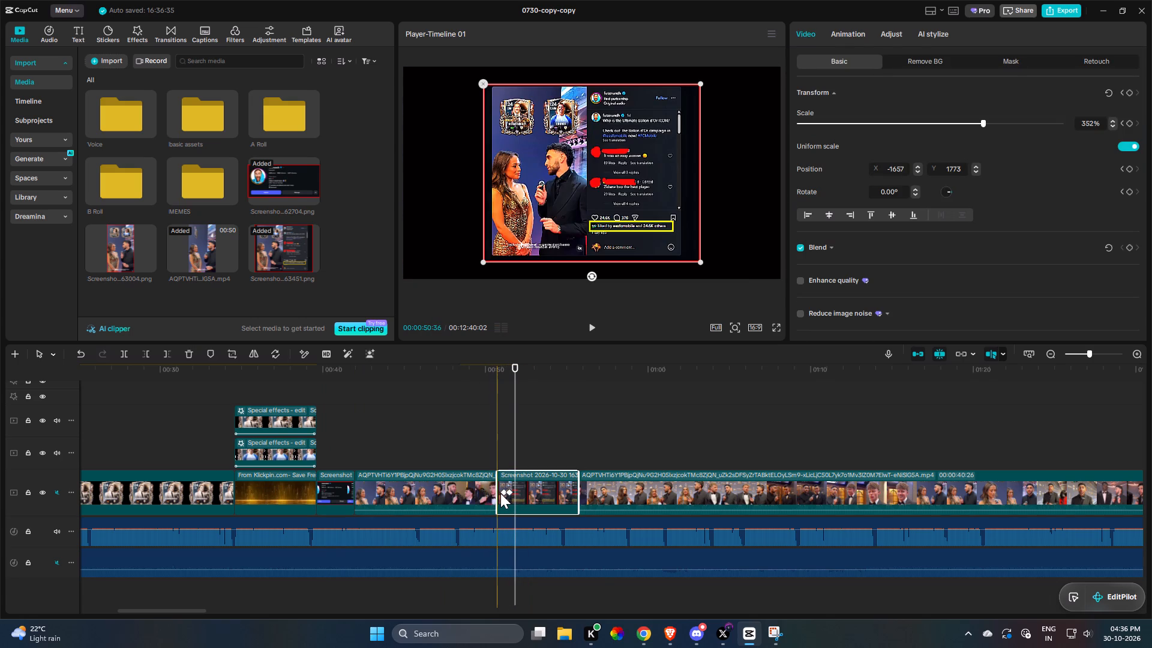
{"action": "key", "text": "3"}
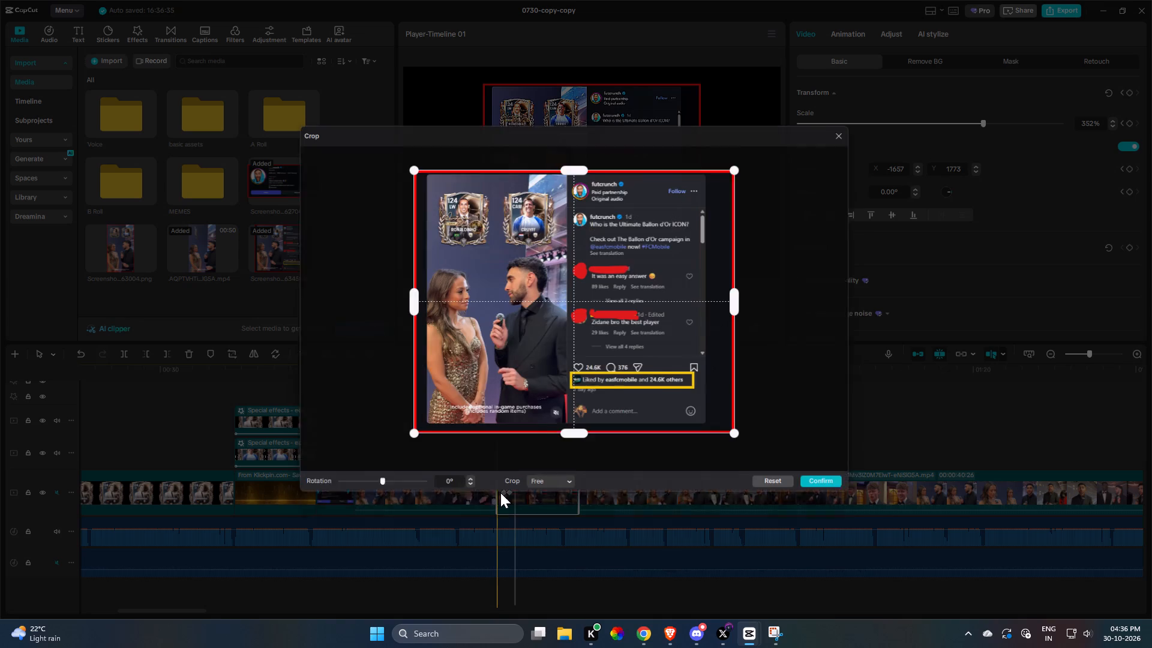
{"action": "left_click_drag", "start_coordinate": [574, 437], "coordinate": [578, 412]}
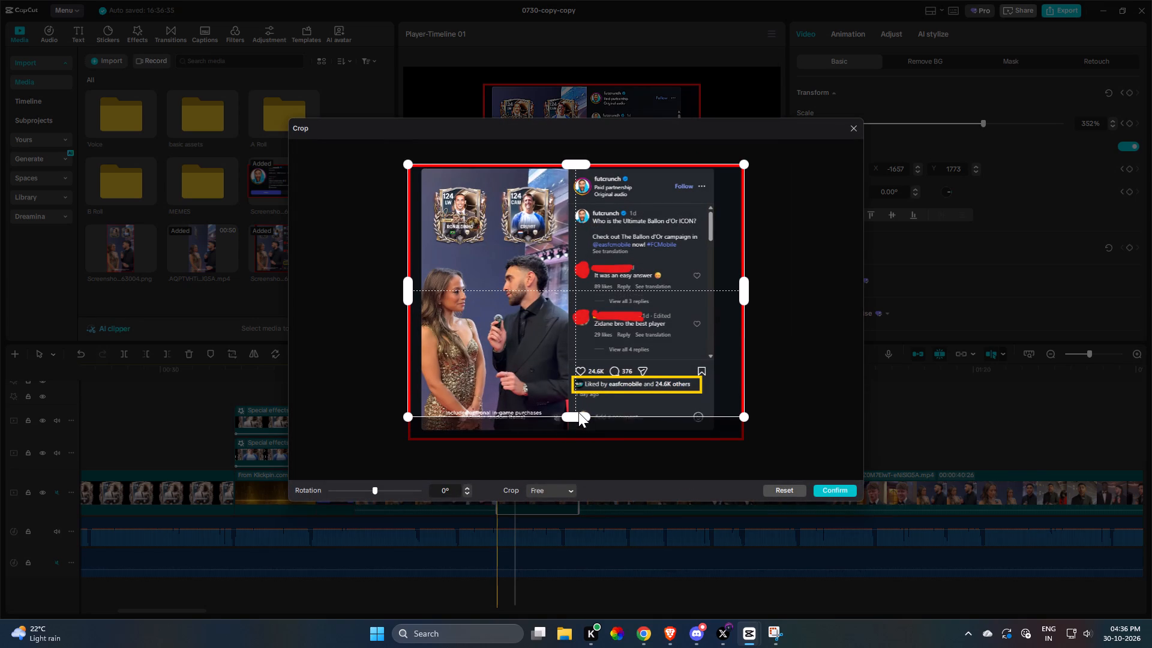
{"action": "left_click_drag", "start_coordinate": [578, 412], "coordinate": [579, 407]}
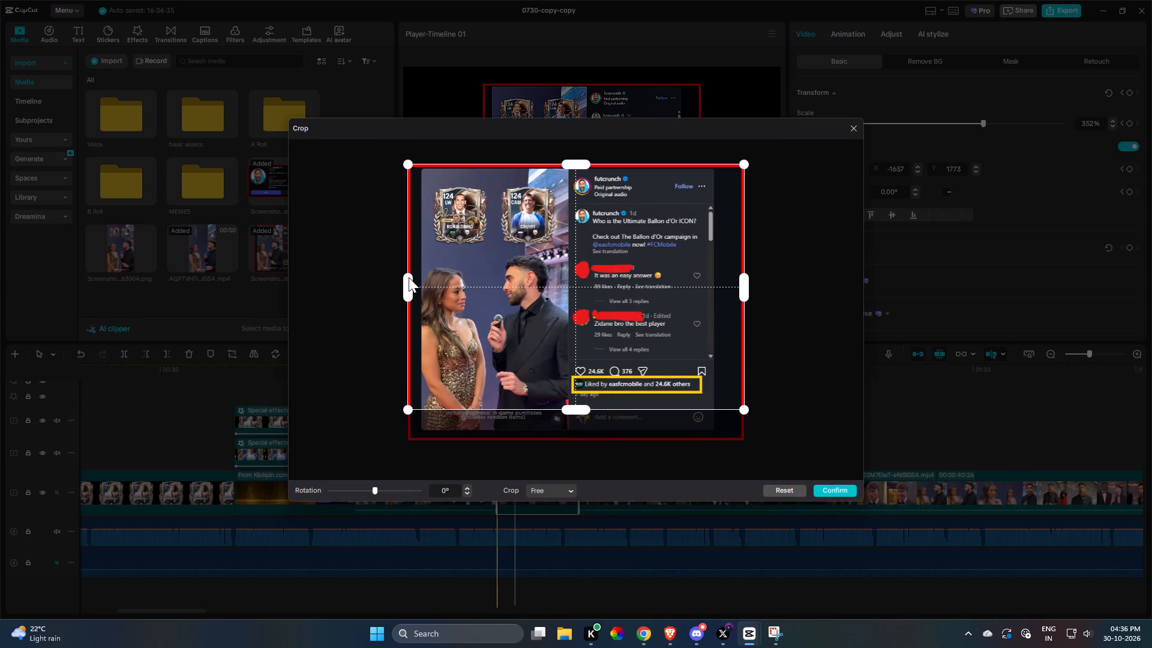
{"action": "left_click_drag", "start_coordinate": [406, 281], "coordinate": [419, 281]}
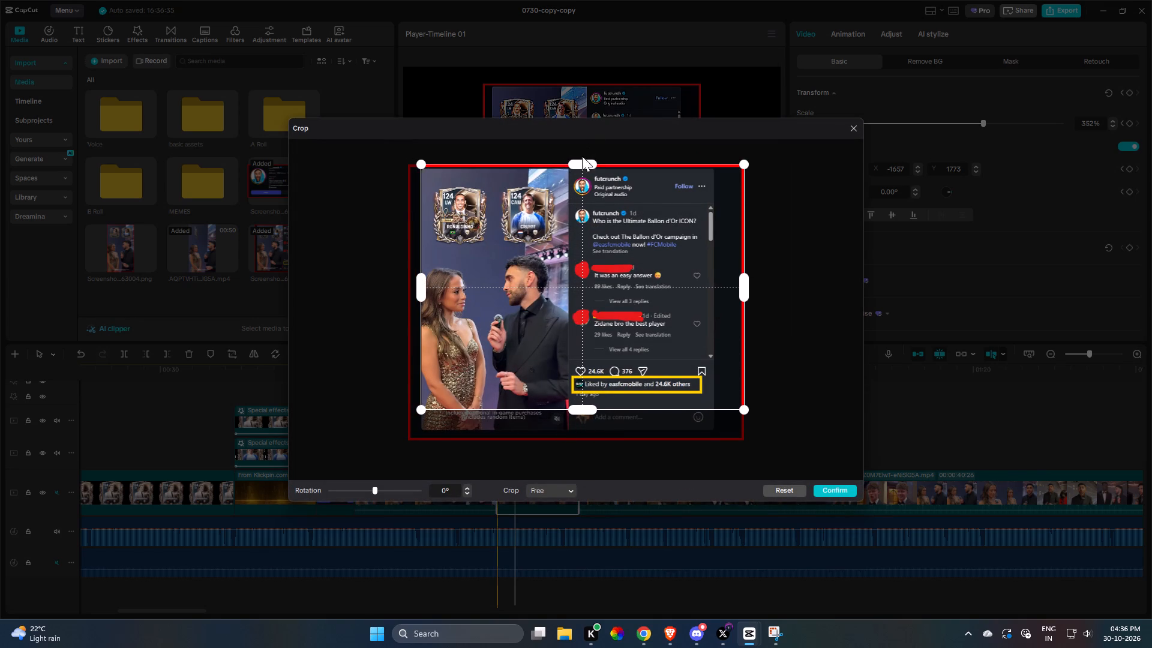
{"action": "left_click_drag", "start_coordinate": [581, 164], "coordinate": [582, 170]}
{"action": "left_click", "coordinate": [737, 284]}
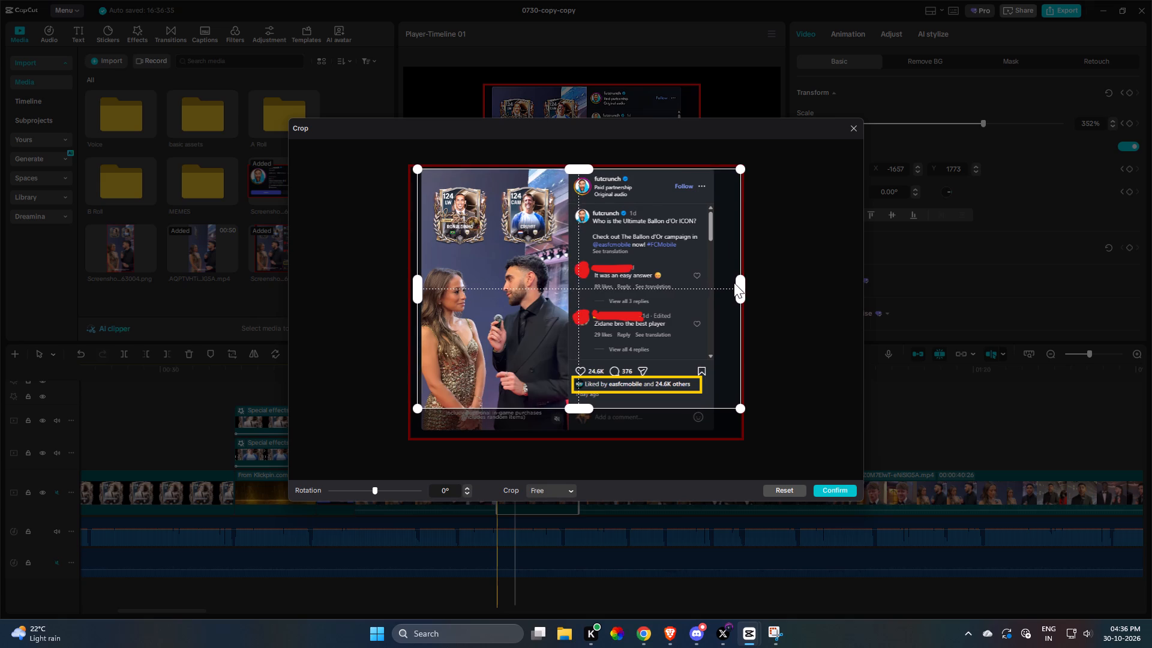
{"action": "left_click_drag", "start_coordinate": [741, 288], "coordinate": [723, 290]}
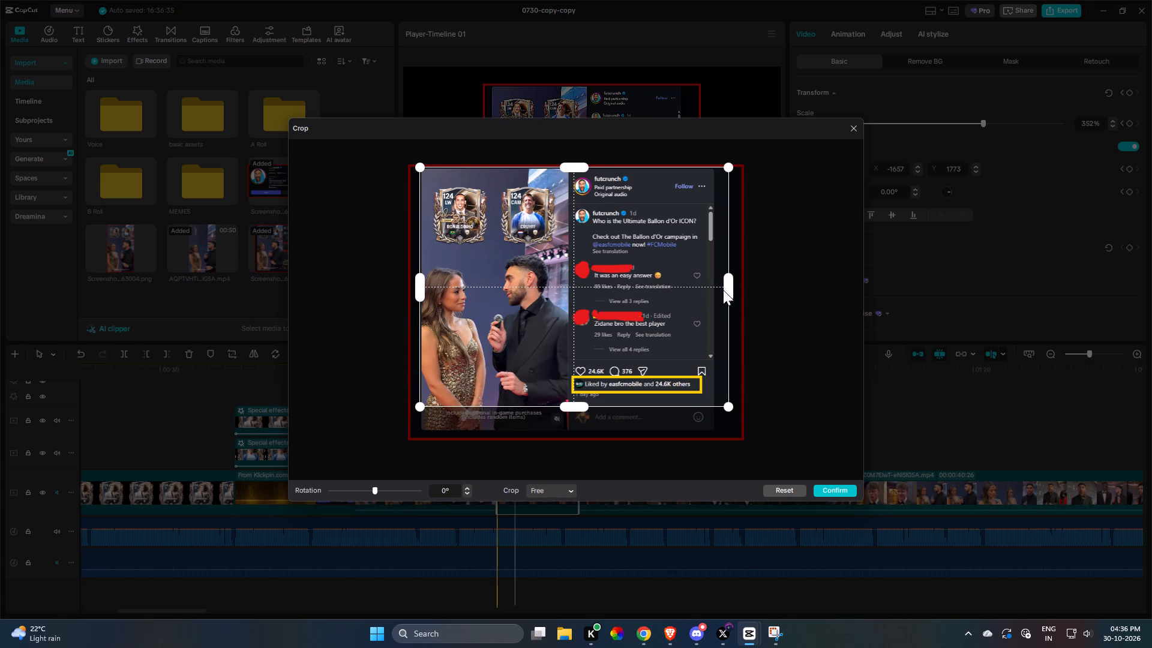
{"action": "left_click_drag", "start_coordinate": [723, 290], "coordinate": [713, 290]}
{"action": "left_click", "coordinate": [833, 485]}
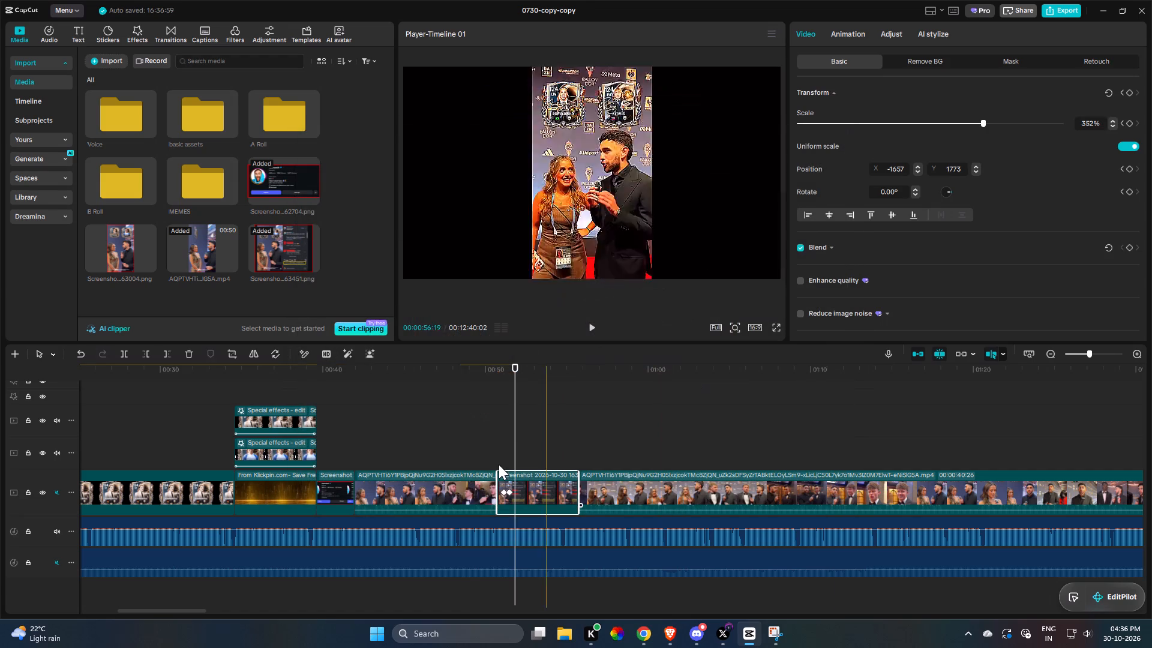
At the post screenshot's second keyframe, reposition the image to X -1639, Y 3112 to bring the yellow-boxed line back into view.
{"action": "left_click", "coordinate": [505, 445]}
{"action": "key", "text": "space"}
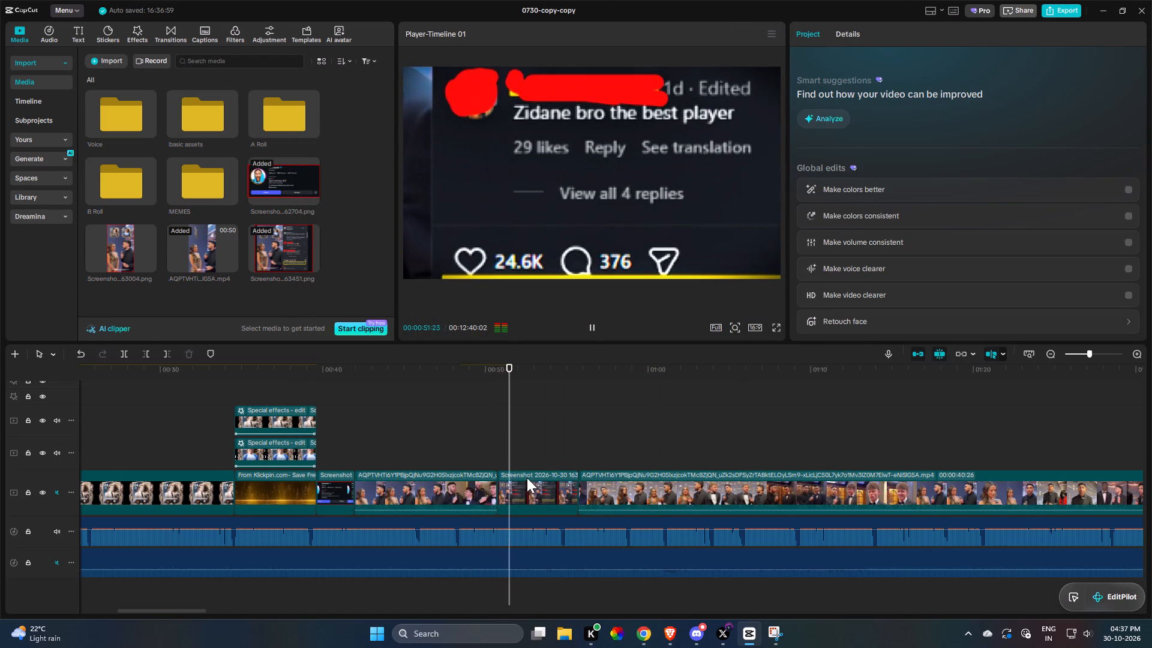
{"action": "key", "text": "space"}
{"action": "left_click", "coordinate": [512, 496]}
{"action": "left_click", "coordinate": [508, 494]}
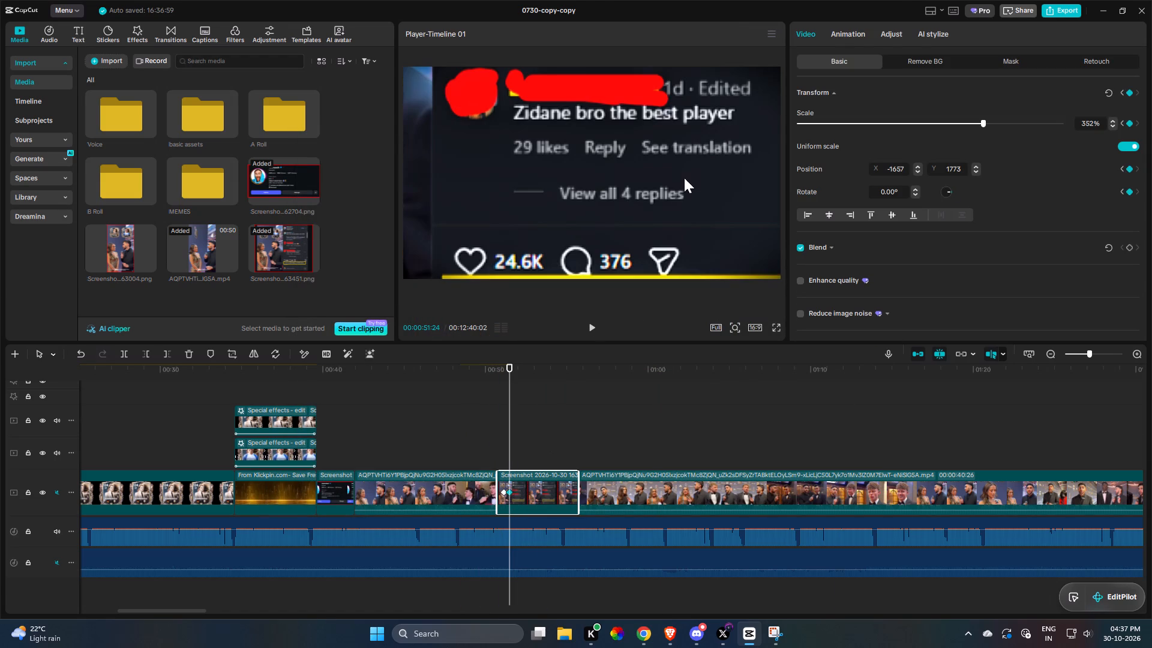
{"action": "left_click_drag", "start_coordinate": [676, 206], "coordinate": [668, 77]}
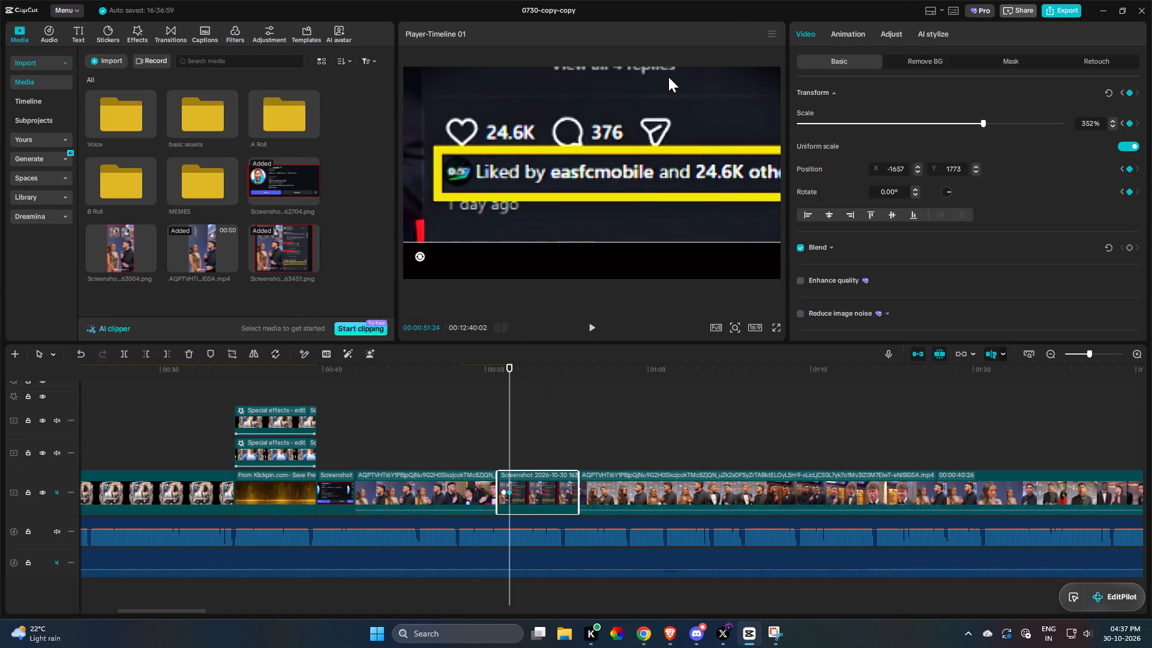
{"action": "left_click_drag", "start_coordinate": [668, 77], "coordinate": [678, 75]}
Play the section from the interview video through the post screenshot to check the zoom against the audio.
{"action": "left_click", "coordinate": [471, 413]}
{"action": "key", "text": "space"}
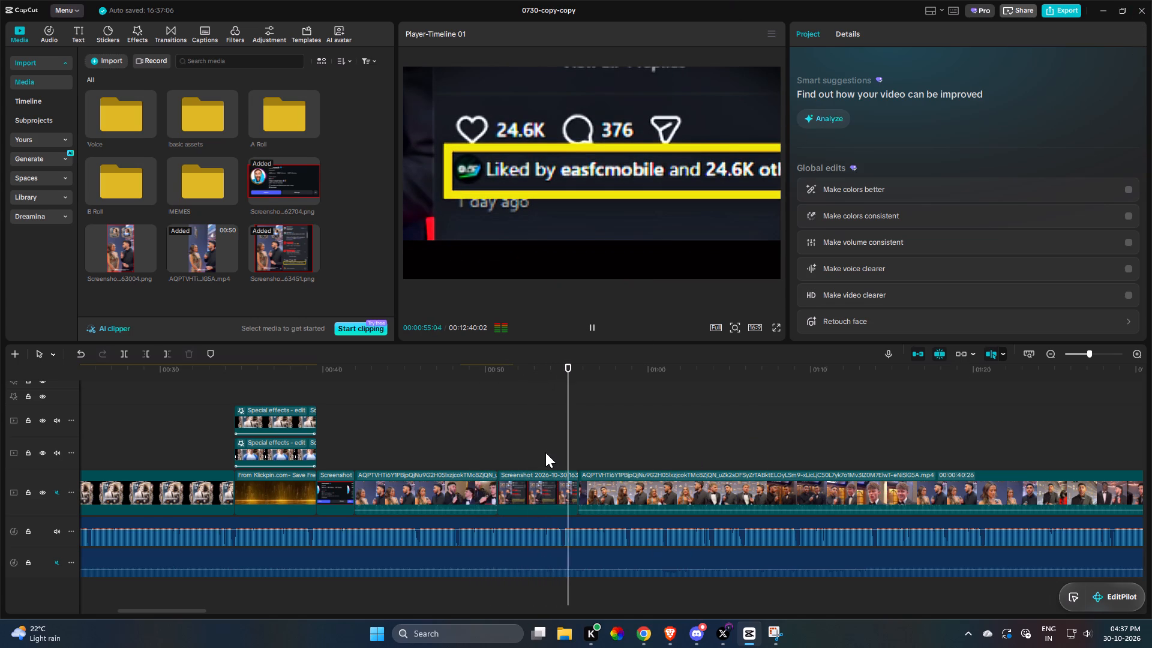
{"action": "left_click", "coordinate": [556, 490]}
{"action": "key", "text": "space"}
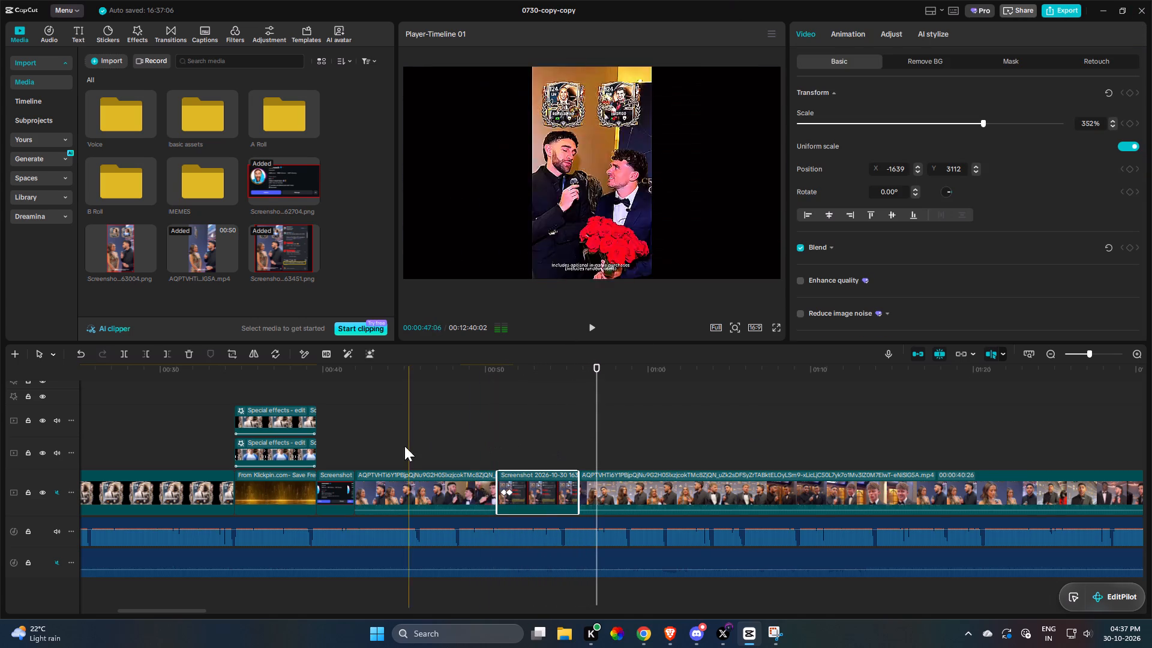
{"action": "key", "text": "space"}
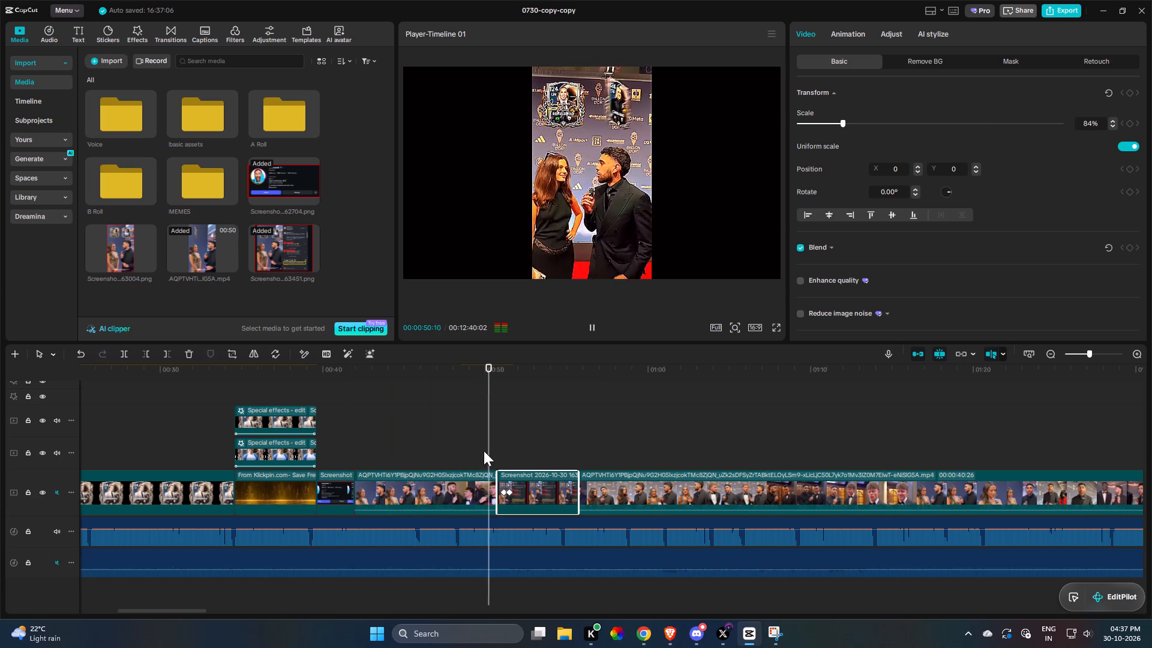
{"action": "key", "text": "space"}
{"action": "key", "text": "space"}
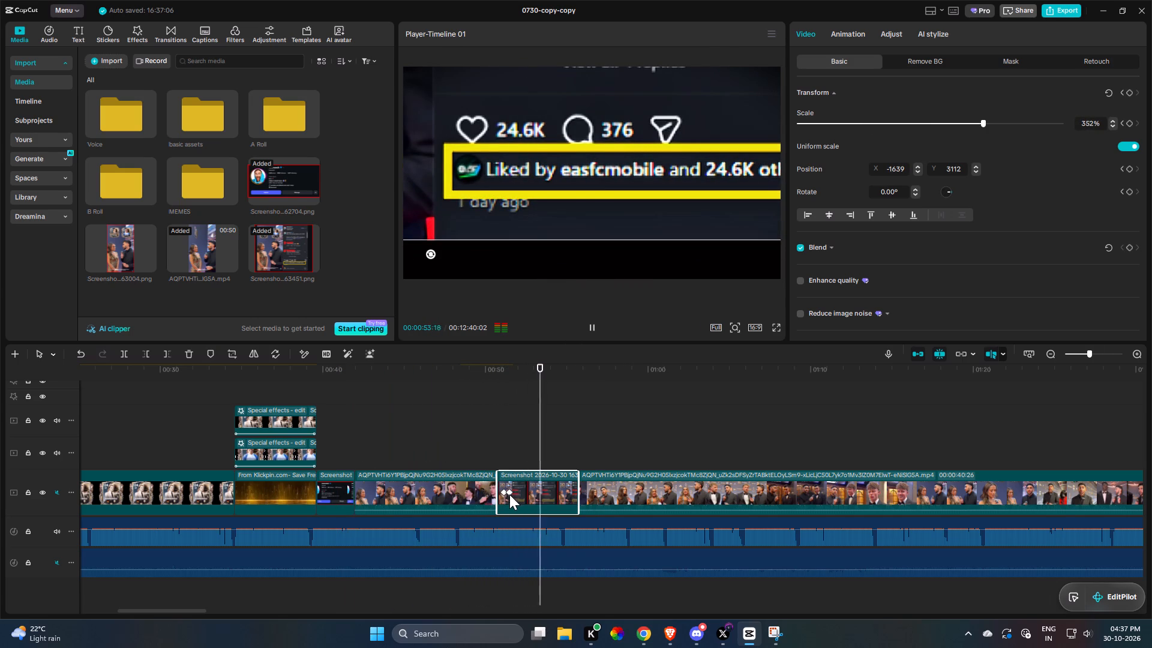
{"action": "left_click", "coordinate": [509, 493]}
{"action": "left_click", "coordinate": [490, 435]}
{"action": "key", "text": "space"}
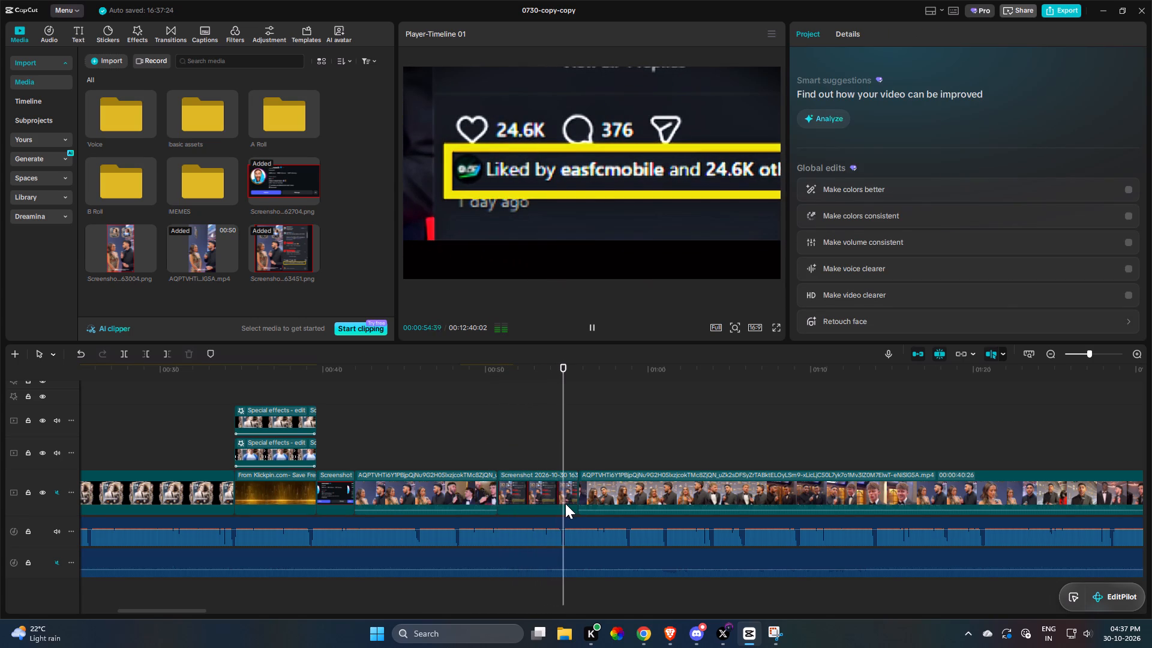
Extend the start of the interview video part after the post screenshot to include its earlier footage, making it 49:14 long.
{"action": "left_click", "coordinate": [638, 498]}
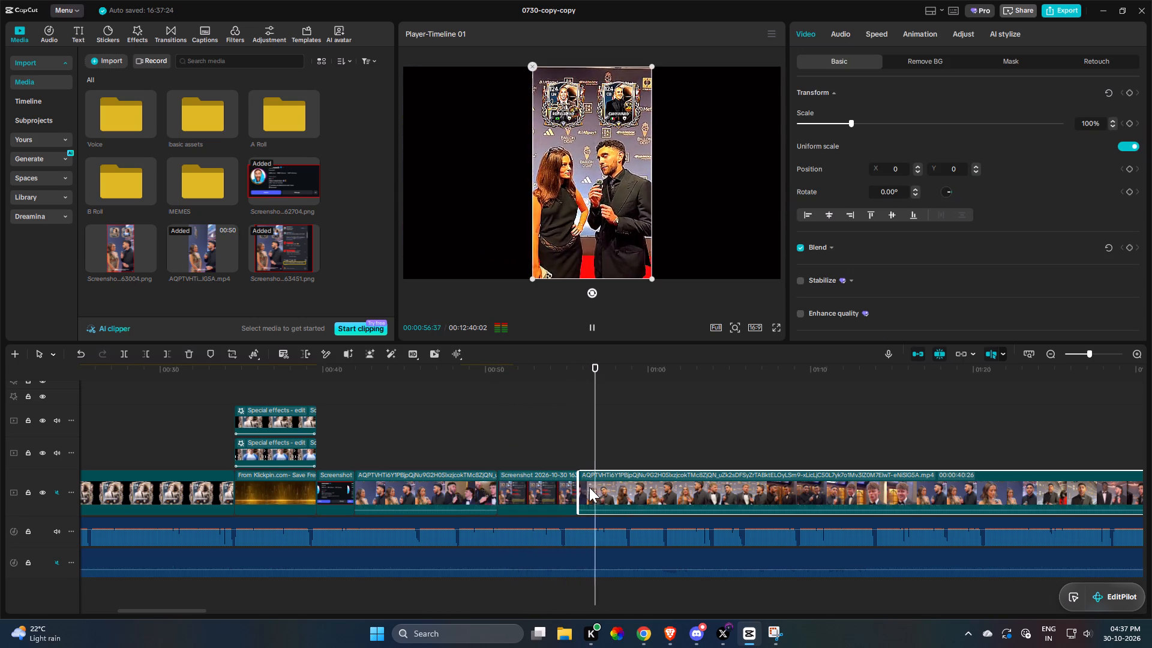
{"action": "key", "text": "space"}
{"action": "left_click_drag", "start_coordinate": [577, 487], "coordinate": [347, 488]}
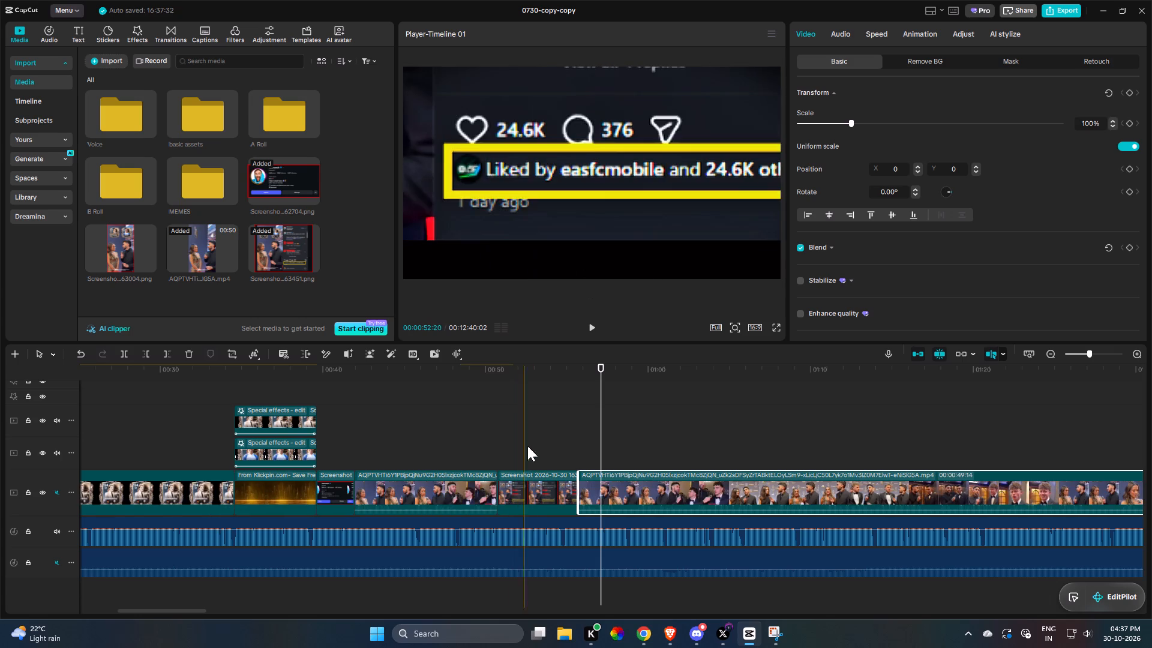
Insert a freeze frame in the second interview video part at about 57 seconds, shortly after the post screenshot.
{"action": "key", "text": "space"}
{"action": "key", "text": "space"}
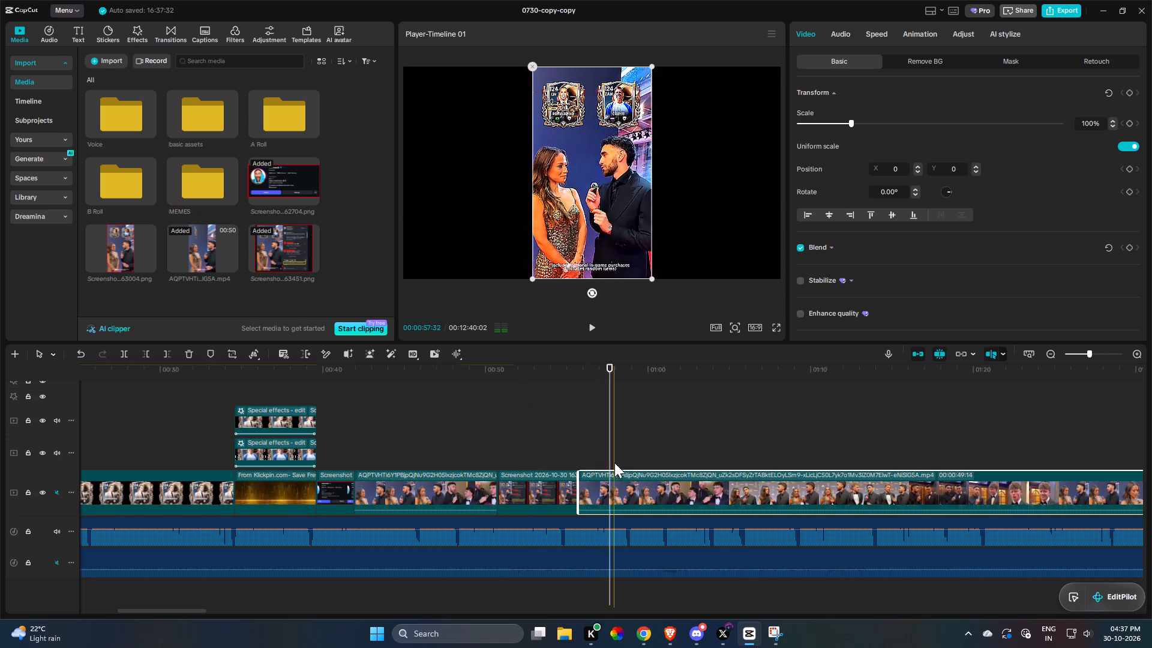
{"action": "key", "text": "space"}
{"action": "key", "text": "space"}
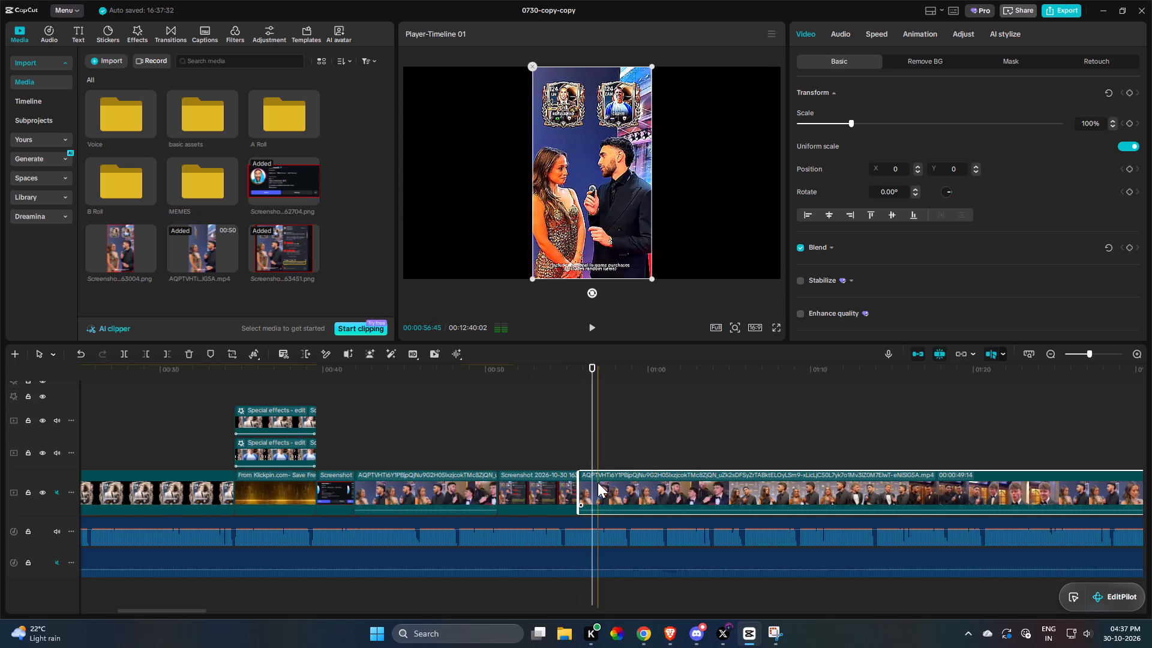
{"action": "key", "text": "space"}
{"action": "key", "text": "space"}
{"action": "type", "text": "F"}
Play past the freeze frame, then extend its end to a duration of 11:26.
{"action": "key", "text": "space"}
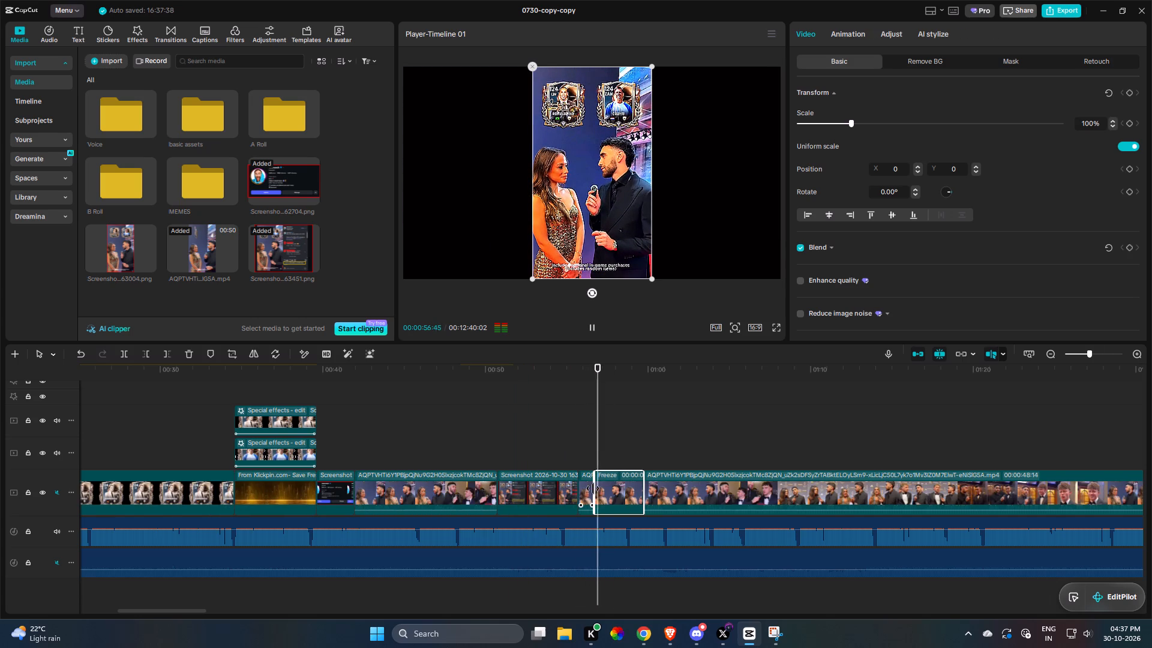
{"action": "left_click", "coordinate": [658, 489]}
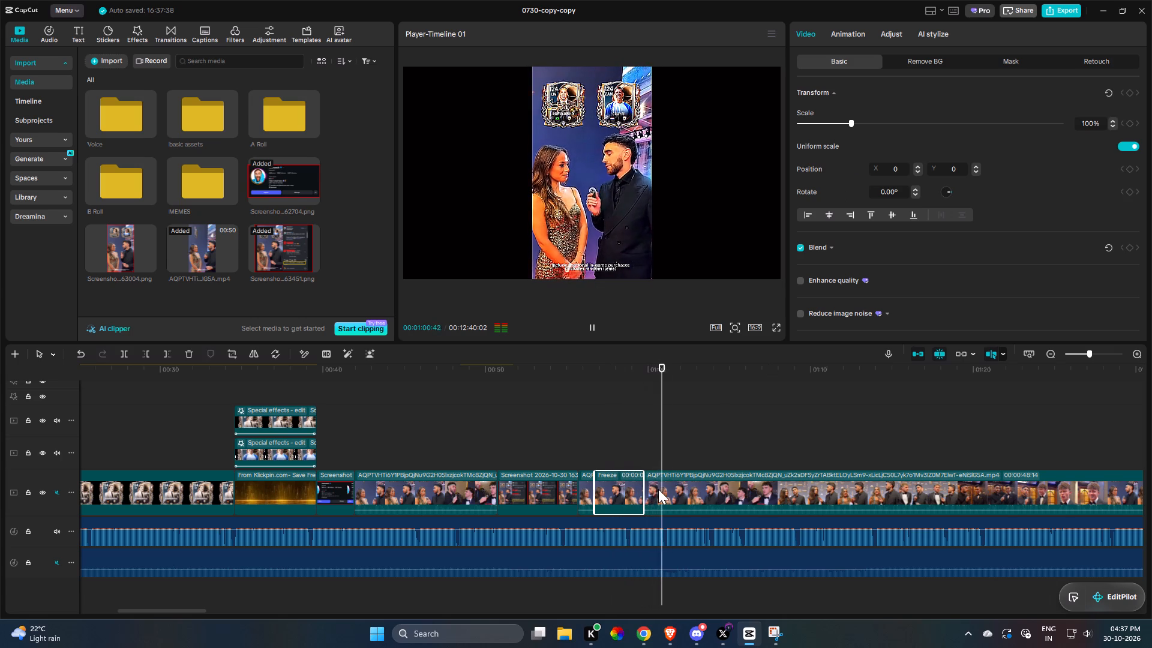
{"action": "key", "text": "space"}
{"action": "left_click", "coordinate": [632, 491]}
{"action": "left_click_drag", "start_coordinate": [646, 491], "coordinate": [782, 488]}
Play through the freeze frame and trim its end at about 1:04, to a duration of 7:15.
{"action": "key", "text": "space"}
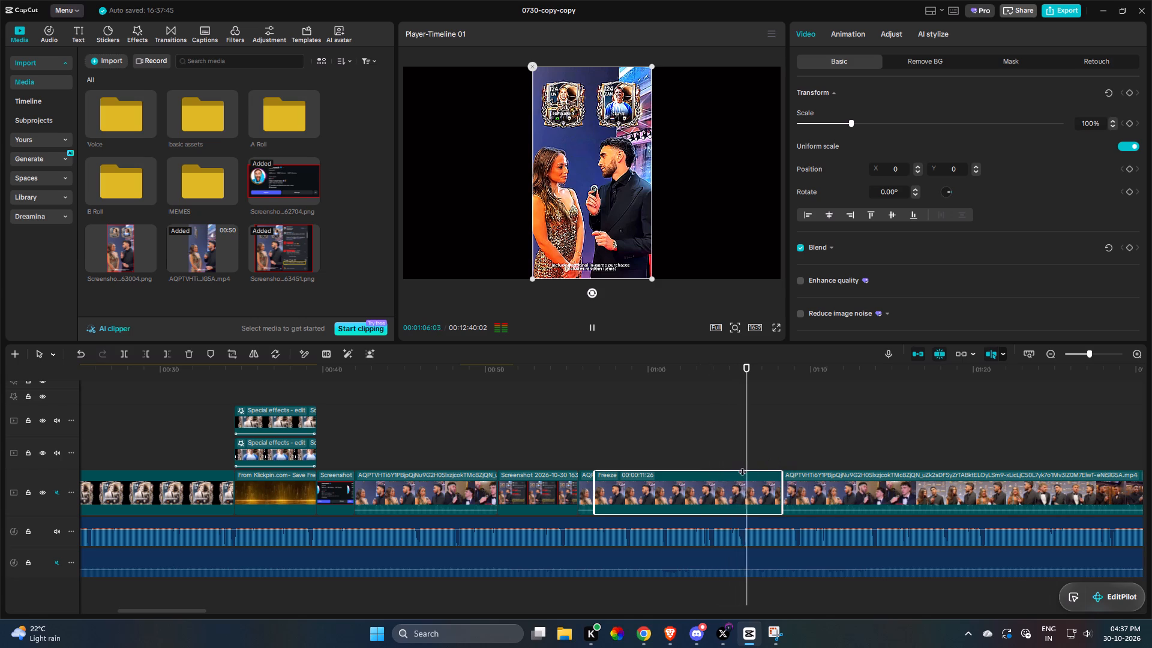
{"action": "key", "text": "space"}
{"action": "key", "text": "space"}
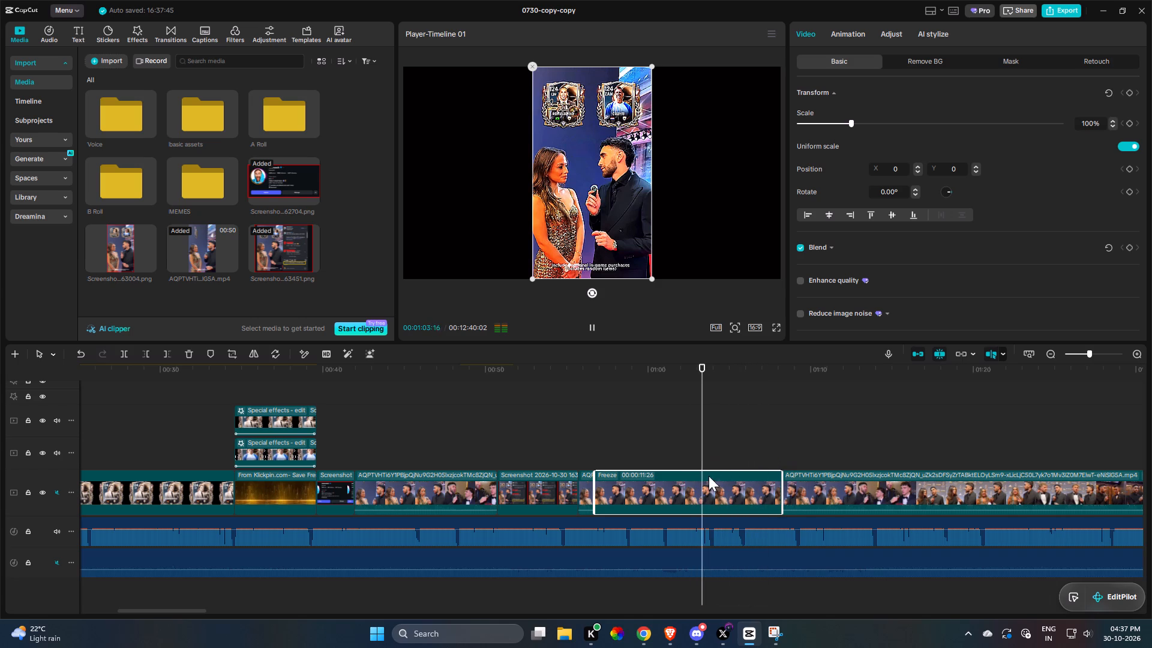
{"action": "key", "text": "space"}
{"action": "key", "text": "space"}
{"action": "key", "text": "space"}
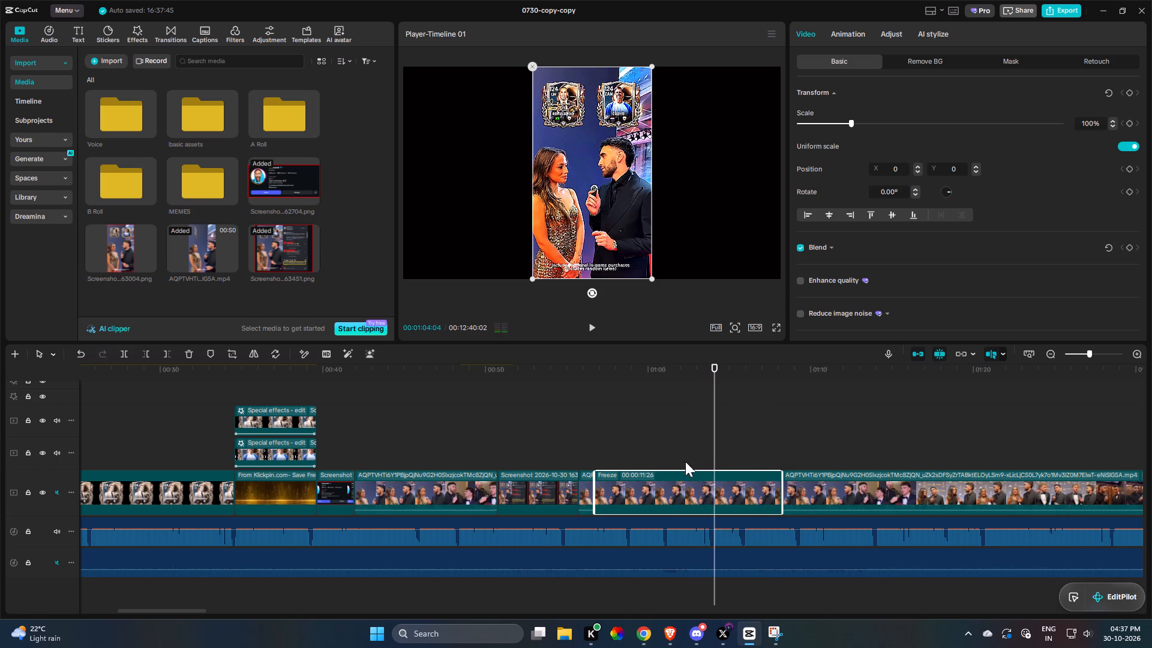
{"action": "left_click", "coordinate": [674, 450]}
{"action": "left_click", "coordinate": [704, 493]}
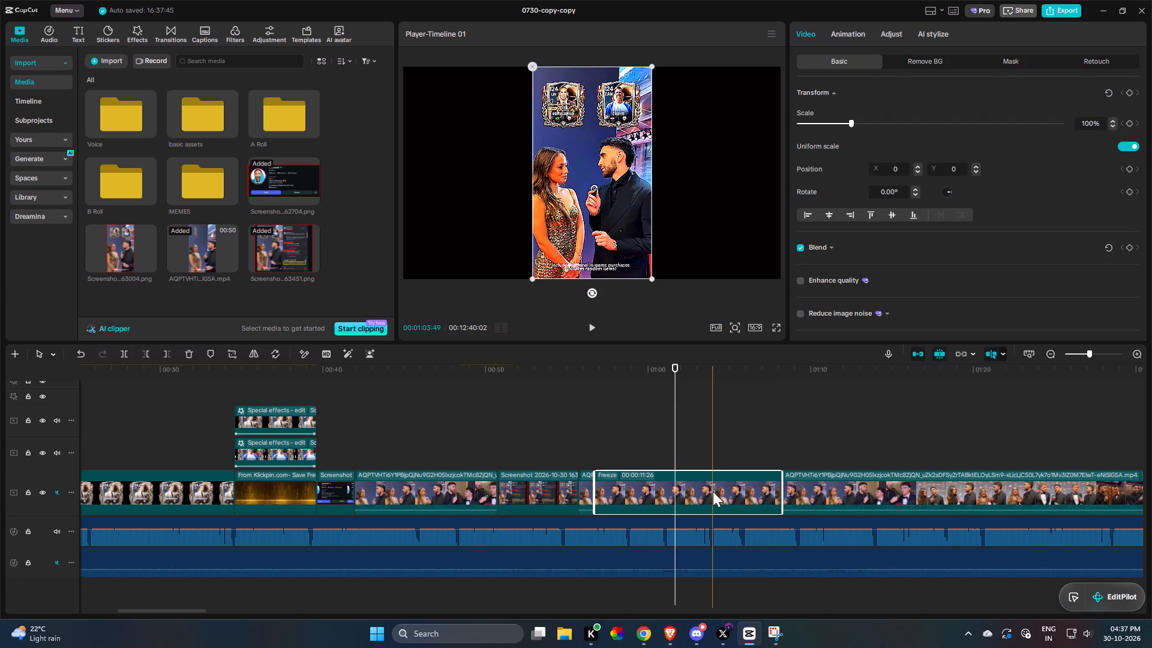
{"action": "key", "text": "w"}
Copy the gold background with its two player card overlays and place the copies directly after the freeze frame.
{"action": "scroll", "coordinate": [280, 406], "scroll_direction": "up", "scroll_amount": 2}
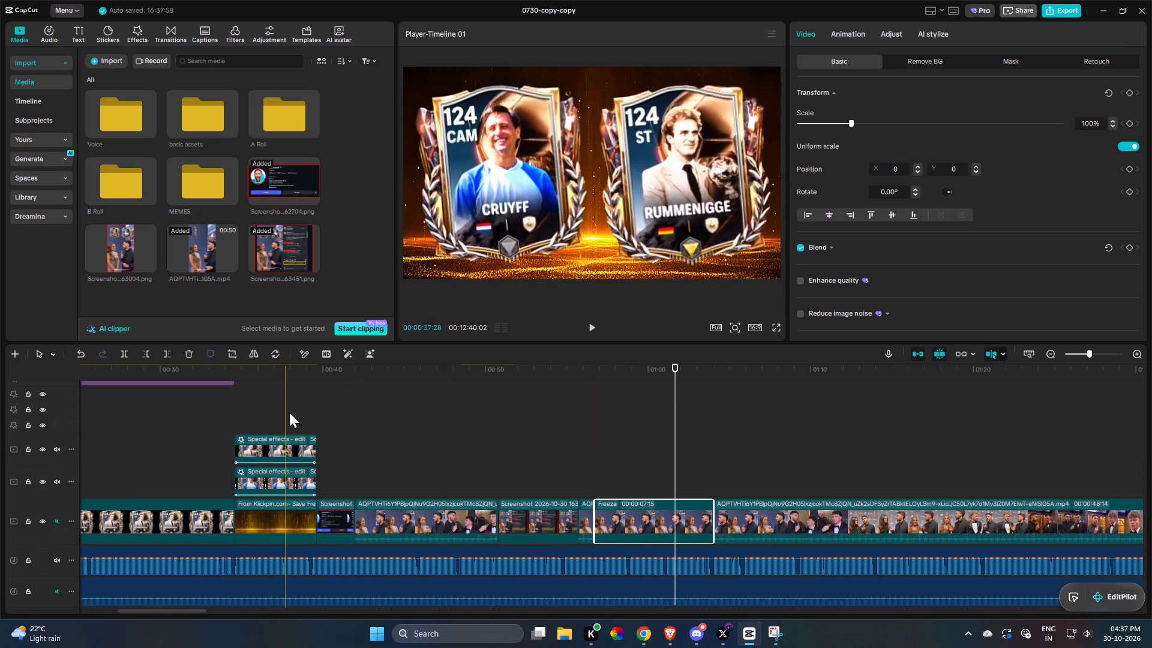
{"action": "left_click_drag", "start_coordinate": [293, 412], "coordinate": [289, 524]}
{"action": "key", "text": "ctrl+c"}
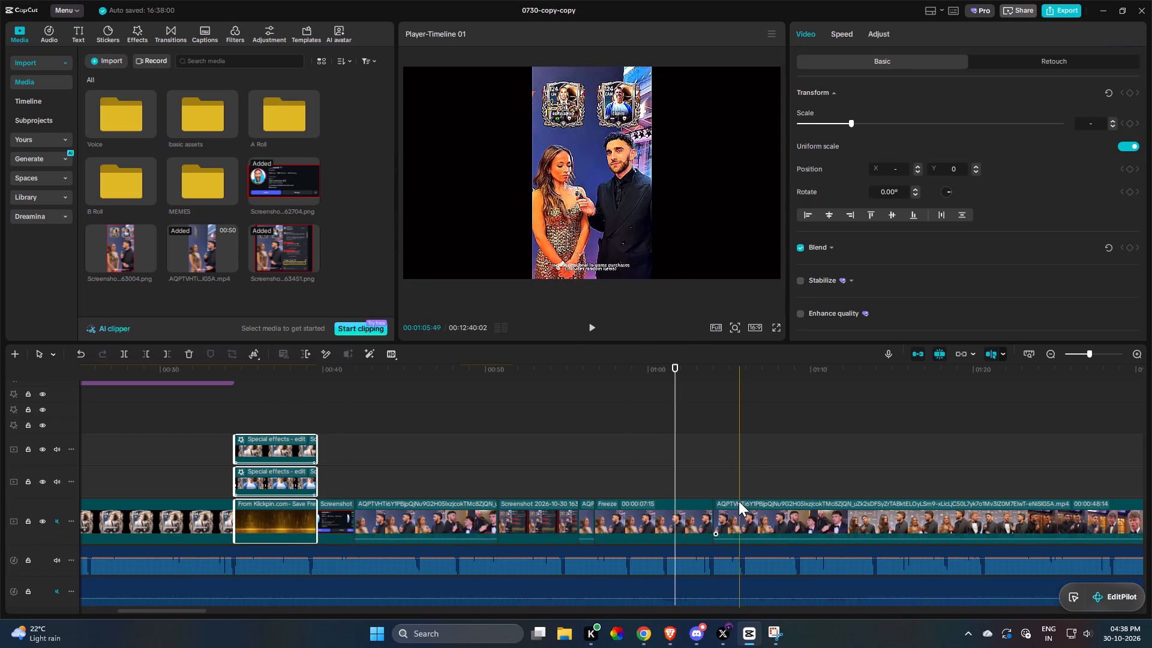
{"action": "key", "text": "ctrl+v"}
{"action": "left_click_drag", "start_coordinate": [769, 511], "coordinate": [752, 561]}
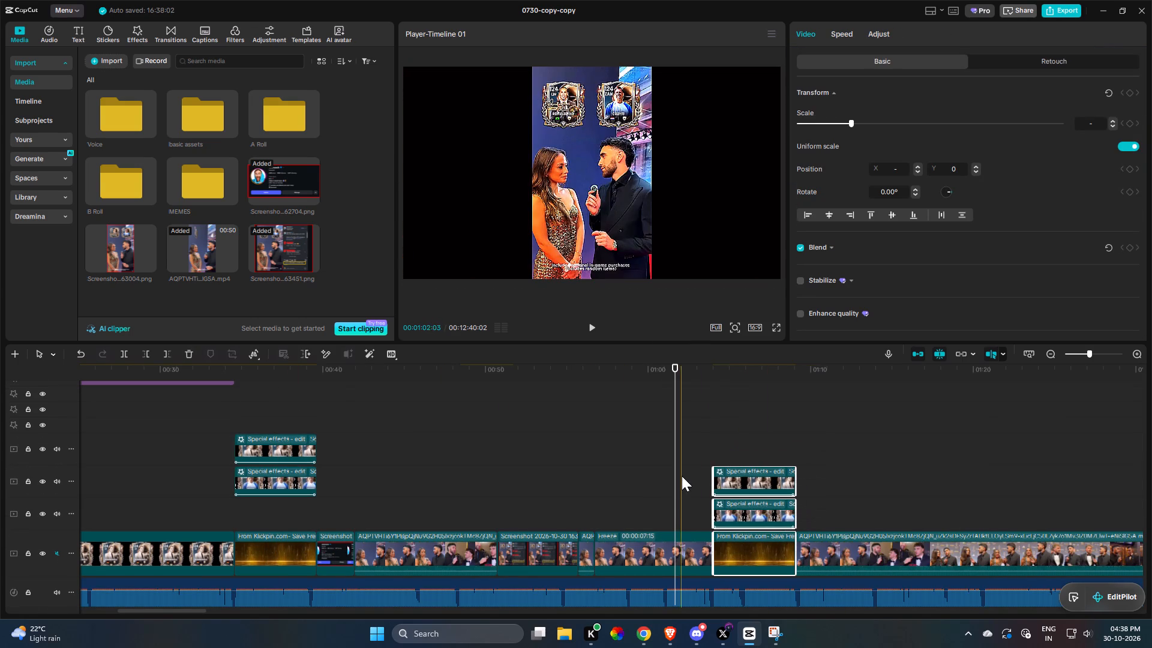
Delete the Rummenigge card from the copied player card group.
{"action": "scroll", "coordinate": [682, 476], "scroll_direction": "down", "scroll_amount": 4}
{"action": "key", "text": "space"}
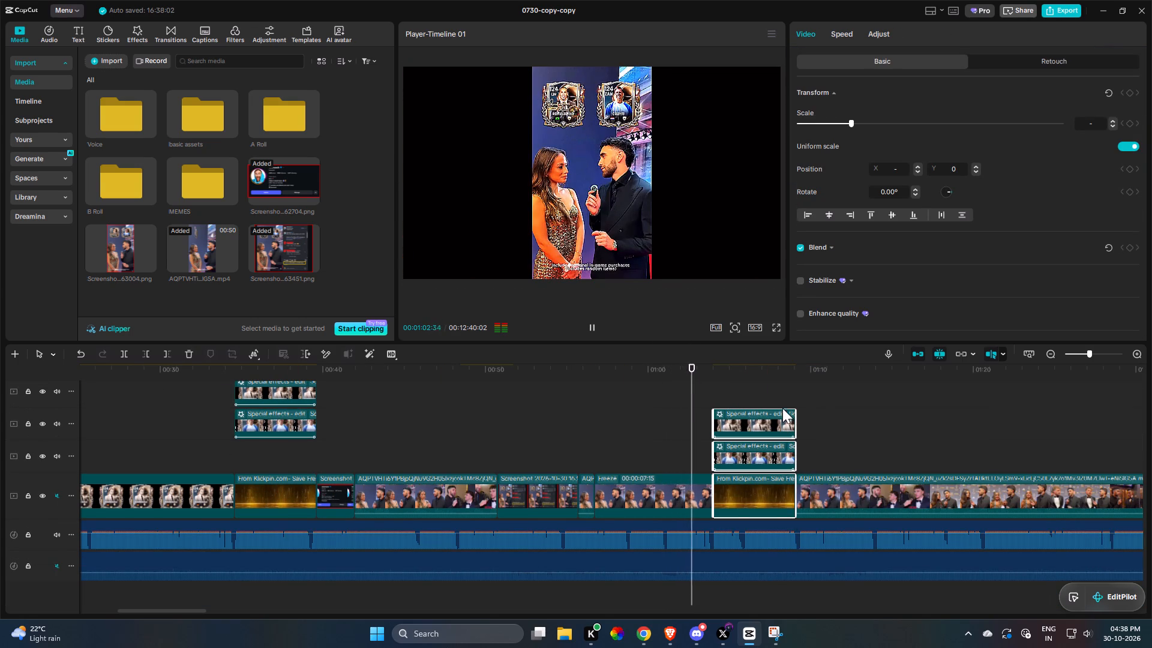
{"action": "left_click", "coordinate": [774, 409]}
{"action": "left_click", "coordinate": [770, 419]}
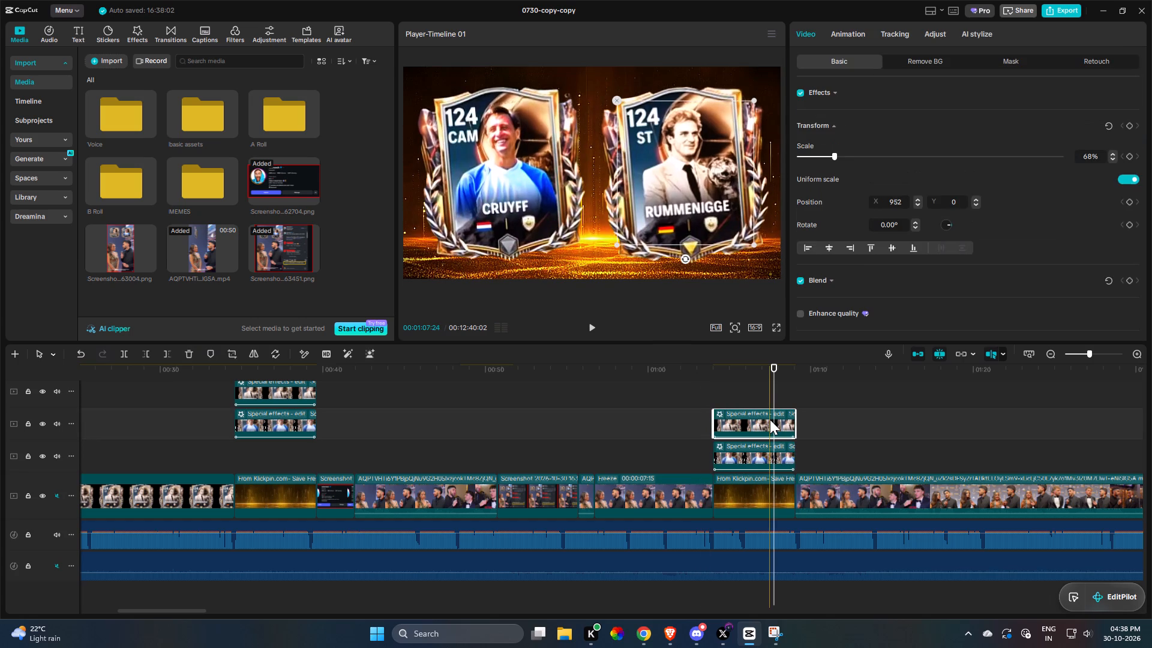
{"action": "key", "text": "f"}
Reset the copied Cruyff card's transform to centre it, then scale it to 65%.
{"action": "left_click", "coordinate": [766, 459]}
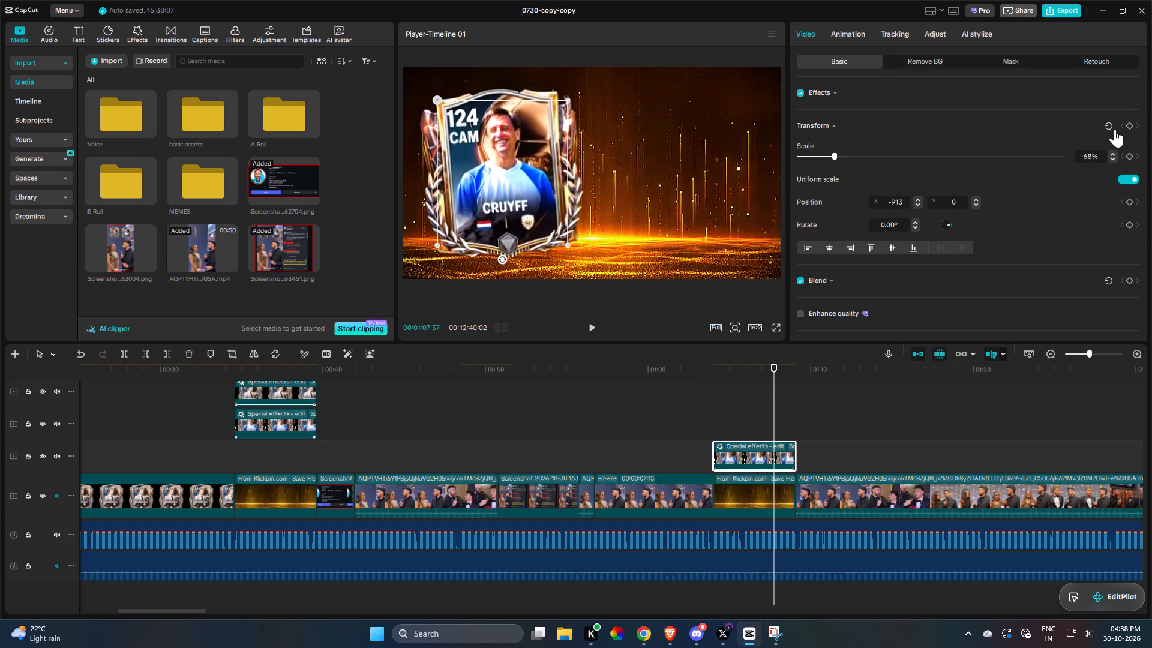
{"action": "left_click", "coordinate": [1108, 128]}
{"action": "left_click_drag", "start_coordinate": [685, 278], "coordinate": [635, 229]}
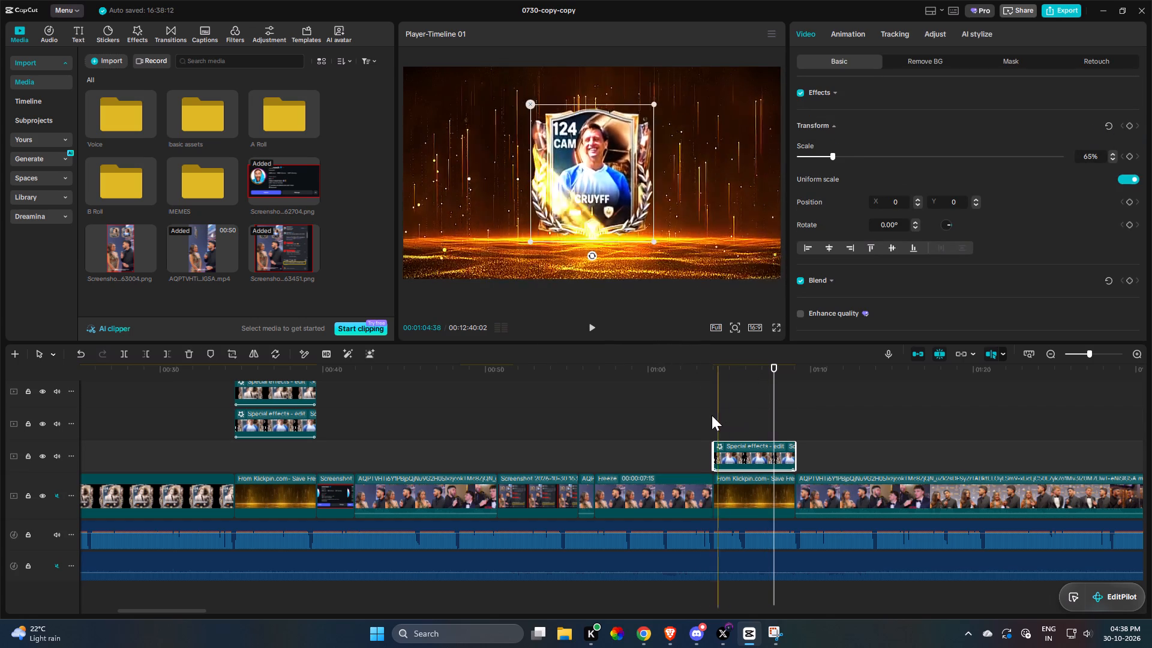
Play the end of the freeze frame into the copied Cruyff card, and set that card's combo animation to None.
{"action": "left_click", "coordinate": [700, 417]}
{"action": "key", "text": "space"}
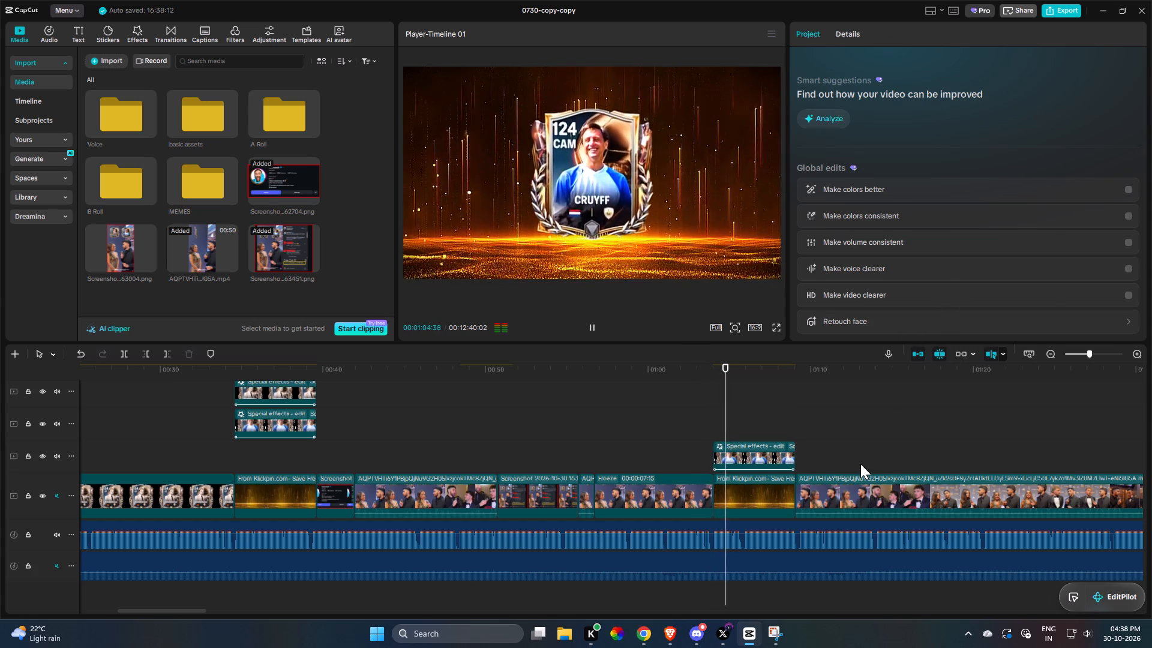
{"action": "key", "text": "space"}
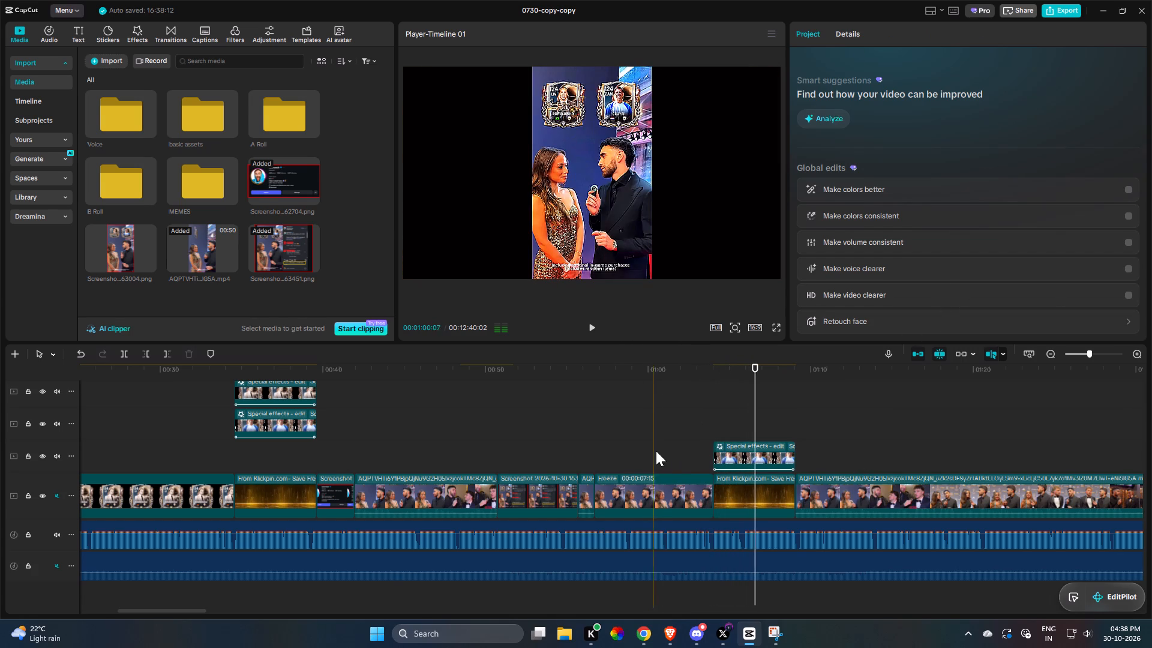
{"action": "key", "text": "space"}
{"action": "left_click", "coordinate": [764, 464]}
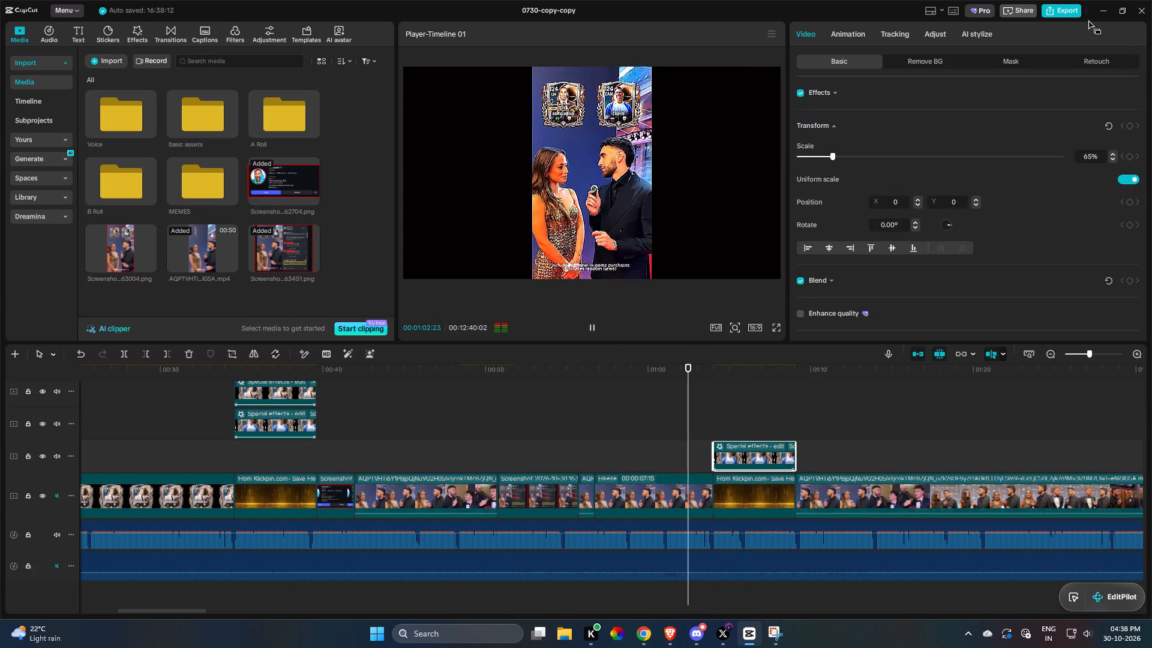
{"action": "left_click", "coordinate": [842, 34]}
{"action": "left_click", "coordinate": [814, 144]}
{"action": "key", "text": "space"}
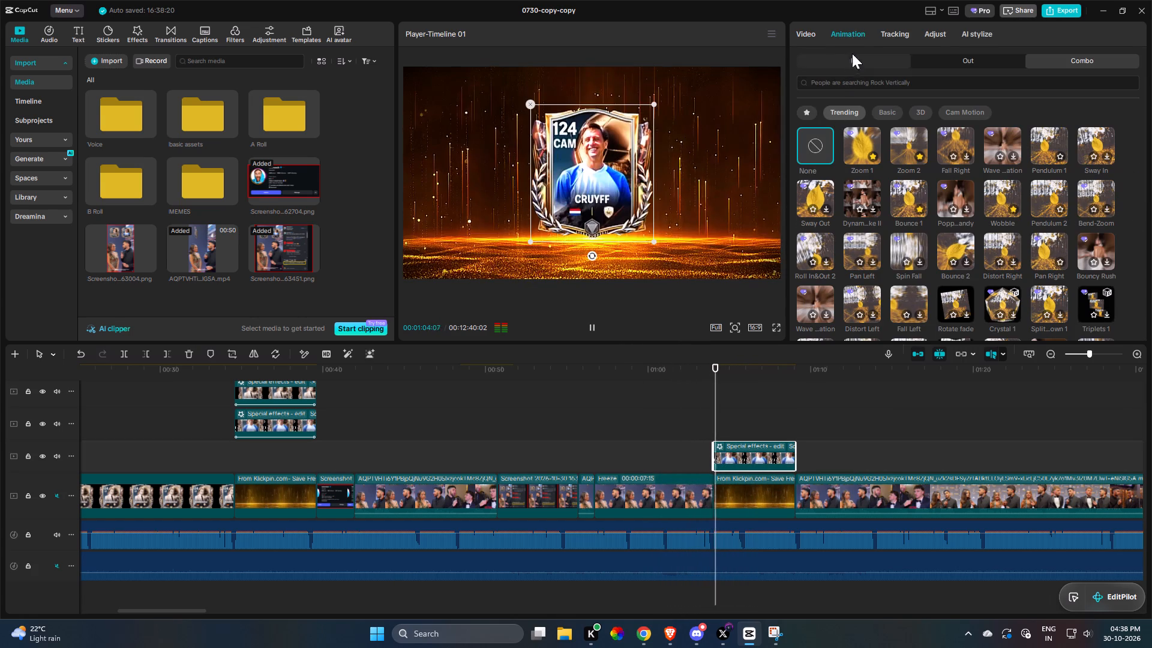
Give the Instagram screenshot clip a Blur canvas at the second blur level and apply it to all clips.
{"action": "left_click", "coordinate": [614, 391]}
{"action": "key", "text": "space"}
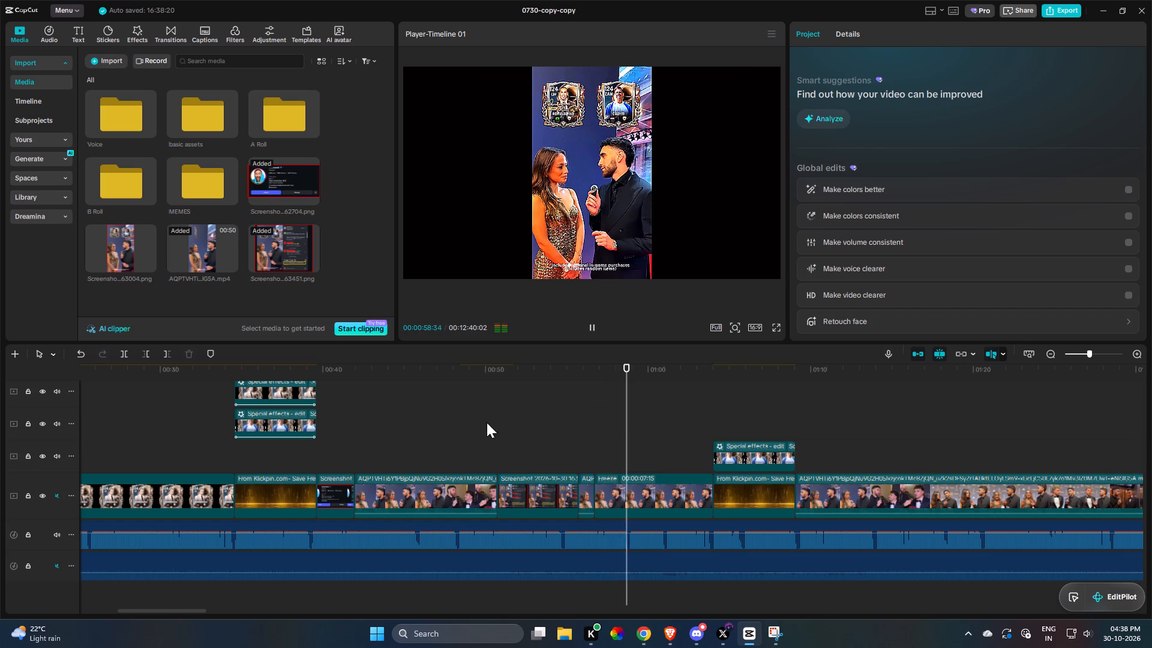
{"action": "key", "text": "space"}
{"action": "key", "text": "space"}
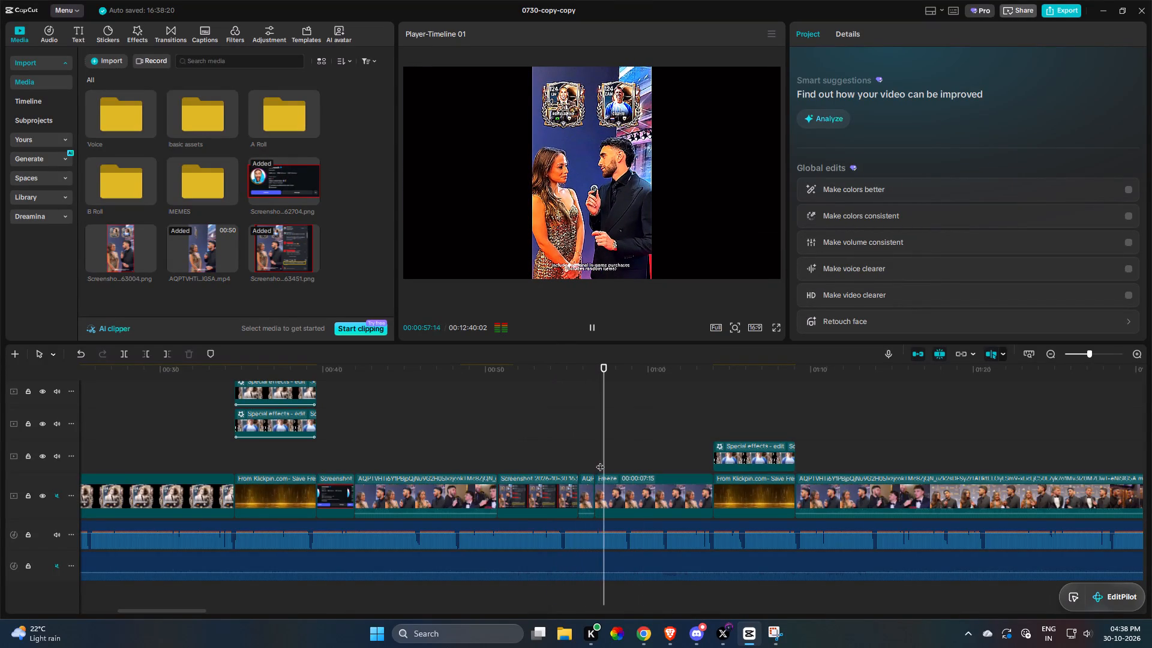
{"action": "key", "text": "space"}
{"action": "left_click", "coordinate": [554, 493]}
{"action": "scroll", "coordinate": [998, 200], "scroll_direction": "down", "scroll_amount": 8}
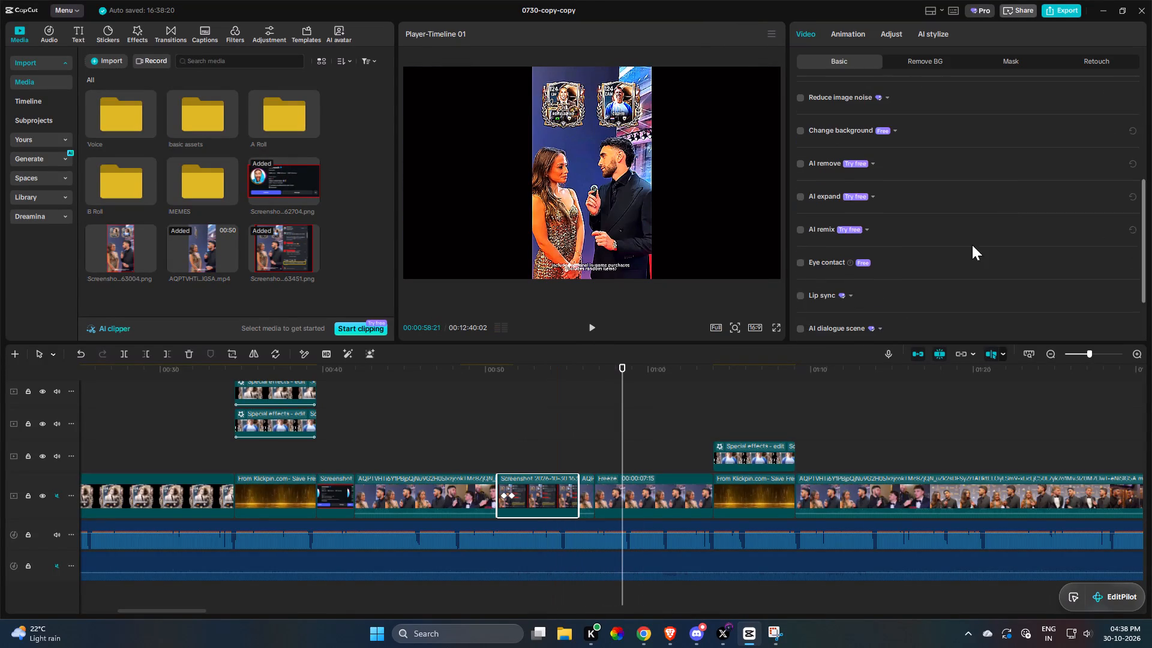
{"action": "scroll", "coordinate": [972, 245], "scroll_direction": "down", "scroll_amount": 11}
{"action": "left_click", "coordinate": [826, 317]}
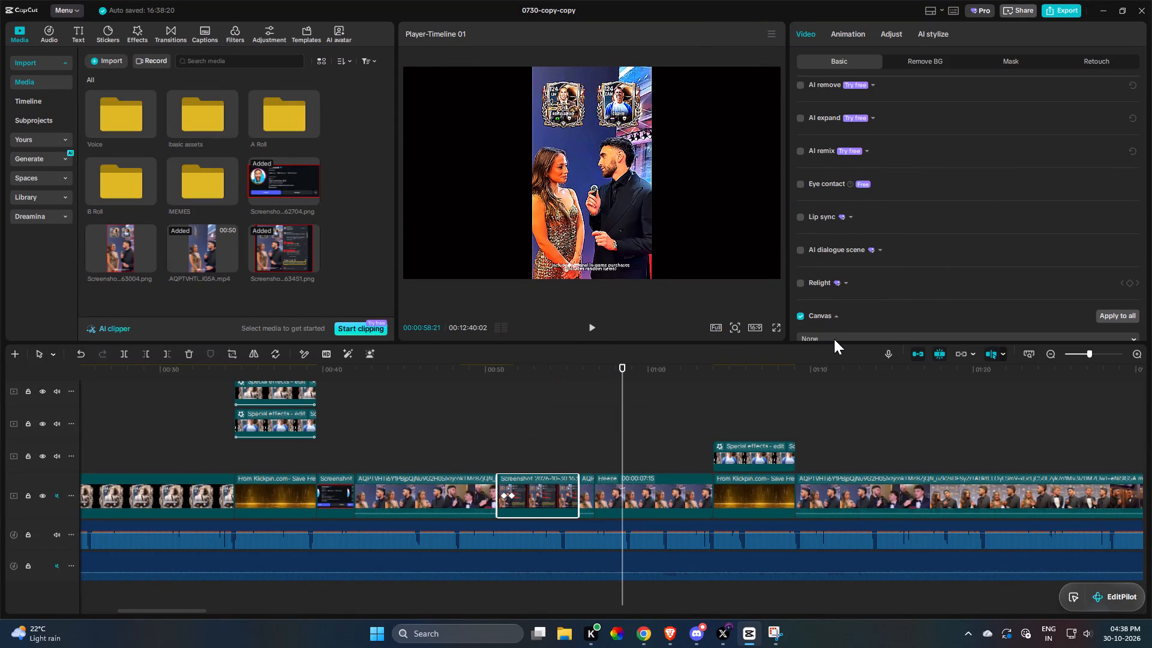
{"action": "left_click", "coordinate": [834, 339]}
{"action": "left_click", "coordinate": [823, 383]}
{"action": "scroll", "coordinate": [830, 309], "scroll_direction": "down", "scroll_amount": 4}
{"action": "left_click", "coordinate": [860, 294]}
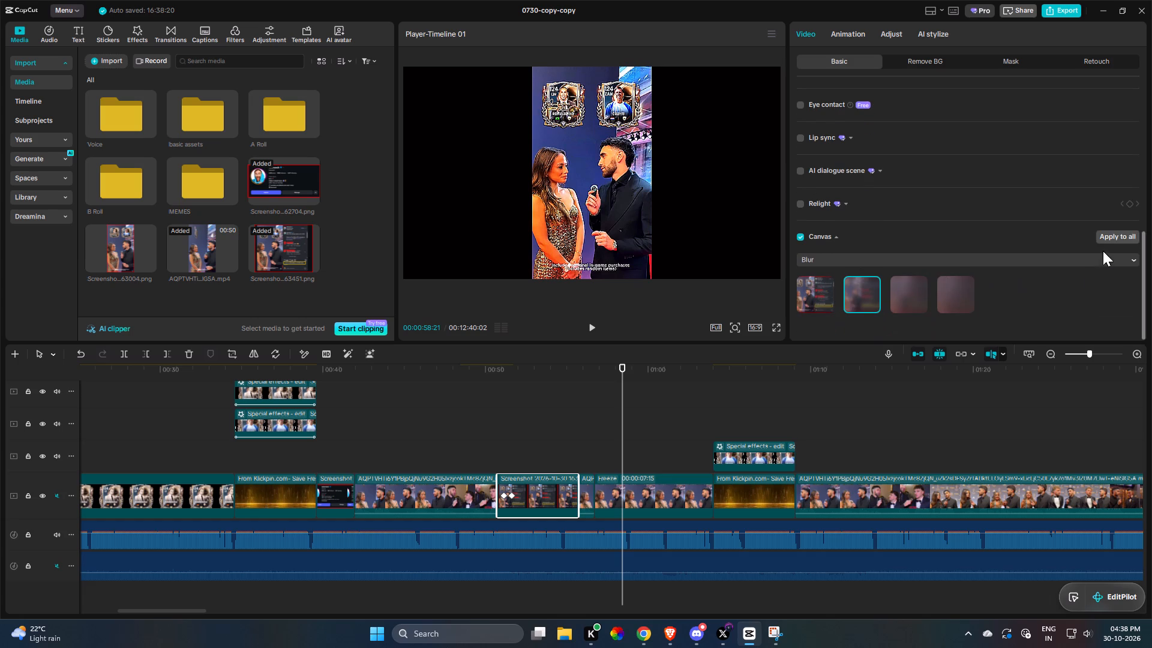
{"action": "left_click", "coordinate": [1106, 237]}
{"action": "left_click", "coordinate": [606, 438]}
Combine the short interview clip and the freeze frame after it into one compound clip.
{"action": "left_click_drag", "start_coordinate": [679, 455], "coordinate": [596, 473]}
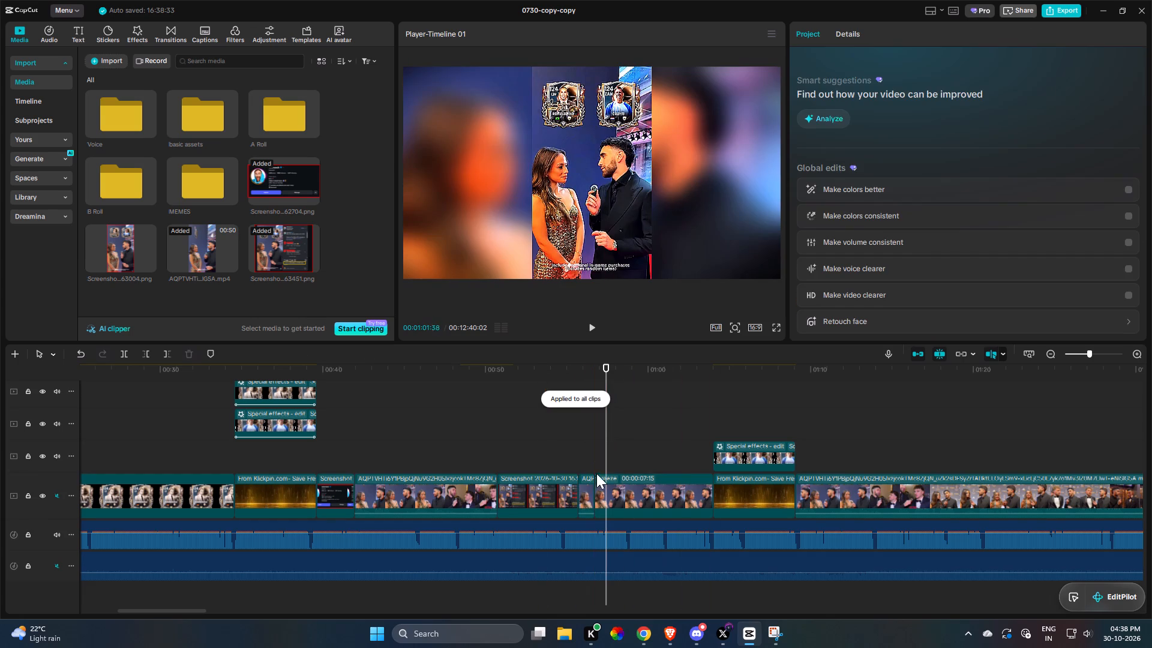
{"action": "left_click_drag", "start_coordinate": [596, 473], "coordinate": [590, 483]}
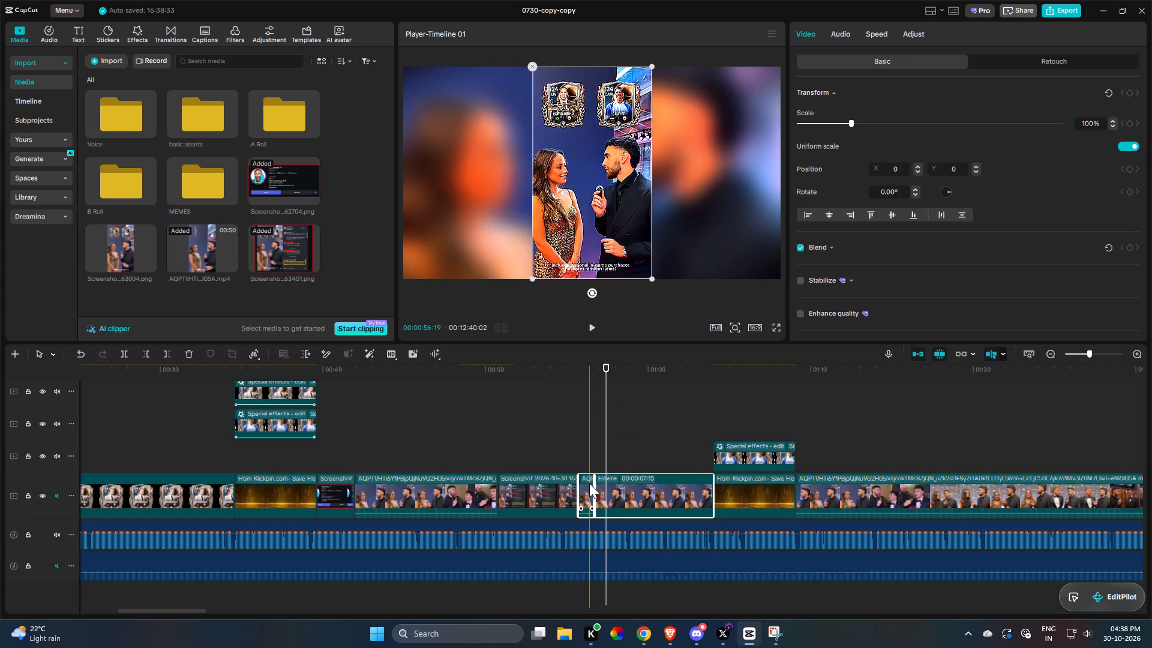
{"action": "key", "text": "g"}
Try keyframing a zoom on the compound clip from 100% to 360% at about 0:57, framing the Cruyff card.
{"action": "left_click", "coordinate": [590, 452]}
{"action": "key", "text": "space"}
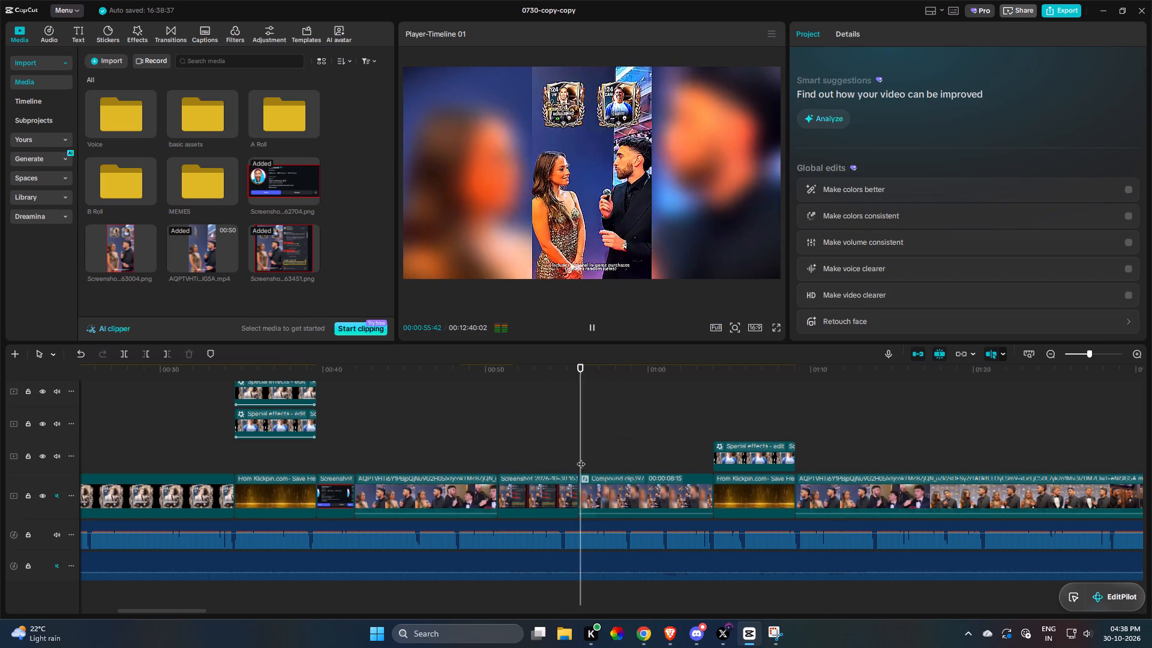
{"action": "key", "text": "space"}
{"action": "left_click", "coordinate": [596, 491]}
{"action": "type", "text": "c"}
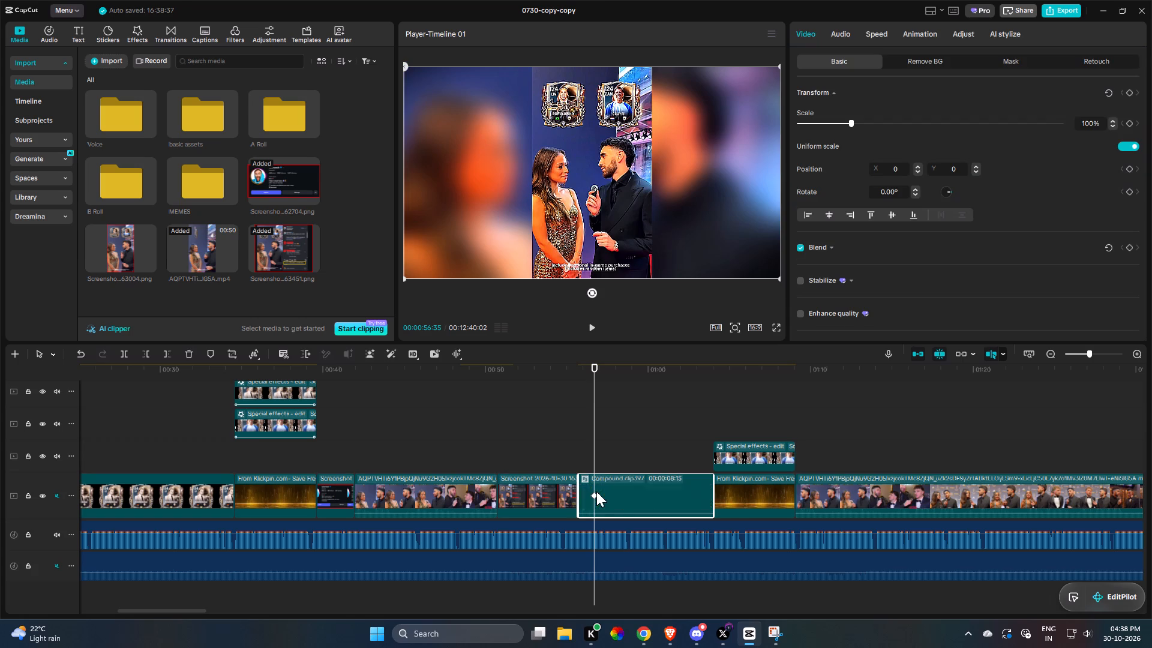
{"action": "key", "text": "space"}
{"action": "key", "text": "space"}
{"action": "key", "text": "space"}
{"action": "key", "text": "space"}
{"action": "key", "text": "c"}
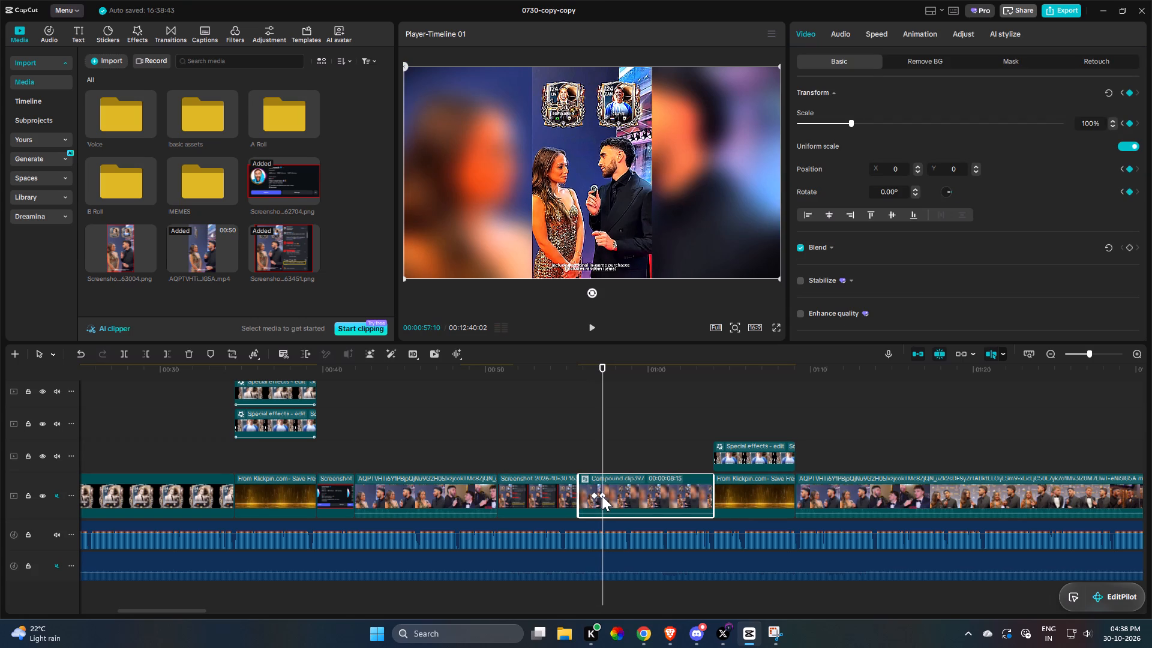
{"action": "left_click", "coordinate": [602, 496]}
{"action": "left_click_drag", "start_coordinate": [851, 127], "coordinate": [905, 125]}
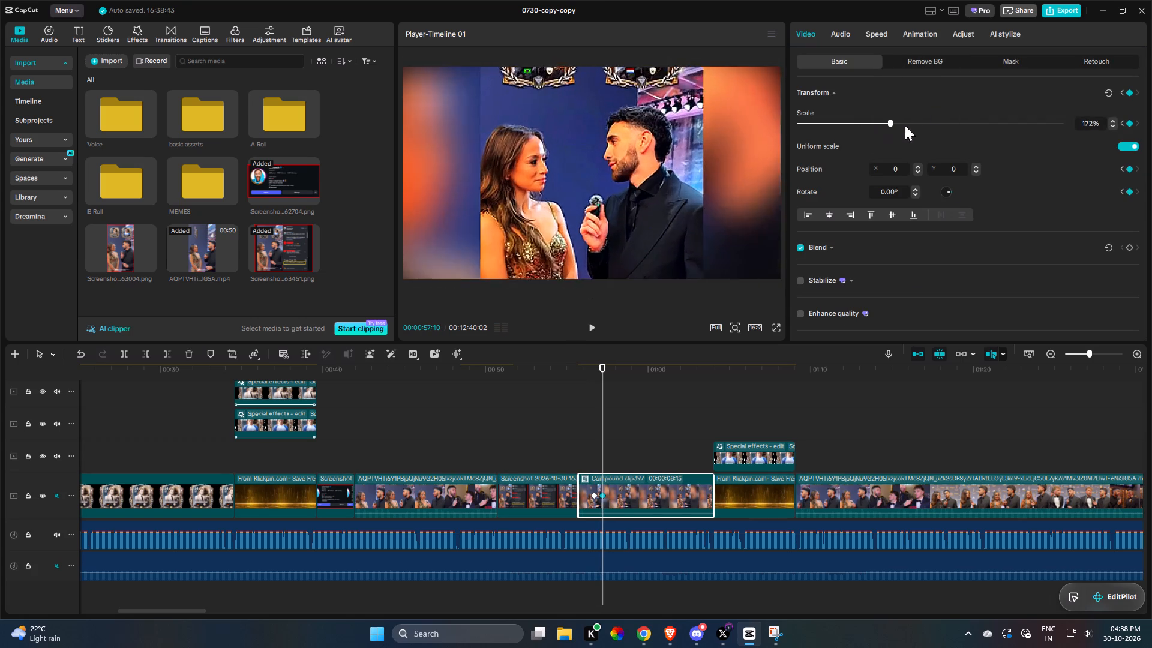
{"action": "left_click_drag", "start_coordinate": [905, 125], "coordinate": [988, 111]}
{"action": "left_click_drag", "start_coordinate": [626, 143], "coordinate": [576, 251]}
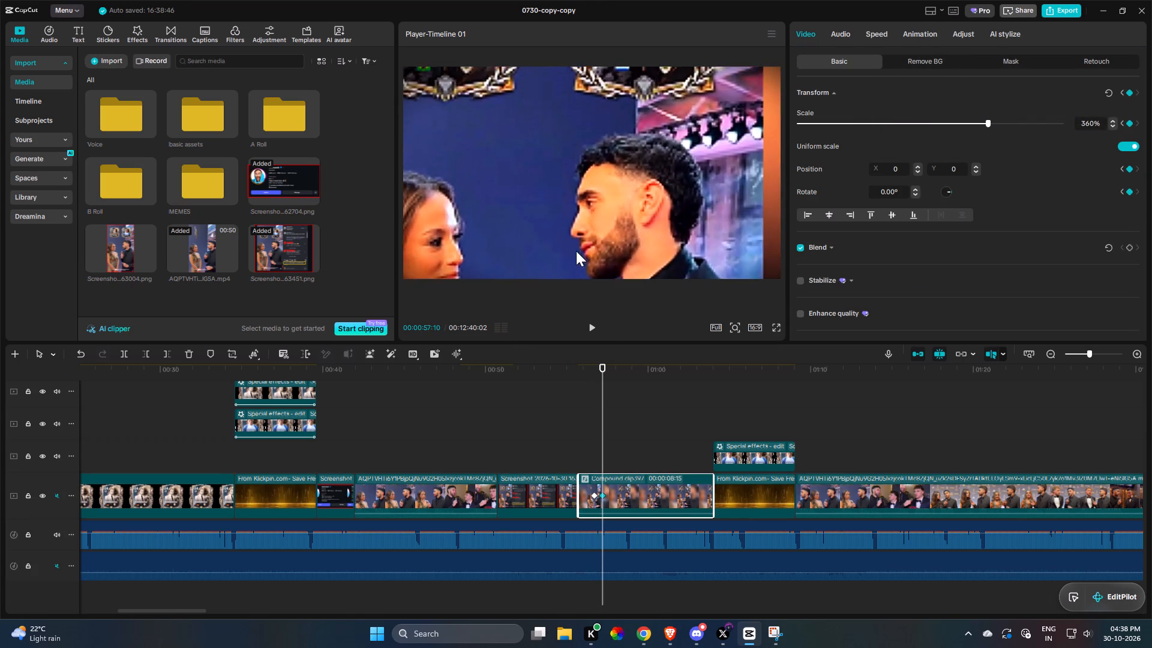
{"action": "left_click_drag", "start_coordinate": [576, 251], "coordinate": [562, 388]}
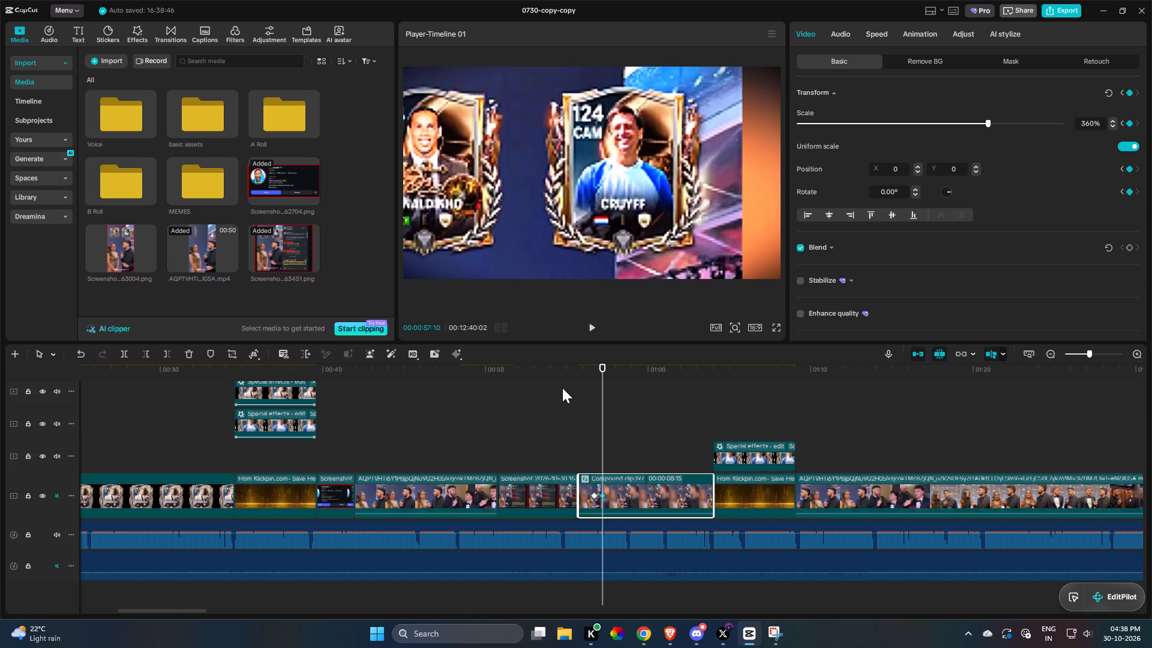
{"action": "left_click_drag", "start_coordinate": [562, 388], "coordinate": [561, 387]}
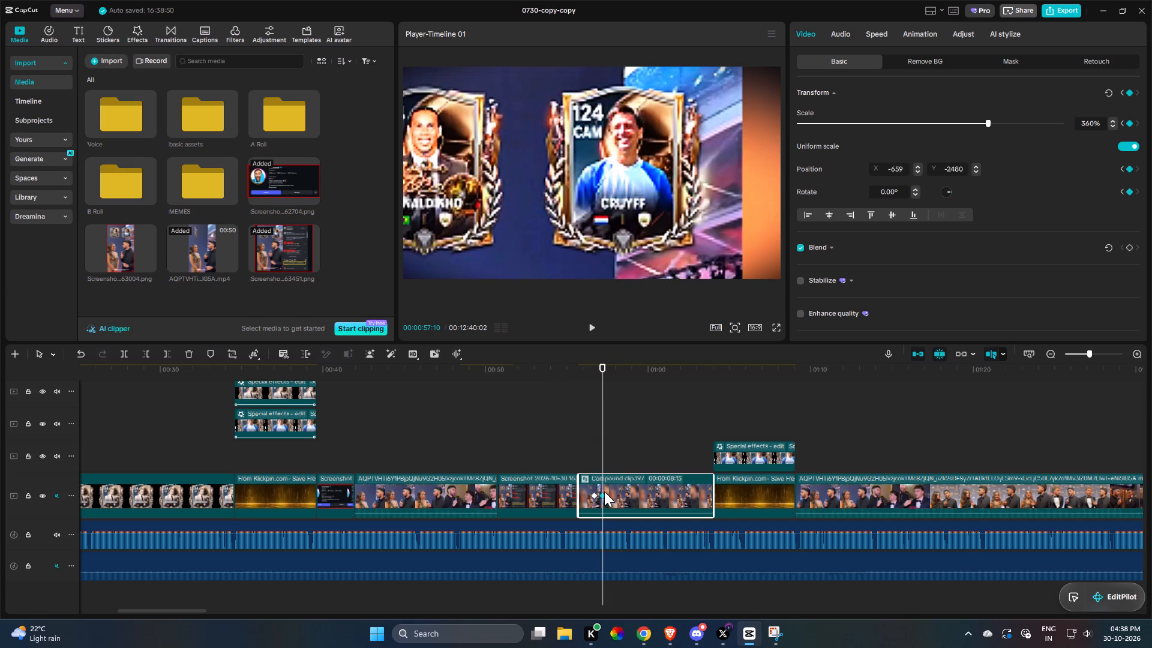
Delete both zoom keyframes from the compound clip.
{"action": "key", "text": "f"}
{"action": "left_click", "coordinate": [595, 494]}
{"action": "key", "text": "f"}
Open the compound clip and add two transform keyframes near the freeze frame's start, at about 1:11 and 1:24.
{"action": "double_click", "coordinate": [595, 492]}
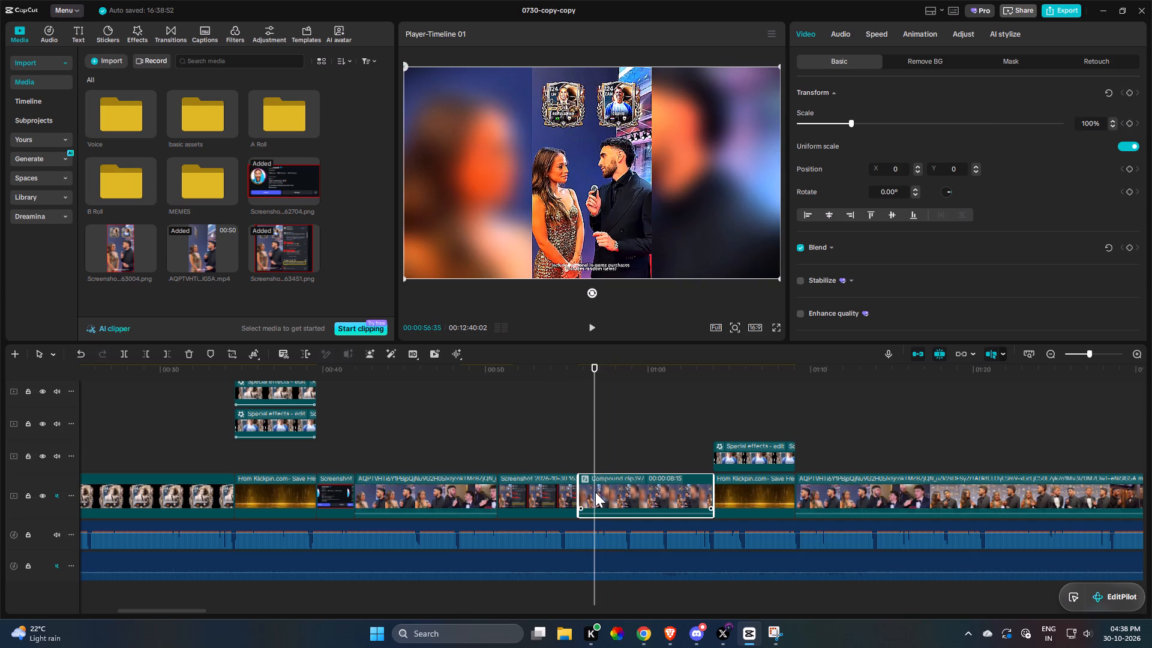
{"action": "left_click", "coordinate": [138, 436]}
{"action": "key", "text": "space"}
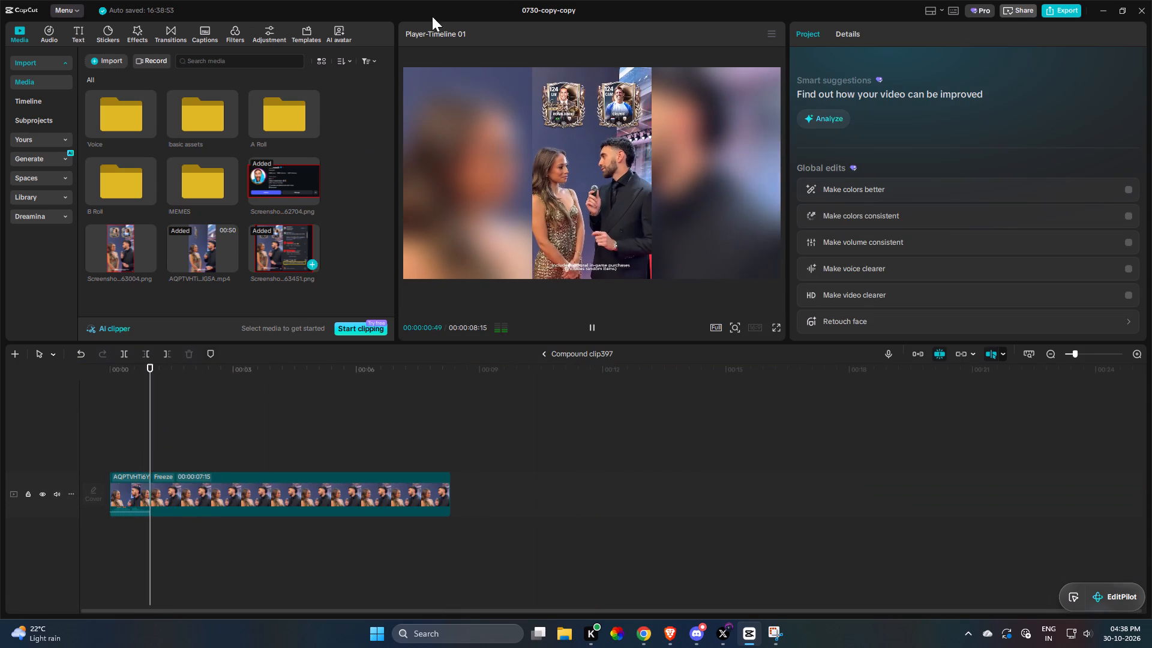
{"action": "key", "text": "space"}
{"action": "left_click", "coordinate": [164, 502]}
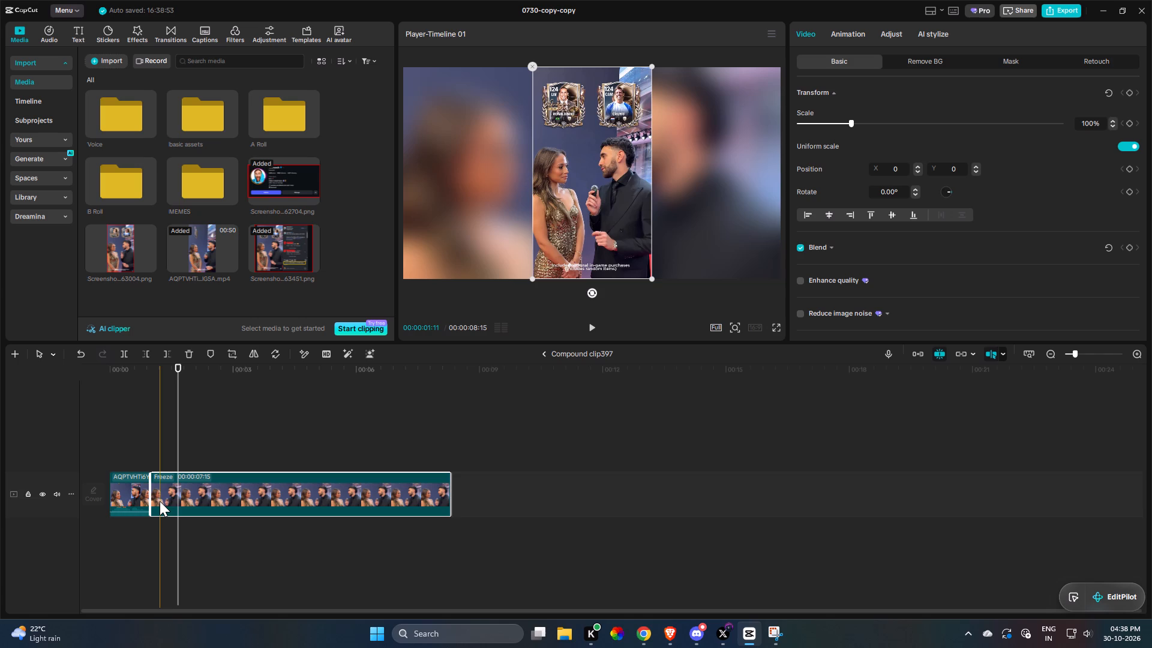
{"action": "key", "text": "c"}
{"action": "key", "text": "c"}
{"action": "left_click", "coordinate": [169, 493]}
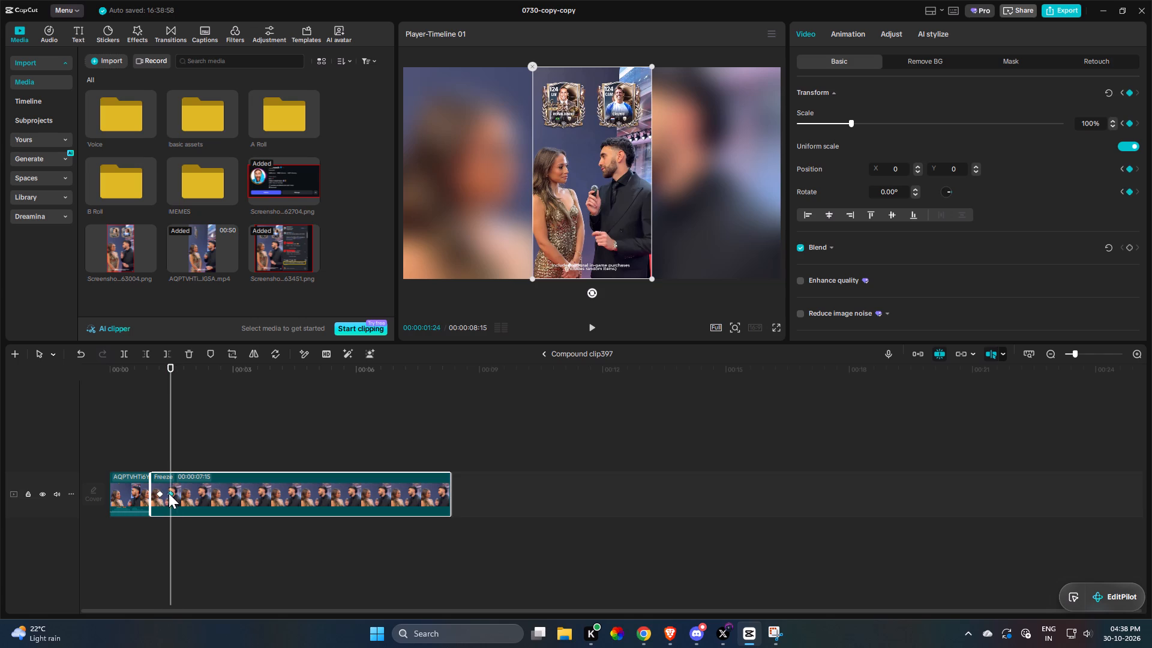
At the freeze frame's second keyframe, scale it to 381% and centre the Cruyff card at X -1090, Y -2605.
{"action": "left_click_drag", "start_coordinate": [860, 122], "coordinate": [964, 121]}
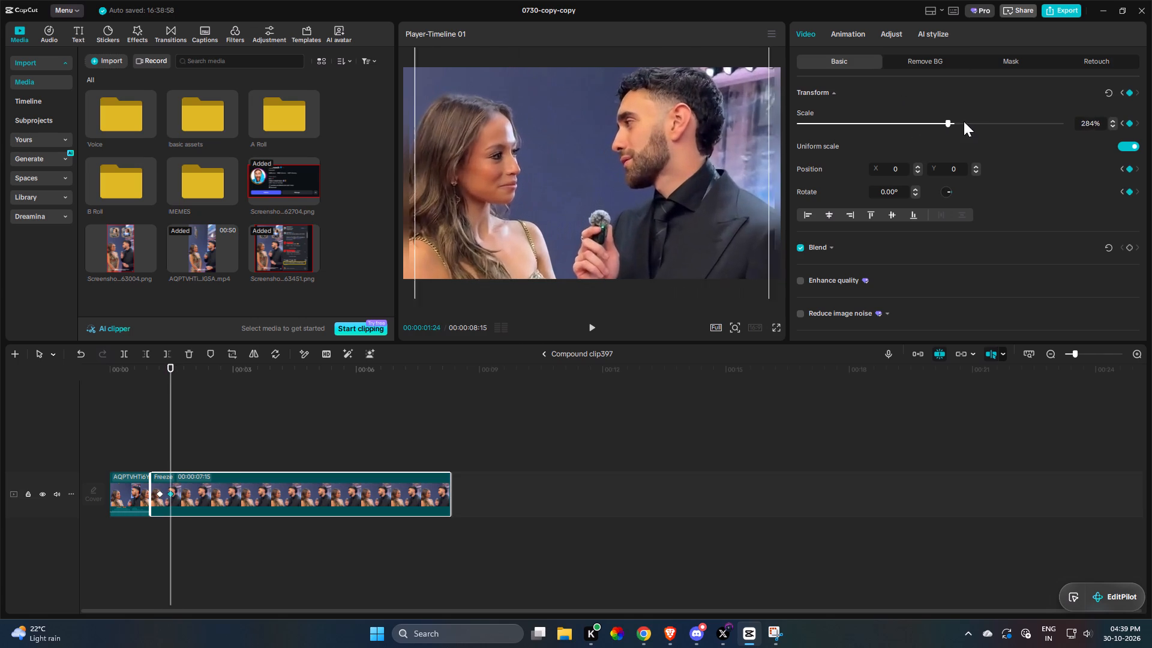
{"action": "left_click_drag", "start_coordinate": [964, 121], "coordinate": [993, 112]}
{"action": "left_click_drag", "start_coordinate": [673, 140], "coordinate": [613, 295]}
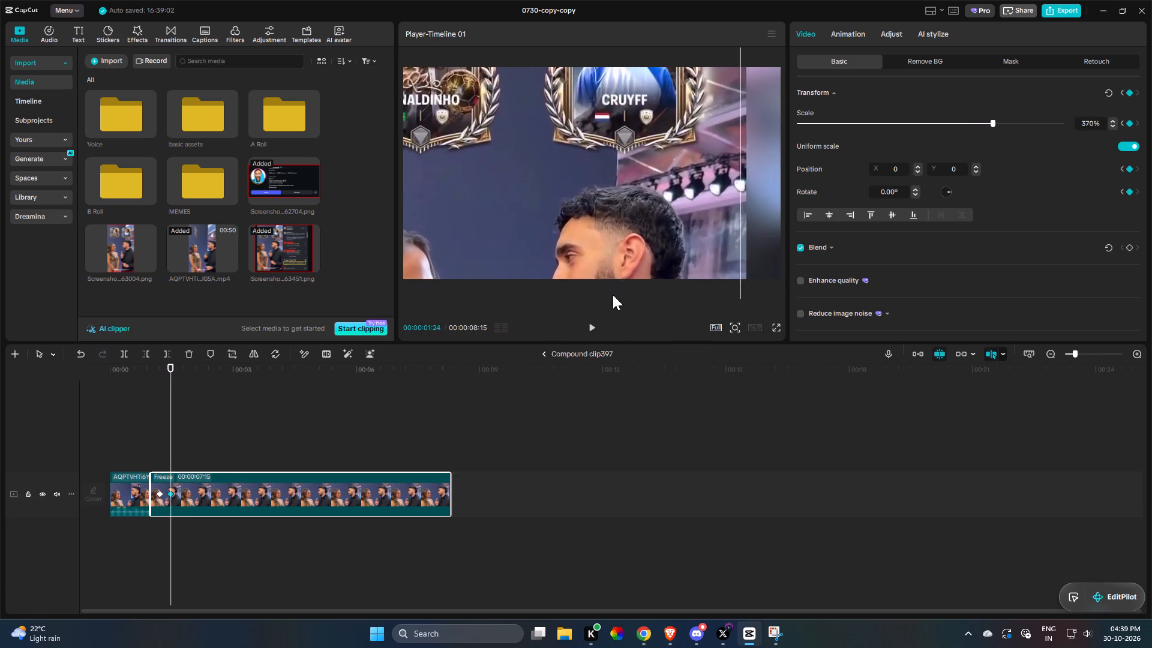
{"action": "left_click_drag", "start_coordinate": [613, 295], "coordinate": [627, 370]}
{"action": "left_click_drag", "start_coordinate": [643, 222], "coordinate": [619, 238]}
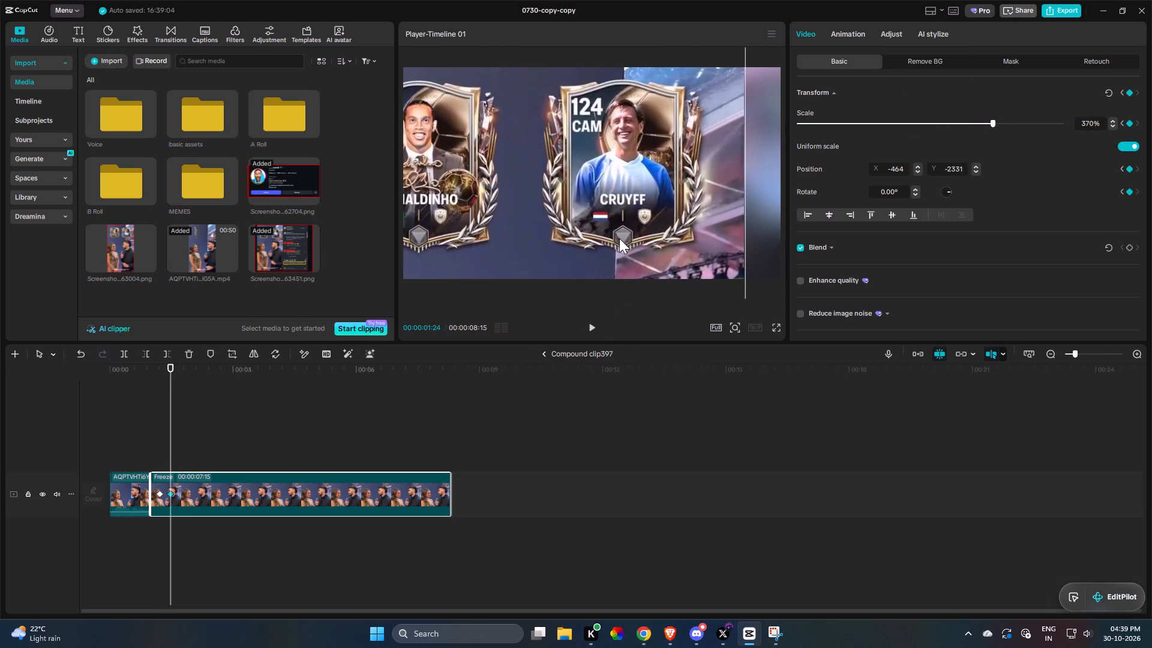
{"action": "left_click_drag", "start_coordinate": [619, 238], "coordinate": [618, 238]}
{"action": "left_click_drag", "start_coordinate": [991, 120], "coordinate": [997, 121]}
{"action": "left_click_drag", "start_coordinate": [611, 176], "coordinate": [612, 181]}
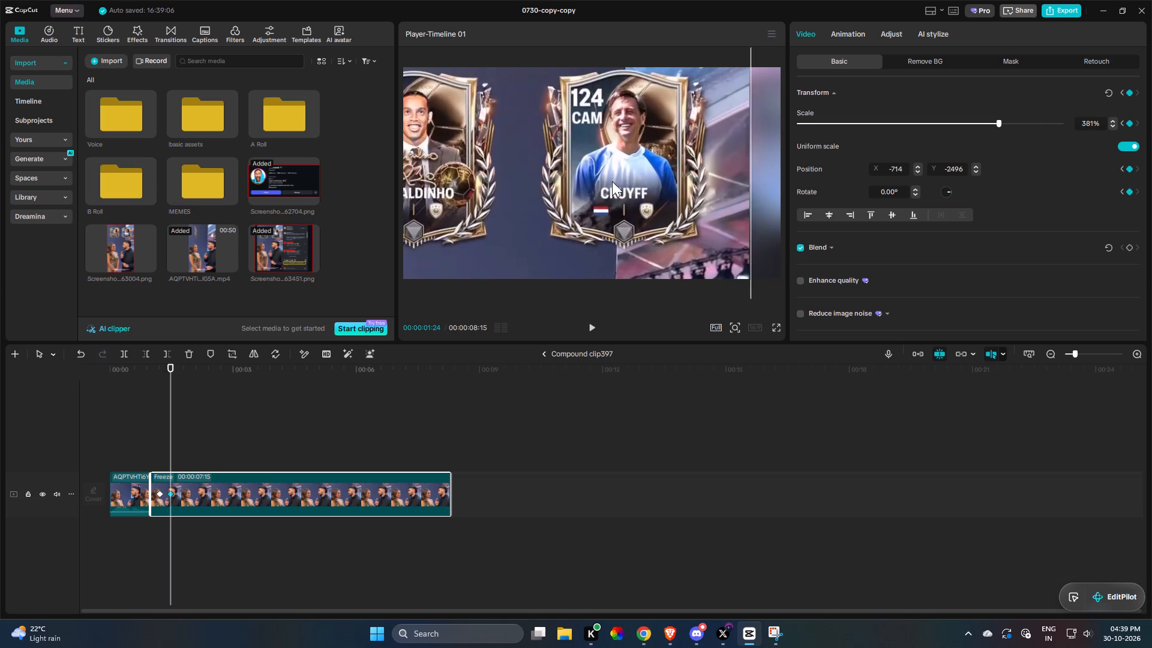
{"action": "left_click_drag", "start_coordinate": [612, 181], "coordinate": [574, 188]}
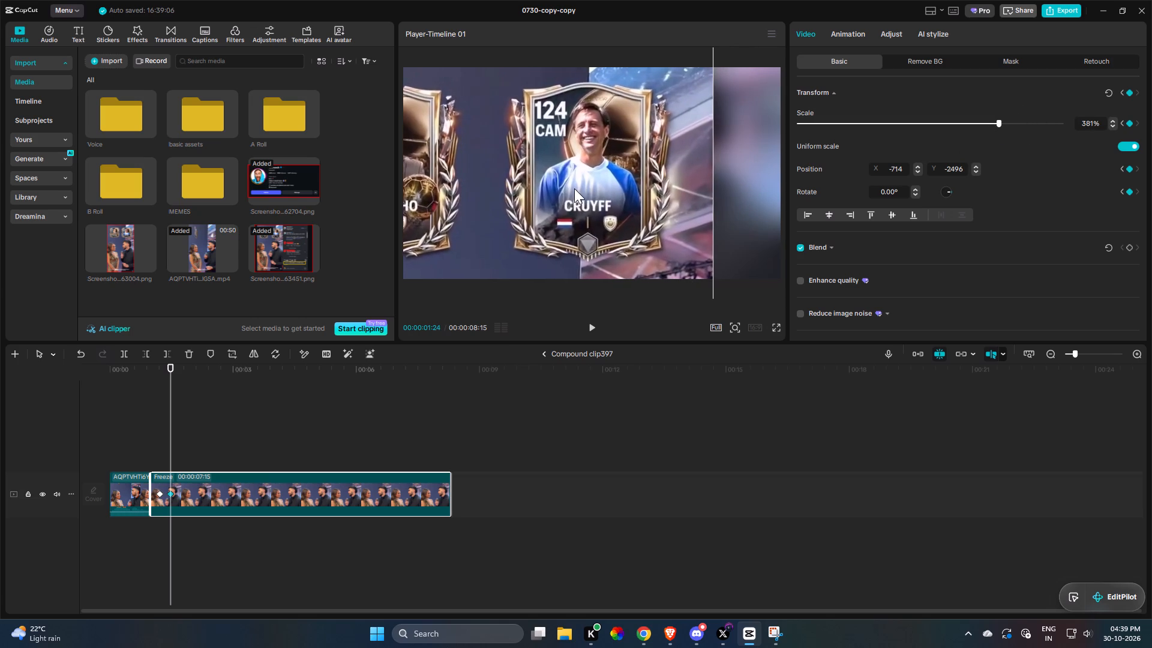
{"action": "left_click_drag", "start_coordinate": [574, 188], "coordinate": [574, 187]}
Return to the main timeline, play through the zoom, and mark the compound clip at about 0:59.
{"action": "left_click", "coordinate": [542, 356]}
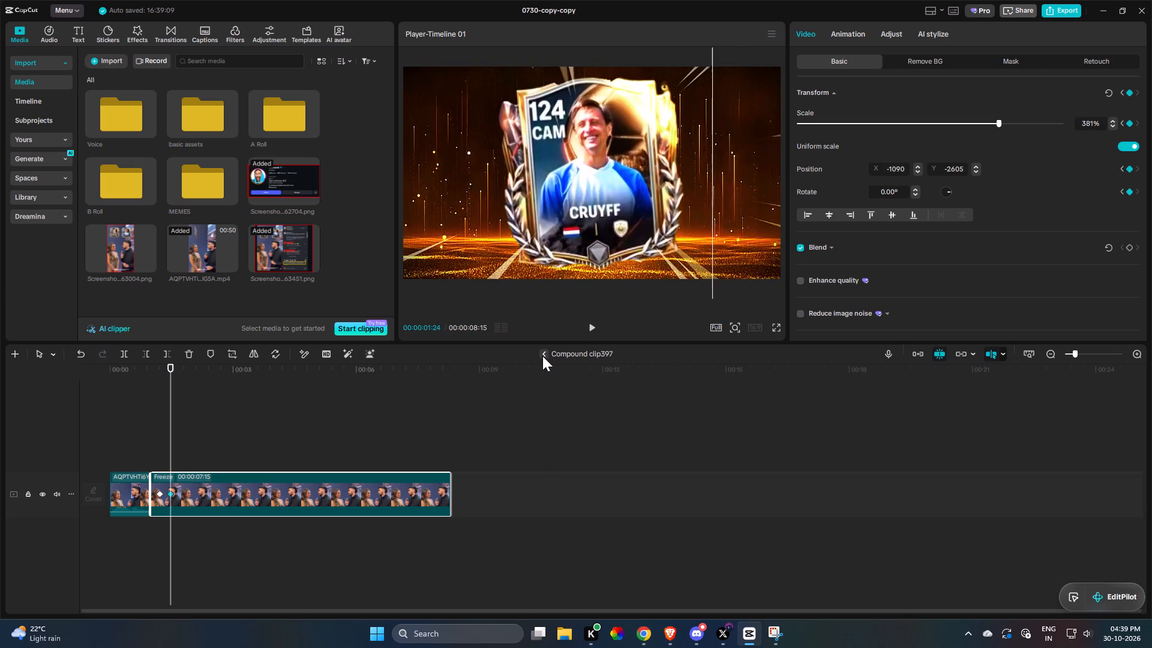
{"action": "left_click", "coordinate": [580, 457]}
{"action": "key", "text": "space"}
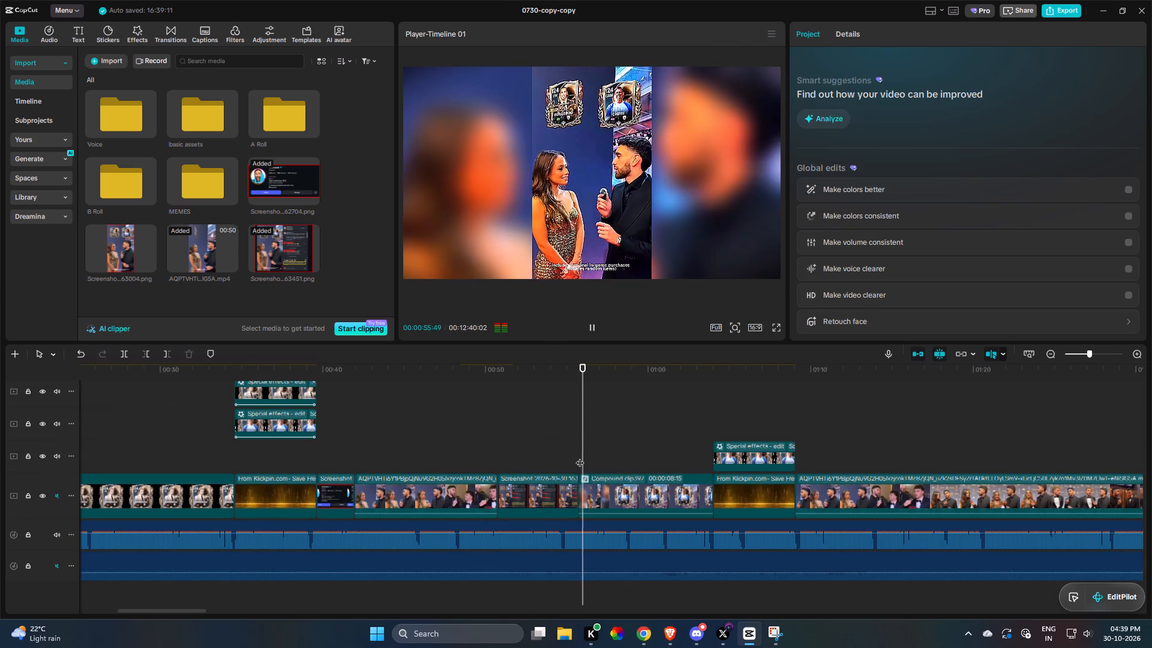
{"action": "left_click", "coordinate": [644, 496]}
{"action": "key", "text": "space"}
{"action": "key", "text": "space"}
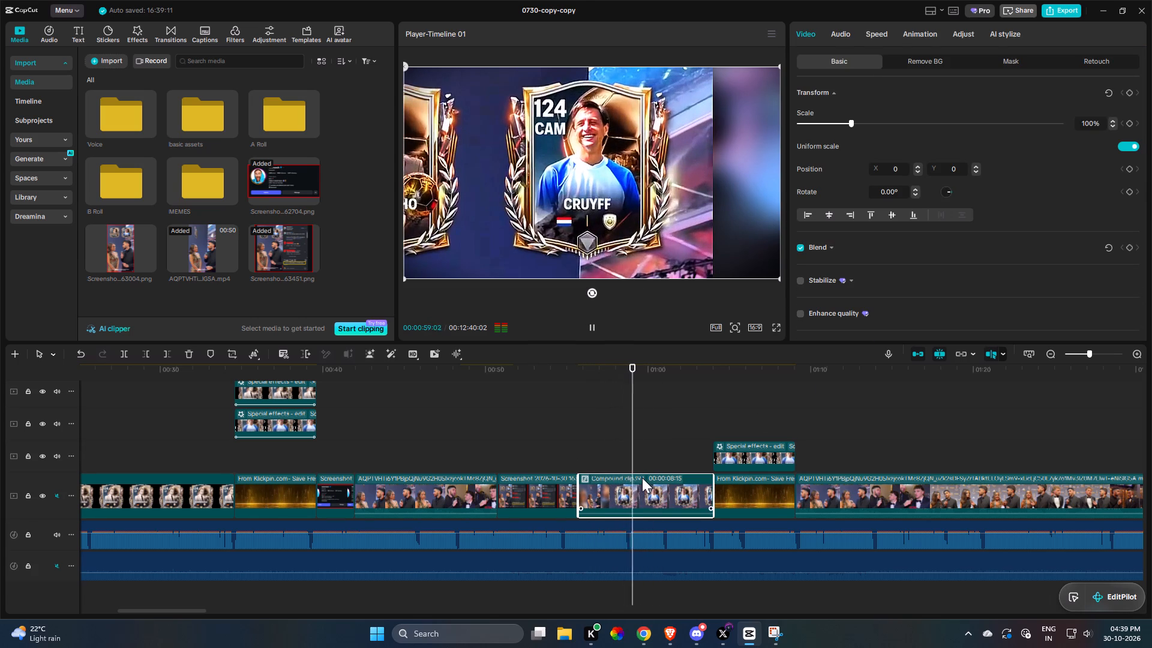
{"action": "key", "text": "space"}
{"action": "key", "text": "m"}
Reopen the compound clip and spread the freeze frame's zoom keyframes apart, the first slightly earlier and the second slightly later.
{"action": "left_click", "coordinate": [641, 489]}
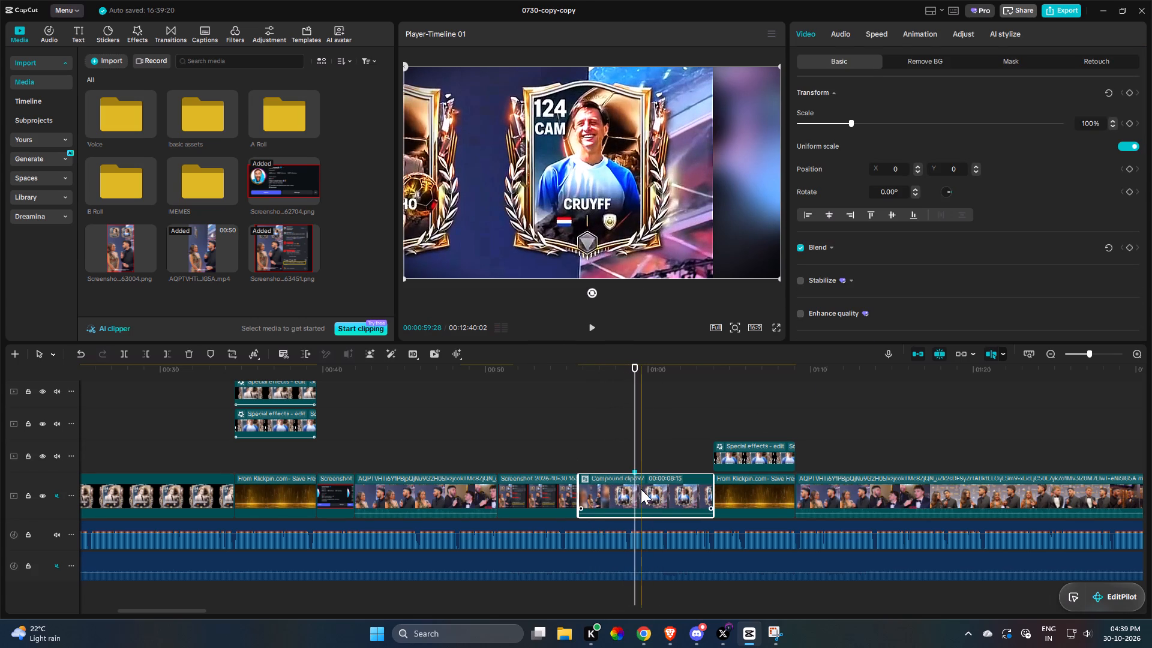
{"action": "left_click", "coordinate": [637, 489]}
{"action": "left_click", "coordinate": [637, 489]}
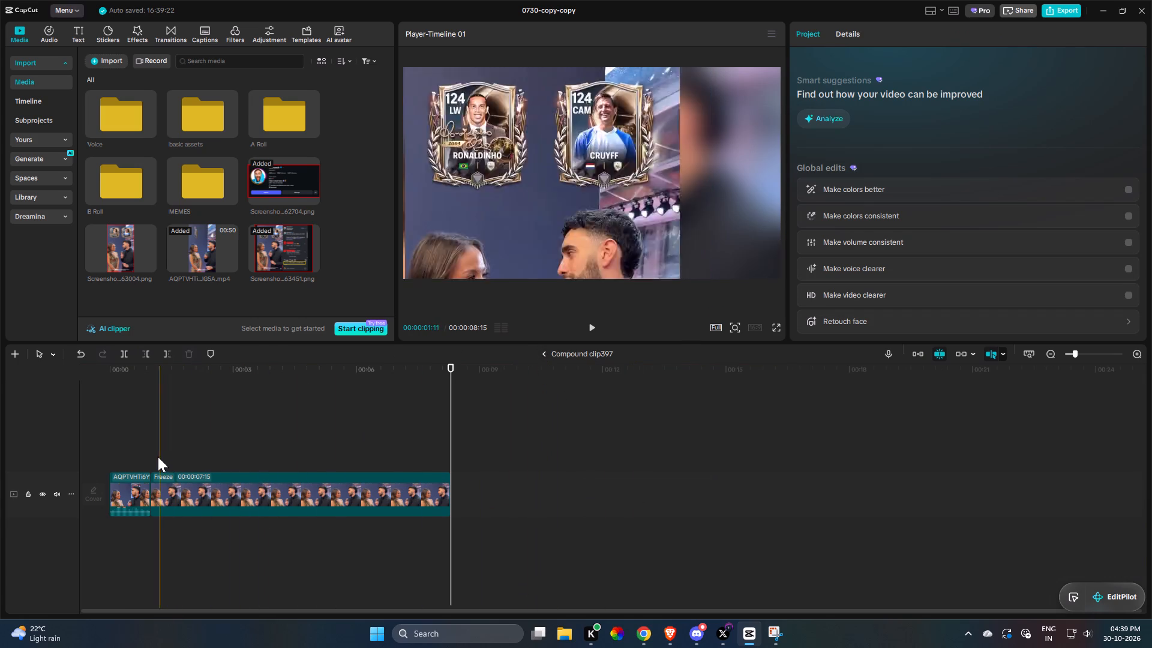
{"action": "key", "text": "space"}
{"action": "left_click", "coordinate": [238, 499]}
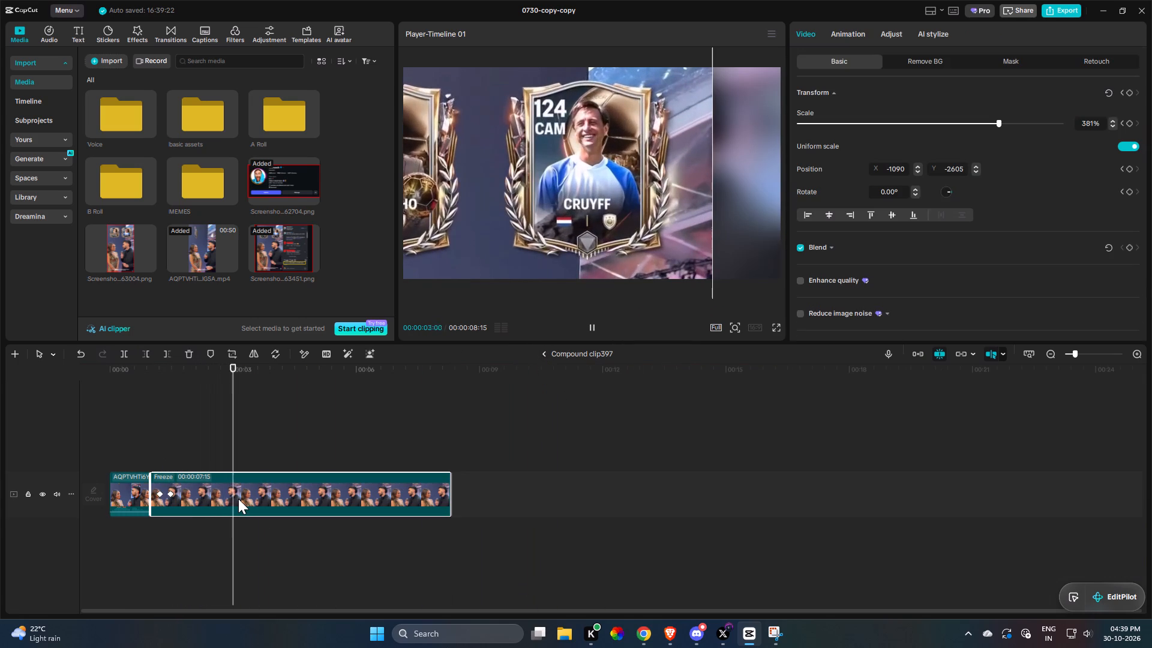
{"action": "key", "text": "space"}
{"action": "left_click", "coordinate": [170, 493]}
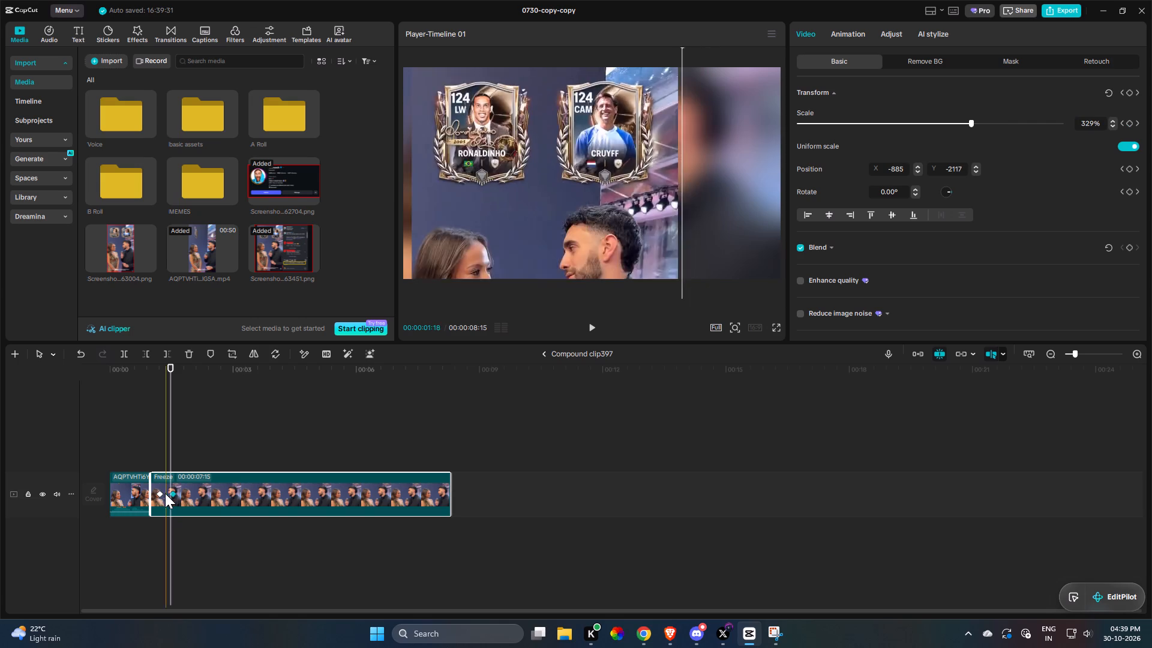
{"action": "left_click", "coordinate": [160, 493]}
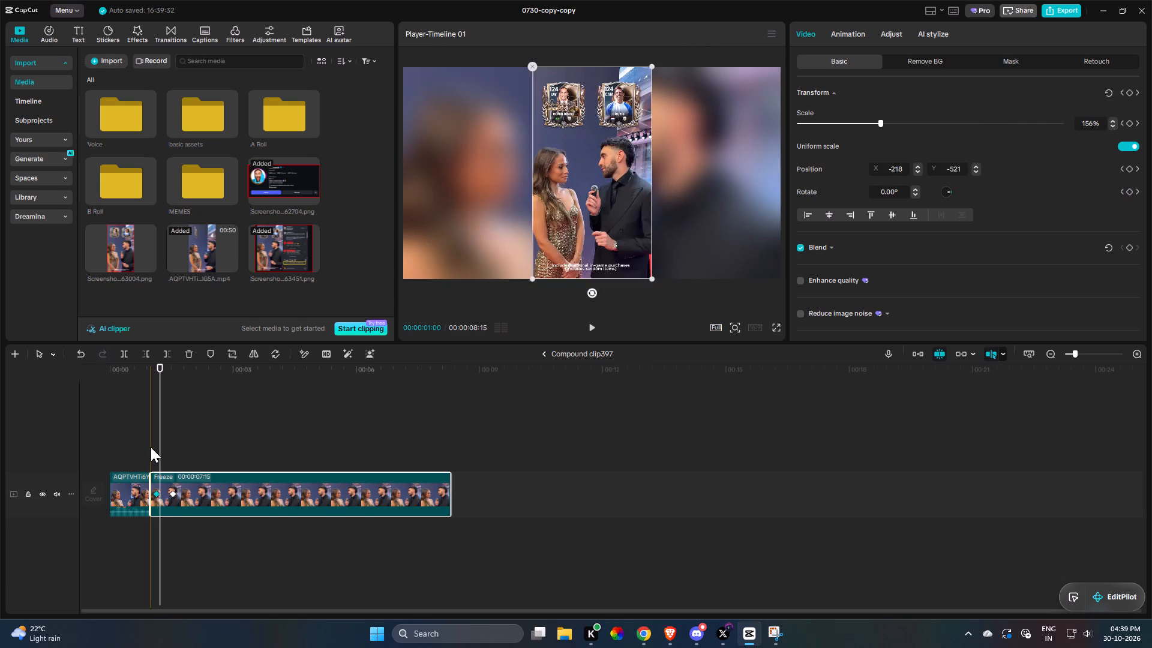
Play through the freeze frame inside the compound clip and add two more transform keyframes at about 4:07 and 4:26.
{"action": "key", "text": "space"}
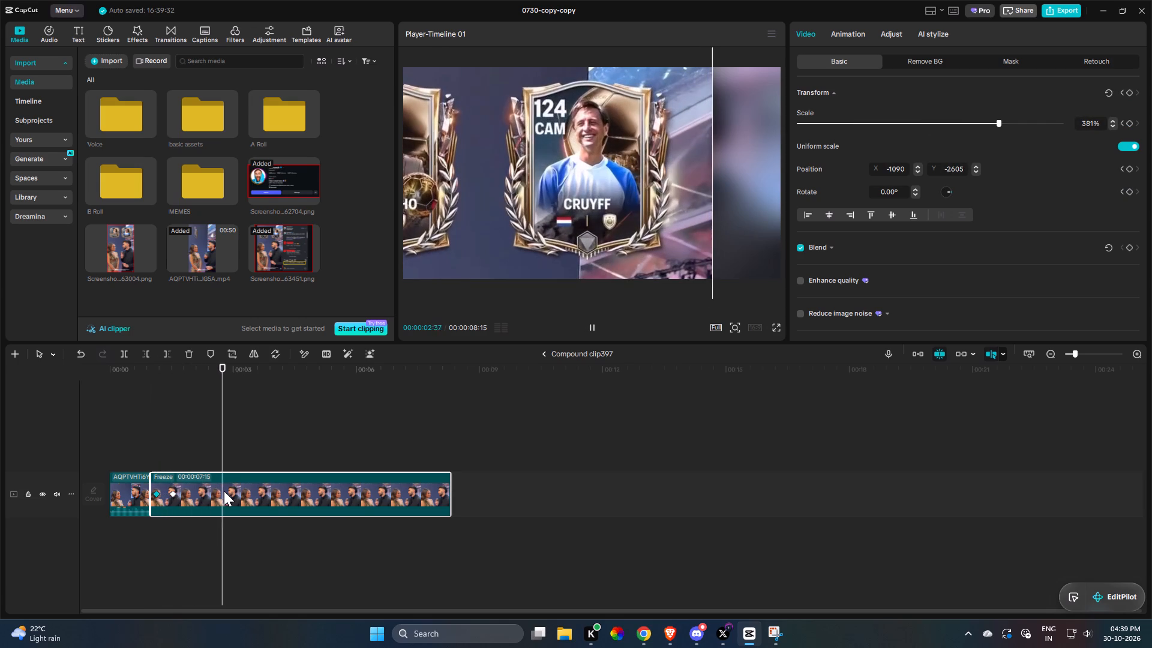
{"action": "key", "text": "space"}
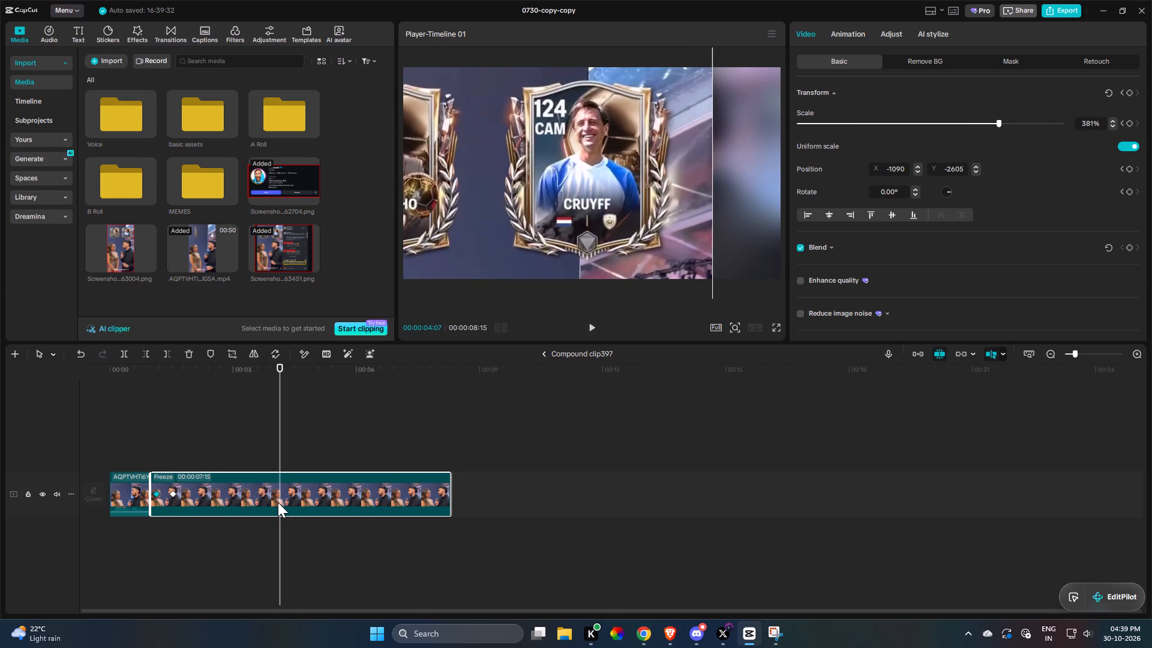
{"action": "type", "text": "c"}
{"action": "key", "text": "space"}
{"action": "key", "text": "space"}
{"action": "key", "text": "c"}
{"action": "left_click", "coordinate": [301, 491]}
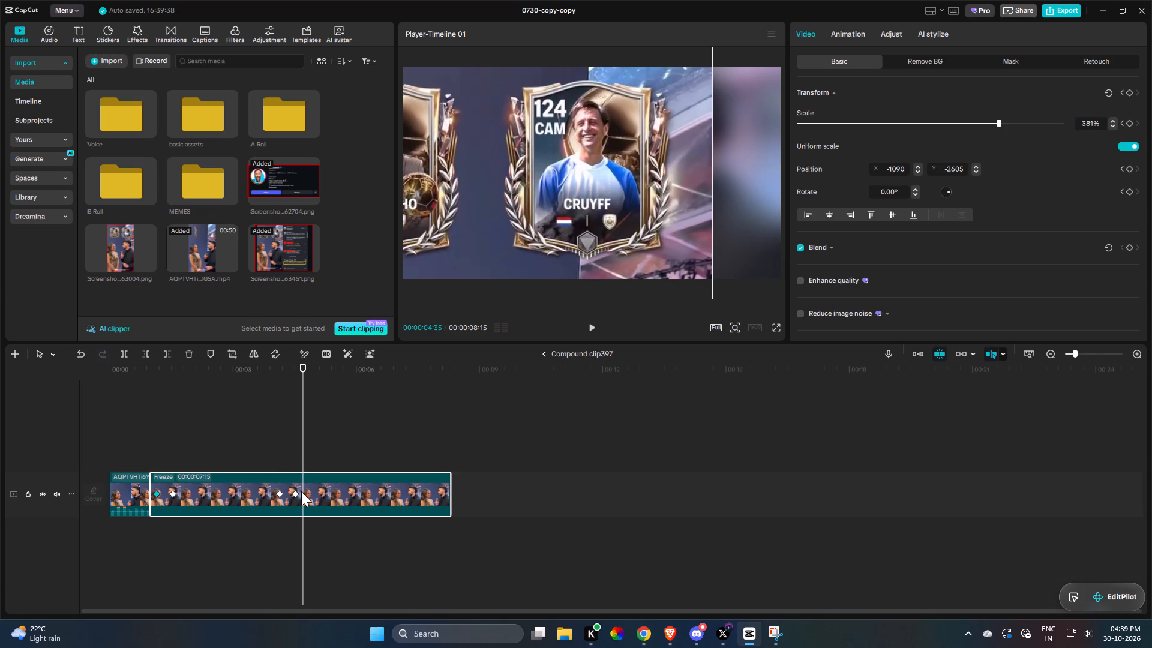
At the last keyframe, scale the freeze frame to 318% and position it at X 0, Y -2359 to frame both cards.
{"action": "left_click", "coordinate": [296, 492]}
{"action": "left_click_drag", "start_coordinate": [639, 133], "coordinate": [858, 137]}
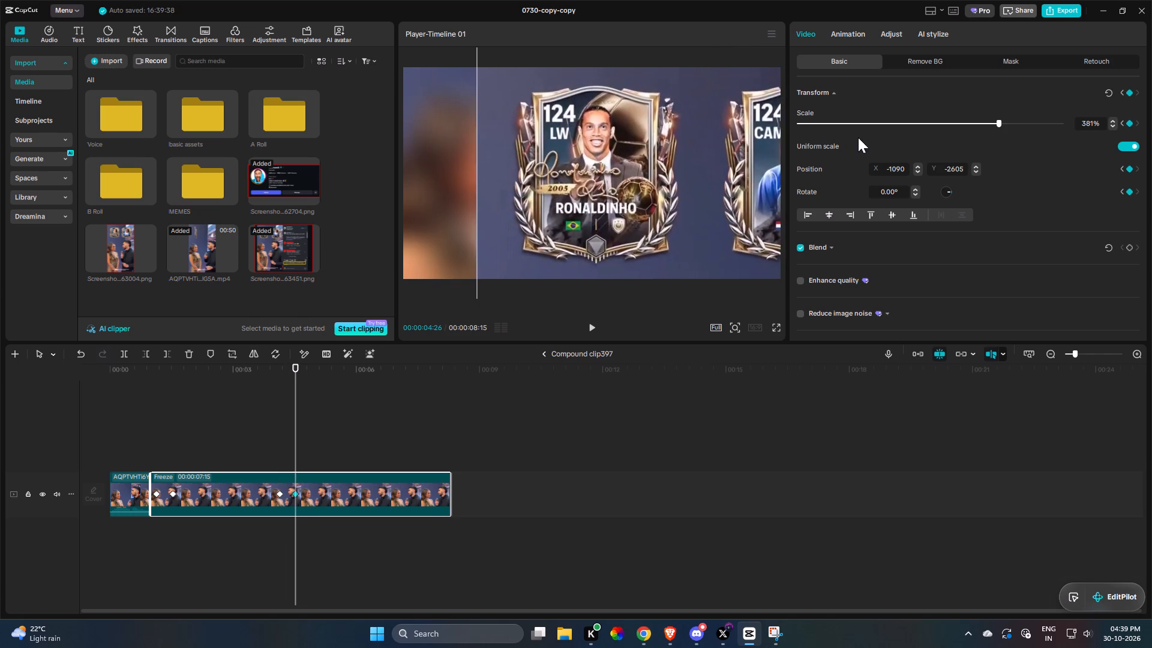
{"action": "left_click_drag", "start_coordinate": [858, 137], "coordinate": [833, 139]}
{"action": "left_click_drag", "start_coordinate": [994, 124], "coordinate": [983, 124]}
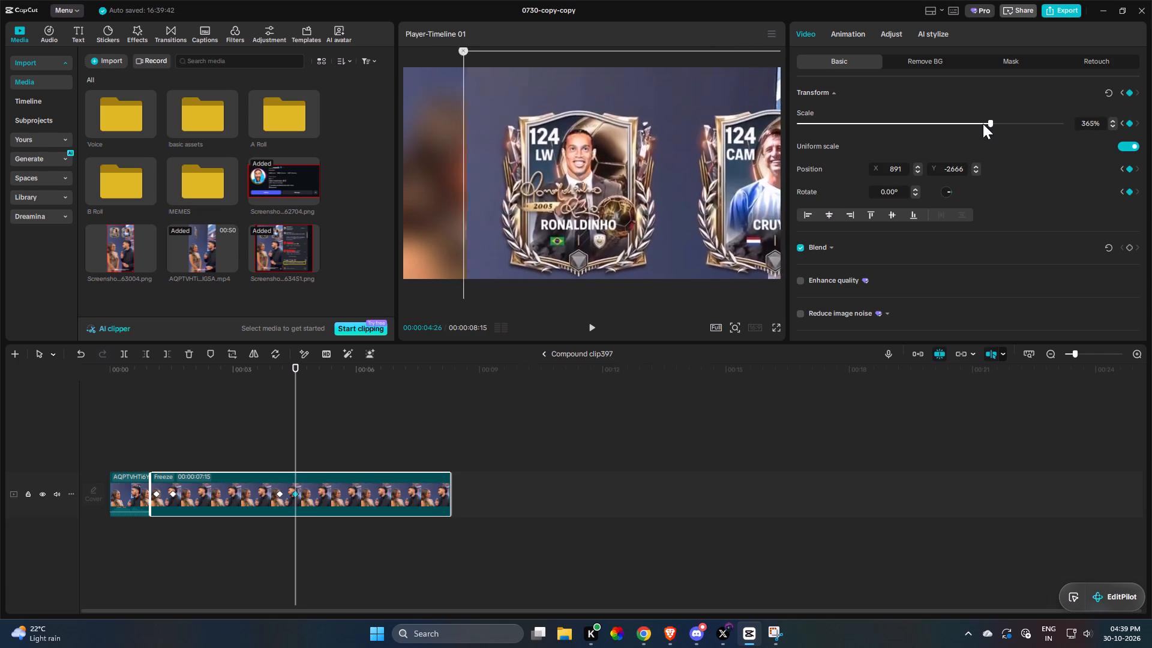
{"action": "left_click_drag", "start_coordinate": [983, 124], "coordinate": [966, 124]}
{"action": "left_click_drag", "start_coordinate": [734, 196], "coordinate": [653, 164]}
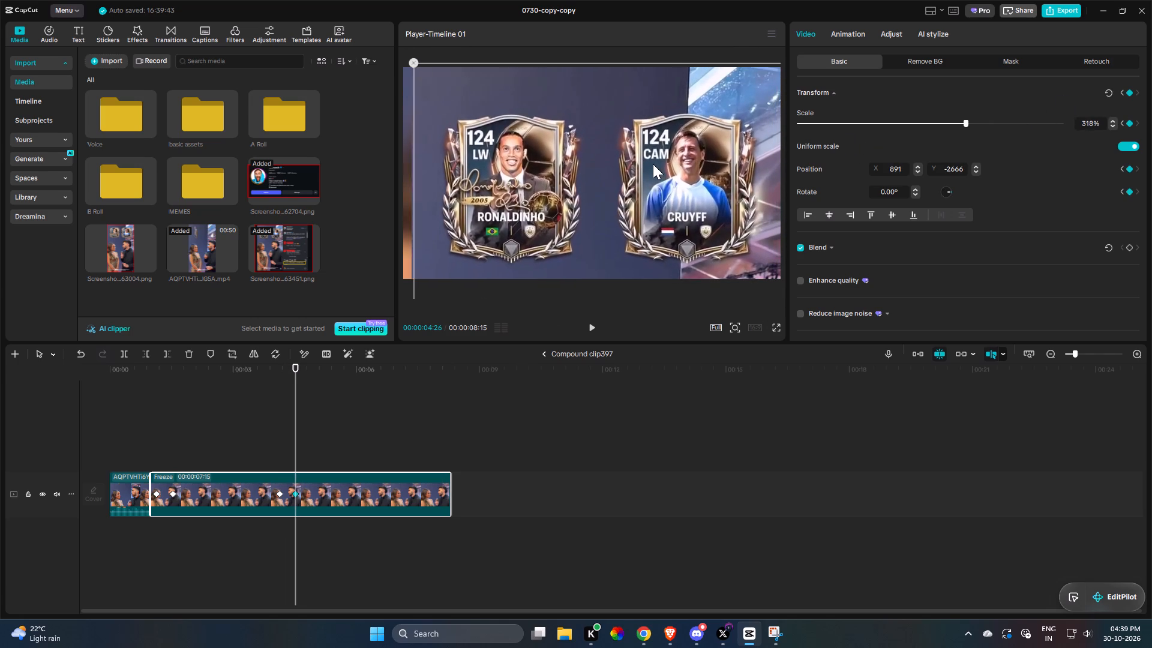
{"action": "left_click_drag", "start_coordinate": [653, 164], "coordinate": [649, 163]}
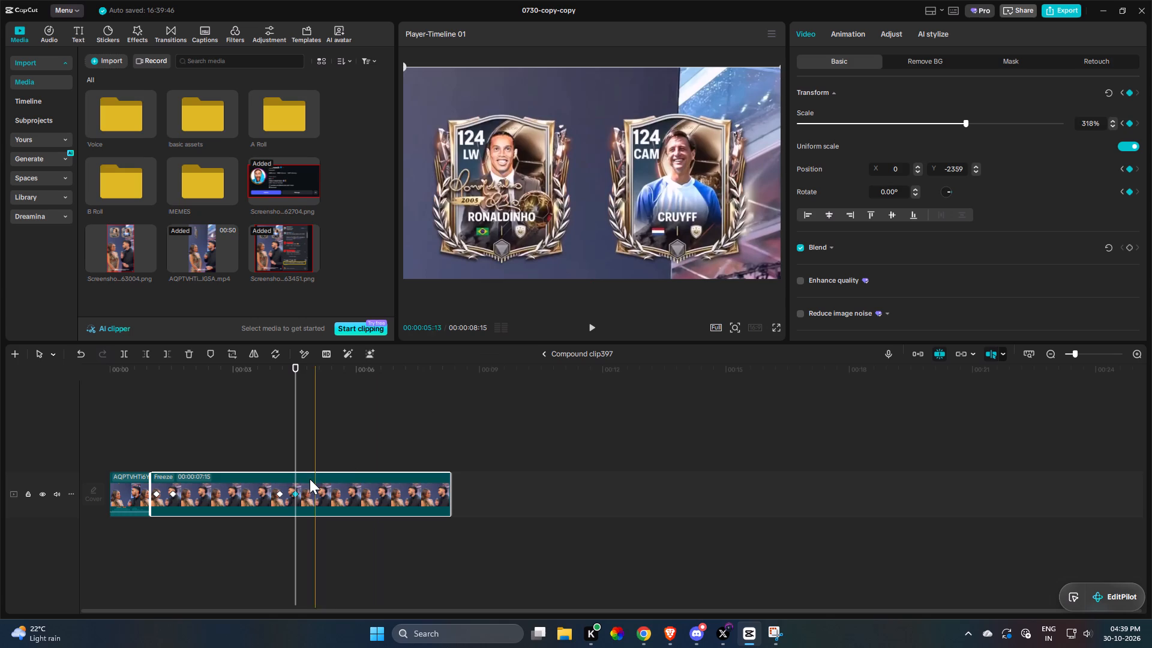
Shift the second pair of freeze frame keyframes earlier, to about 3.4 and 4 seconds.
{"action": "left_click_drag", "start_coordinate": [277, 494], "coordinate": [250, 490]}
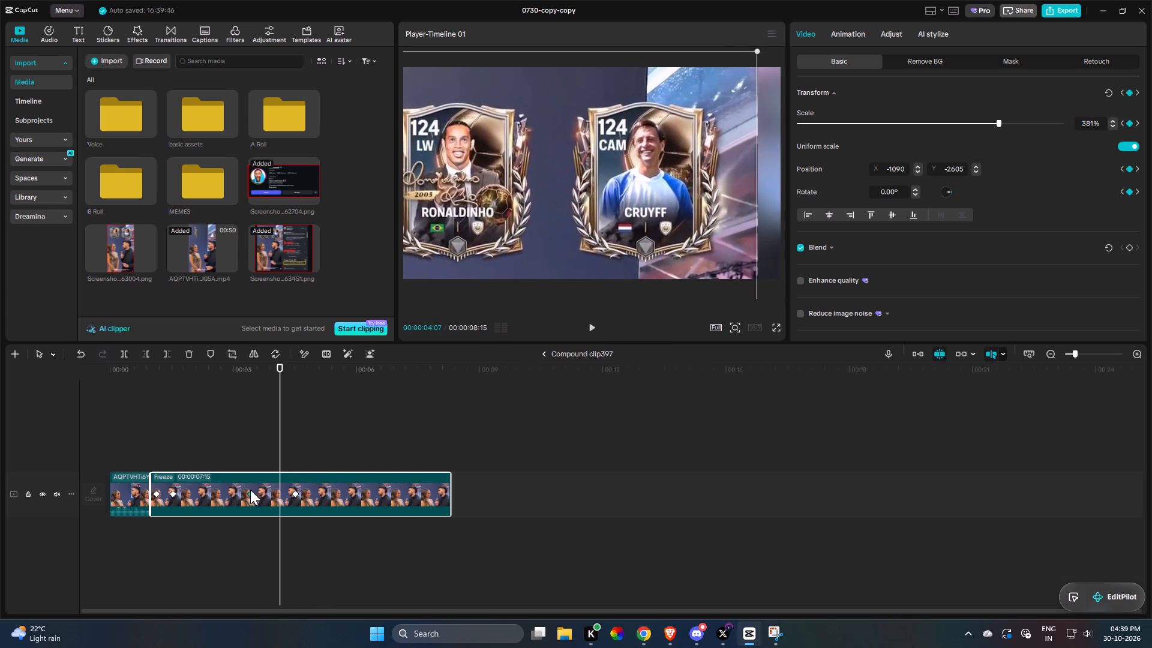
{"action": "left_click_drag", "start_coordinate": [250, 490], "coordinate": [248, 490]}
{"action": "left_click_drag", "start_coordinate": [293, 494], "coordinate": [275, 494]}
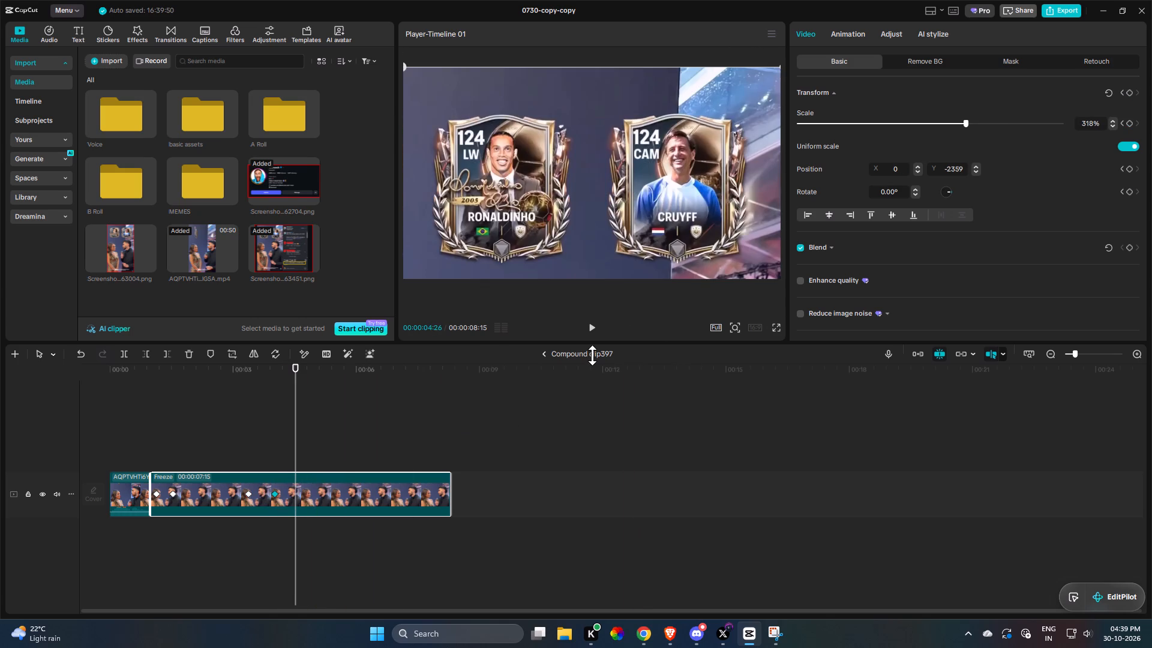
Return to the main timeline and play through the compound clip's zoom animation.
{"action": "left_click", "coordinate": [542, 355]}
{"action": "left_click", "coordinate": [517, 448]}
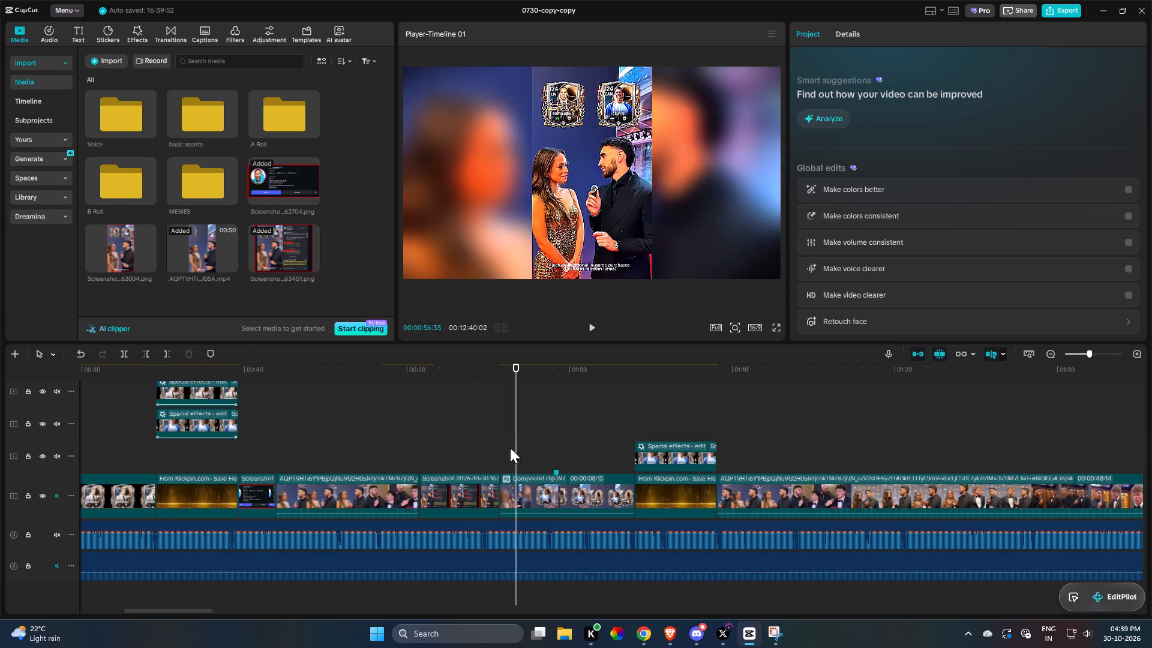
{"action": "key", "text": "space"}
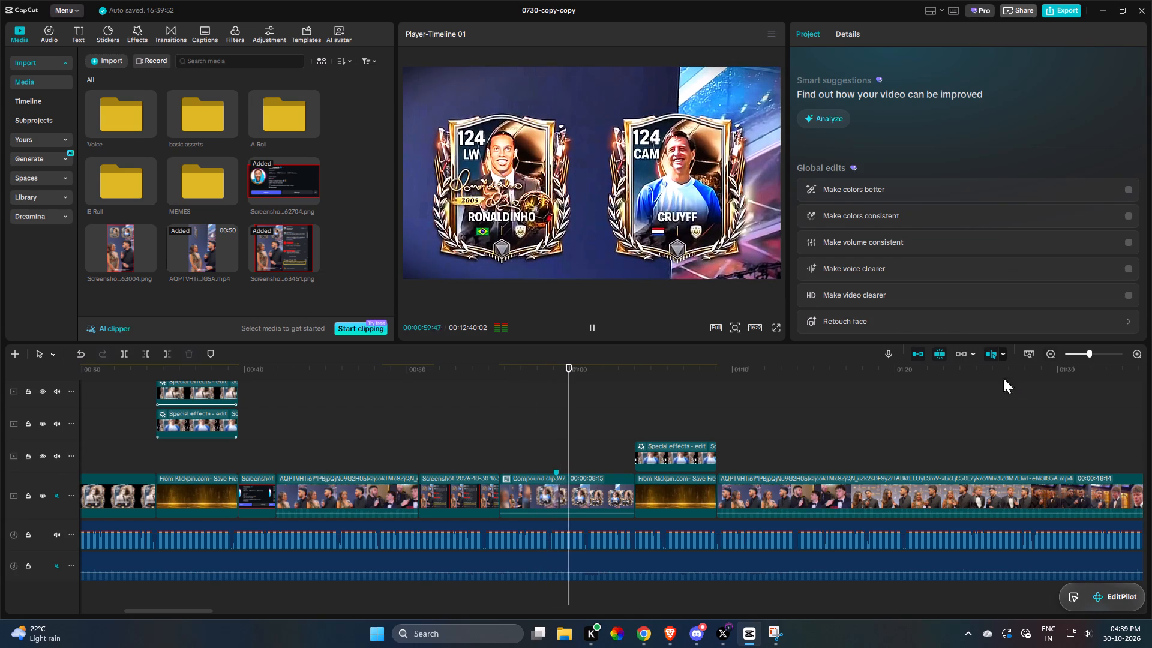
{"action": "left_click", "coordinate": [601, 500]}
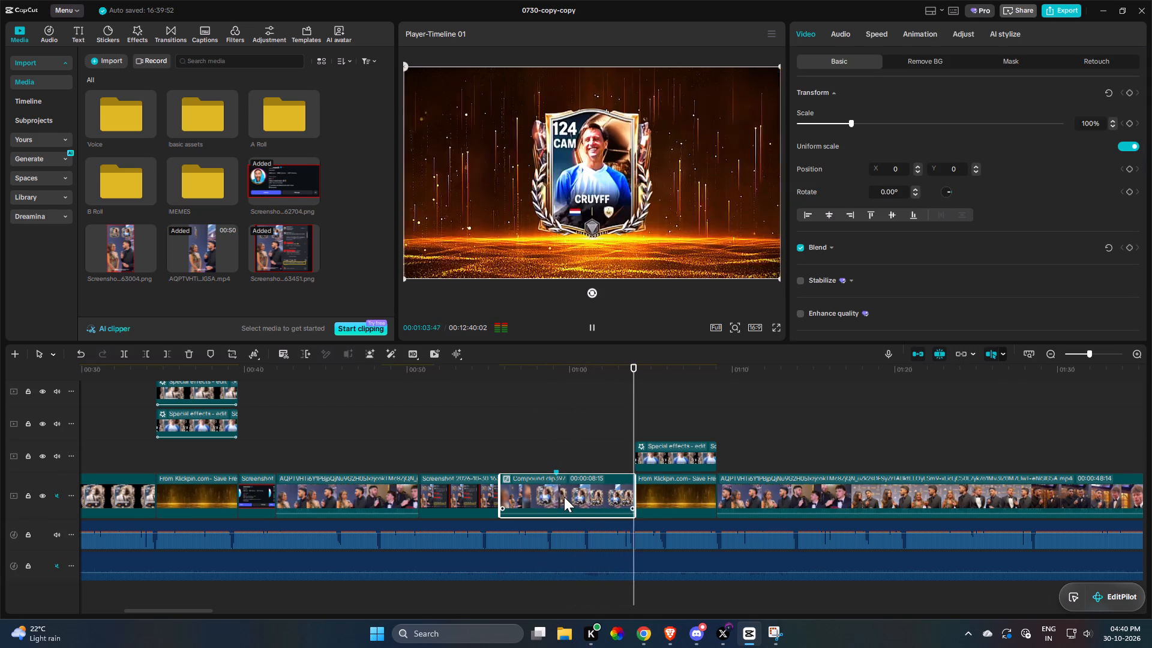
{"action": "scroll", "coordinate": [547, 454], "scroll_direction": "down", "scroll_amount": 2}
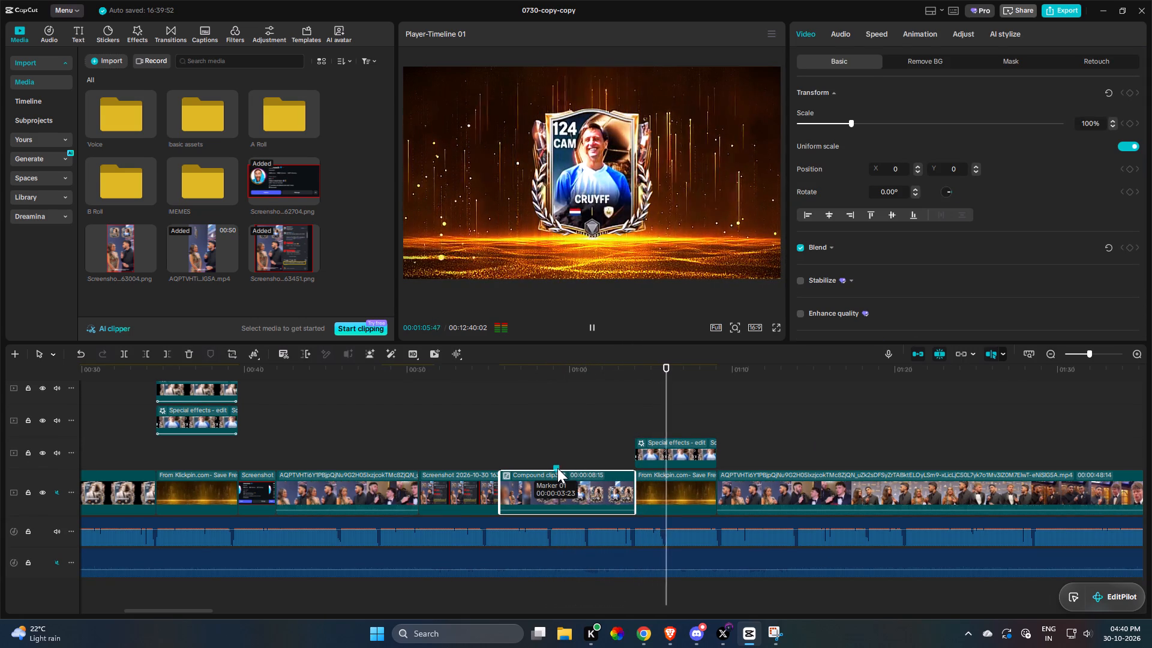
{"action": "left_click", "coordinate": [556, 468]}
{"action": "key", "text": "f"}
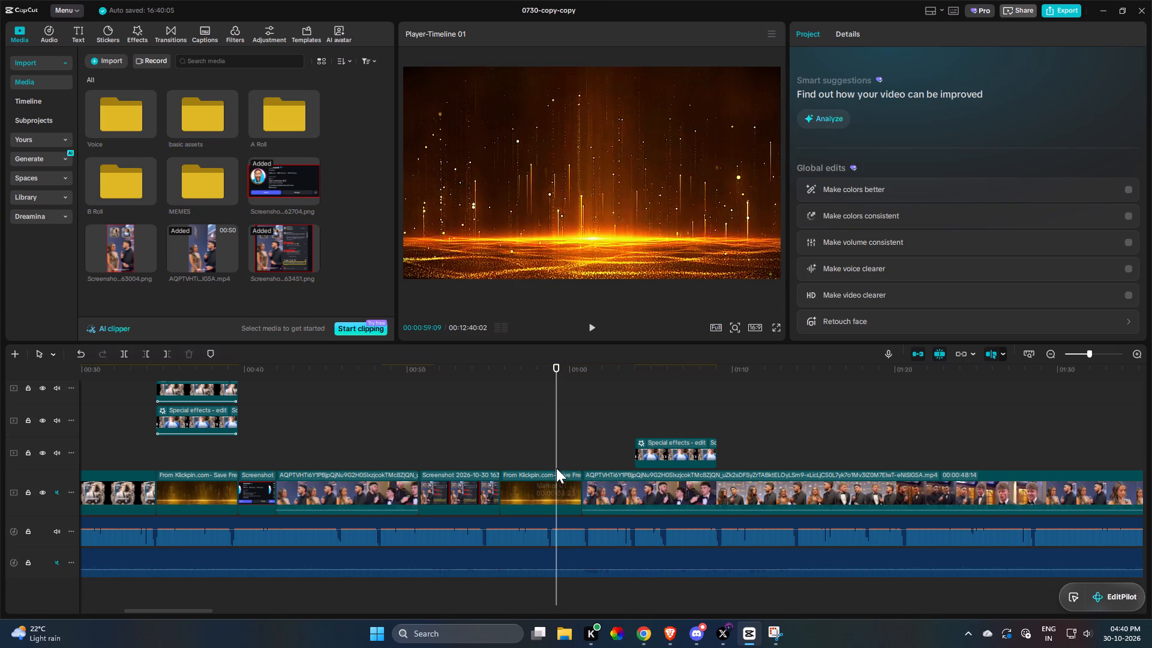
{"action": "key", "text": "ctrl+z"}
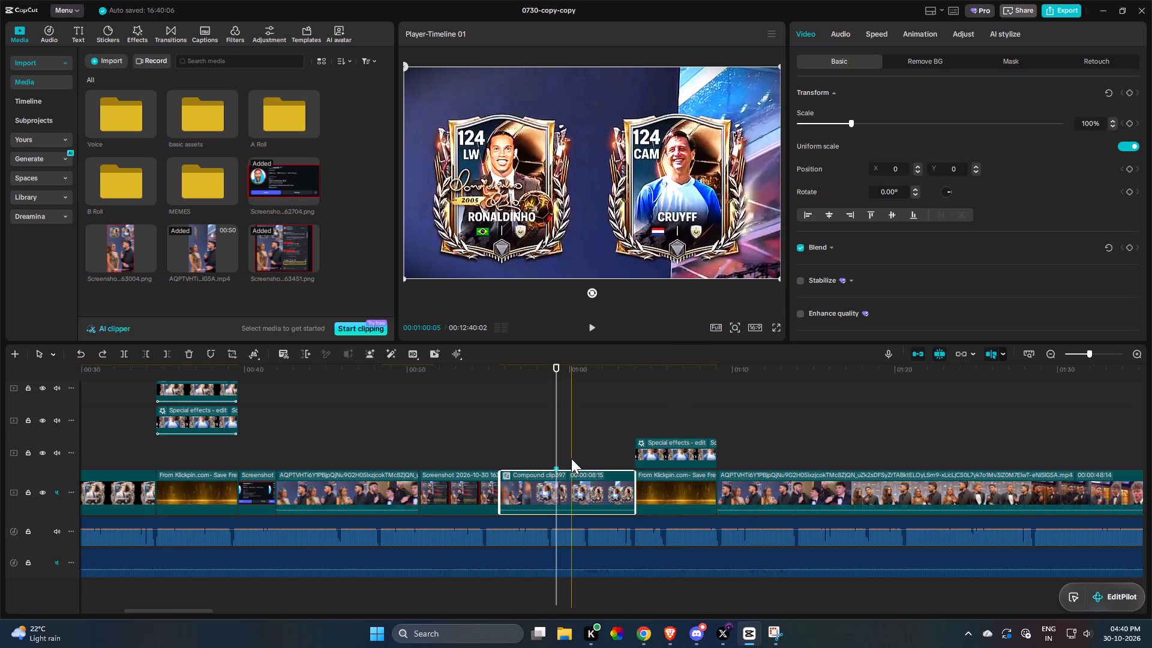
Delete the marker on the compound clip.
{"action": "right_click", "coordinate": [556, 470]}
{"action": "left_click", "coordinate": [574, 479]}
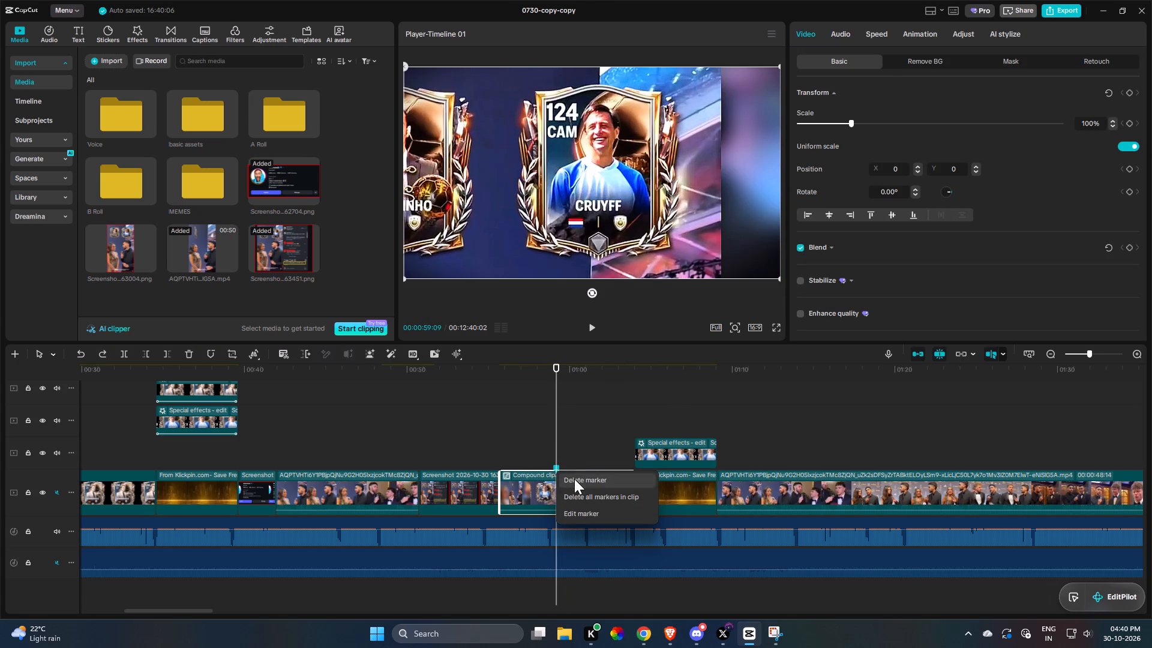
Play the section after the compound clip and enlarge the overlaid Cruyff card to 72% scale.
{"action": "left_click", "coordinate": [610, 453]}
{"action": "key", "text": "space"}
{"action": "left_click_drag", "start_coordinate": [799, 562], "coordinate": [831, 592]}
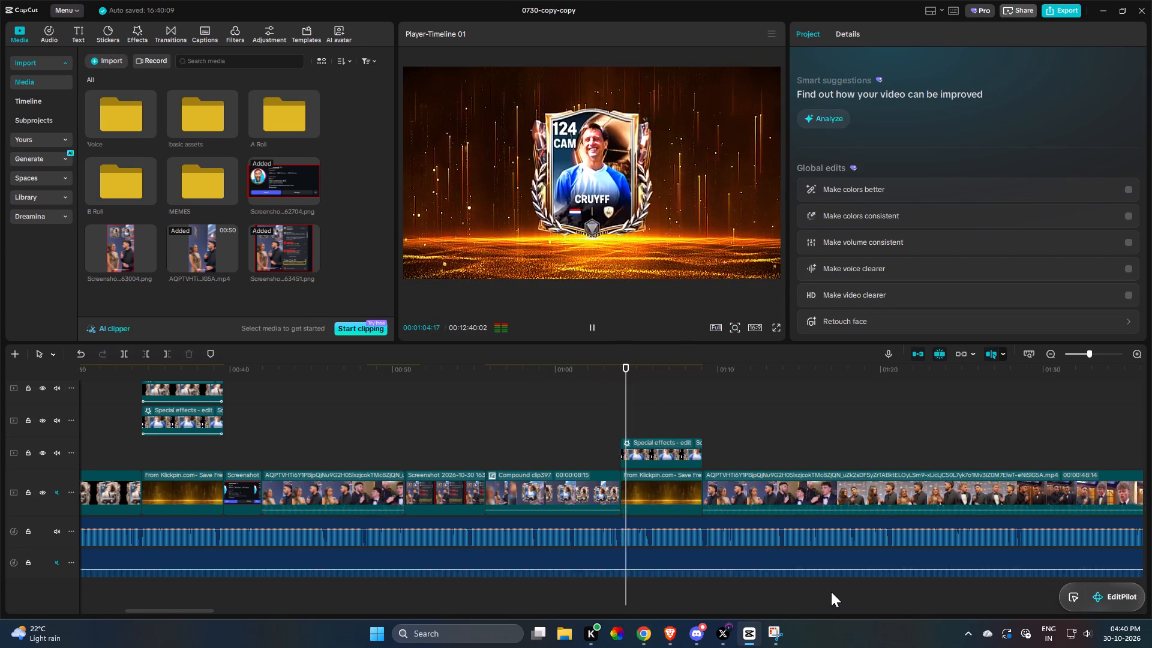
{"action": "left_click_drag", "start_coordinate": [831, 592], "coordinate": [778, 575]}
{"action": "left_click", "coordinate": [563, 466]}
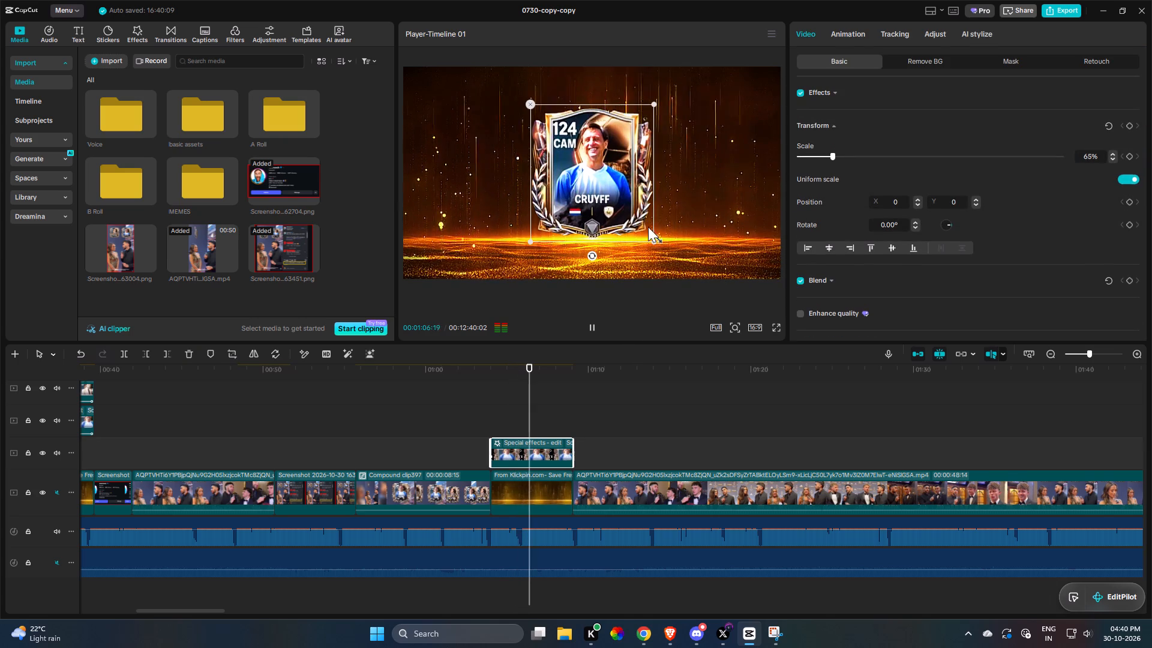
{"action": "left_click_drag", "start_coordinate": [656, 244], "coordinate": [674, 251]}
{"action": "key", "text": "space"}
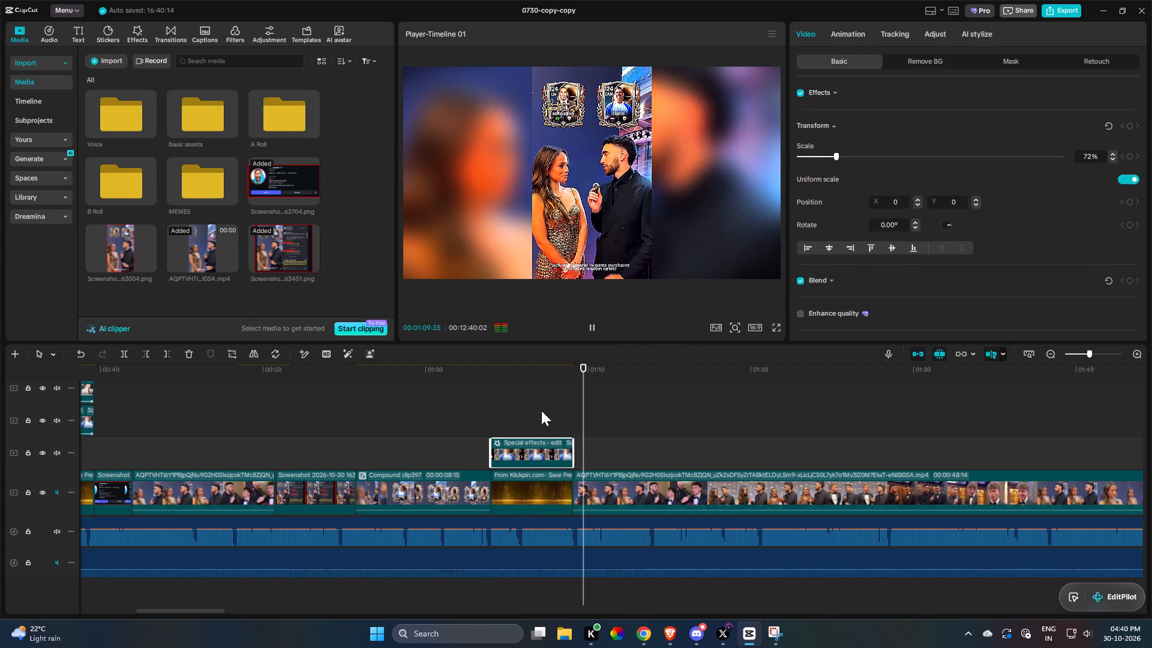
Extend the Cruyff card overlay and the golden background clip together to a 34:28 duration, and play the result.
{"action": "left_click_drag", "start_coordinate": [541, 404], "coordinate": [548, 499]}
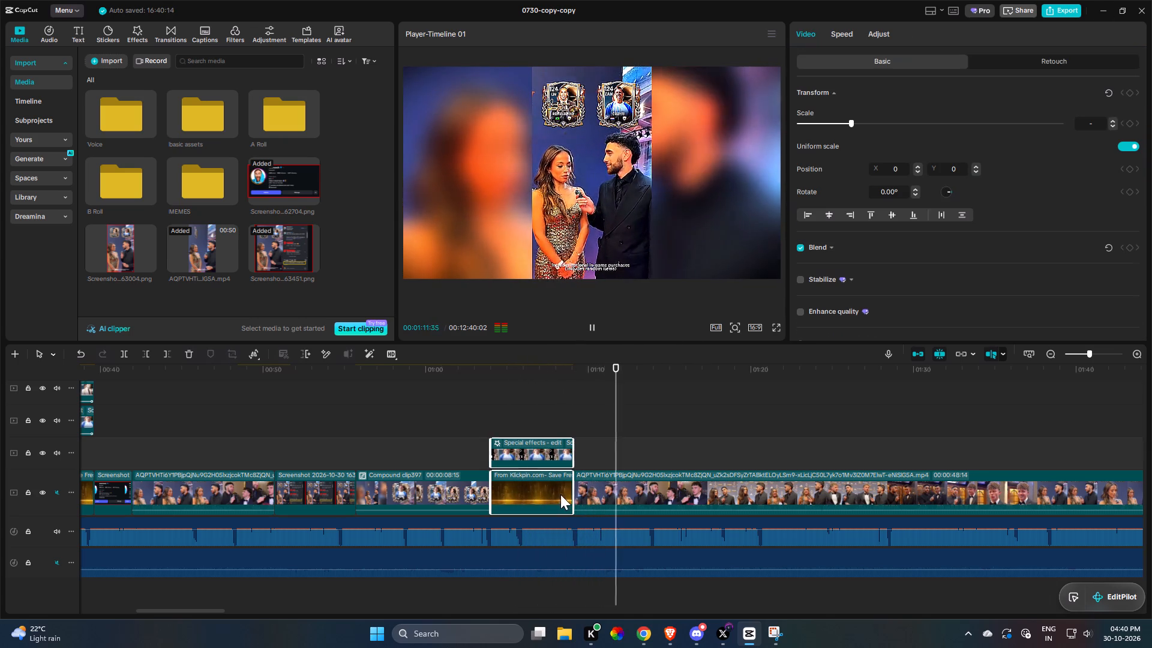
{"action": "left_click_drag", "start_coordinate": [574, 496], "coordinate": [1051, 513]}
{"action": "left_click", "coordinate": [619, 412]}
{"action": "key", "text": "space"}
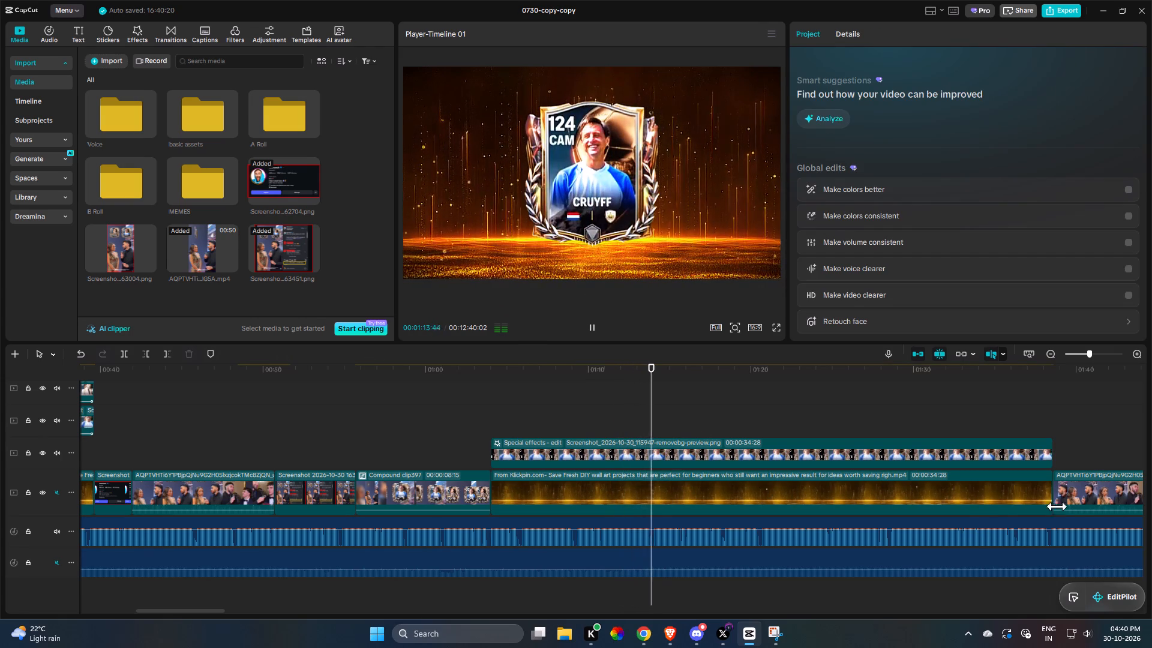
{"action": "left_click_drag", "start_coordinate": [990, 616], "coordinate": [998, 646]}
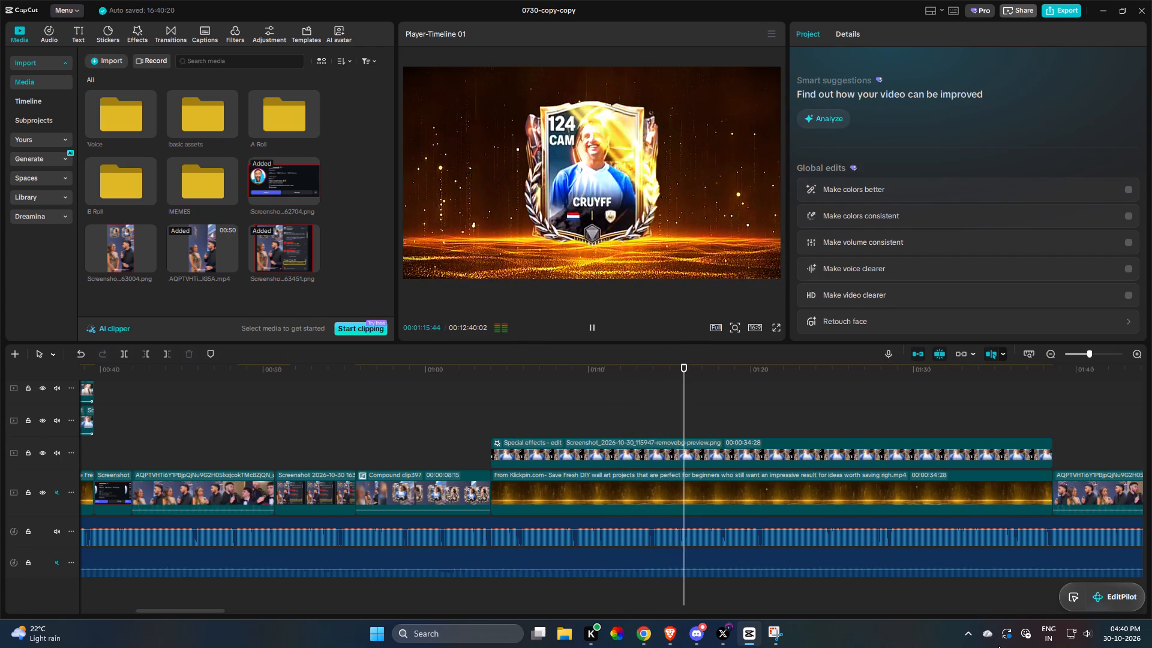
{"action": "left_click_drag", "start_coordinate": [998, 646], "coordinate": [991, 647]}
Review the extended Cruyff card section in playback, following it along the timeline, and pause it.
{"action": "left_click", "coordinate": [841, 566]}
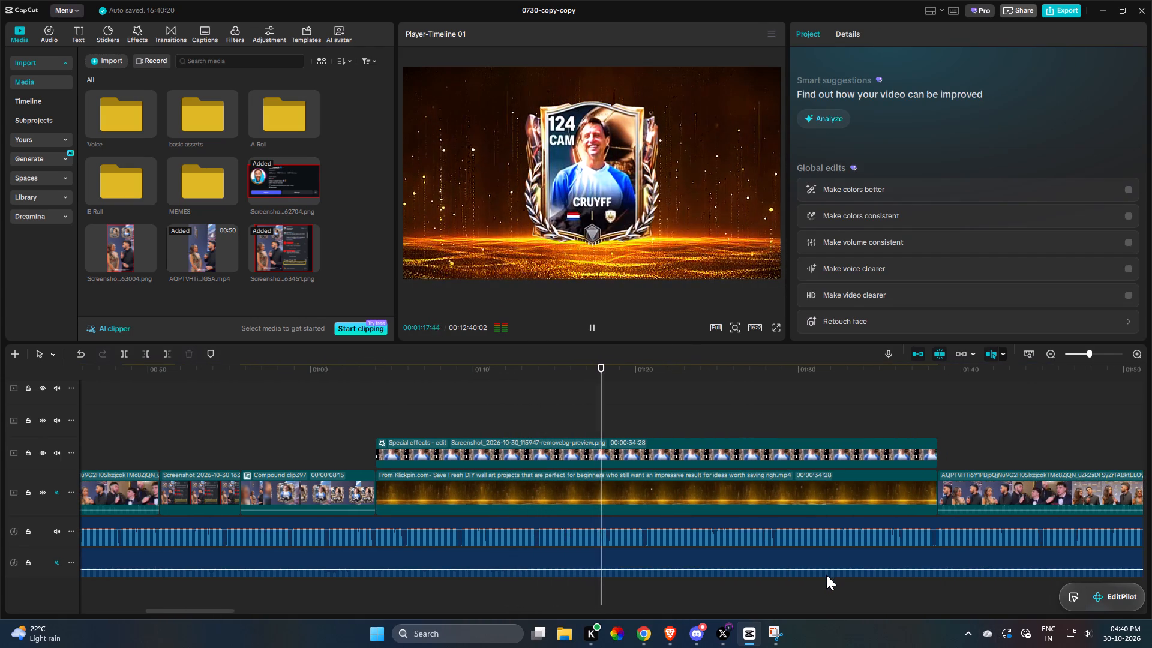
{"action": "left_click_drag", "start_coordinate": [825, 585], "coordinate": [829, 617]}
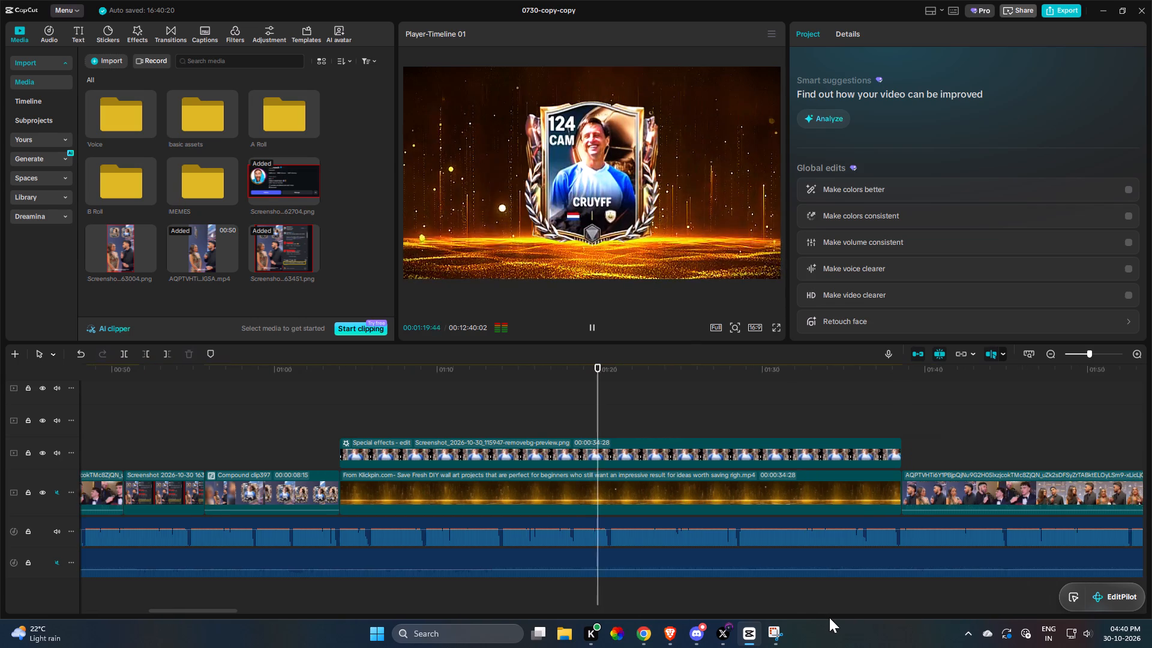
{"action": "left_click_drag", "start_coordinate": [829, 617], "coordinate": [834, 620]}
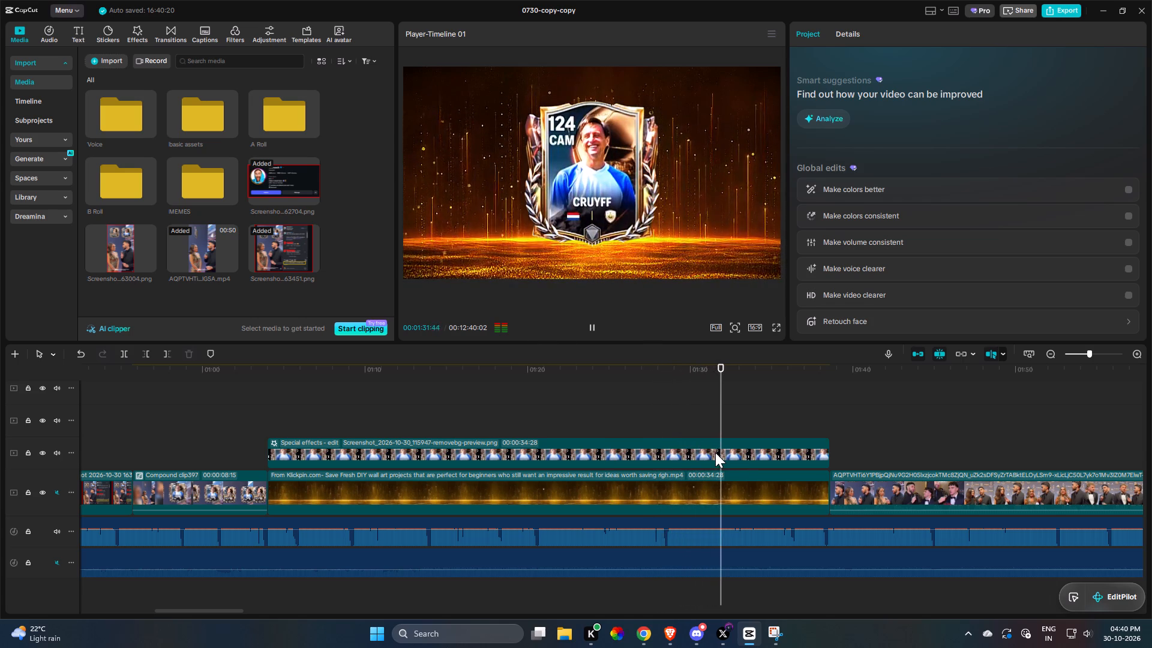
{"action": "left_click_drag", "start_coordinate": [869, 465], "coordinate": [751, 515]}
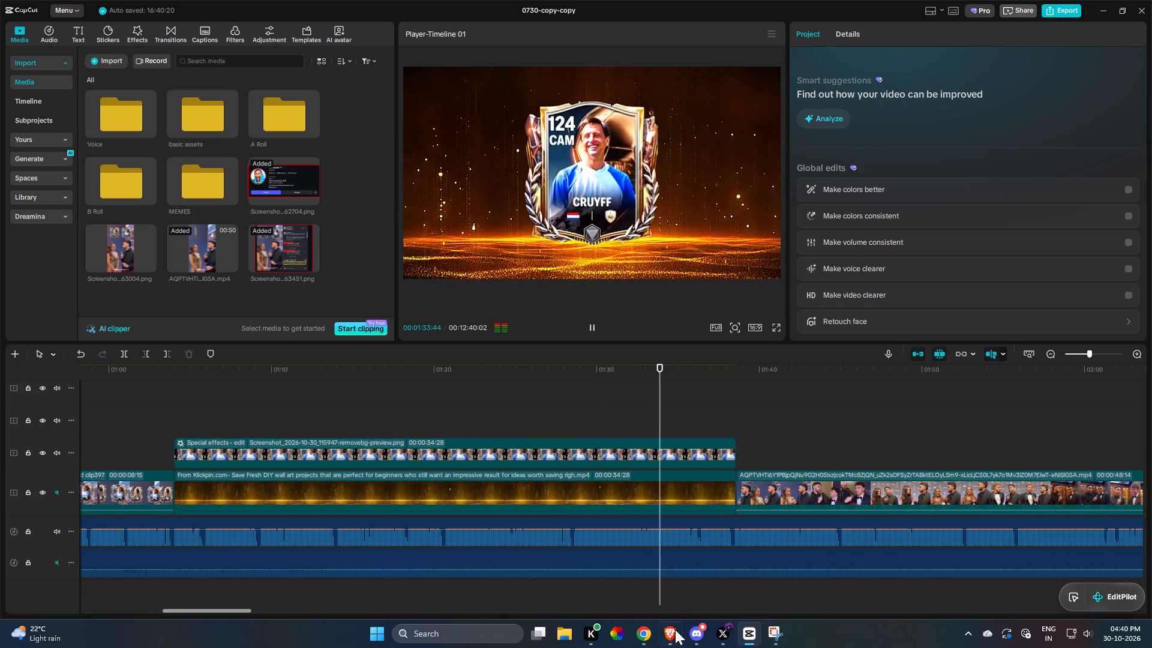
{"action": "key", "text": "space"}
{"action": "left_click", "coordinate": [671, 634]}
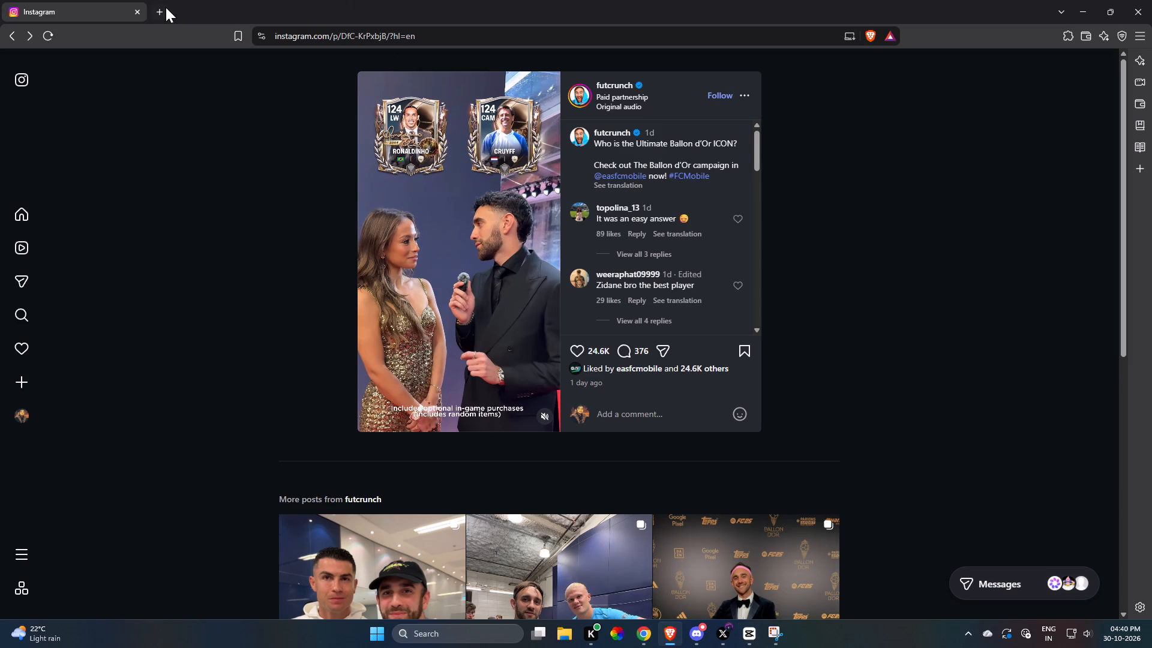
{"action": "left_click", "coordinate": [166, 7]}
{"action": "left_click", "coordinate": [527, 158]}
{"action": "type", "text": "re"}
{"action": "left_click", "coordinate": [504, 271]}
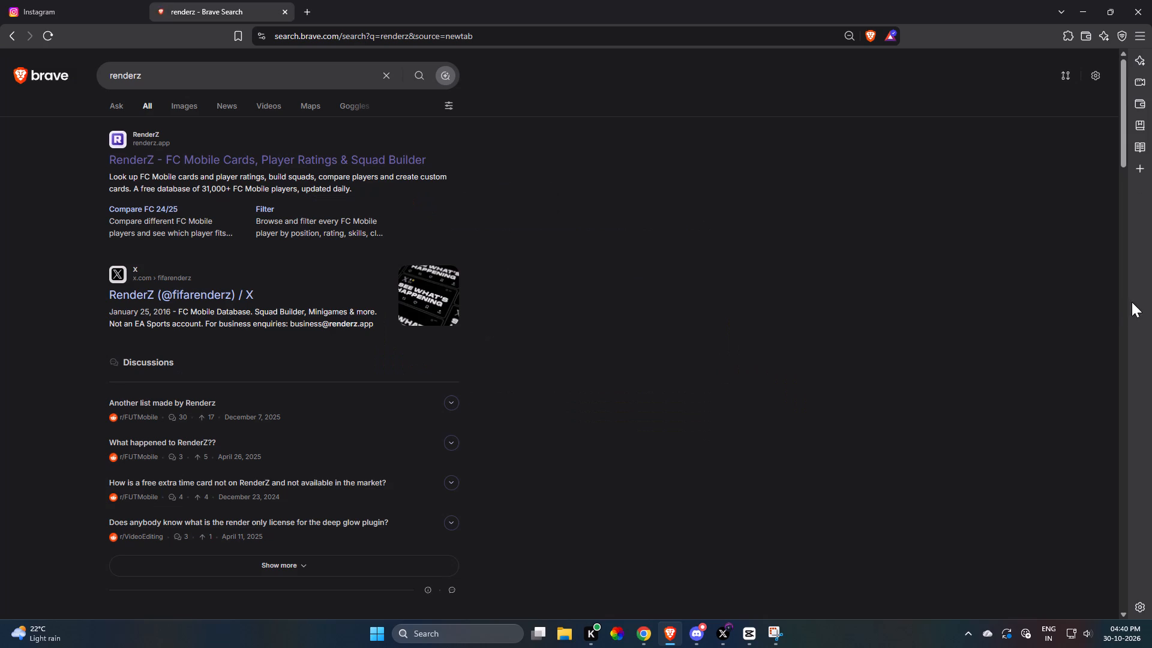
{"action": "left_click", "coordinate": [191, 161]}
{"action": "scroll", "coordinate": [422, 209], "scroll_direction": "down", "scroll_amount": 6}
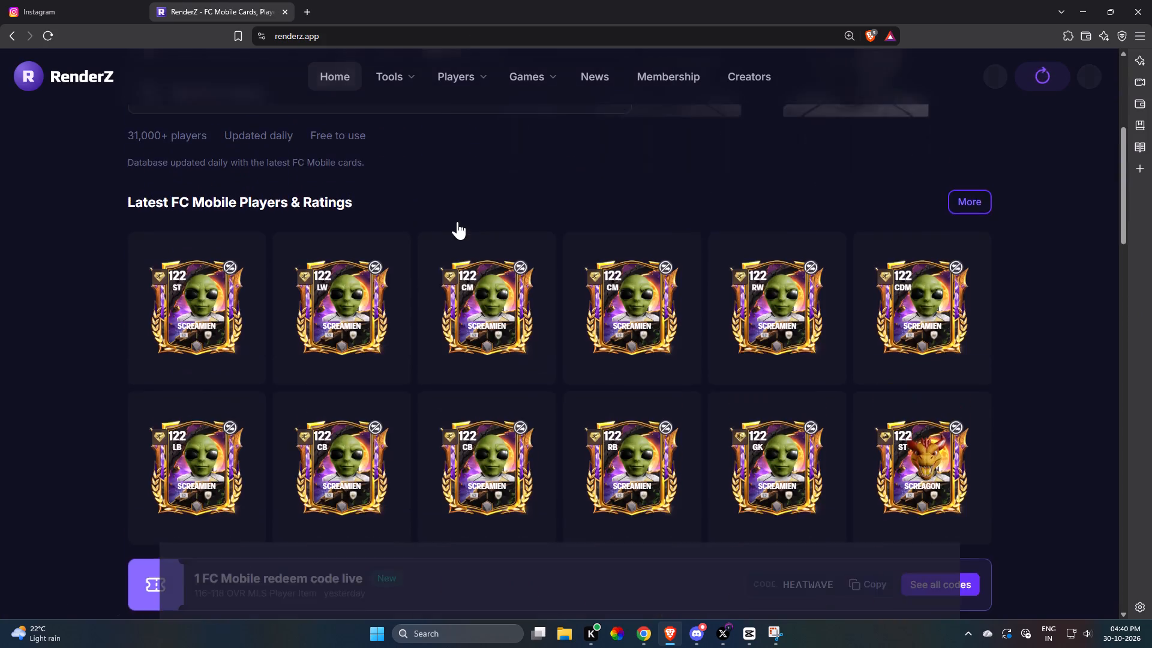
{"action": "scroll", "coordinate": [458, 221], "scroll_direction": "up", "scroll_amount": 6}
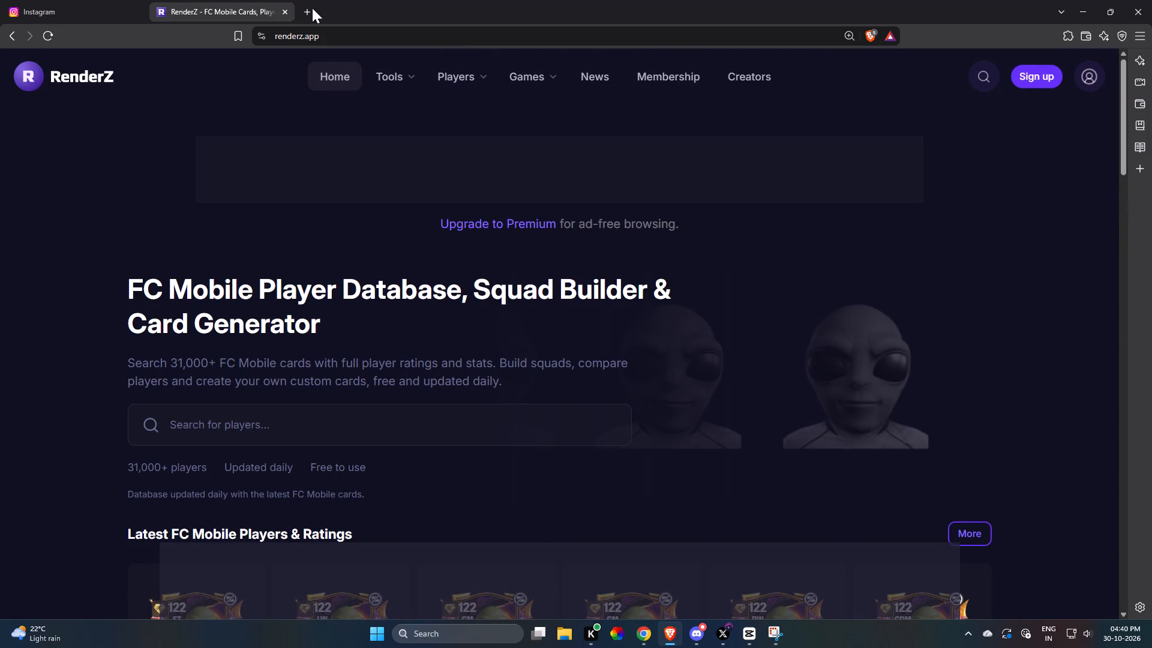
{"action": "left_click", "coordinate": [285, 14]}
Switch to Chrome, search for renderz in a new tab and open the RenderZ site.
{"action": "left_click", "coordinate": [649, 624]}
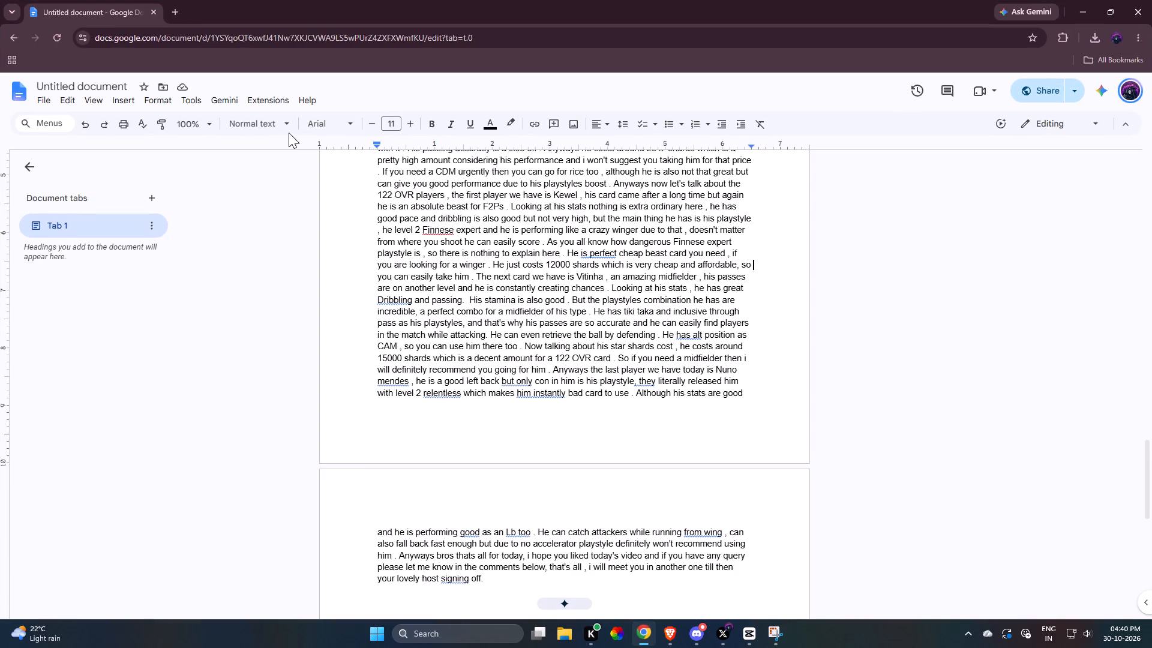
{"action": "left_click", "coordinate": [166, 5]}
{"action": "left_click", "coordinate": [182, 14]}
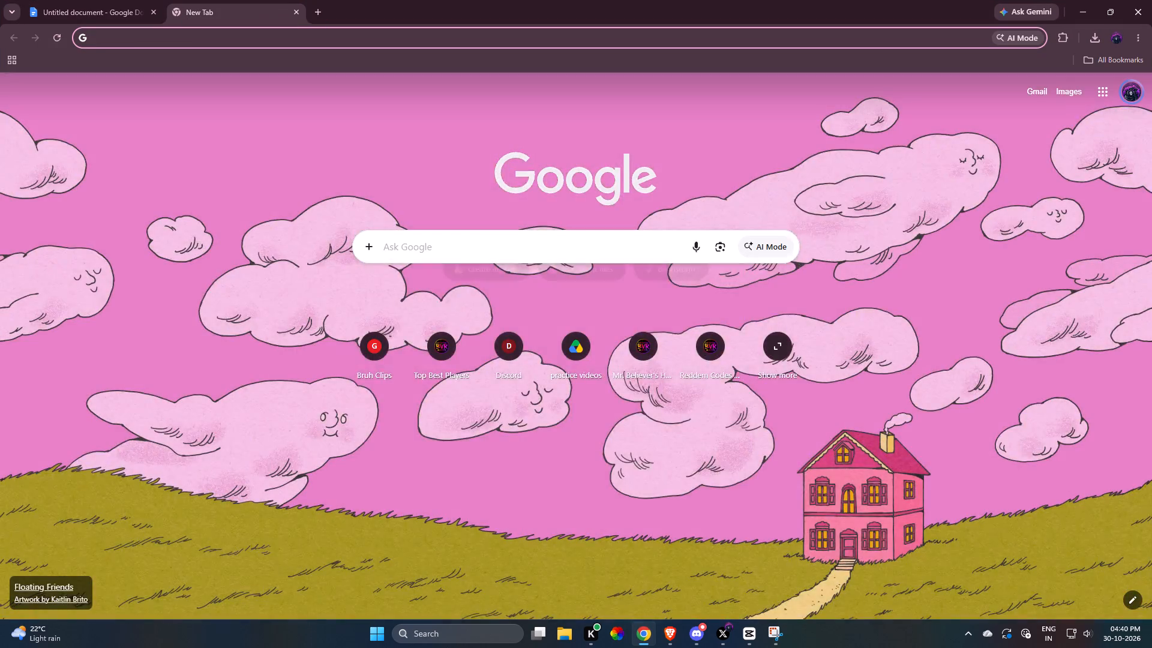
{"action": "left_click", "coordinate": [460, 258]}
{"action": "left_click", "coordinate": [437, 306]}
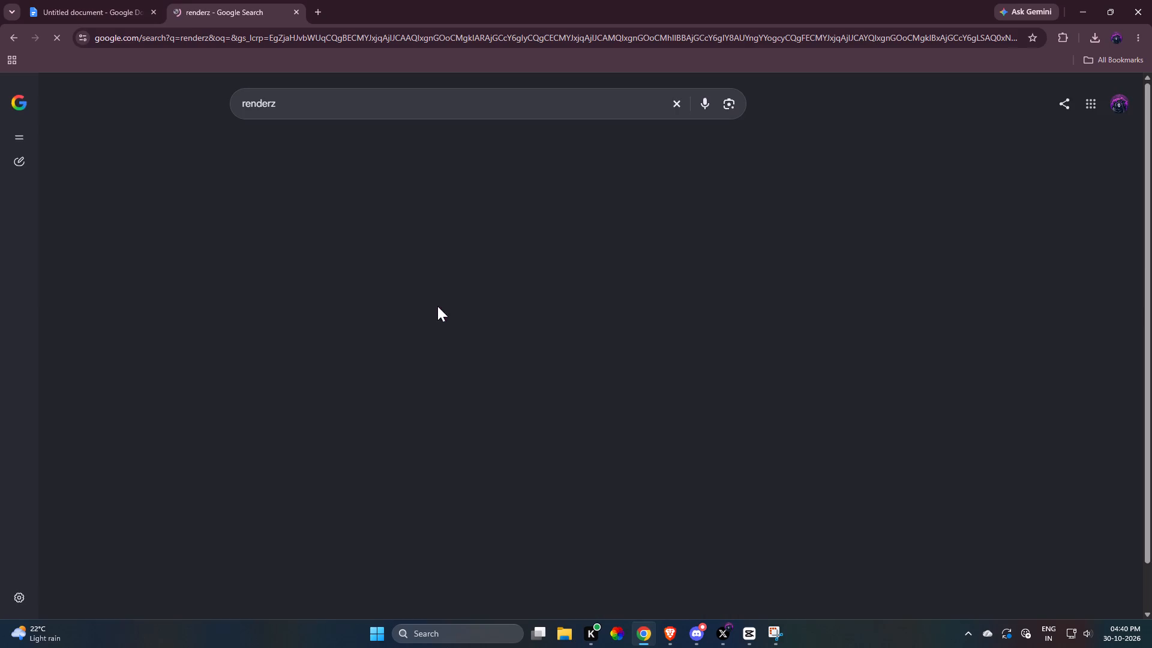
{"action": "left_click", "coordinate": [295, 193]}
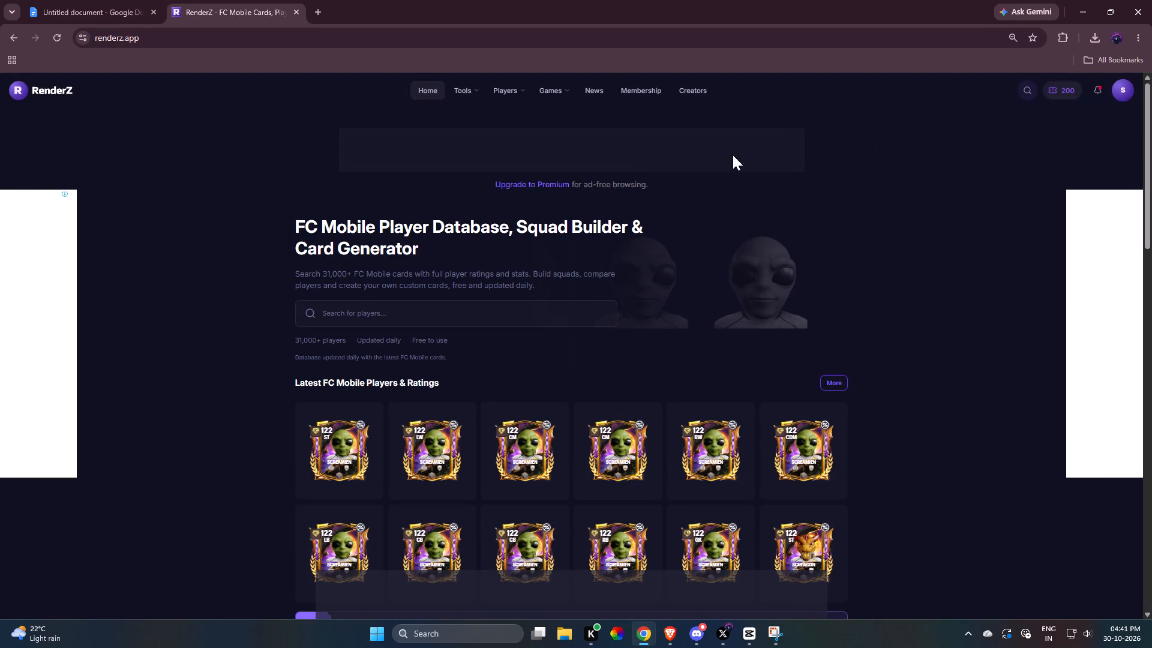
Search the RenderZ player database for cruyff and open the 117 OVR CAM Johan Cruyff card page.
{"action": "left_click", "coordinate": [1010, 93]}
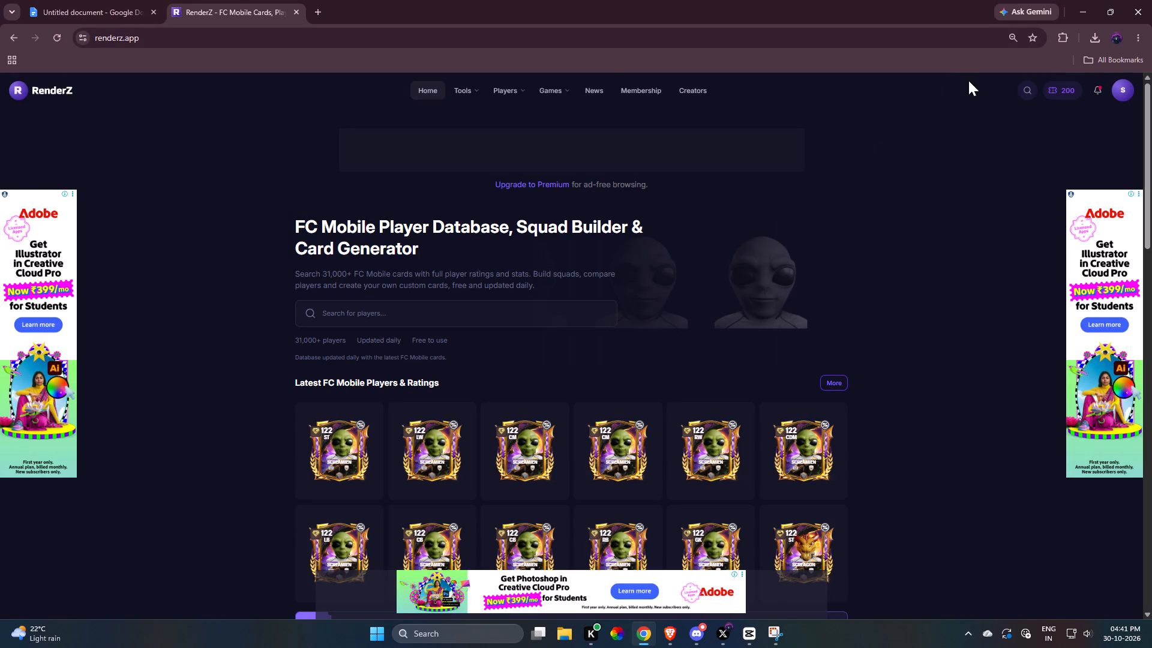
{"action": "left_click", "coordinate": [1024, 94]}
{"action": "left_click", "coordinate": [524, 204]}
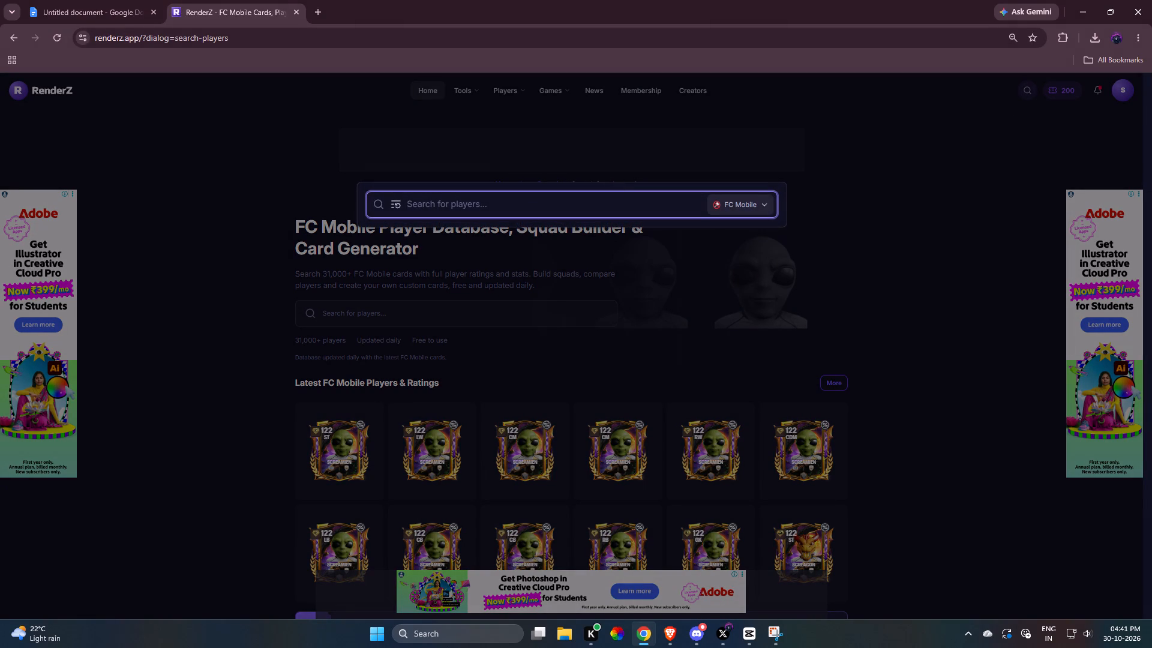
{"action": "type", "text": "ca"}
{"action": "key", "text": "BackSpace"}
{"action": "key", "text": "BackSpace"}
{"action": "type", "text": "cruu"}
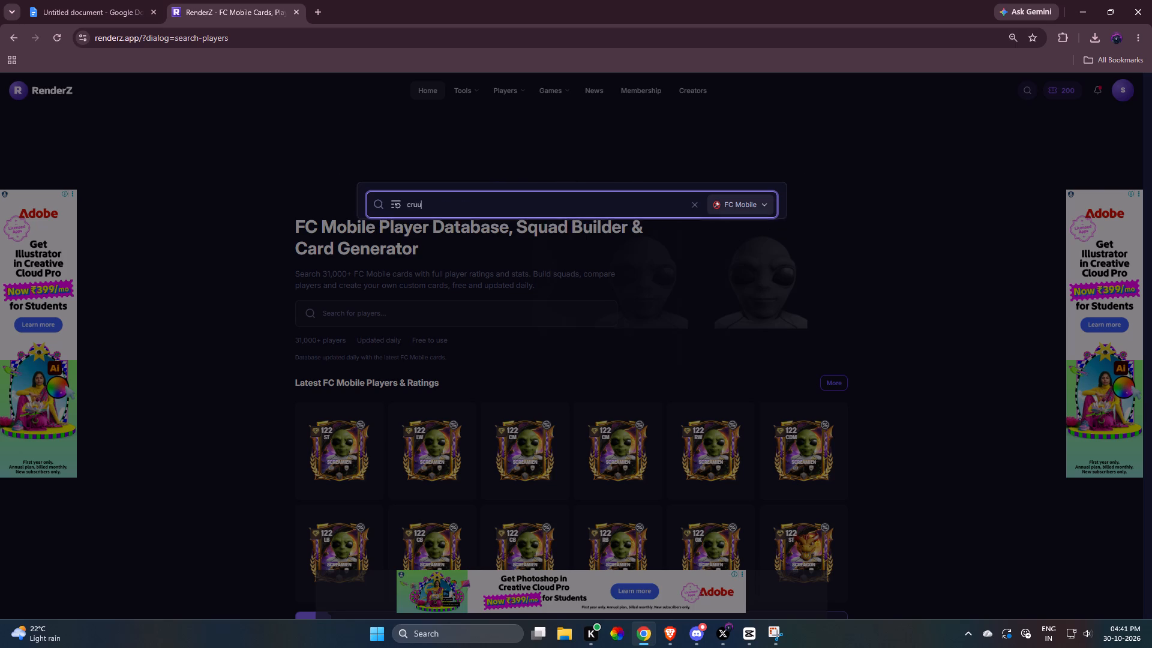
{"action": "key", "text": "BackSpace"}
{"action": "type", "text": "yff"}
{"action": "left_click", "coordinate": [415, 256]}
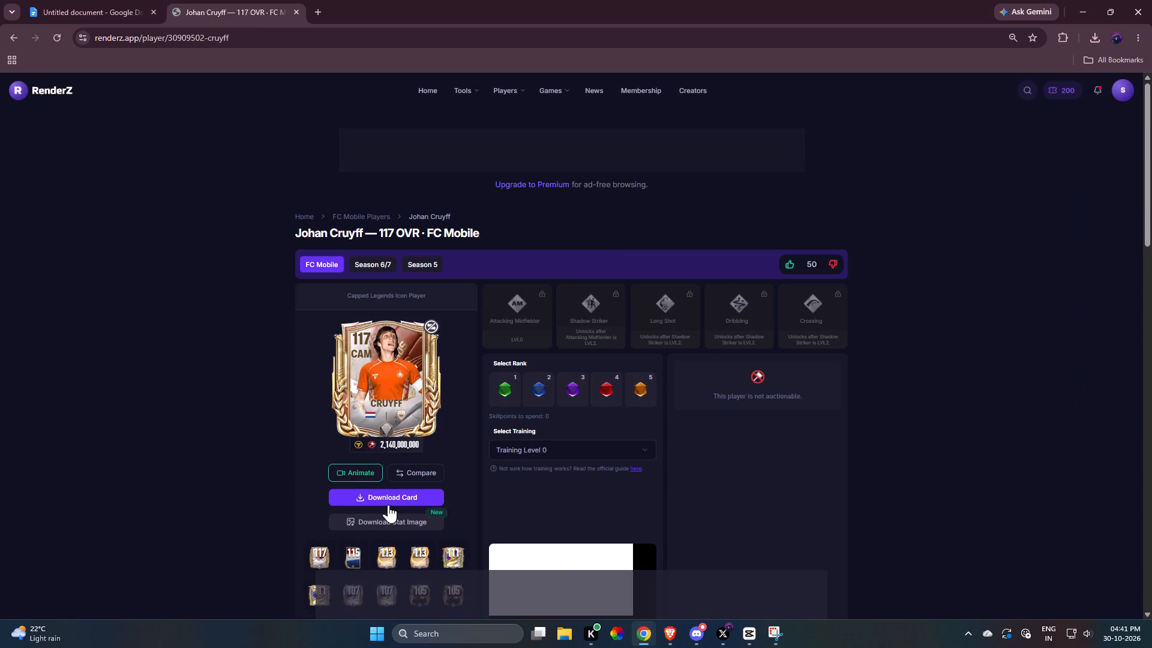
Download the 117-rated Cruyff card as a 1× image and close the download dialog.
{"action": "left_click", "coordinate": [388, 505]}
{"action": "left_click", "coordinate": [539, 499]}
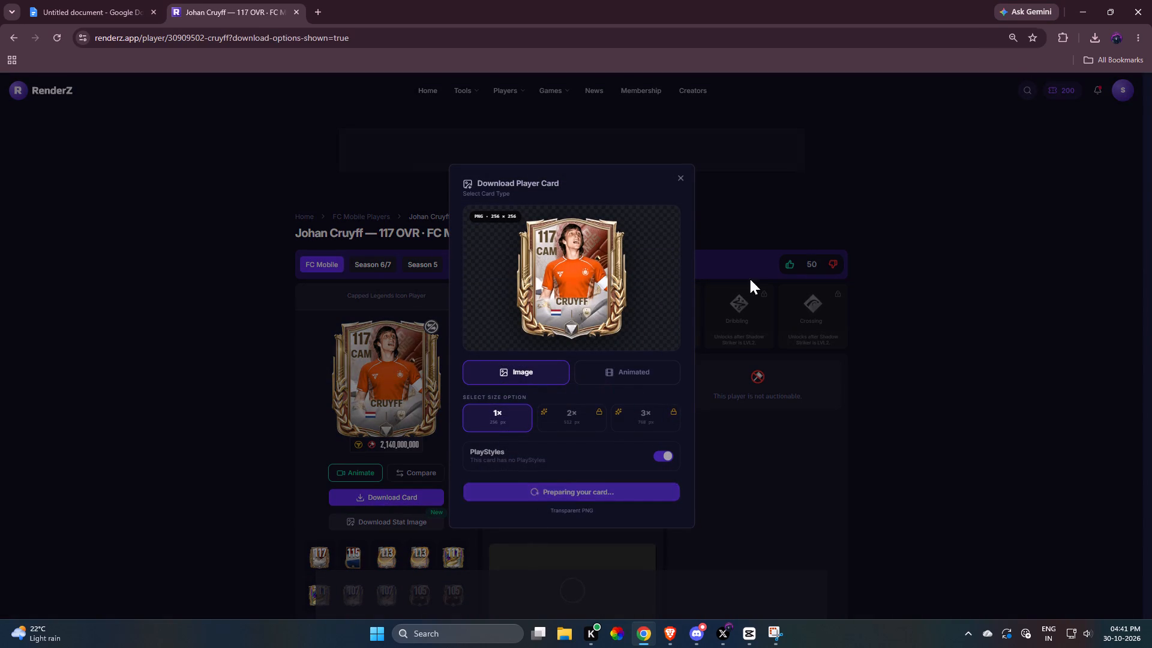
{"action": "left_click", "coordinate": [683, 178]}
Back in CapCut, import the 117-rated Cruyff card from Downloads and place it on the main track directly after the extended background.
{"action": "left_click", "coordinate": [744, 641]}
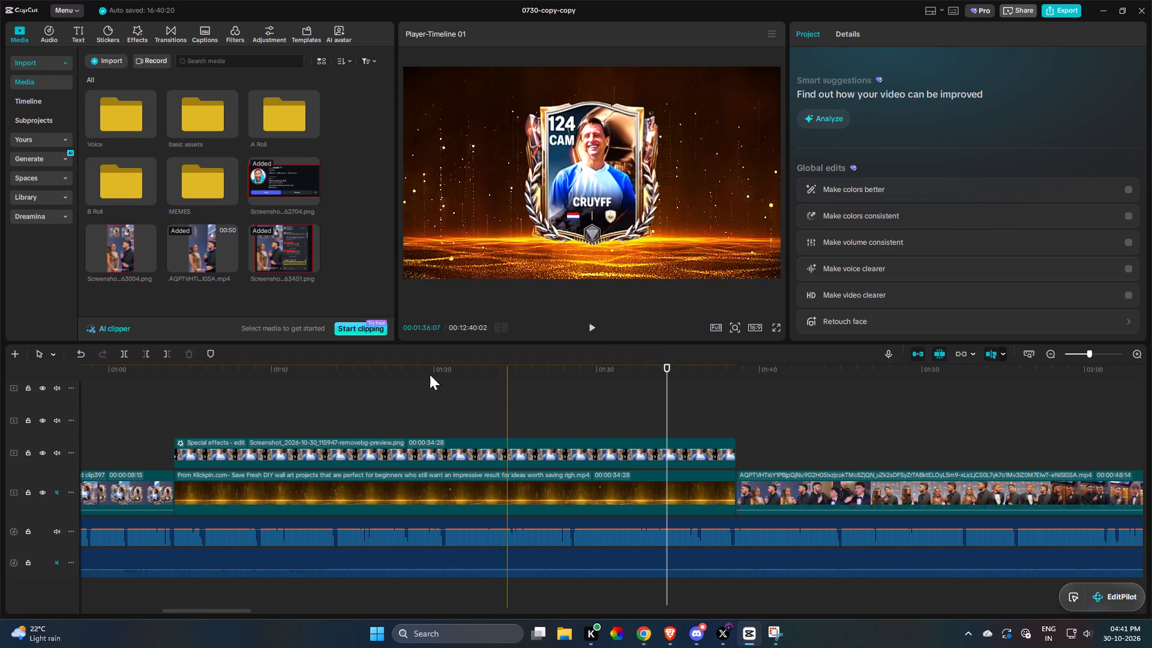
{"action": "left_click", "coordinate": [109, 68]}
{"action": "left_click", "coordinate": [140, 85]}
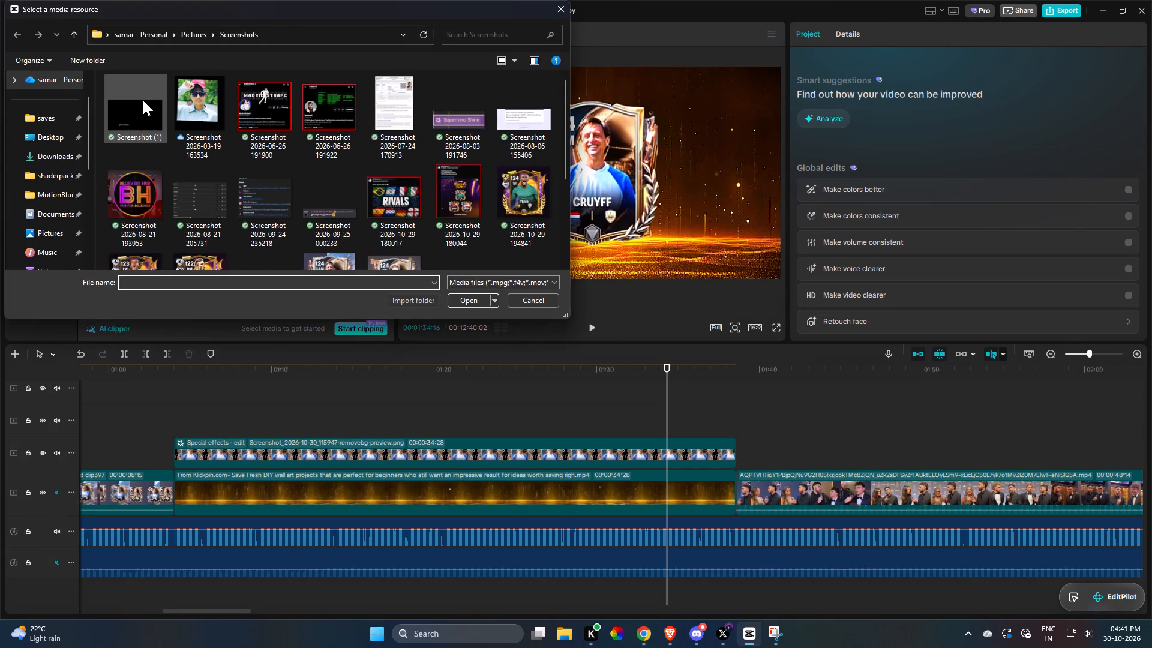
{"action": "left_click", "coordinate": [33, 163]}
{"action": "left_click", "coordinate": [147, 117]}
{"action": "left_click", "coordinate": [147, 117]}
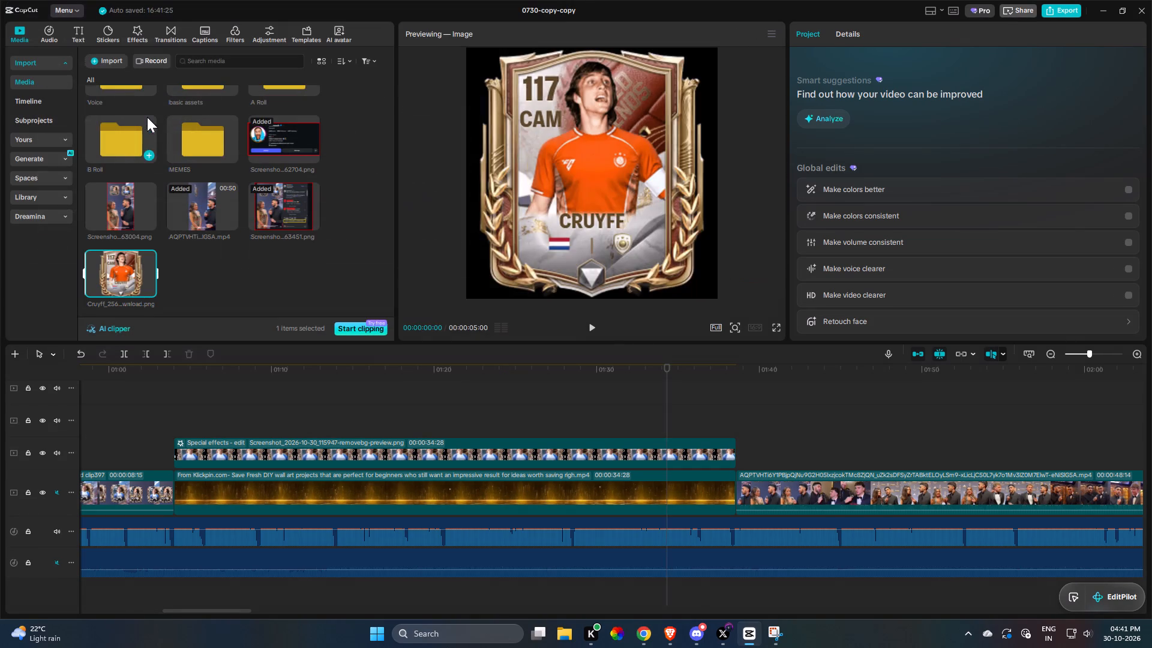
{"action": "left_click_drag", "start_coordinate": [134, 264], "coordinate": [743, 487]}
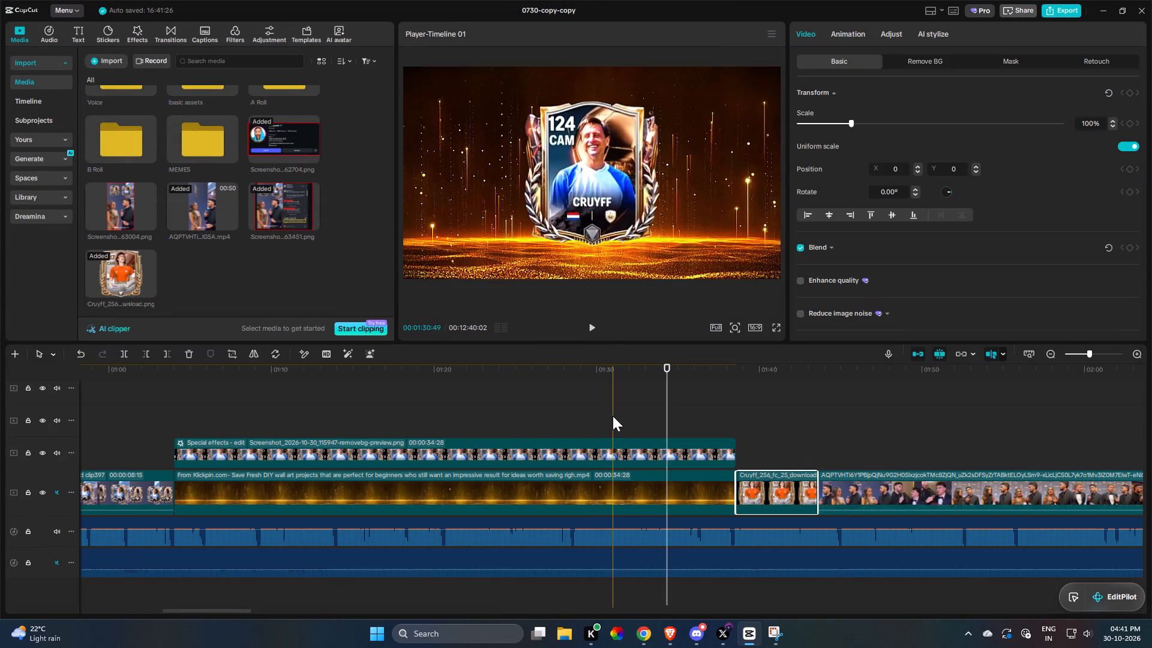
Play back the timeline from about 1:31, and again from about 0:58, to check the visuals against the audio.
{"action": "key", "text": "space"}
{"action": "key", "text": "space"}
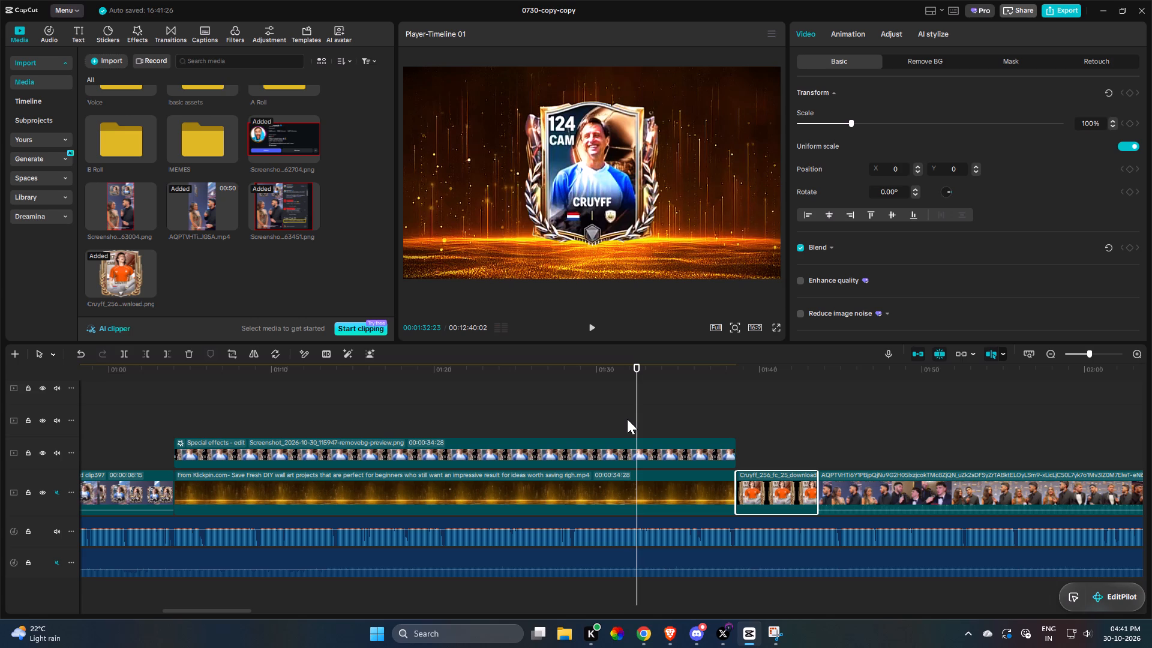
{"action": "key", "text": "space"}
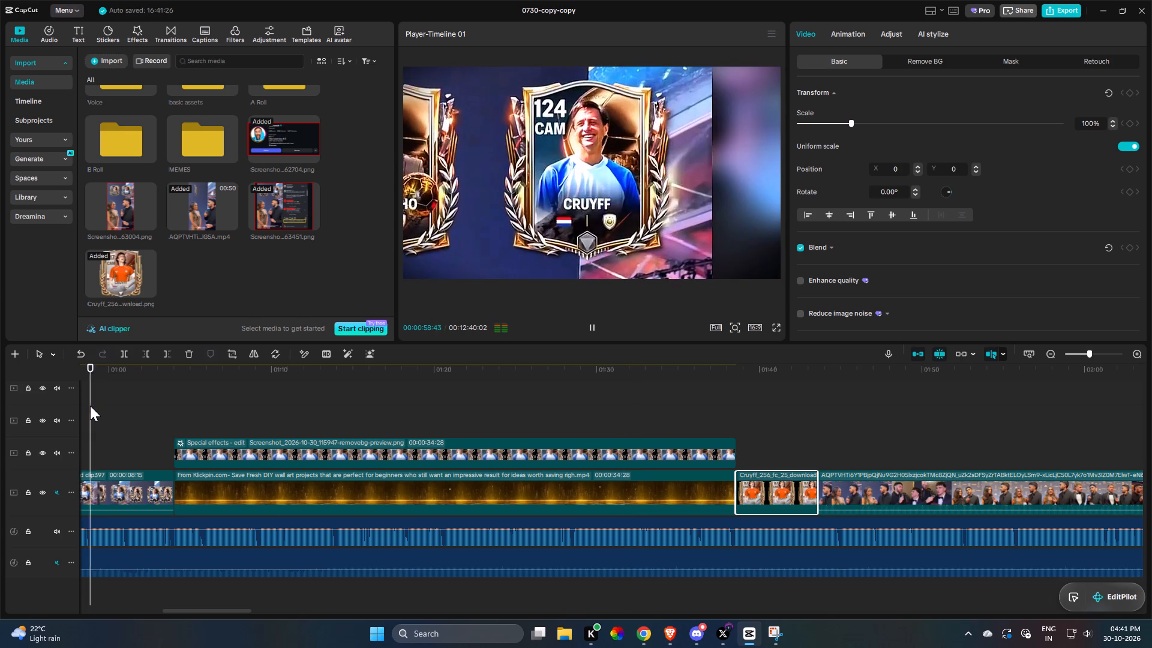
{"action": "key", "text": "space"}
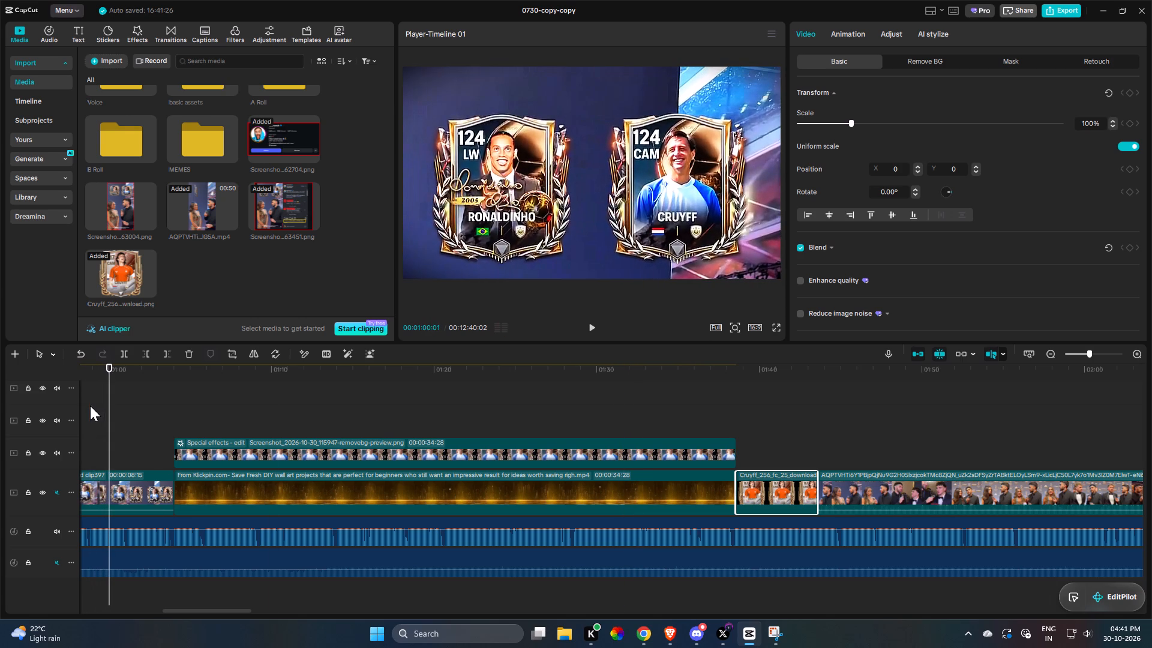
{"action": "key", "text": "space"}
{"action": "key", "text": "space"}
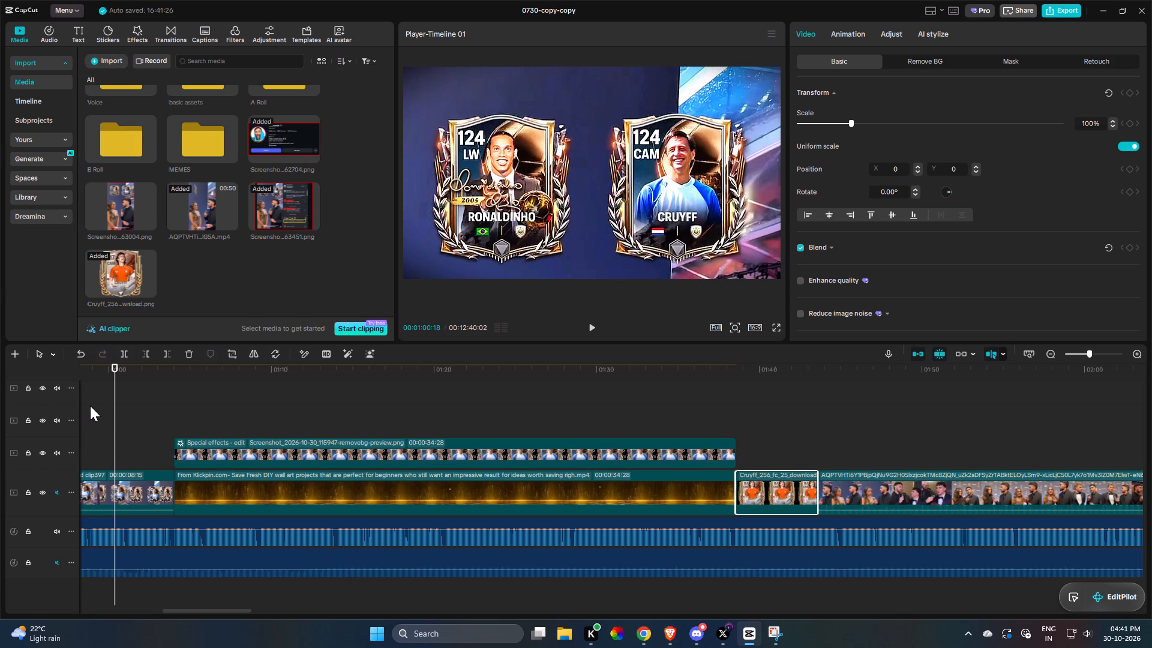
{"action": "key", "text": "space"}
{"action": "key", "text": "space"}
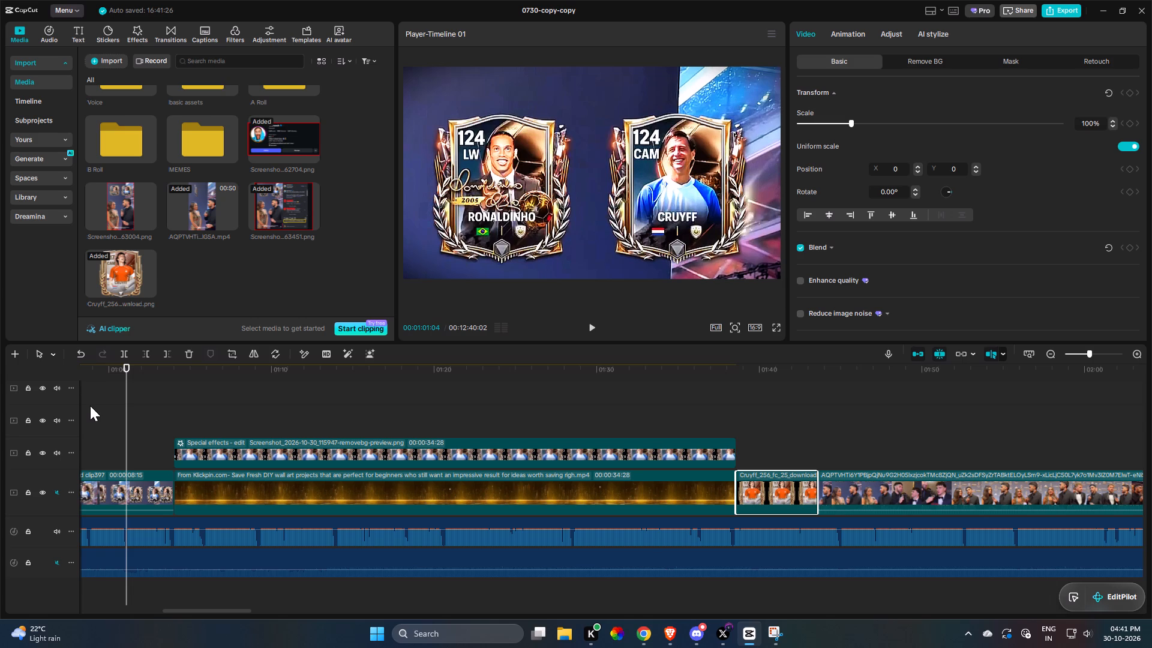
{"action": "key", "text": "space"}
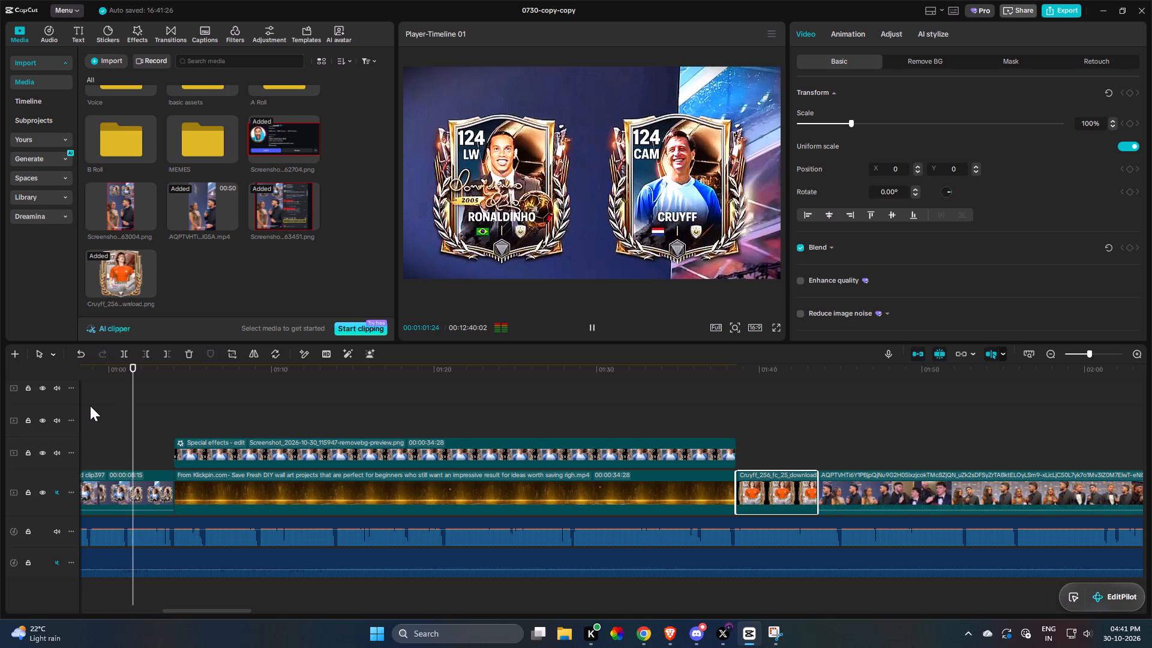
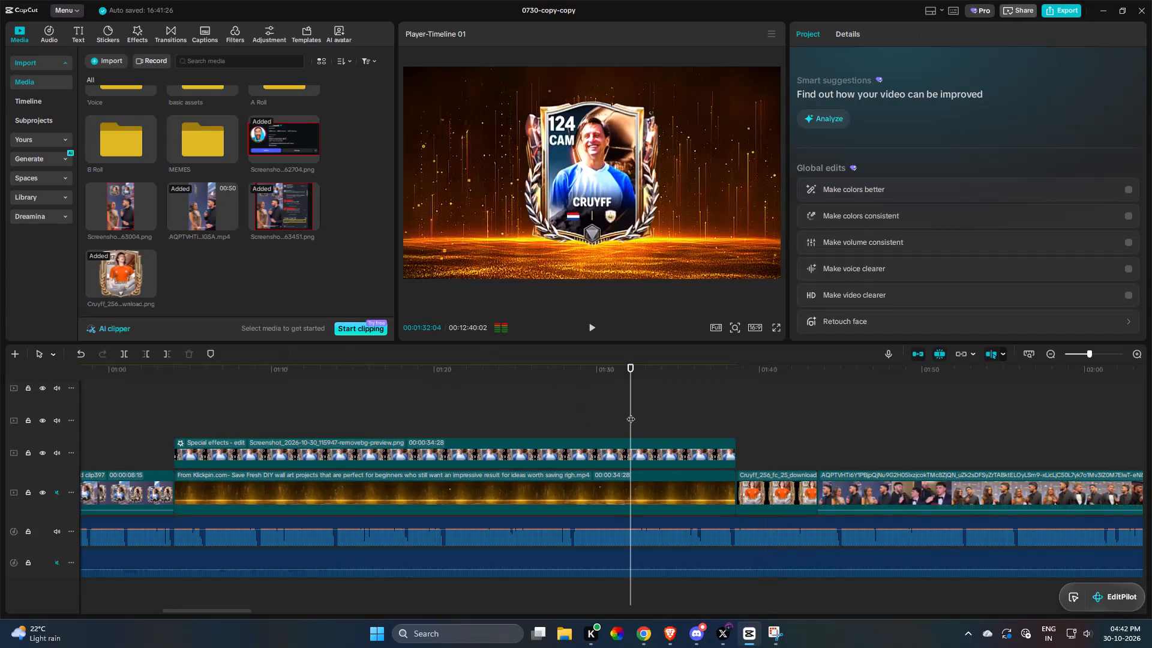
Play back the join around 1:38 and delete the 117-rated Cruyff card from the main track, closing the gap.
{"action": "key", "text": "space"}
{"action": "left_click_drag", "start_coordinate": [971, 464], "coordinate": [987, 484]}
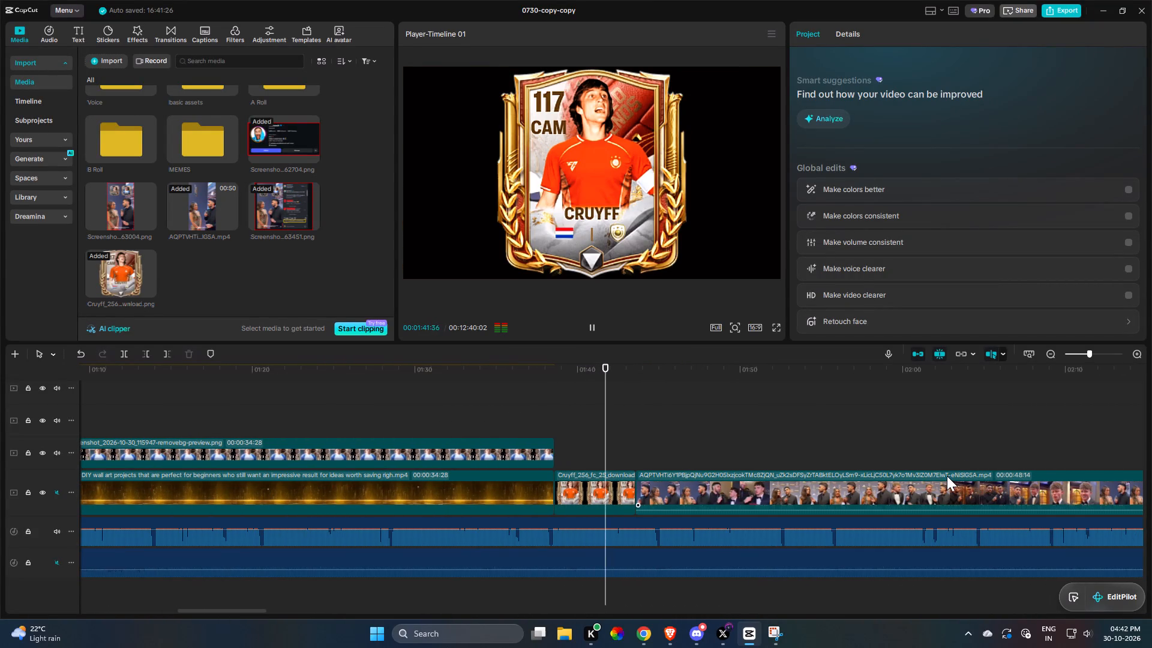
{"action": "key", "text": "space"}
{"action": "key", "text": "space"}
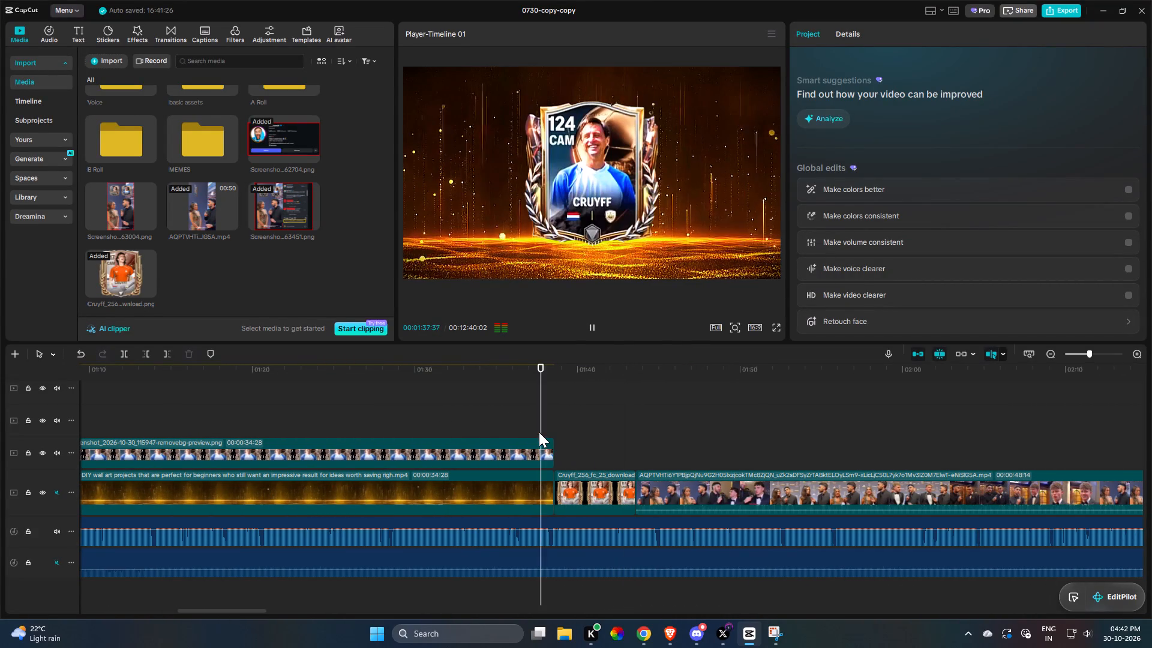
{"action": "key", "text": "space"}
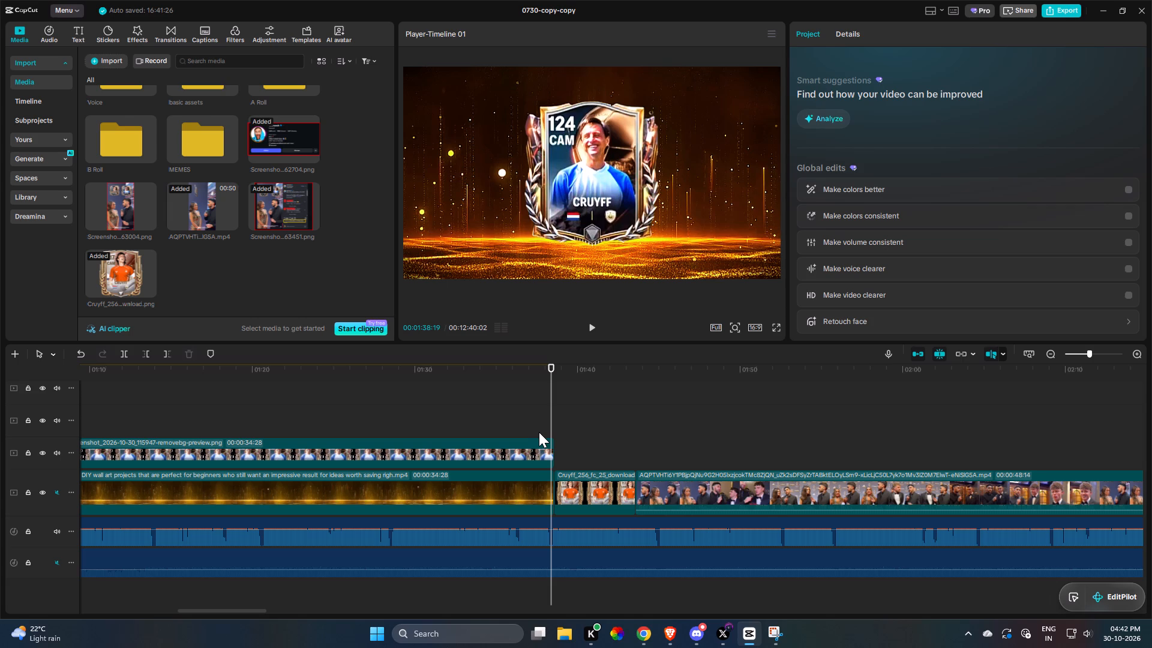
{"action": "key", "text": "space"}
{"action": "left_click_drag", "start_coordinate": [820, 410], "coordinate": [674, 372]}
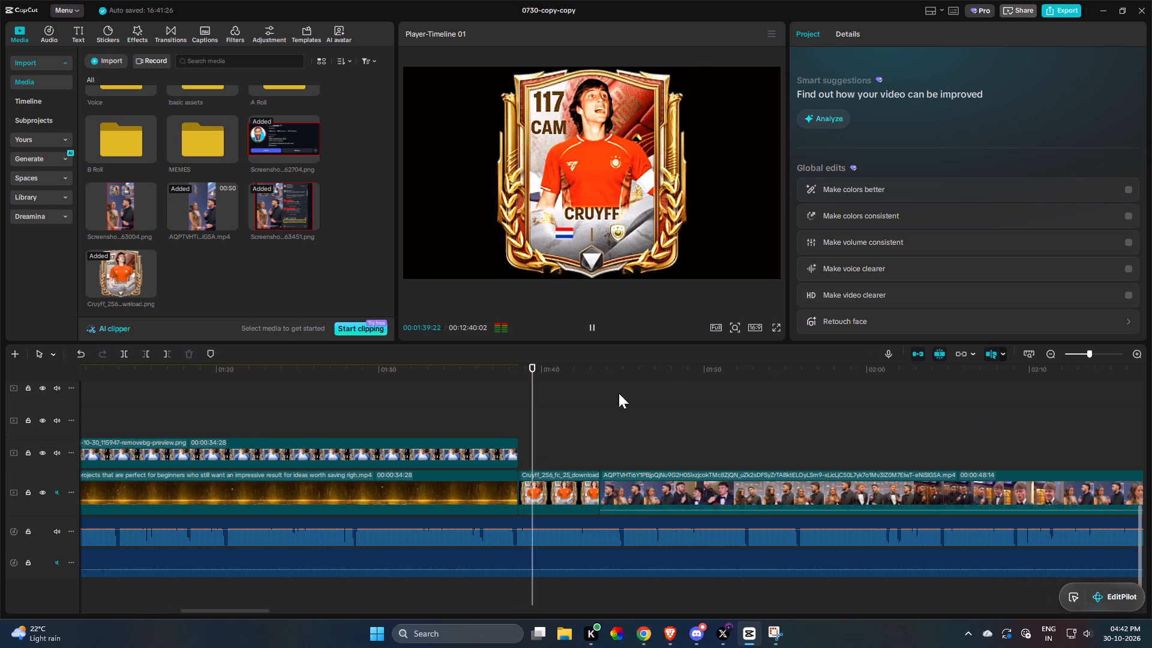
{"action": "left_click", "coordinate": [551, 494]}
{"action": "key", "text": "f"}
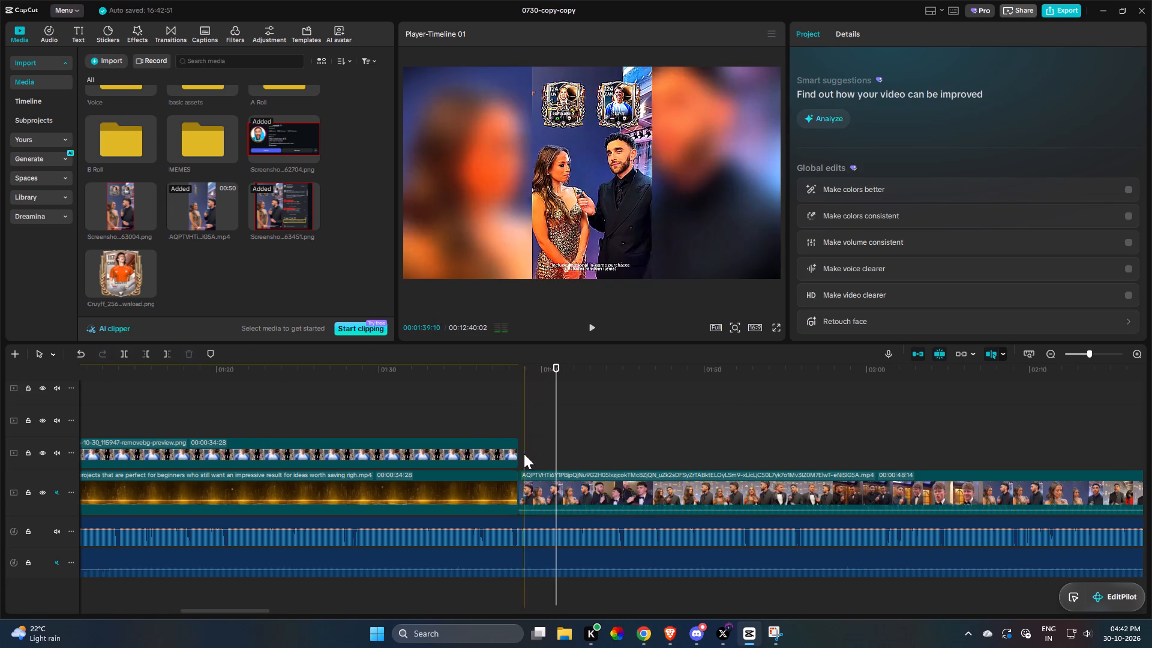
Play the interview clip against the audio and trim away its start up to about 1:52.
{"action": "key", "text": "space"}
{"action": "left_click_drag", "start_coordinate": [587, 437], "coordinate": [580, 461]}
{"action": "left_click", "coordinate": [508, 476]}
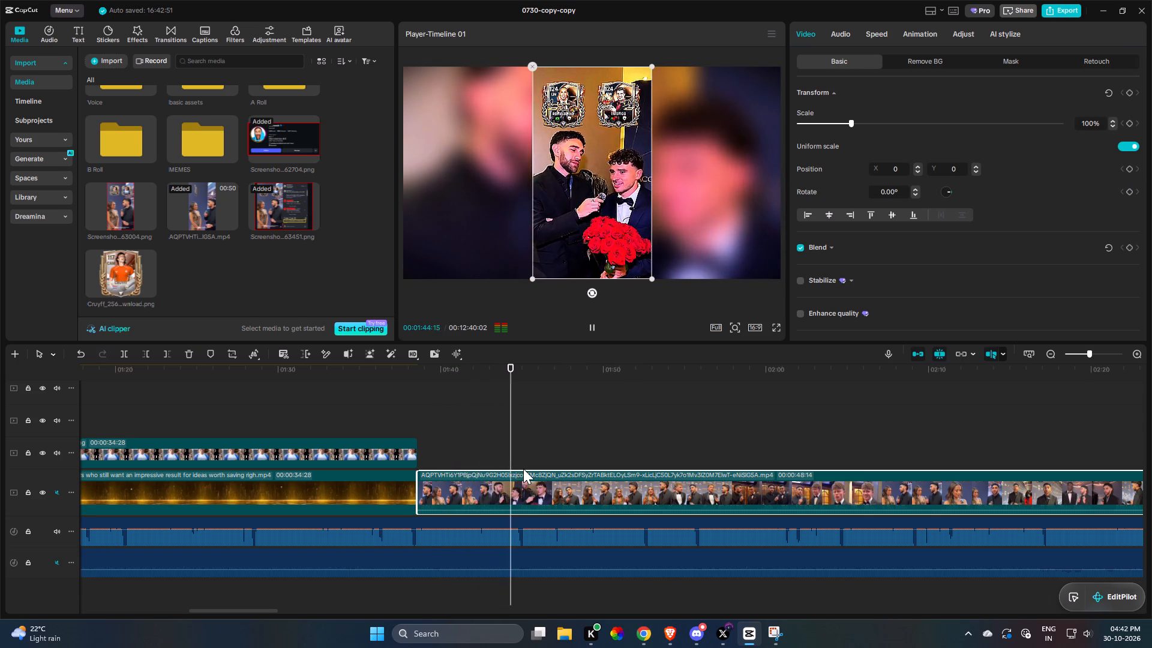
{"action": "key", "text": "space"}
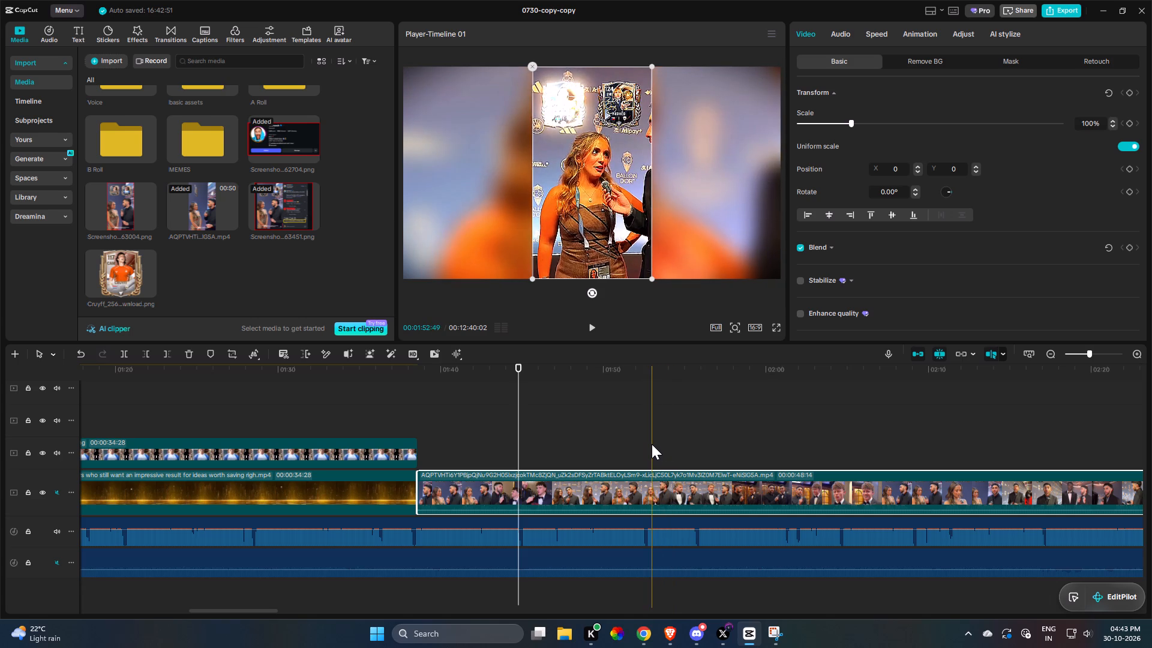
{"action": "key", "text": "q"}
Review the trimmed interview clip from about 1:38 and insert a freeze frame in it at about 1:41.
{"action": "key", "text": "space"}
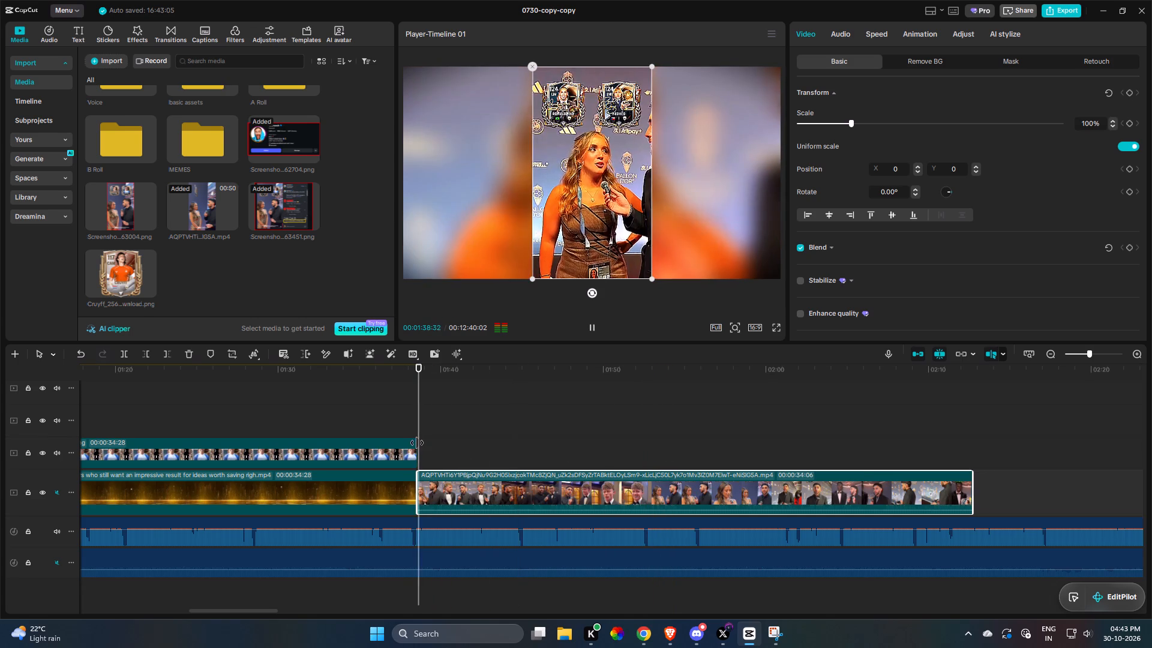
{"action": "key", "text": "space"}
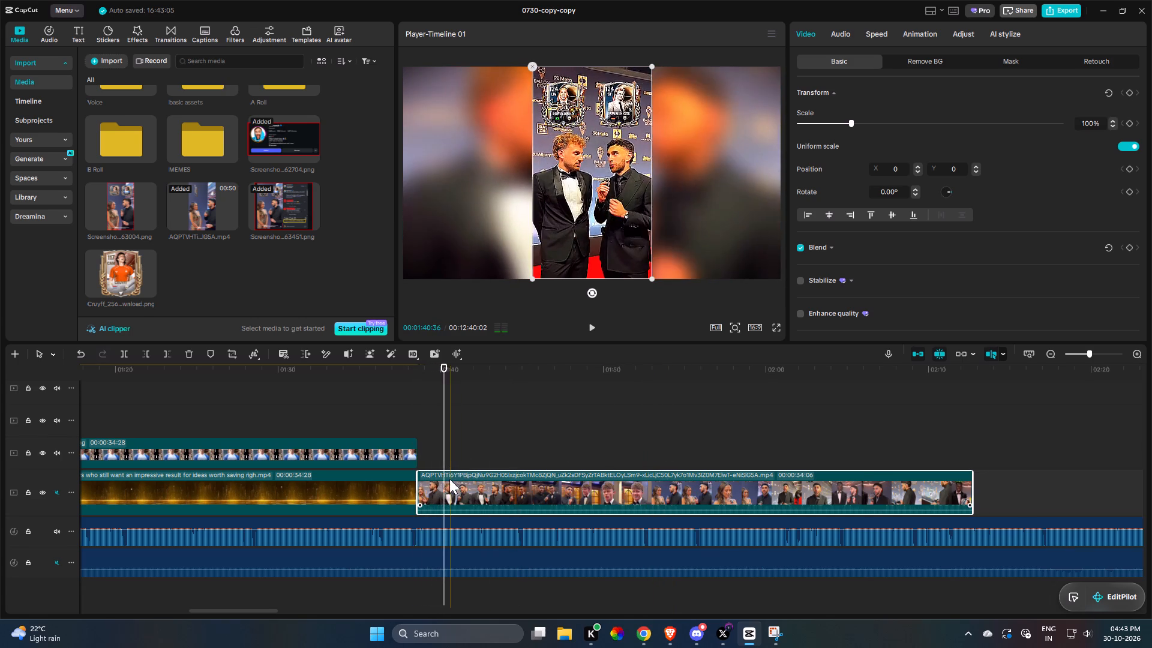
{"action": "key", "text": "space"}
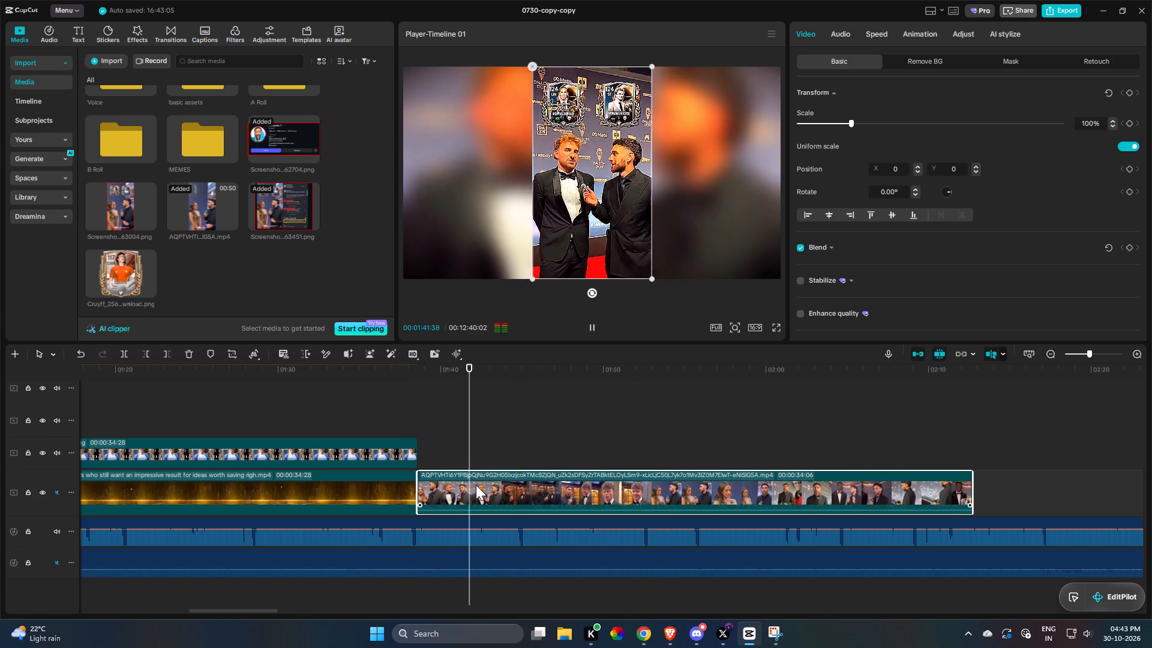
{"action": "key", "text": "space"}
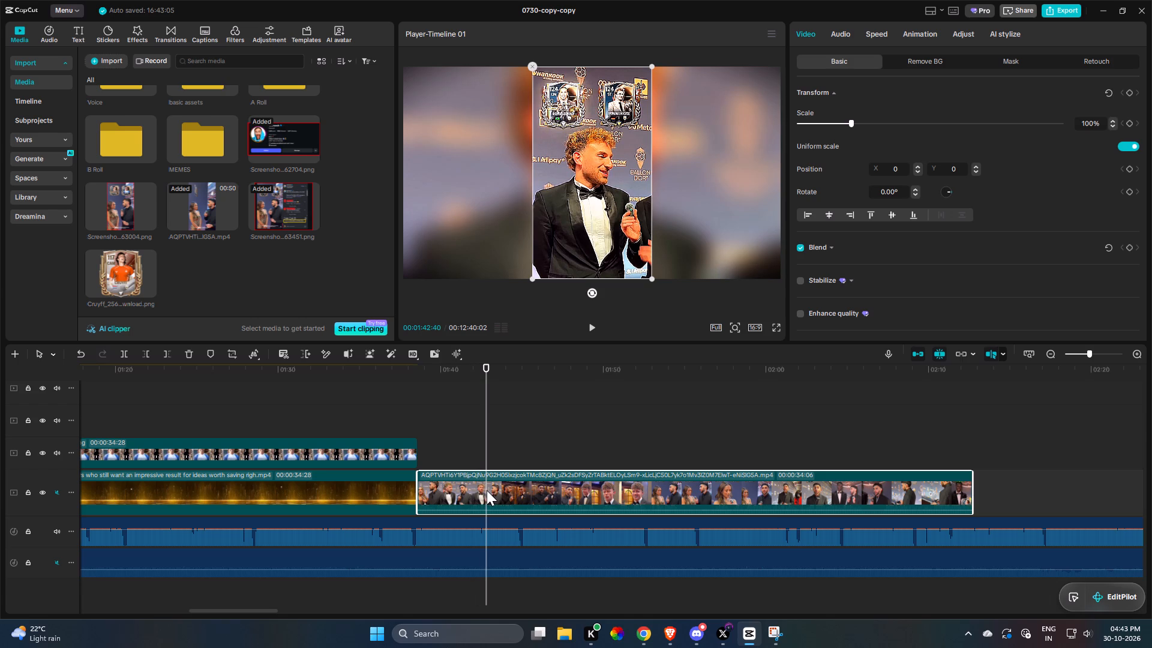
{"action": "left_click", "coordinate": [465, 436]}
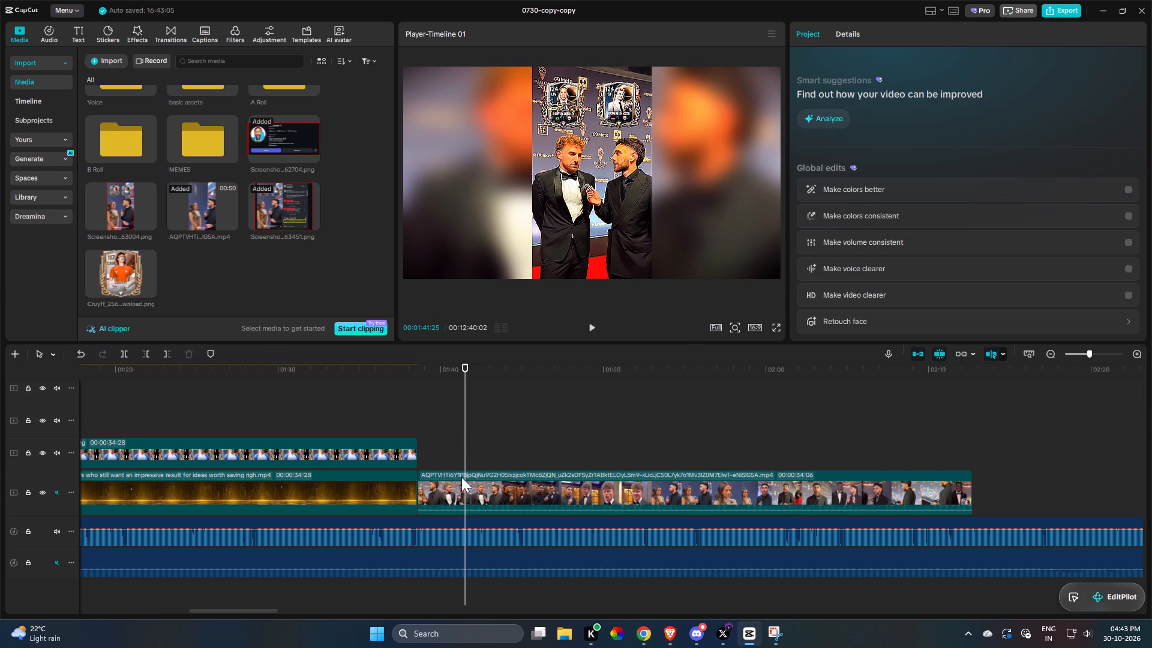
{"action": "left_click", "coordinate": [466, 484]}
{"action": "type", "text": "F"}
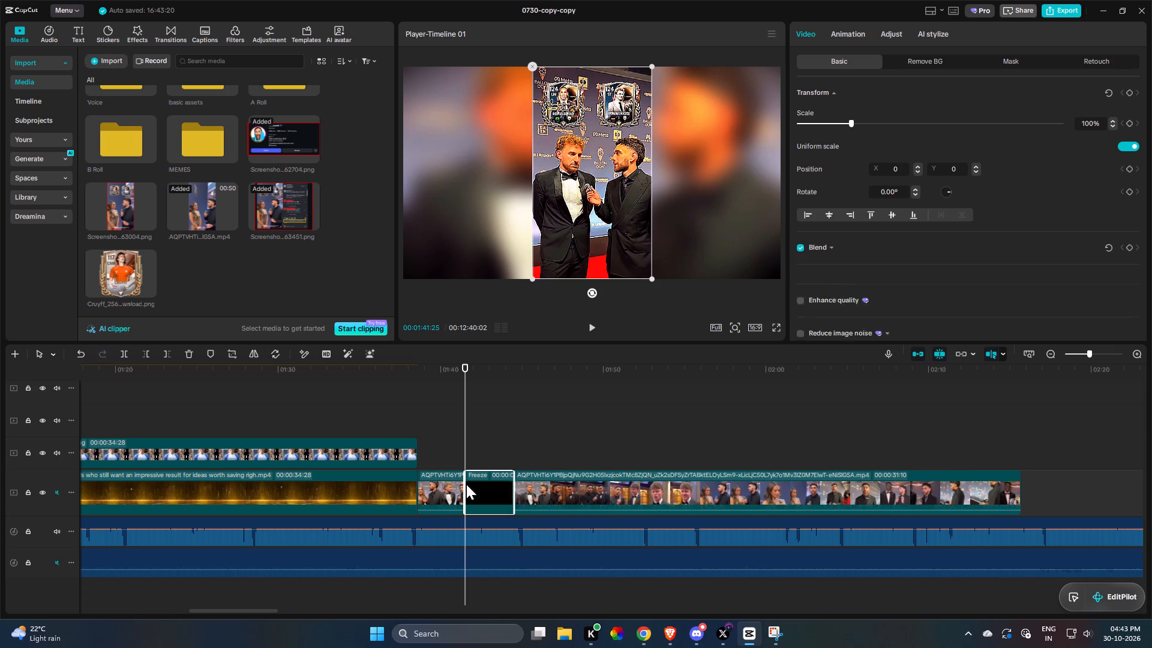
Extend the freeze frame, play it against the audio and trim its end at about 1:45 for a 4:03 duration.
{"action": "key", "text": "space"}
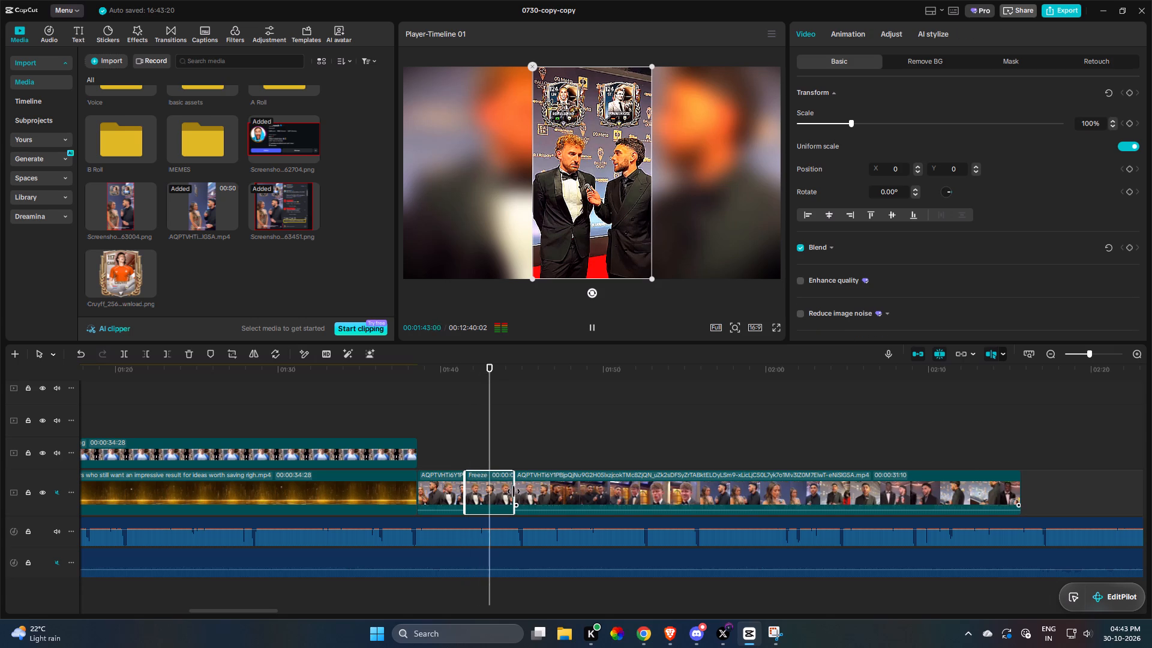
{"action": "left_click_drag", "start_coordinate": [513, 491], "coordinate": [689, 482]}
{"action": "key", "text": "space"}
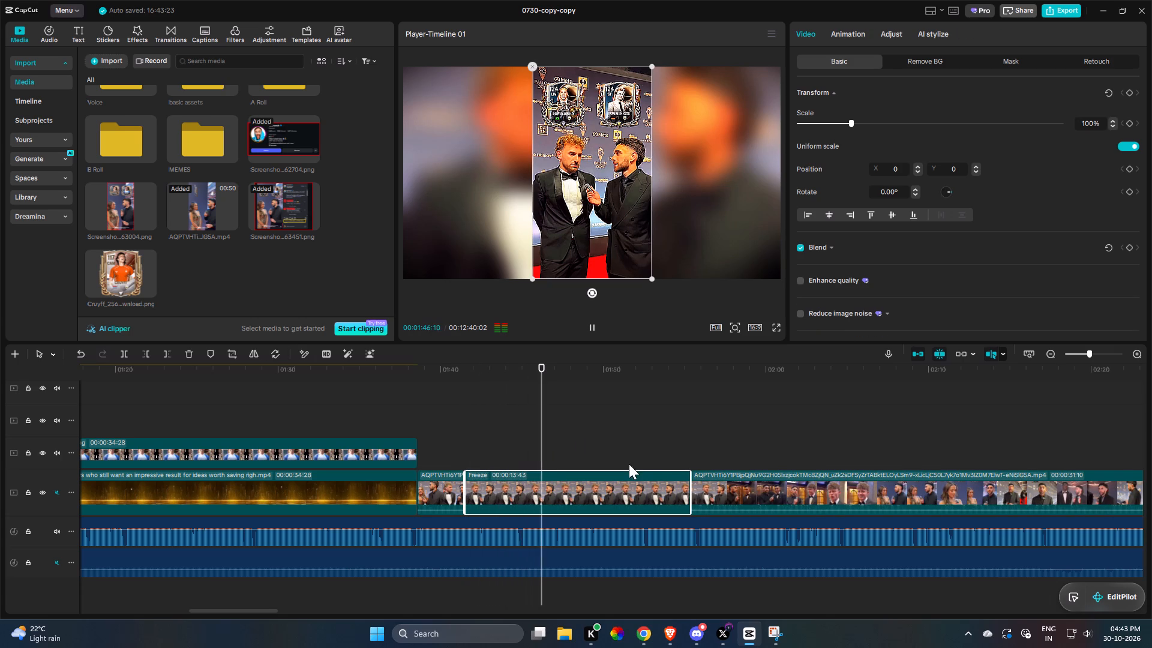
{"action": "left_click_drag", "start_coordinate": [625, 529], "coordinate": [593, 514]}
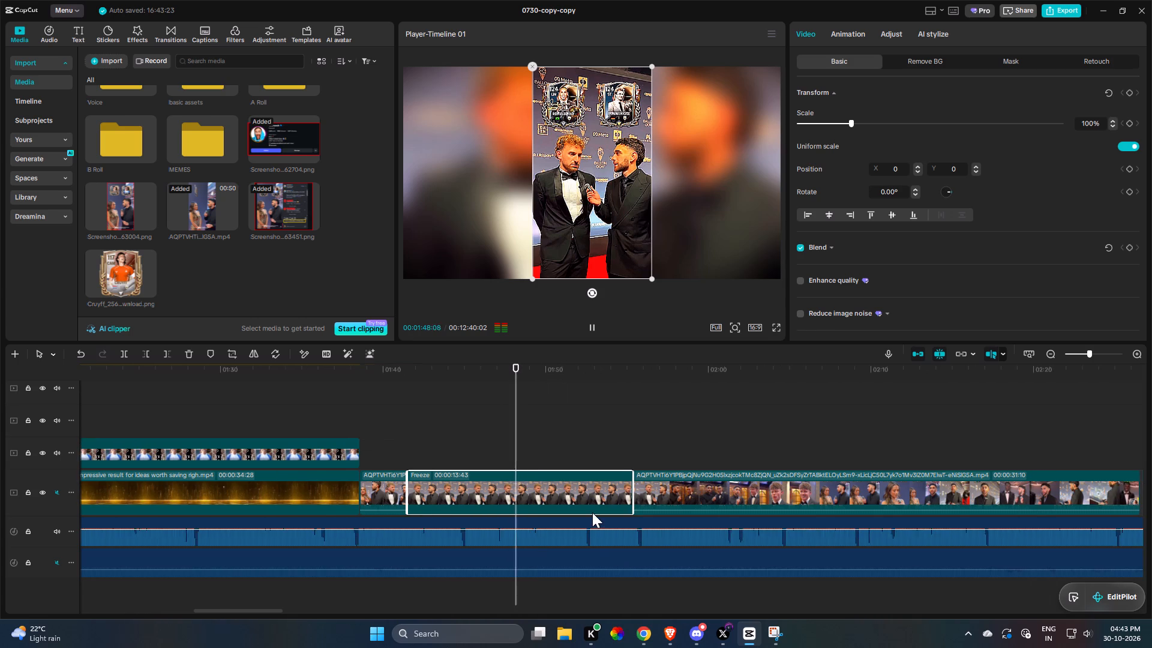
{"action": "left_click_drag", "start_coordinate": [592, 519], "coordinate": [594, 531]}
{"action": "left_click_drag", "start_coordinate": [508, 522], "coordinate": [495, 514]}
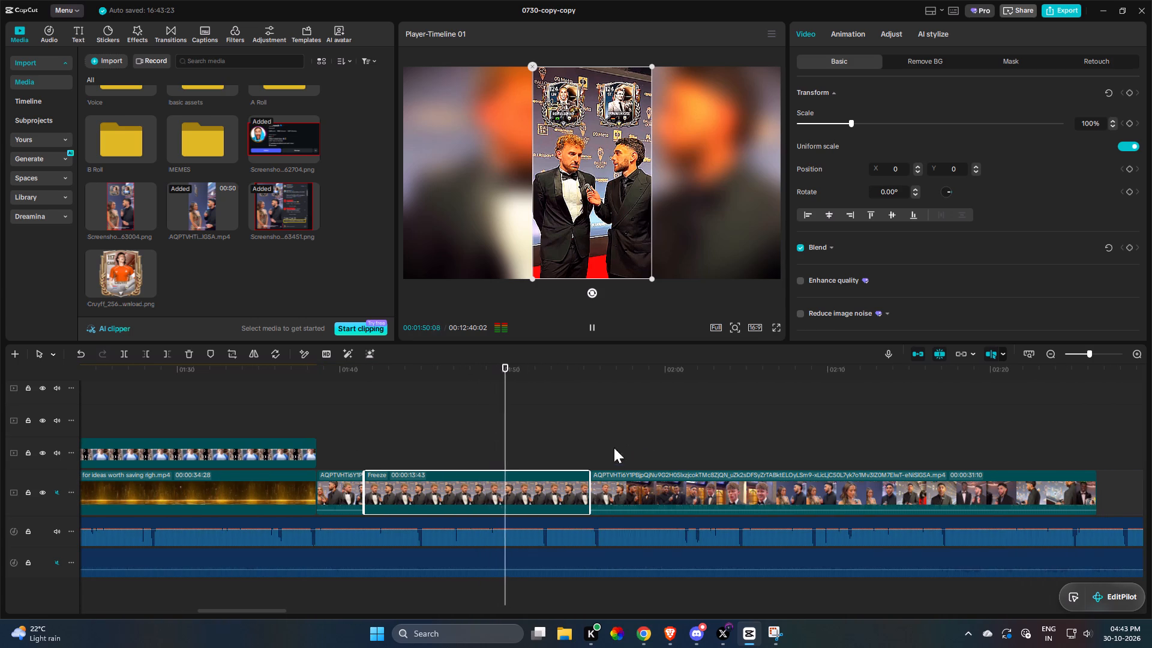
{"action": "key", "text": "space"}
{"action": "key", "text": "space"}
{"action": "key", "text": "space"}
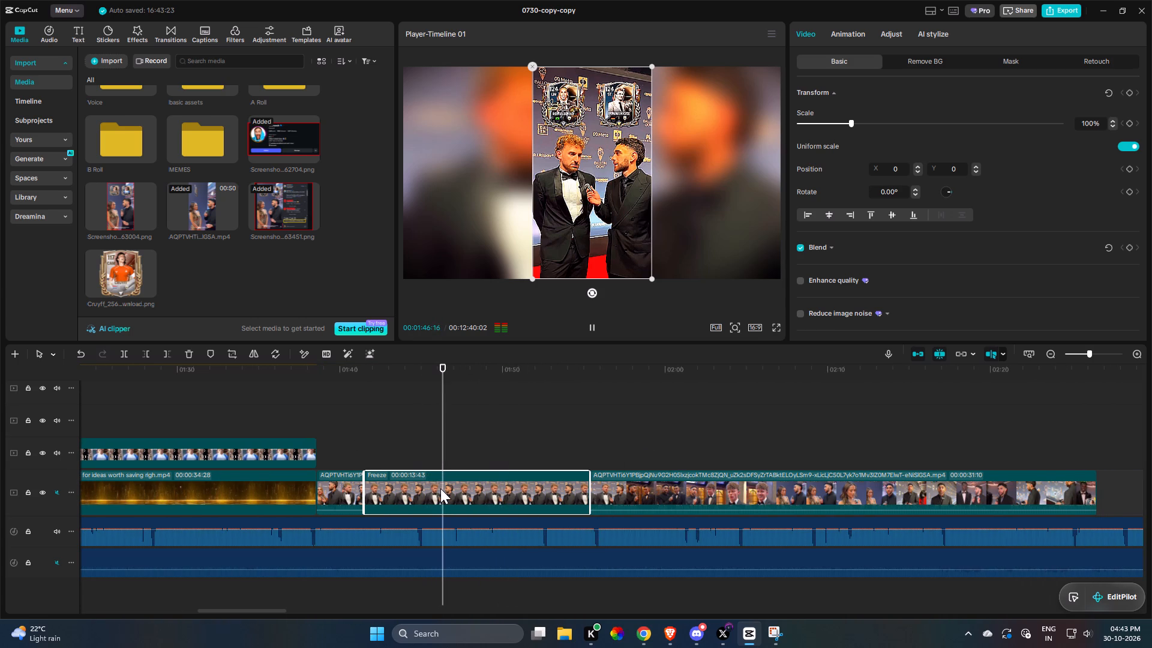
{"action": "key", "text": "space"}
{"action": "key", "text": "space"}
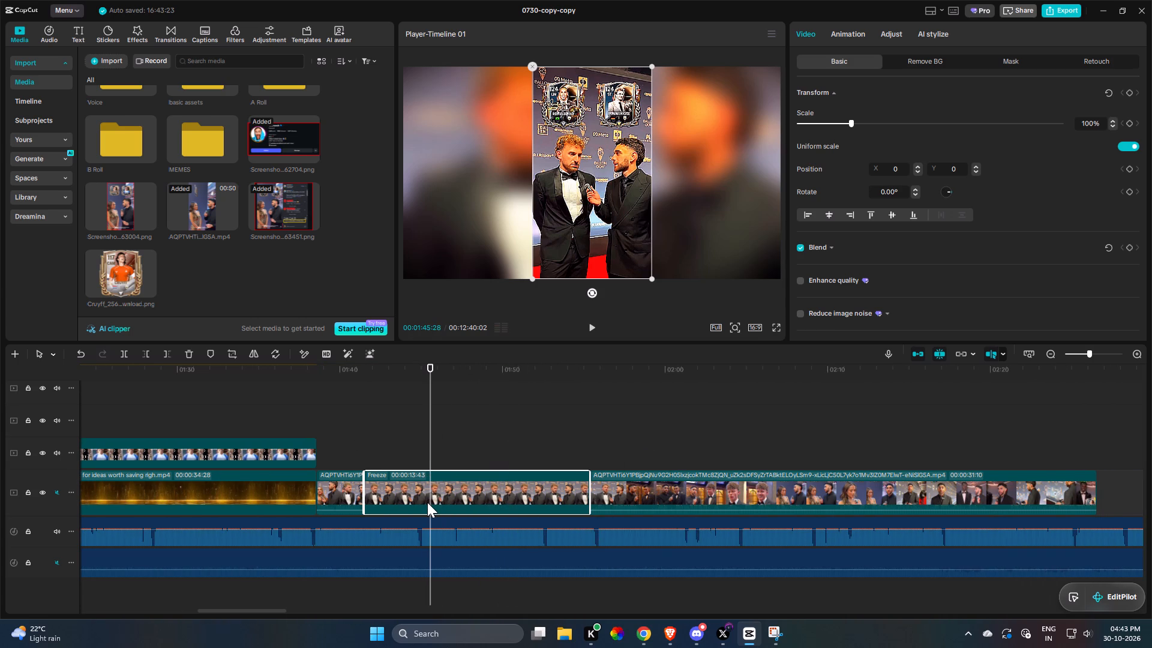
{"action": "type", "text": "w"}
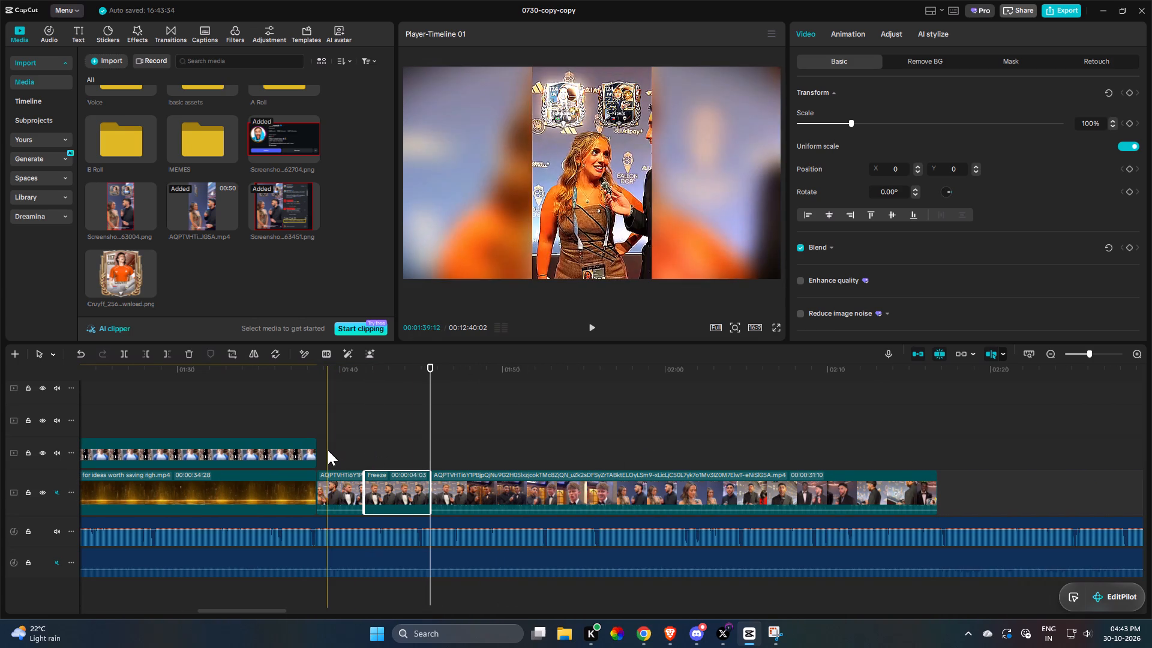
Combine the short interview piece and its freeze frame into a compound clip and open it for editing.
{"action": "left_click_drag", "start_coordinate": [343, 451], "coordinate": [382, 496]}
{"action": "key", "text": "g"}
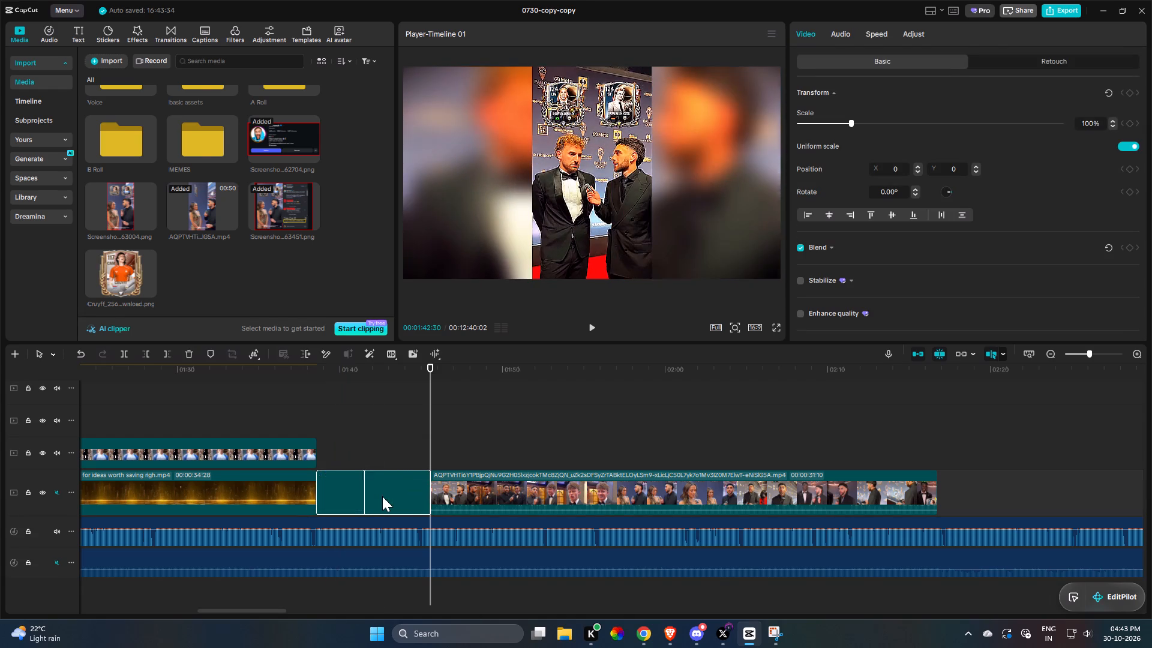
{"action": "double_click", "coordinate": [385, 492]}
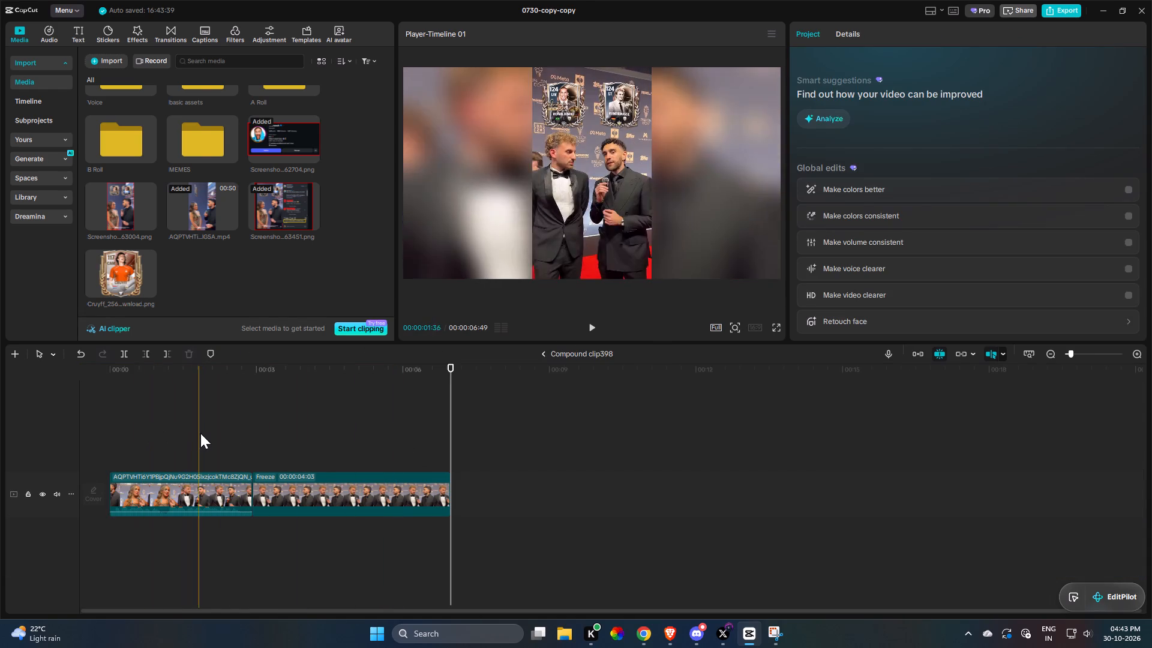
Add two transform keyframes to the freeze frame, at about 3:21 and 3:36 inside the compound clip.
{"action": "key", "text": "space"}
{"action": "key", "text": "space"}
{"action": "key", "text": "space"}
{"action": "left_click", "coordinate": [277, 480]}
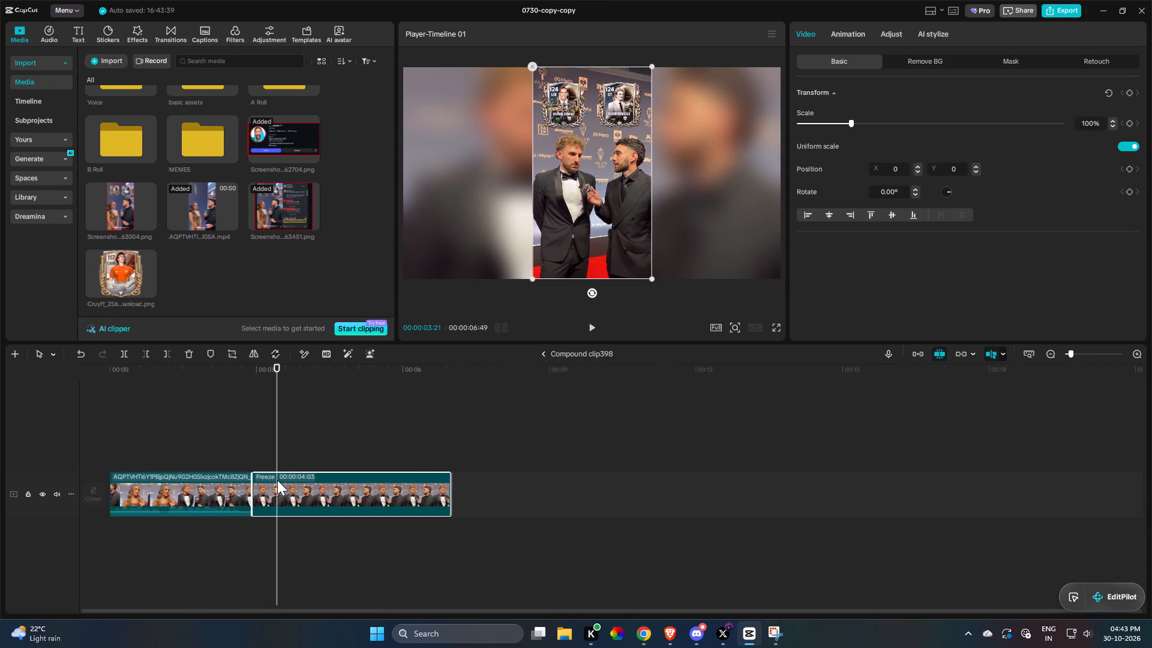
{"action": "type", "text": "c"}
{"action": "key", "text": "space"}
{"action": "key", "text": "space"}
{"action": "key", "text": "c"}
{"action": "left_click", "coordinate": [293, 492]}
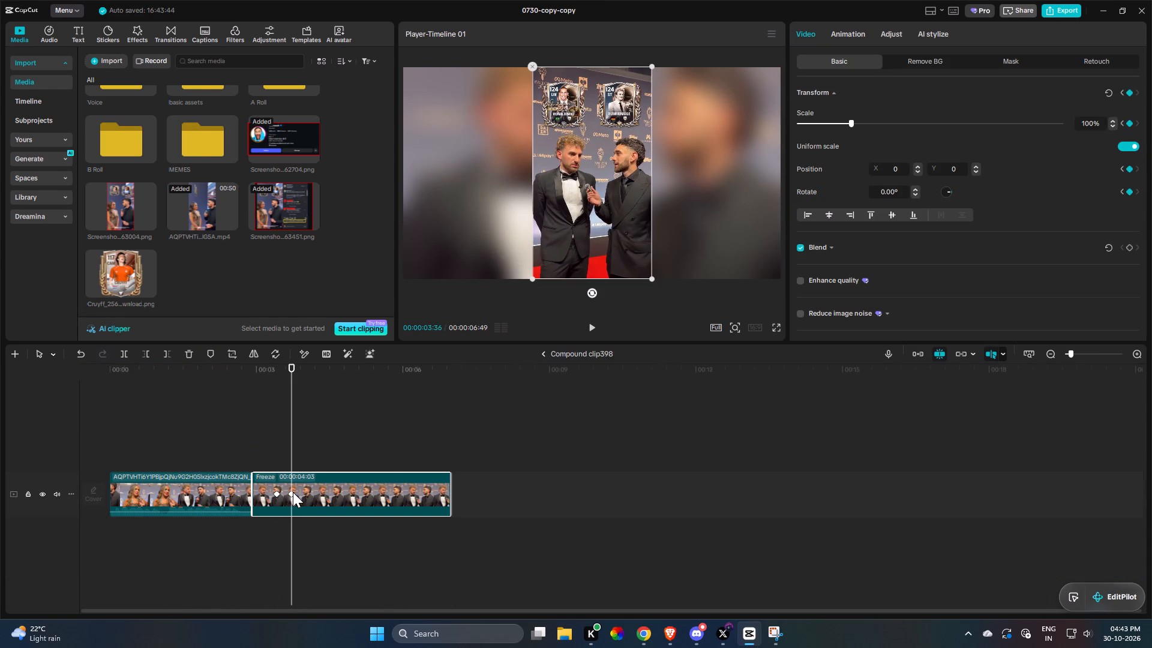
At the second keyframe, scale the freeze frame to 356% at X -1065, Y -2449 on Rummenigge's card, and review the zoom in the main timeline.
{"action": "left_click_drag", "start_coordinate": [934, 127], "coordinate": [970, 130]}
{"action": "left_click_drag", "start_coordinate": [643, 177], "coordinate": [600, 225]}
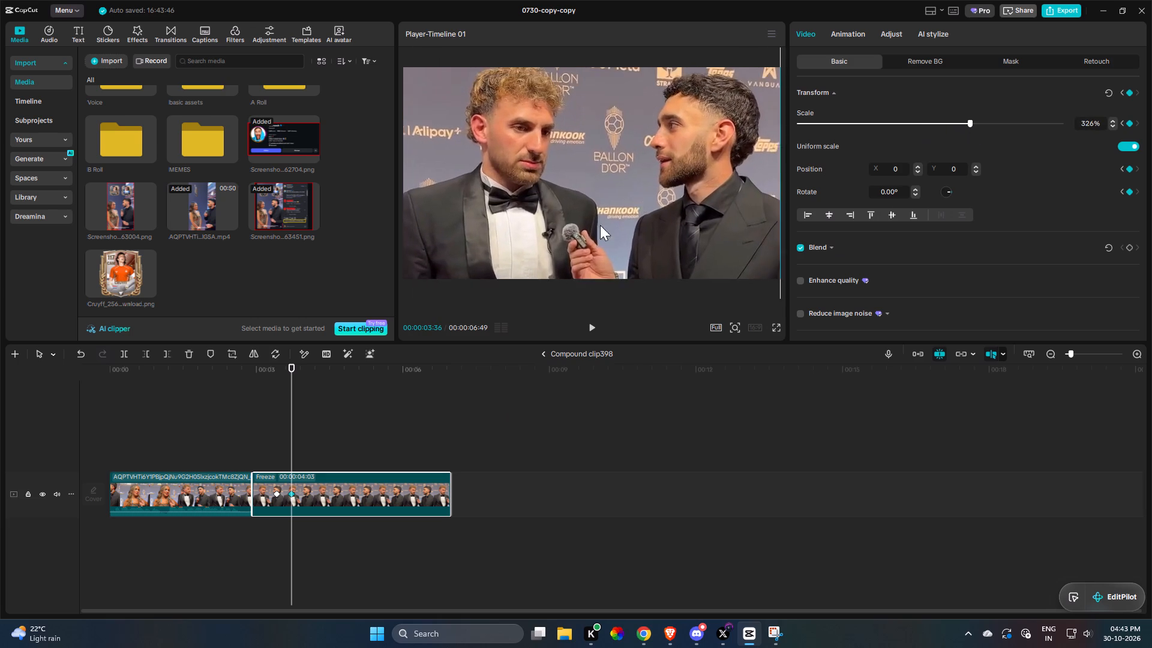
{"action": "left_click_drag", "start_coordinate": [600, 225], "coordinate": [605, 417]}
{"action": "left_click", "coordinate": [982, 122]}
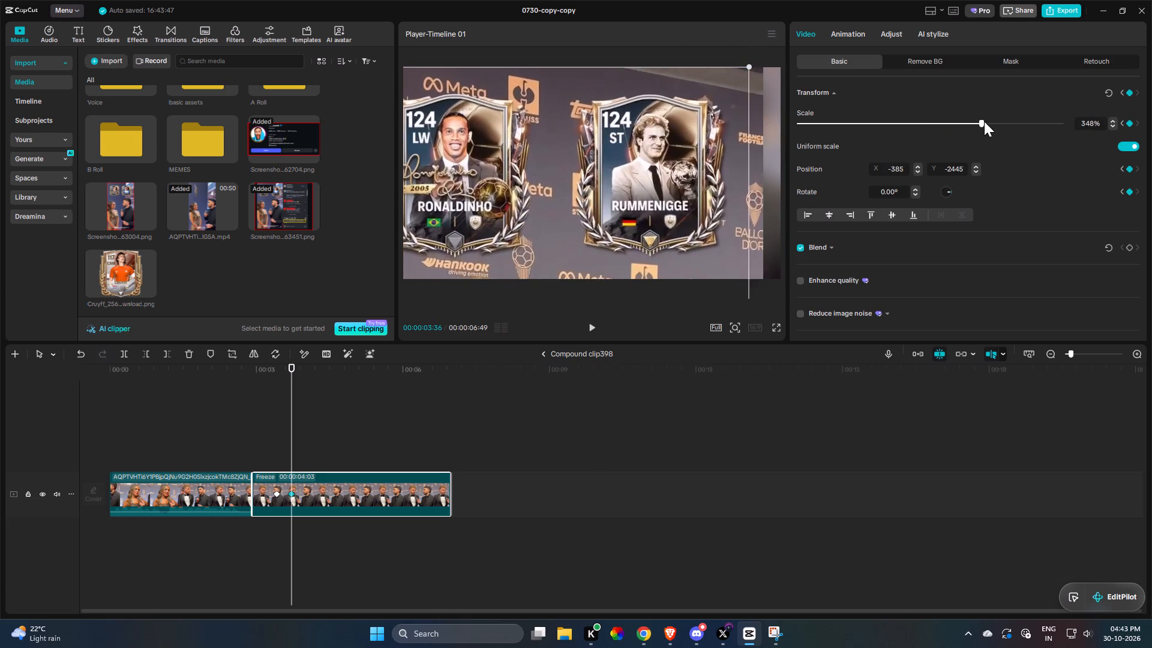
{"action": "left_click_drag", "start_coordinate": [598, 172], "coordinate": [536, 171]}
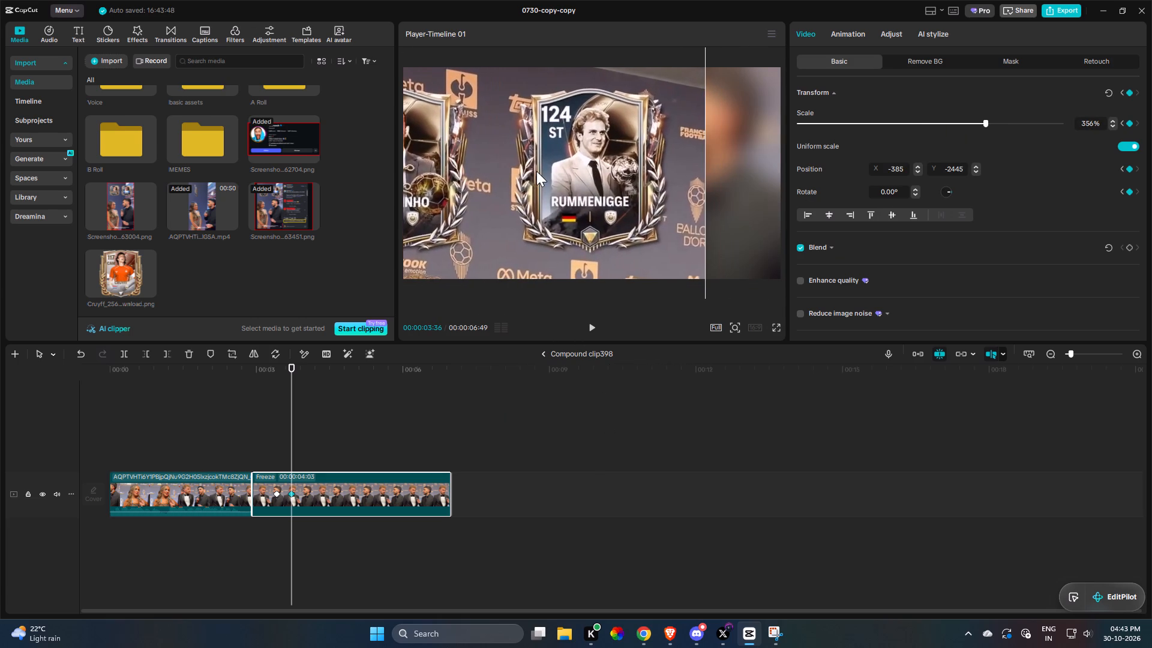
{"action": "left_click_drag", "start_coordinate": [536, 171], "coordinate": [531, 172]}
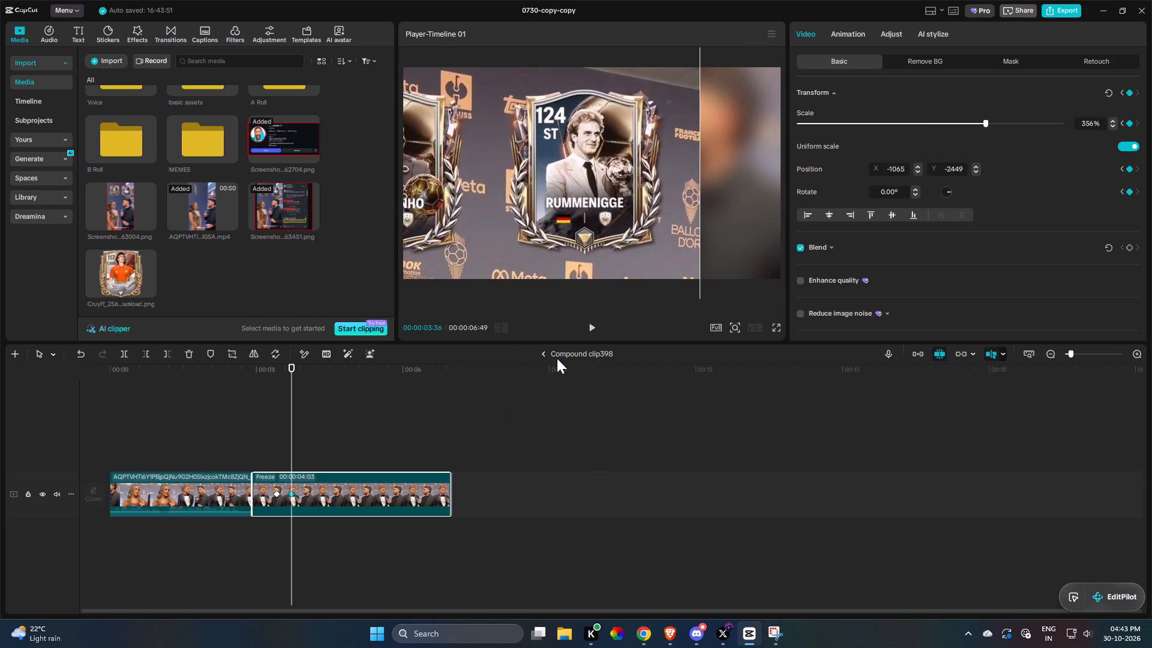
{"action": "left_click", "coordinate": [542, 357]}
{"action": "key", "text": "space"}
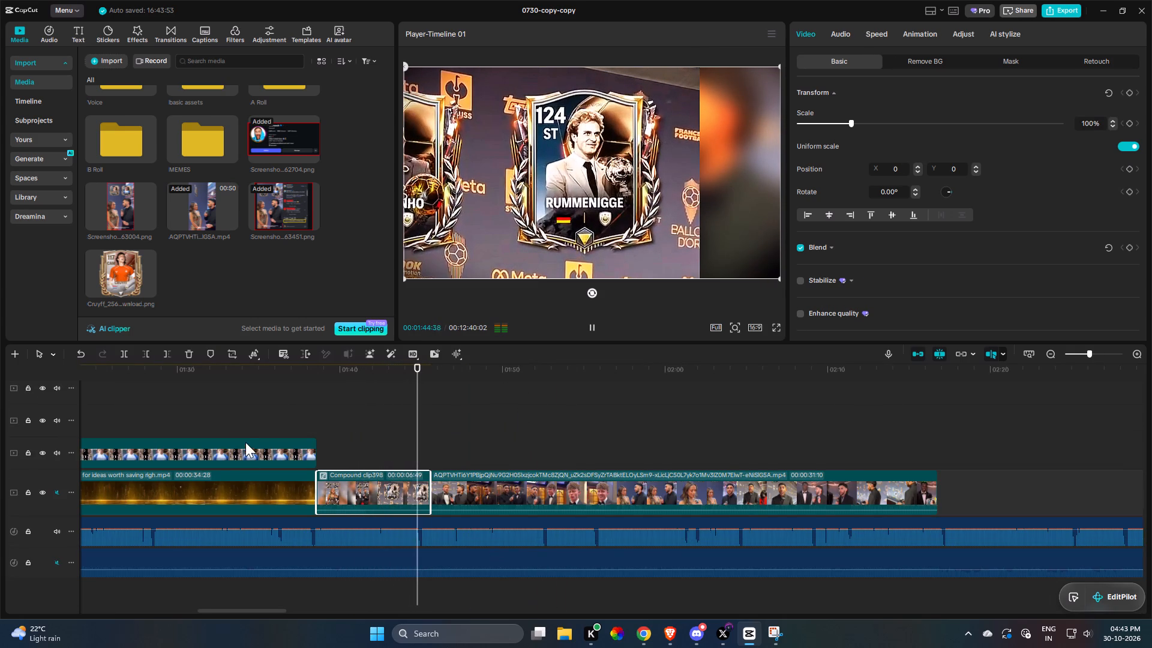
{"action": "left_click_drag", "start_coordinate": [236, 433], "coordinate": [391, 411]}
{"action": "key", "text": "space"}
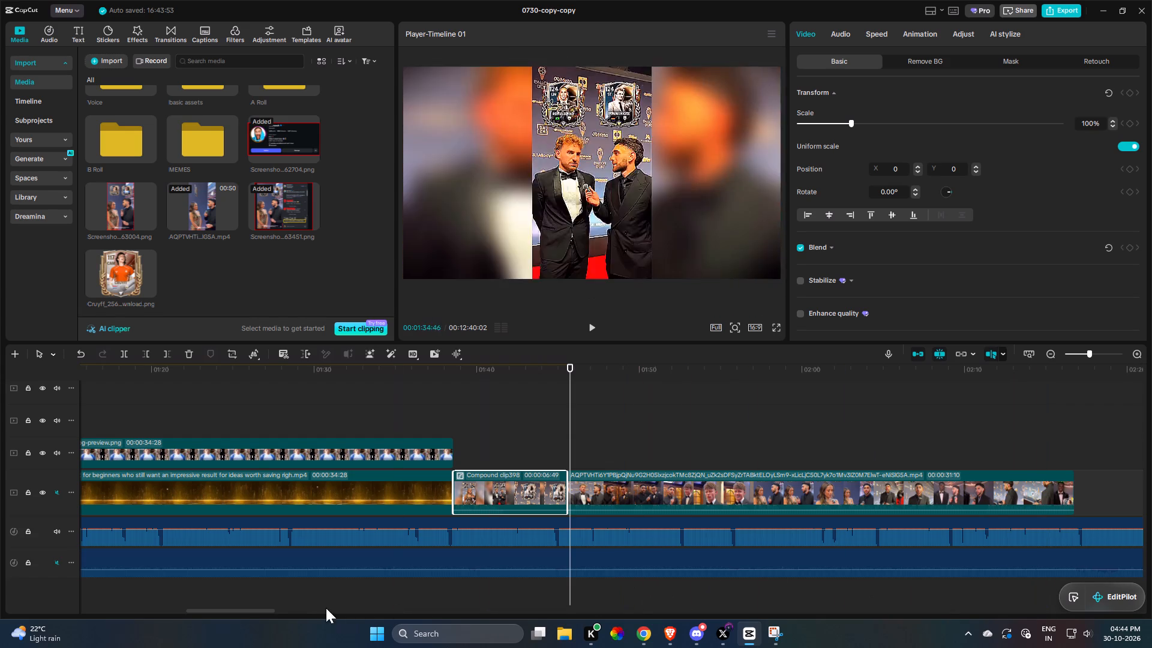
Copy the Cruyff and Rummenigge cards with their golden background from about 0:37 and paste them above the interview clip at about 1:49.
{"action": "left_click_drag", "start_coordinate": [262, 612], "coordinate": [150, 598]}
{"action": "scroll", "coordinate": [621, 550], "scroll_direction": "up", "scroll_amount": 4}
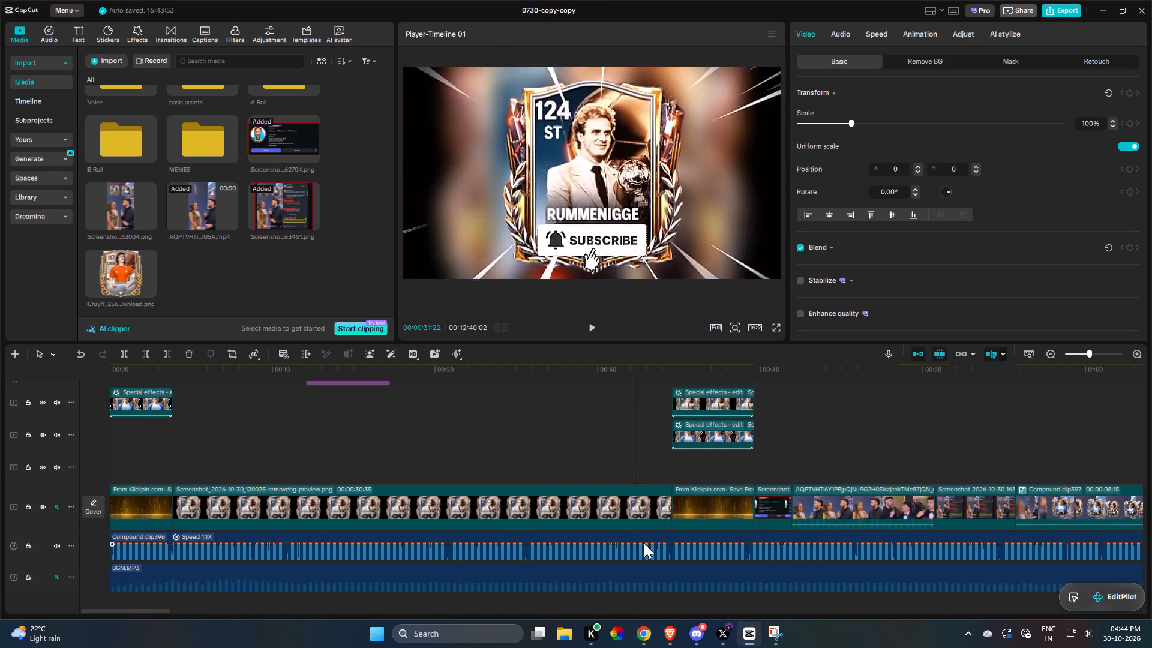
{"action": "scroll", "coordinate": [644, 543], "scroll_direction": "up", "scroll_amount": 1}
{"action": "left_click_drag", "start_coordinate": [736, 419], "coordinate": [713, 559]}
{"action": "key", "text": "ctrl+c"}
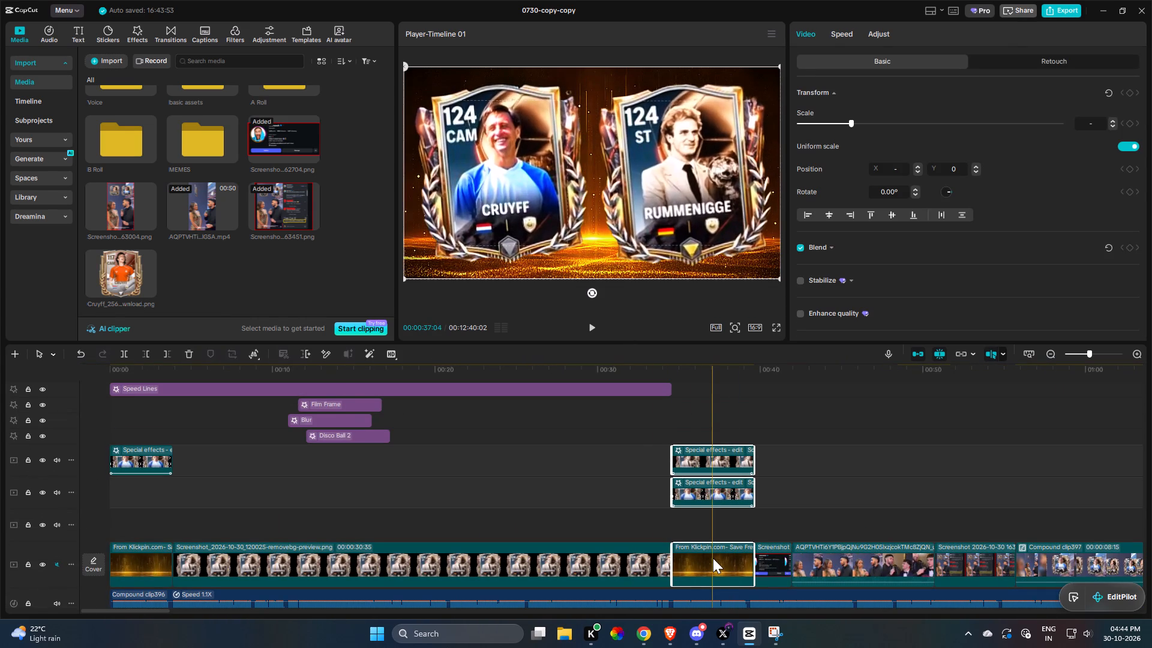
{"action": "double_click", "coordinate": [591, 323]}
{"action": "scroll", "coordinate": [263, 473], "scroll_direction": "down", "scroll_amount": 2, "text": "ctrl"}
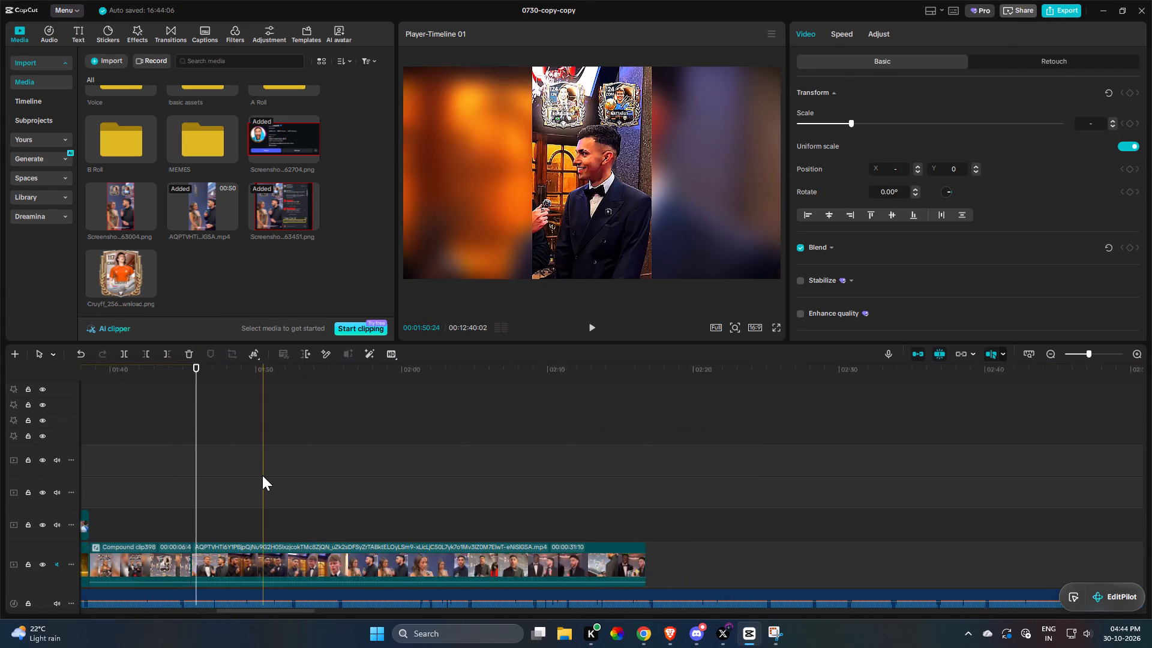
{"action": "scroll", "coordinate": [262, 475], "scroll_direction": "down", "scroll_amount": 3, "text": "ctrl"}
{"action": "scroll", "coordinate": [262, 477], "scroll_direction": "up", "scroll_amount": 7, "text": "ctrl"}
{"action": "scroll", "coordinate": [263, 478], "scroll_direction": "down", "scroll_amount": 6}
{"action": "scroll", "coordinate": [268, 482], "scroll_direction": "up", "scroll_amount": 6, "text": "ctrl"}
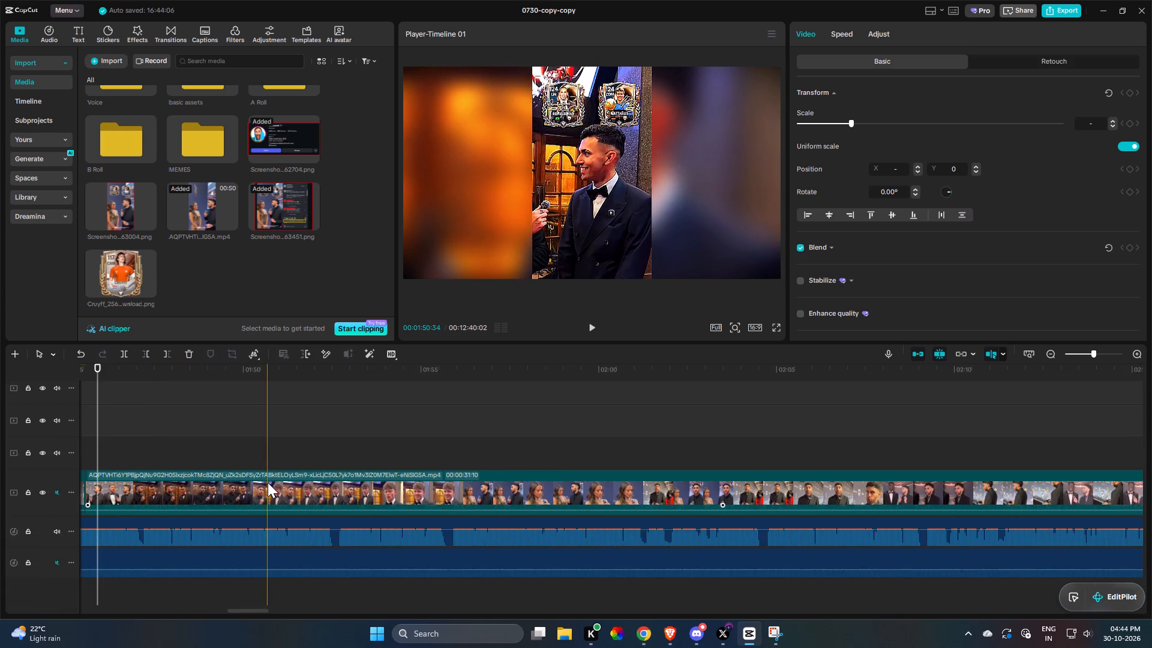
{"action": "left_click_drag", "start_coordinate": [268, 482], "coordinate": [288, 485]}
{"action": "key", "text": "ctrl+v"}
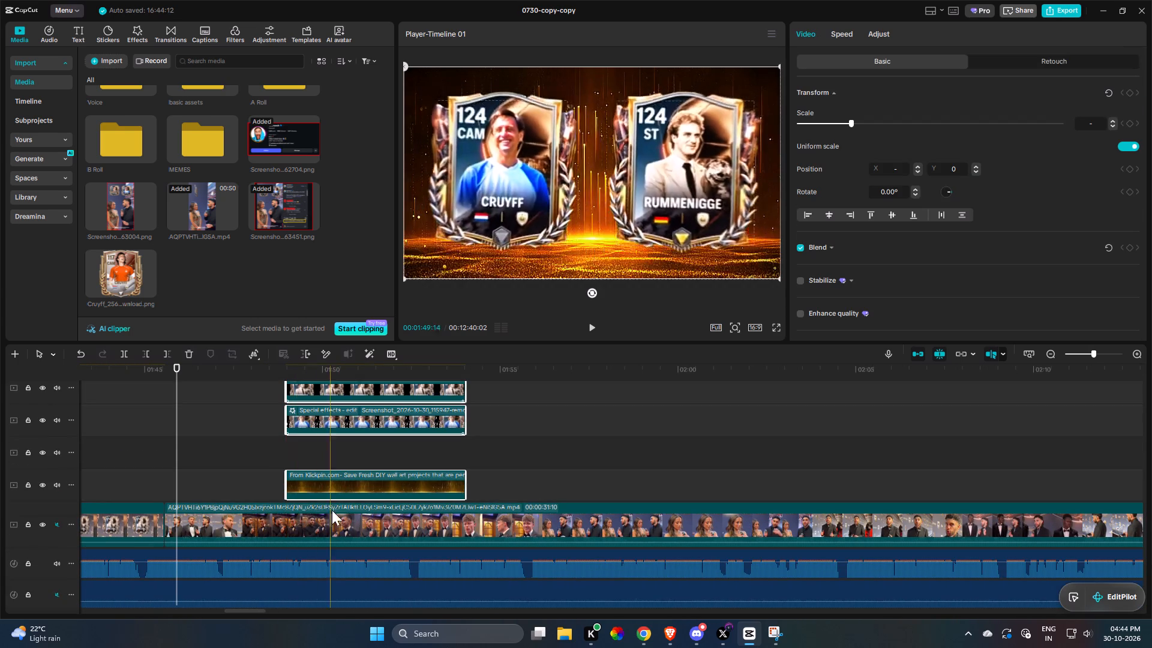
Move the pasted cards and golden background so they start at about 1:45, with the background in the main track before the interview clip.
{"action": "left_click_drag", "start_coordinate": [356, 477], "coordinate": [286, 512]}
{"action": "left_click", "coordinate": [162, 446]}
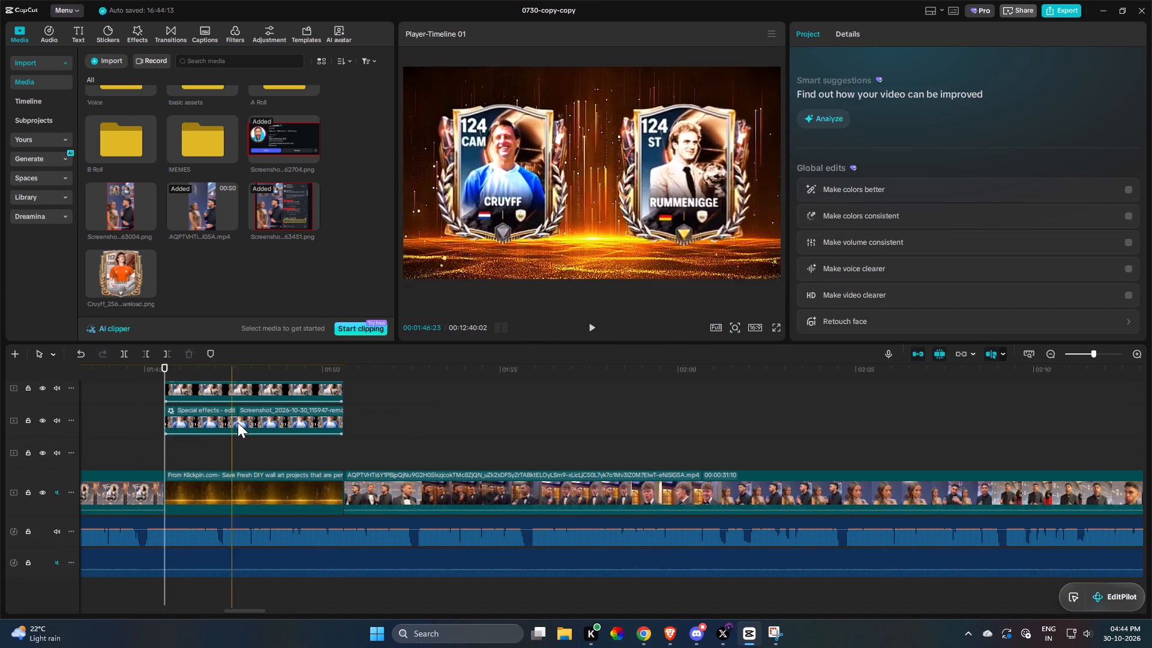
Delete the Cruyff card from the pasted section at about 1:46.
{"action": "left_click", "coordinate": [238, 422]}
{"action": "key", "text": "f"}
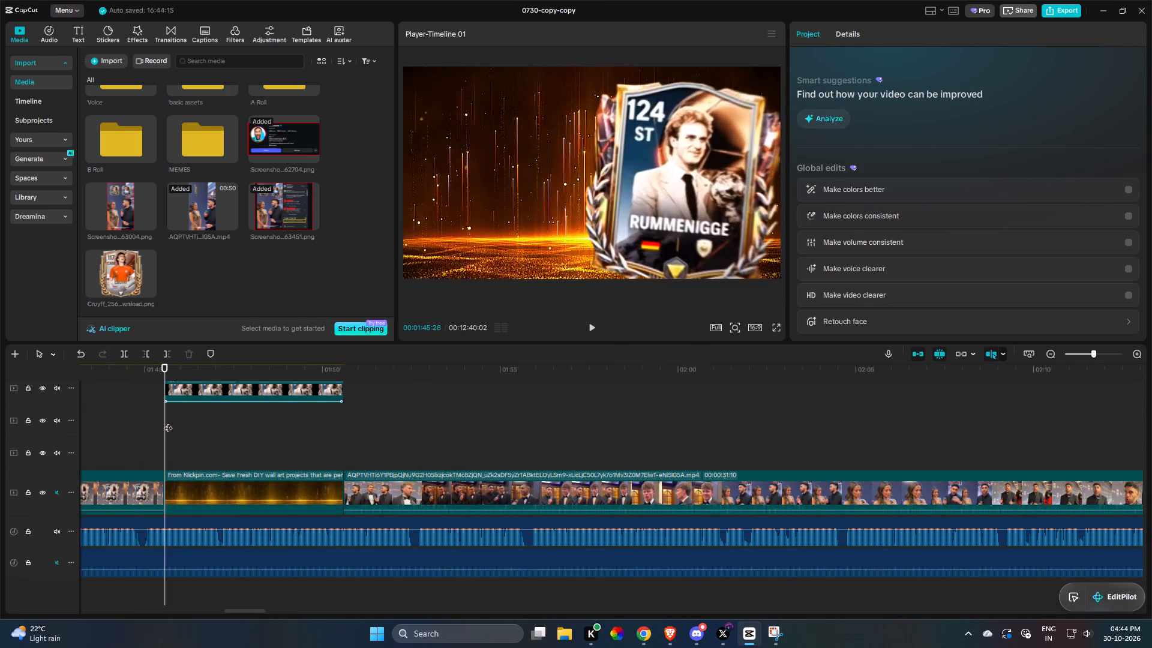
Reset the Rummenigge card's transform so it is centred at X 0, Y 0, and scale it to 75%.
{"action": "key", "text": "space"}
{"action": "key", "text": "space"}
{"action": "left_click", "coordinate": [262, 394]}
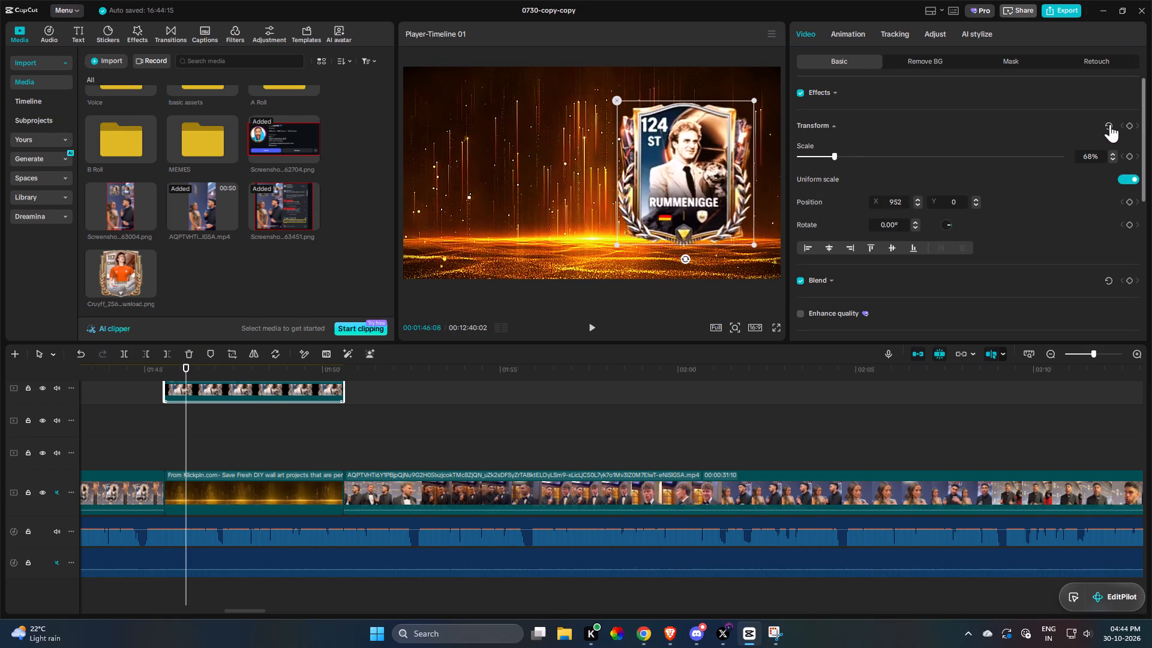
{"action": "left_click", "coordinate": [1110, 124]}
{"action": "left_click", "coordinate": [833, 157]}
{"action": "left_click", "coordinate": [833, 157]}
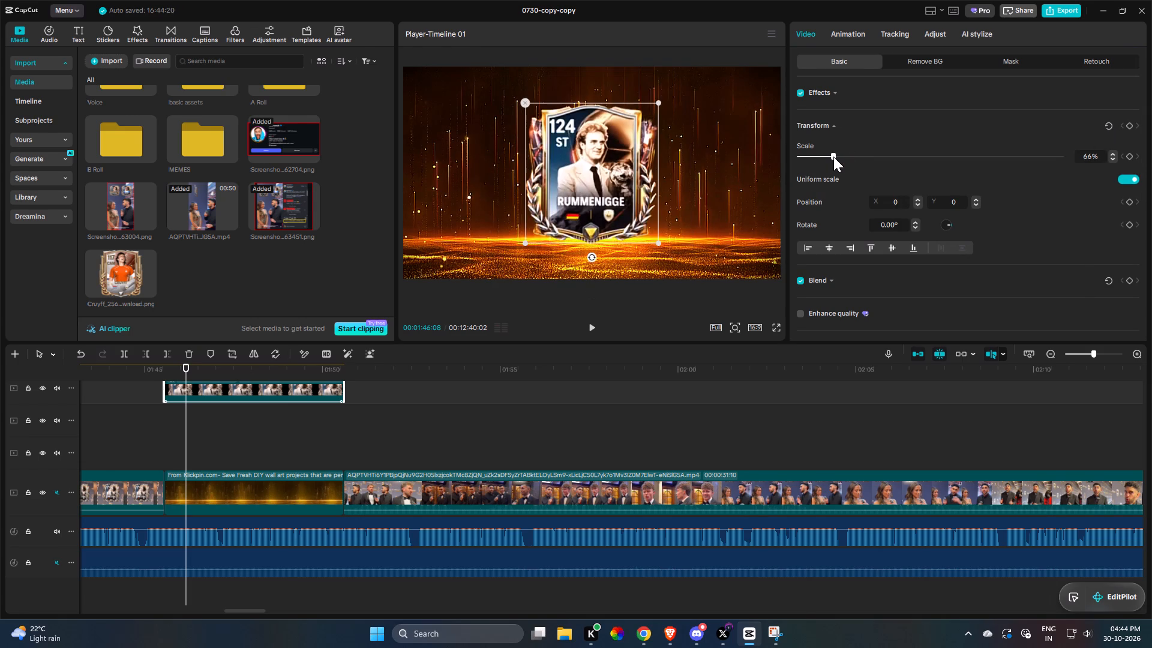
{"action": "scroll", "coordinate": [202, 436], "scroll_direction": "up", "scroll_amount": 3}
Play the card section and set the Rummenigge card's Combo animation to None, removing Bounce 1.
{"action": "left_click", "coordinate": [155, 454]}
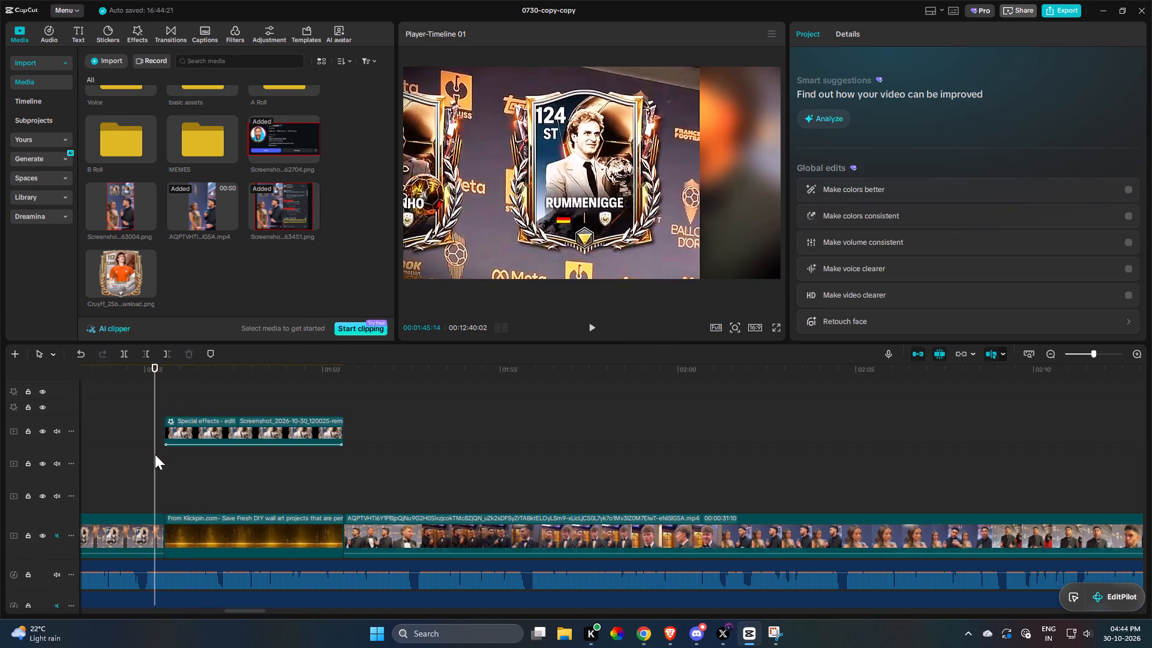
{"action": "key", "text": "space"}
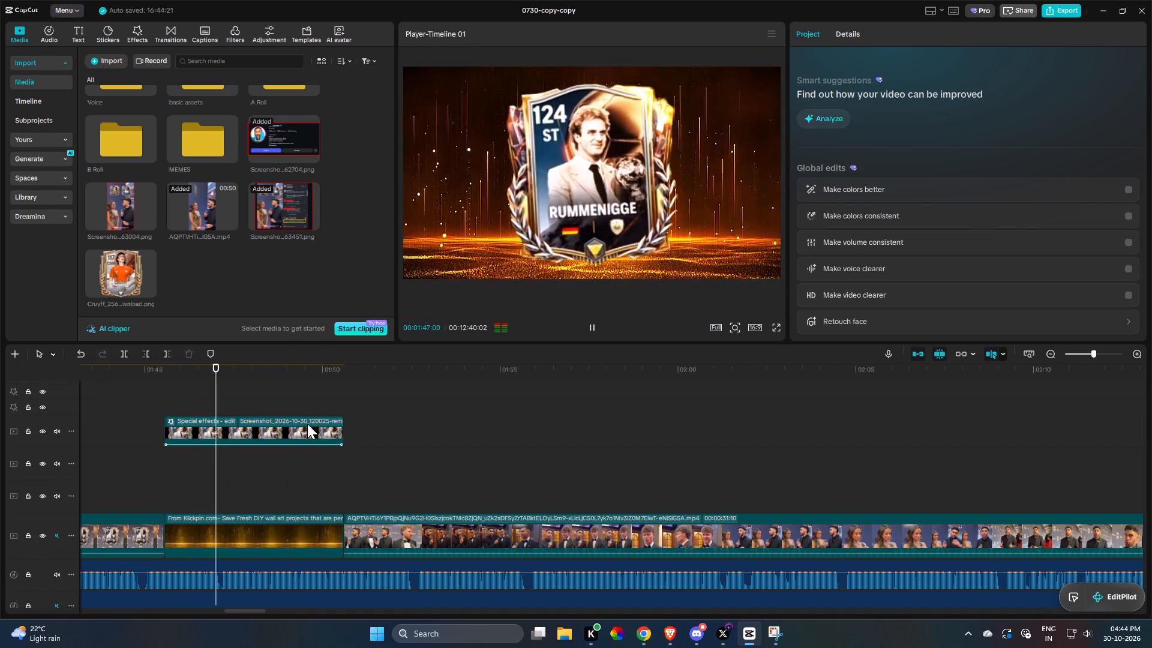
{"action": "left_click", "coordinate": [307, 424]}
{"action": "left_click", "coordinate": [851, 28]}
{"action": "left_click", "coordinate": [814, 141]}
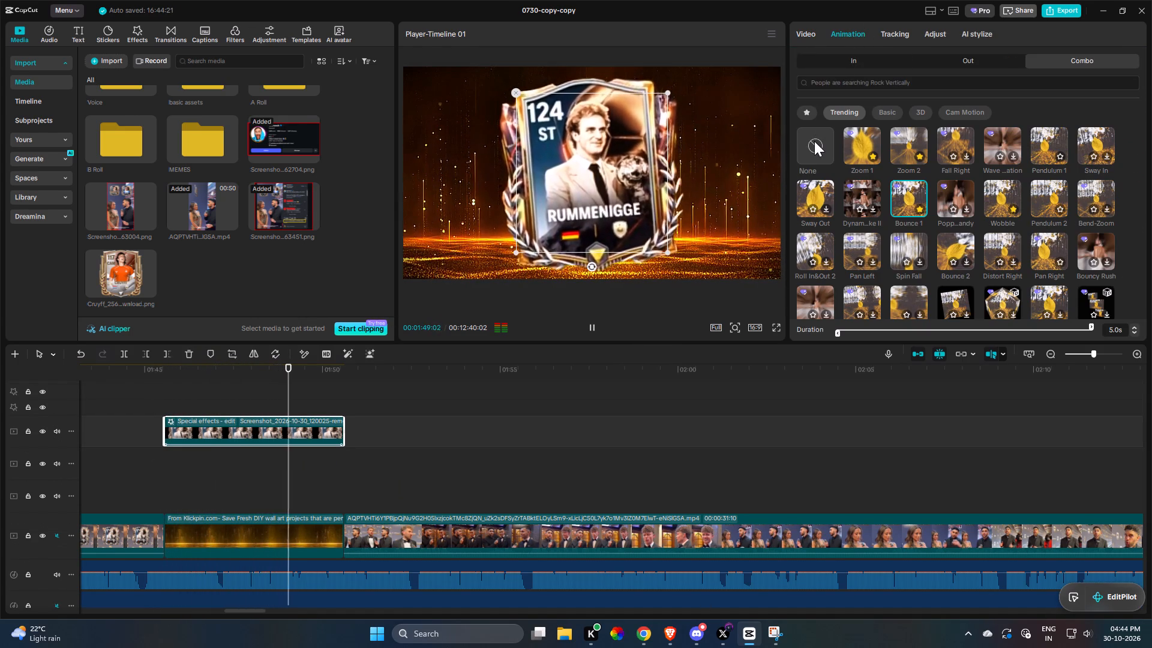
{"action": "key", "text": "space"}
Extend the Rummenigge card and golden background together to a length of 00:00:10:19, ending at about 1:56.
{"action": "left_click_drag", "start_coordinate": [285, 379], "coordinate": [286, 379]}
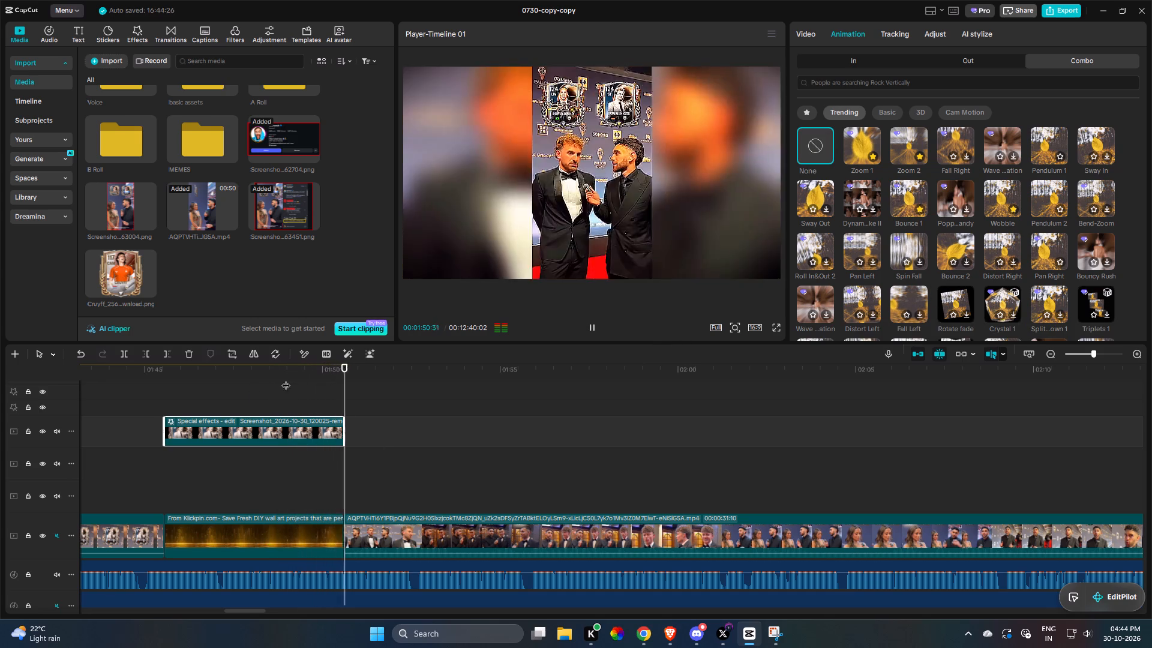
{"action": "left_click_drag", "start_coordinate": [286, 379], "coordinate": [319, 553]}
{"action": "left_click_drag", "start_coordinate": [240, 397], "coordinate": [278, 522]}
{"action": "key", "text": "space"}
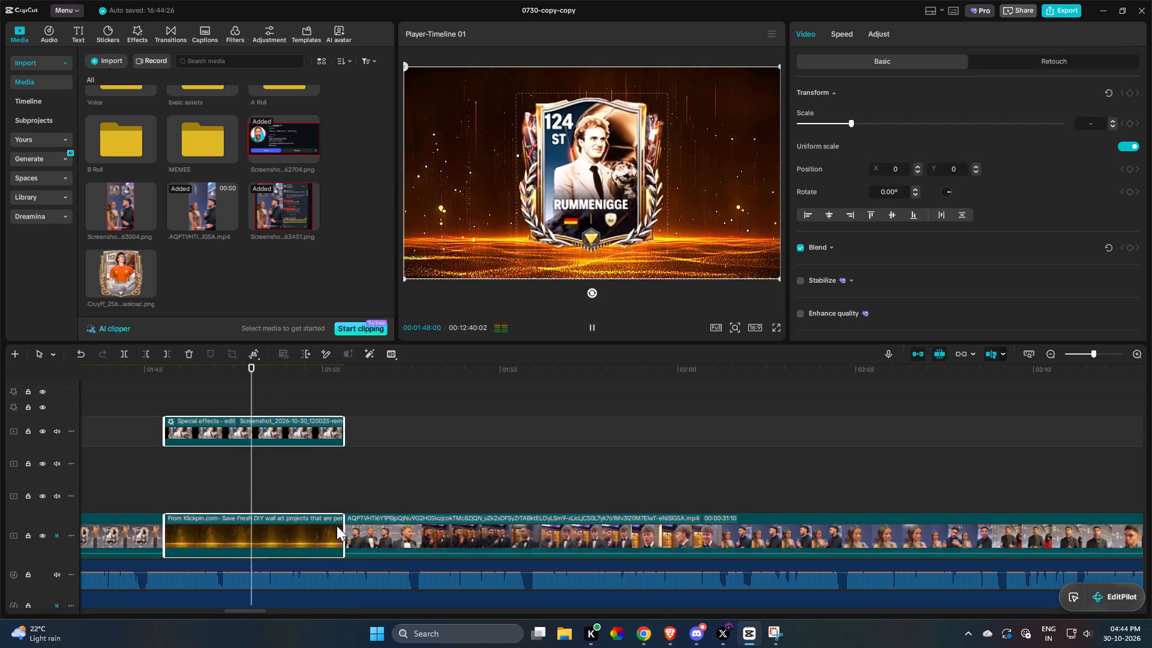
{"action": "left_click_drag", "start_coordinate": [346, 525], "coordinate": [432, 532]}
{"action": "key", "text": "space"}
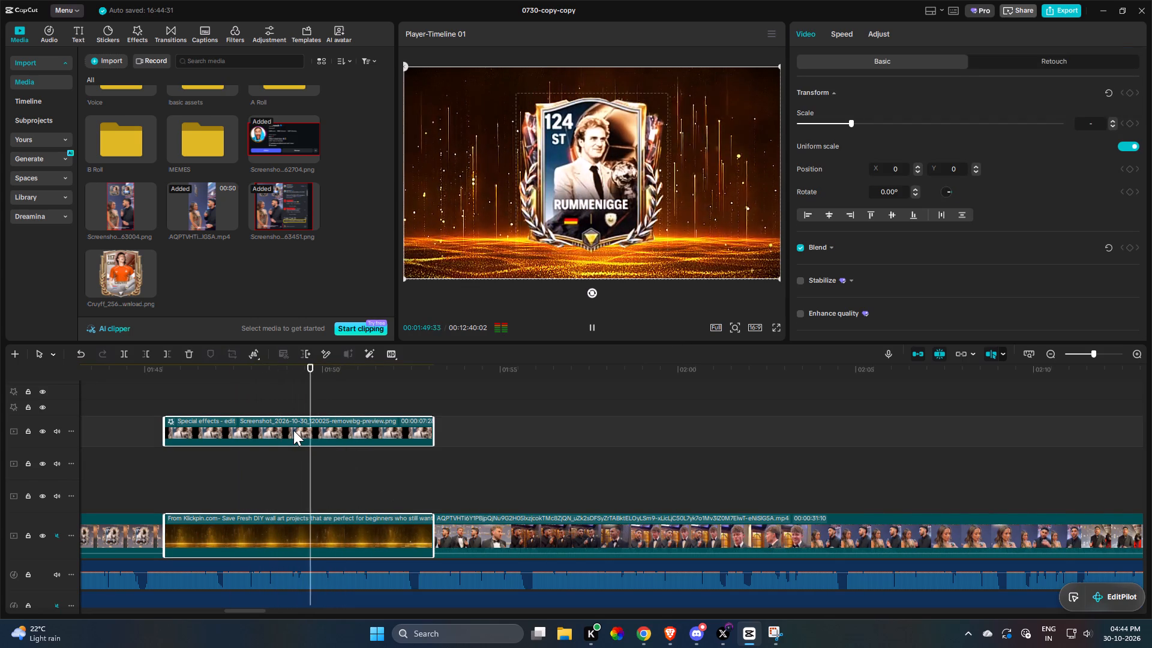
{"action": "scroll", "coordinate": [296, 433], "scroll_direction": "down", "scroll_amount": 3}
{"action": "scroll", "coordinate": [430, 447], "scroll_direction": "up", "scroll_amount": 2}
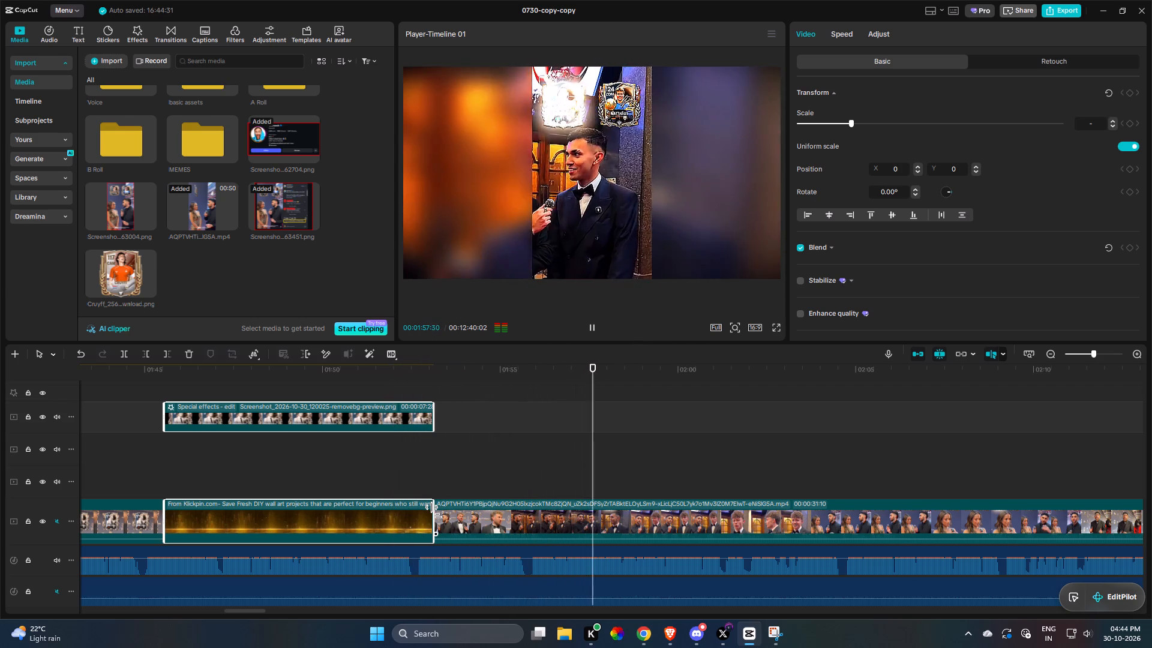
{"action": "left_click_drag", "start_coordinate": [436, 512], "coordinate": [533, 535]}
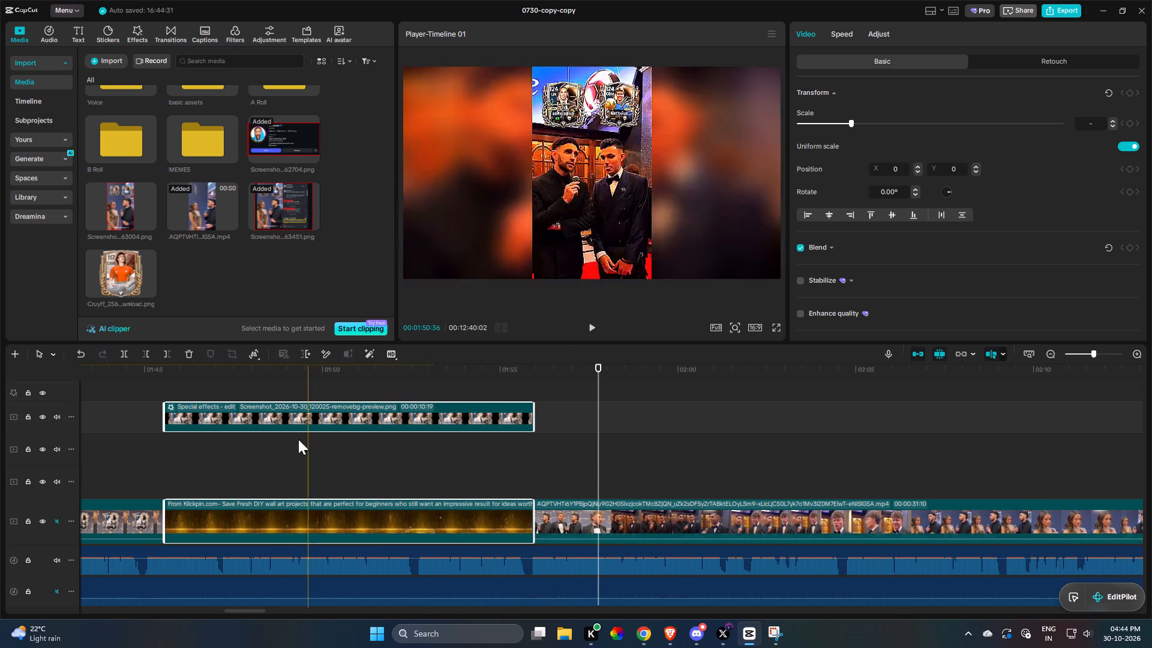
Play back the end of the Rummenigge card section and its cut into the interview clip at about 1:56.
{"action": "left_click", "coordinate": [496, 445]}
{"action": "key", "text": "space"}
{"action": "key", "text": "space"}
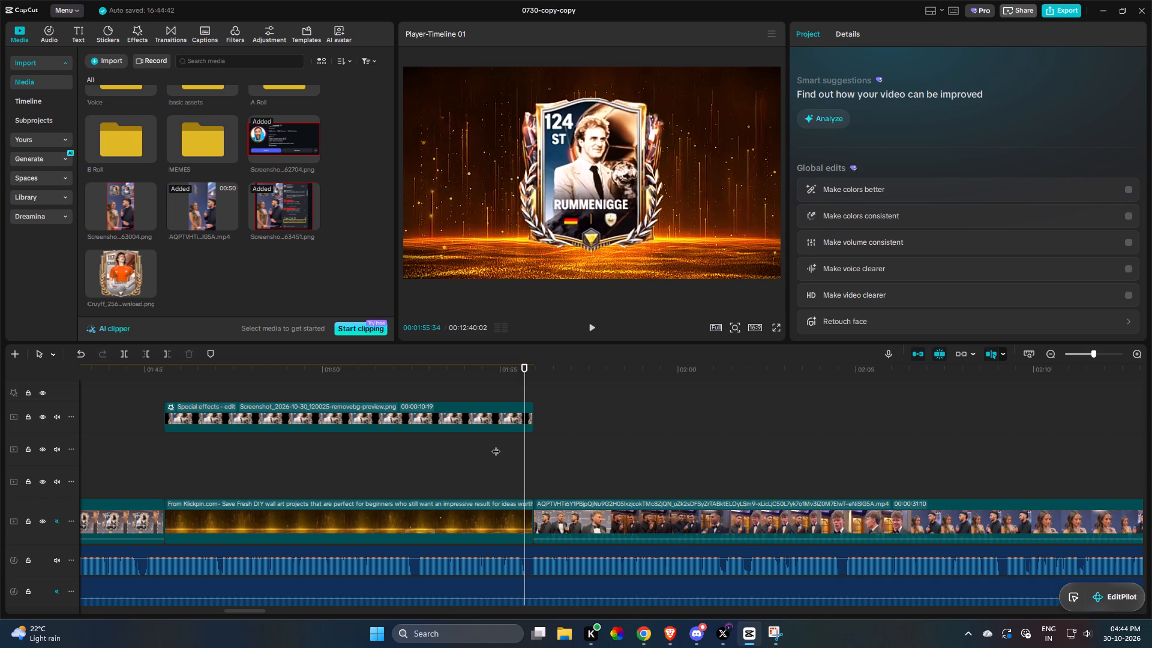
{"action": "key", "text": "space"}
{"action": "key", "text": "space"}
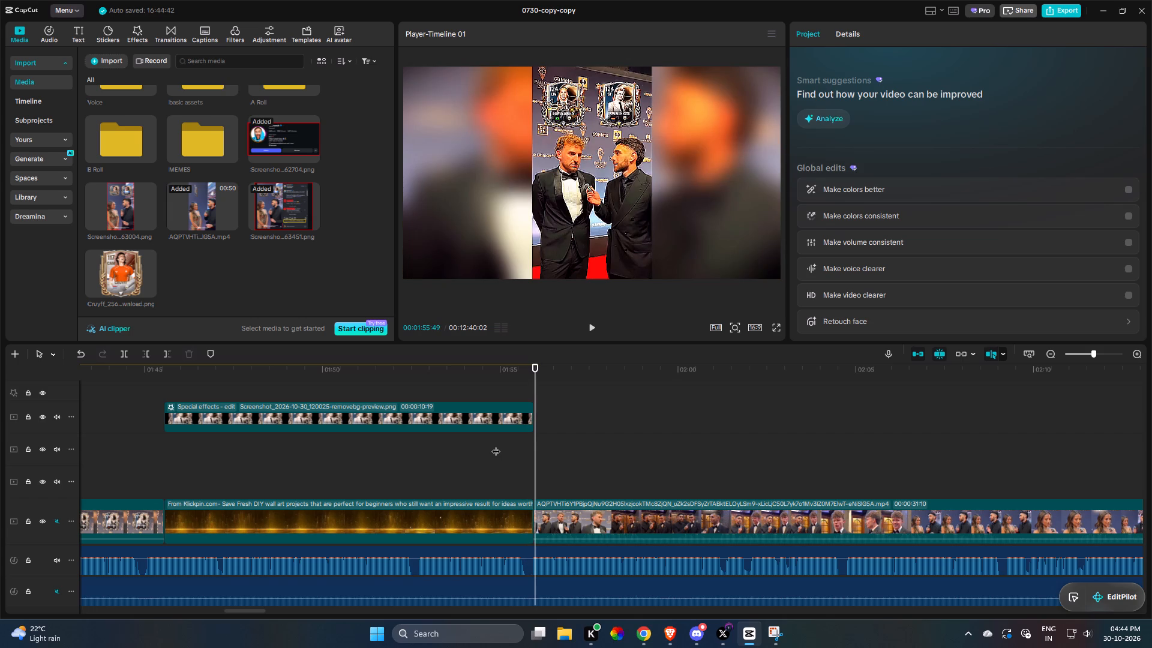
{"action": "key", "text": "space"}
{"action": "key", "text": "space"}
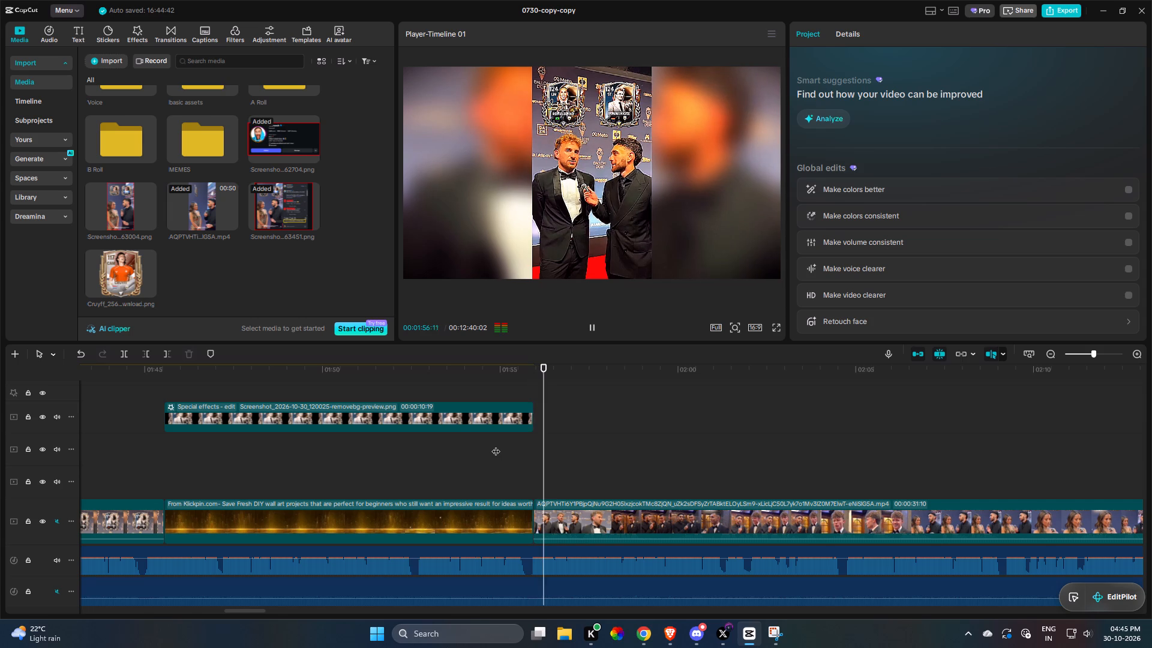
{"action": "key", "text": "space"}
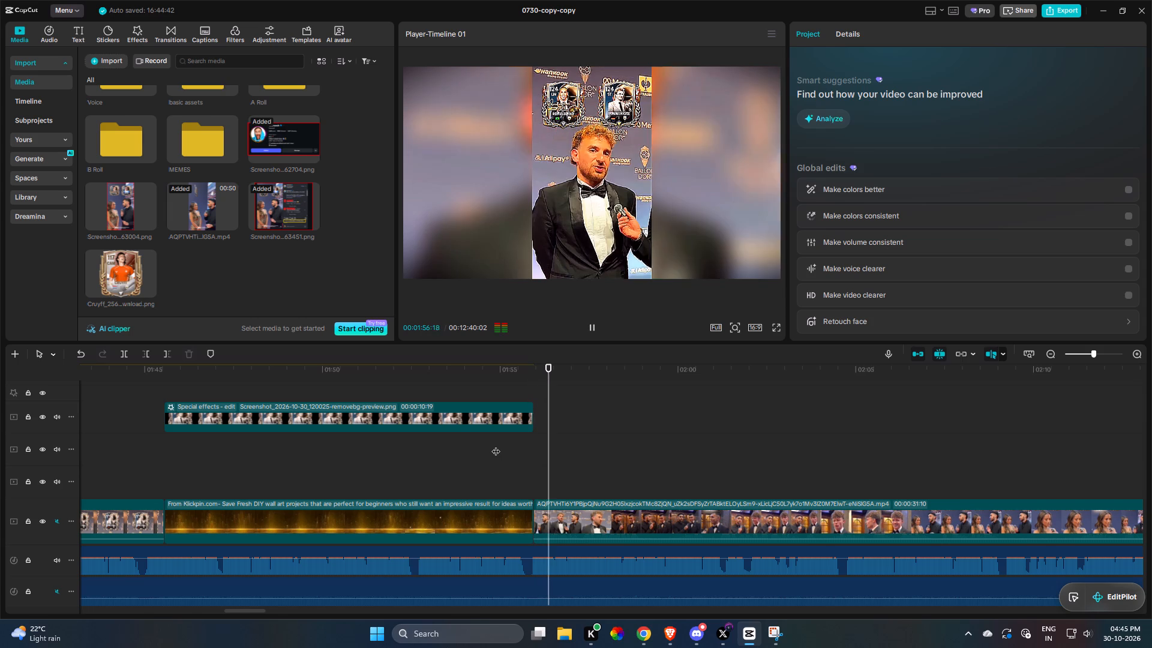
{"action": "key", "text": "space"}
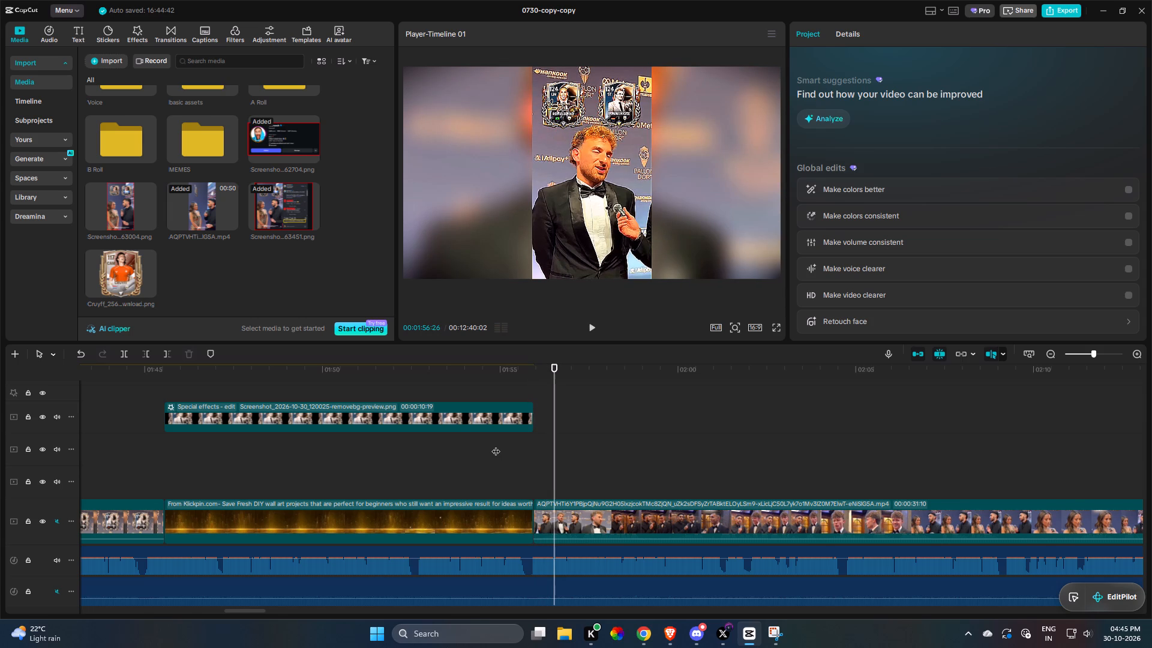
Review the video against the audio from about 1:44, through the Rummenigge card section and the interview footage up to about 2:06.
{"action": "left_click", "coordinate": [416, 411]}
{"action": "left_click", "coordinate": [211, 457]}
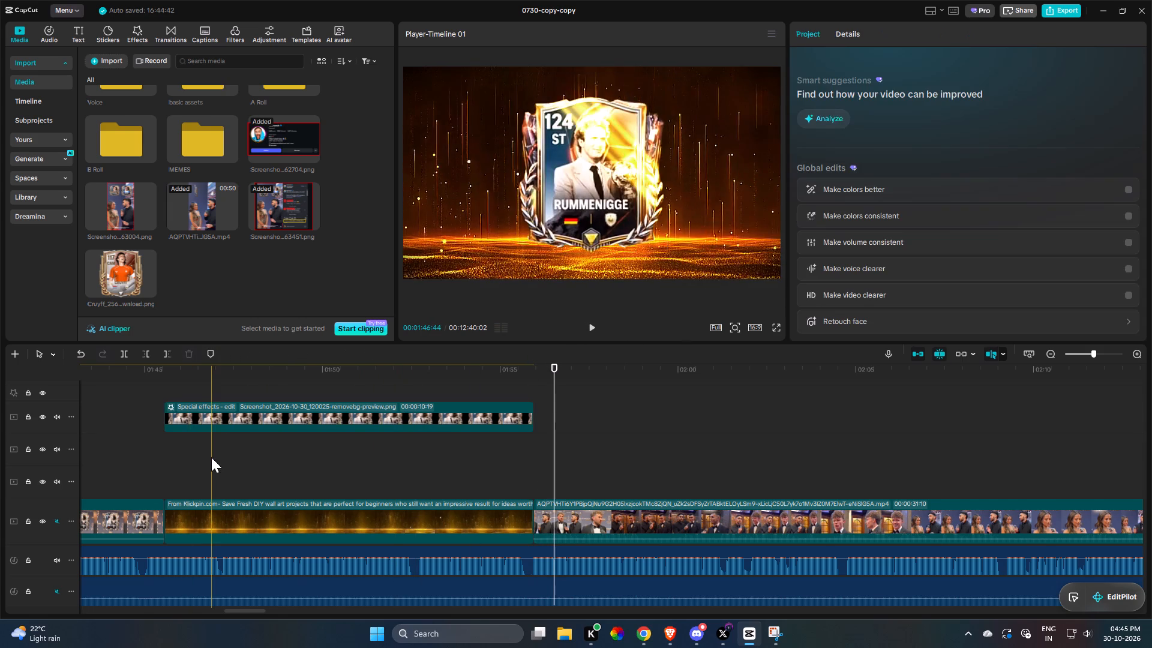
{"action": "left_click", "coordinate": [361, 409]}
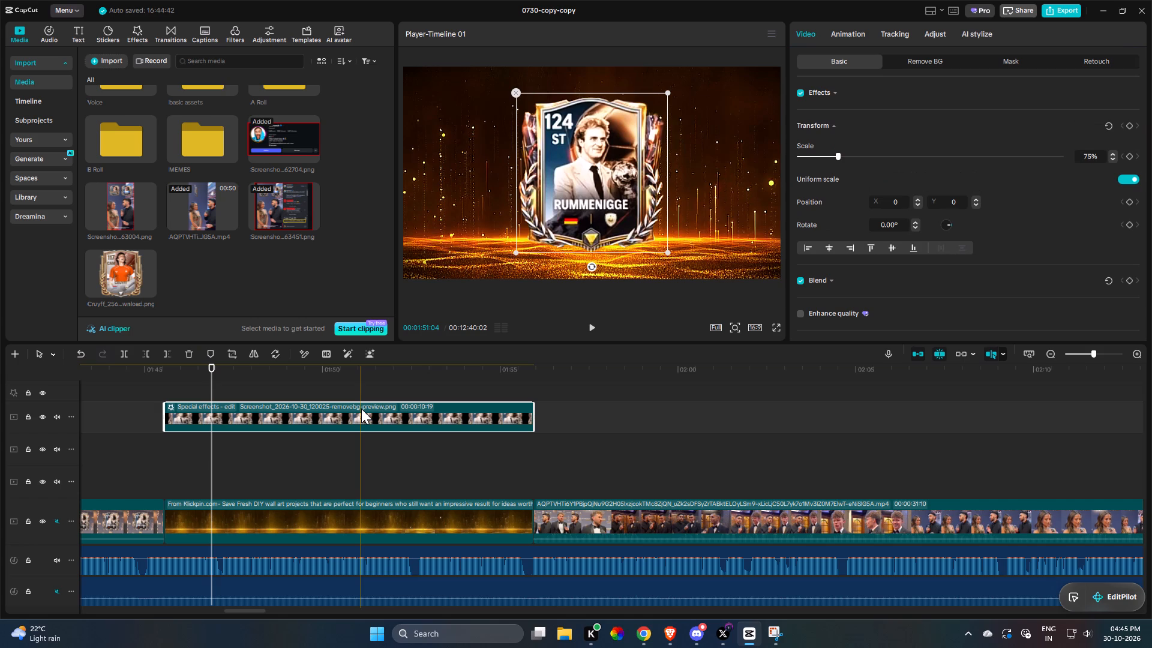
{"action": "left_click_drag", "start_coordinate": [452, 484], "coordinate": [517, 503]}
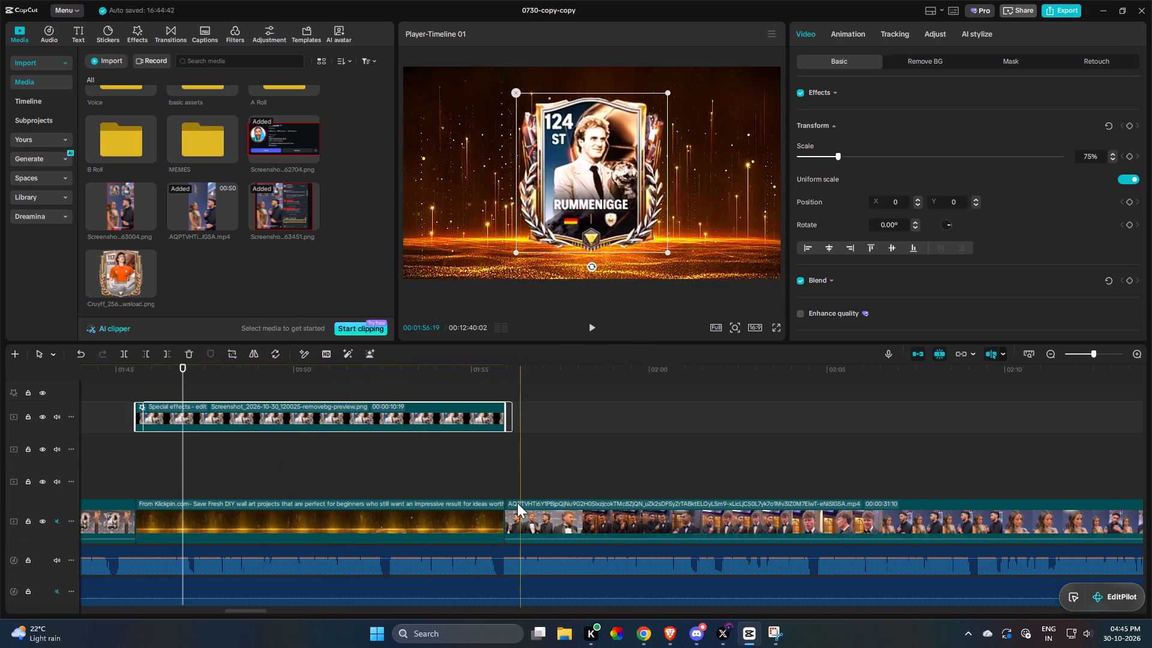
{"action": "left_click_drag", "start_coordinate": [517, 503], "coordinate": [499, 506]}
{"action": "left_click", "coordinate": [496, 509]}
{"action": "left_click", "coordinate": [493, 506]}
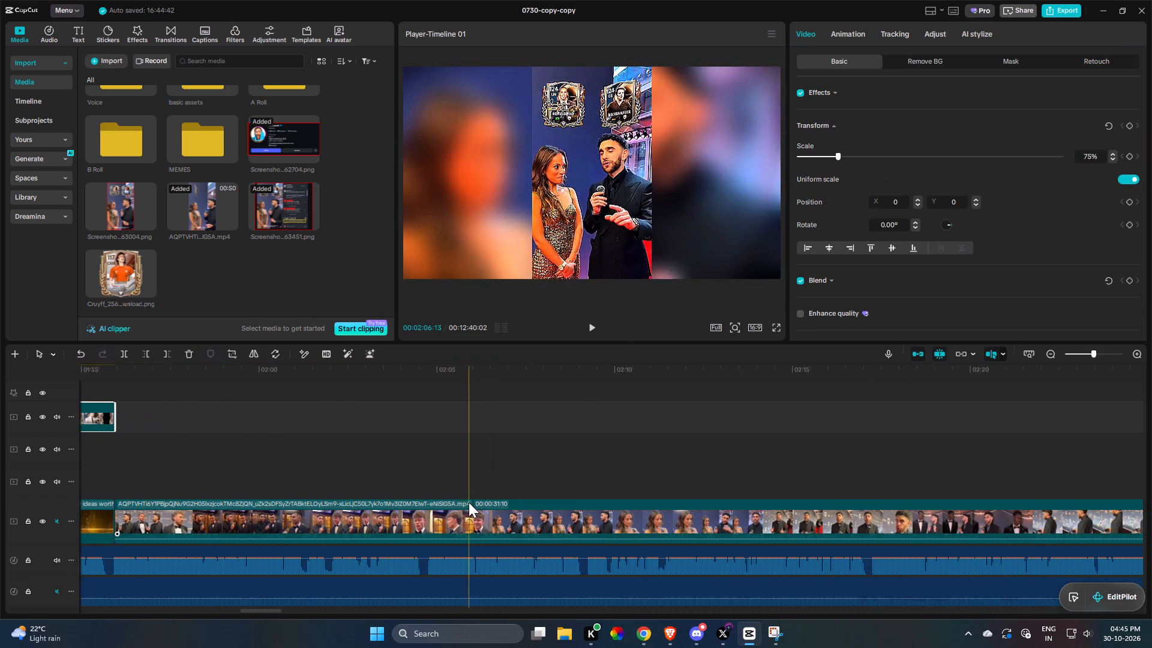
{"action": "left_click", "coordinate": [467, 502]}
{"action": "left_click_drag", "start_coordinate": [467, 502], "coordinate": [449, 505]}
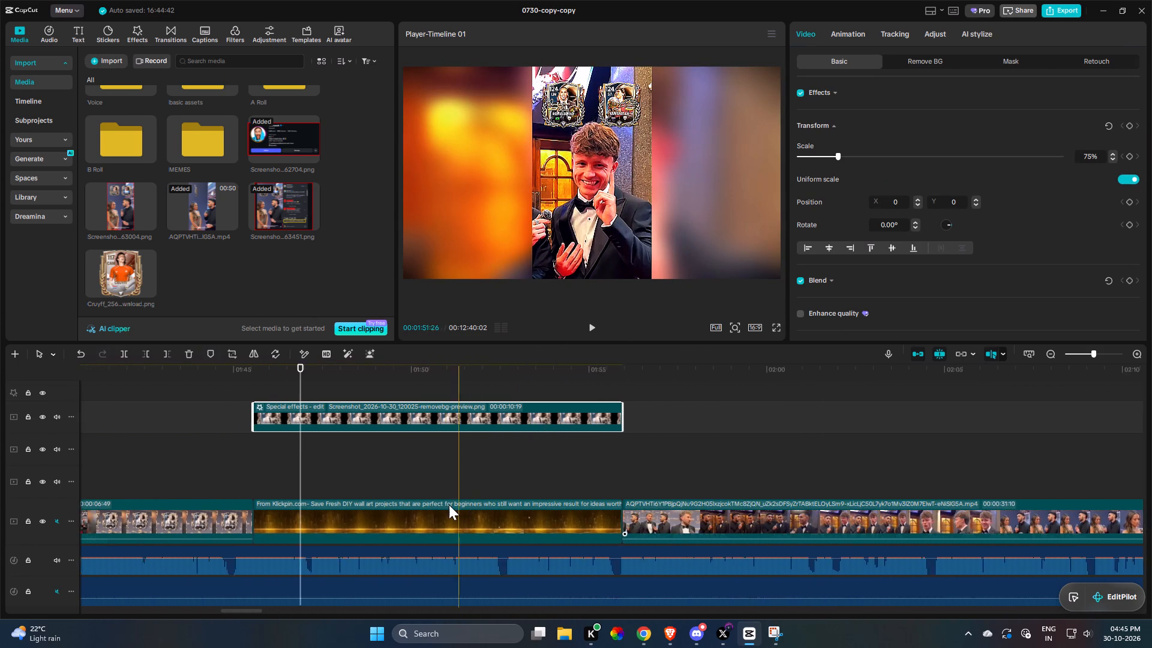
{"action": "left_click_drag", "start_coordinate": [449, 505], "coordinate": [442, 506]}
{"action": "key", "text": "space"}
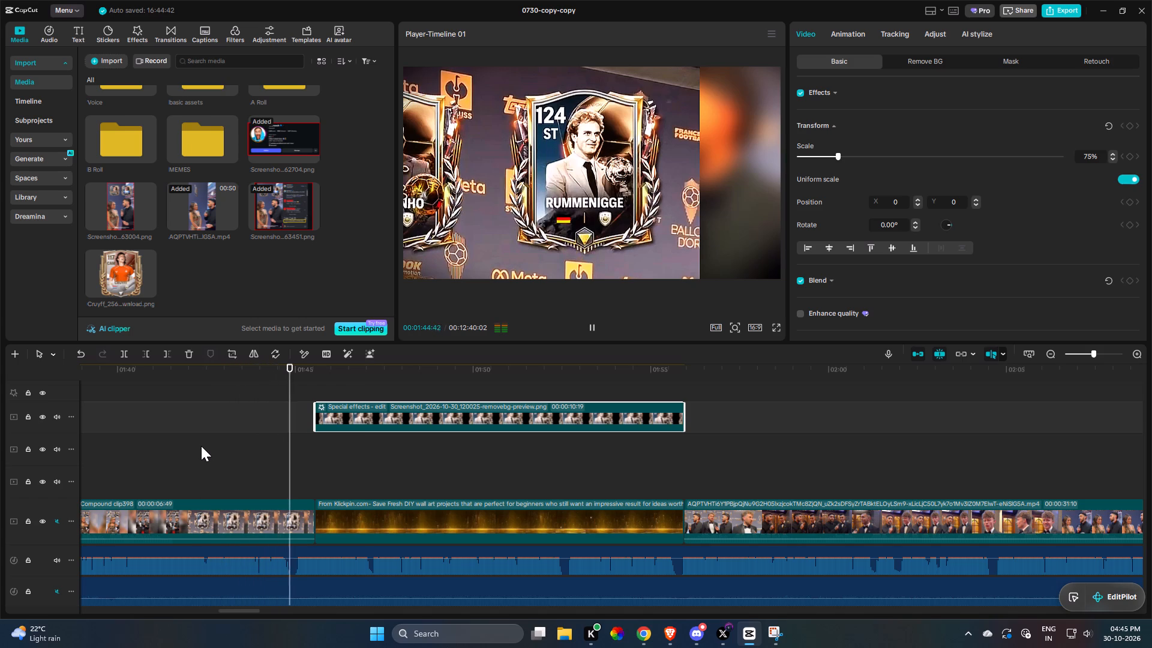
{"action": "key", "text": "space"}
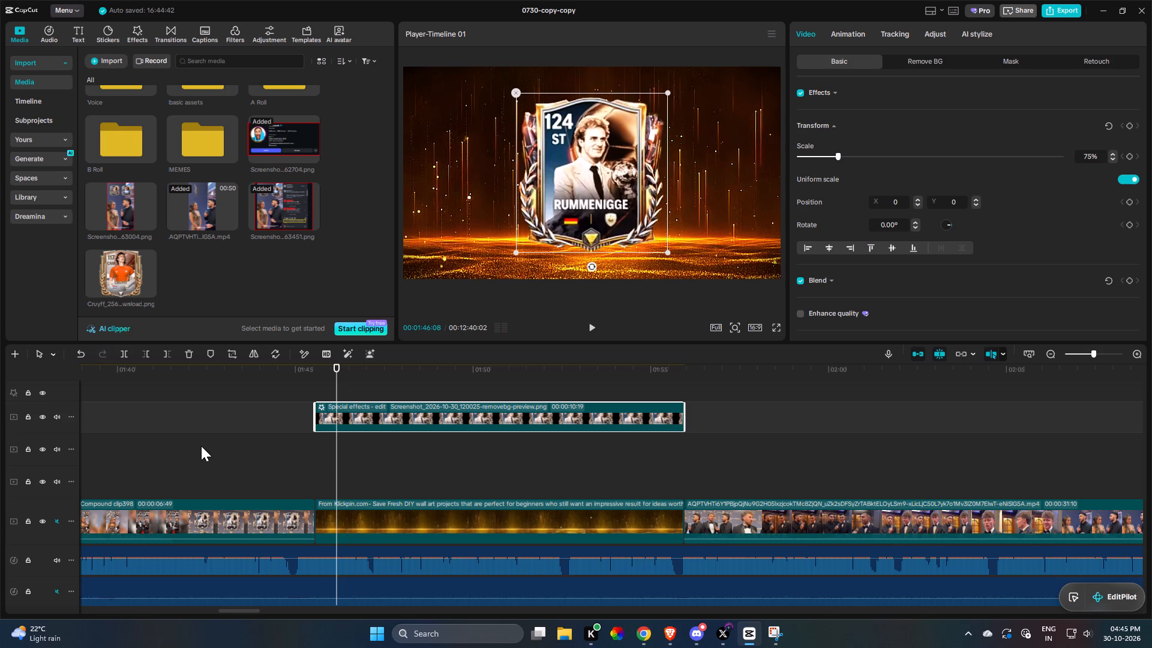
{"action": "key", "text": "space"}
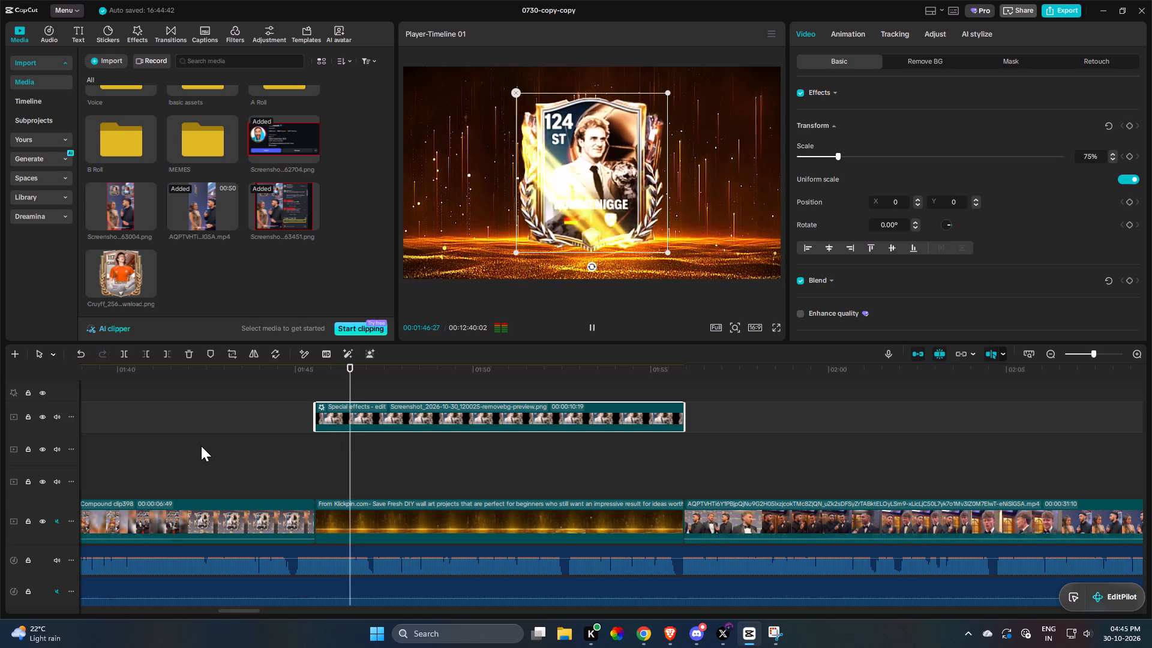
{"action": "key", "text": "space"}
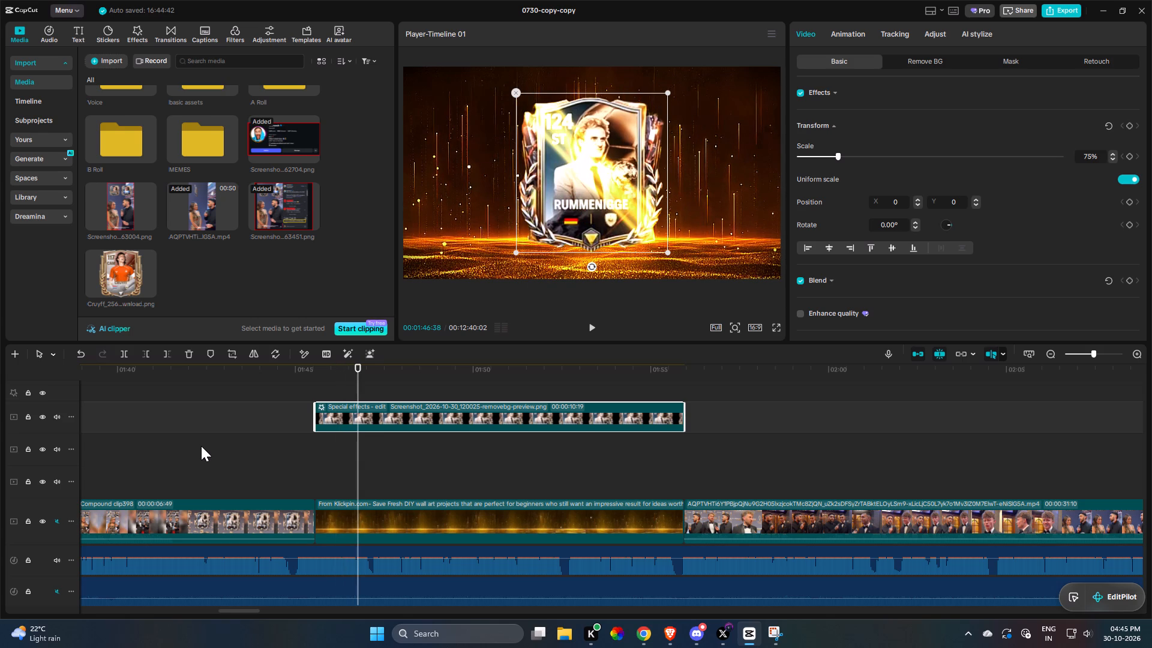
{"action": "key", "text": "space"}
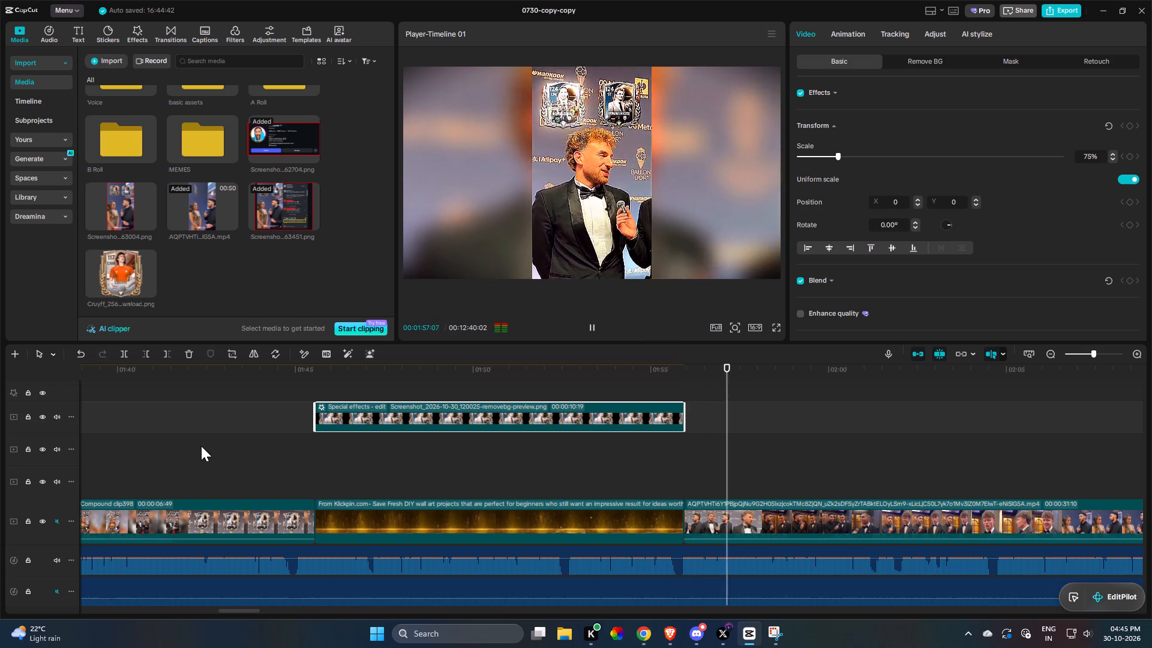
{"action": "key", "text": "space"}
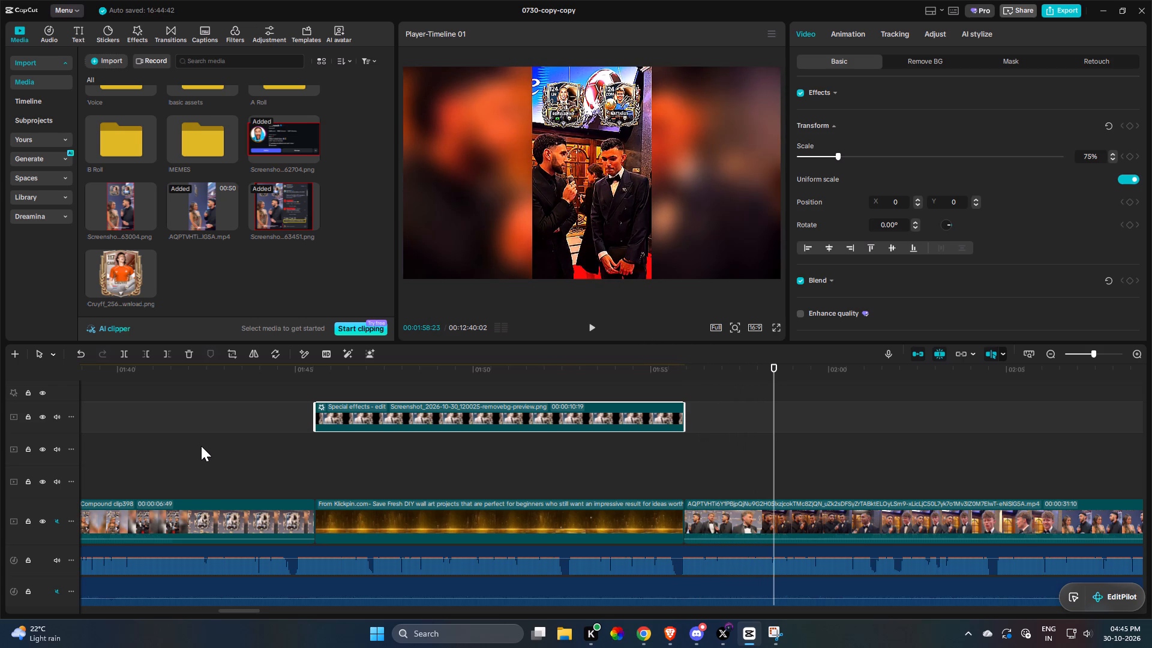
{"action": "key", "text": "space"}
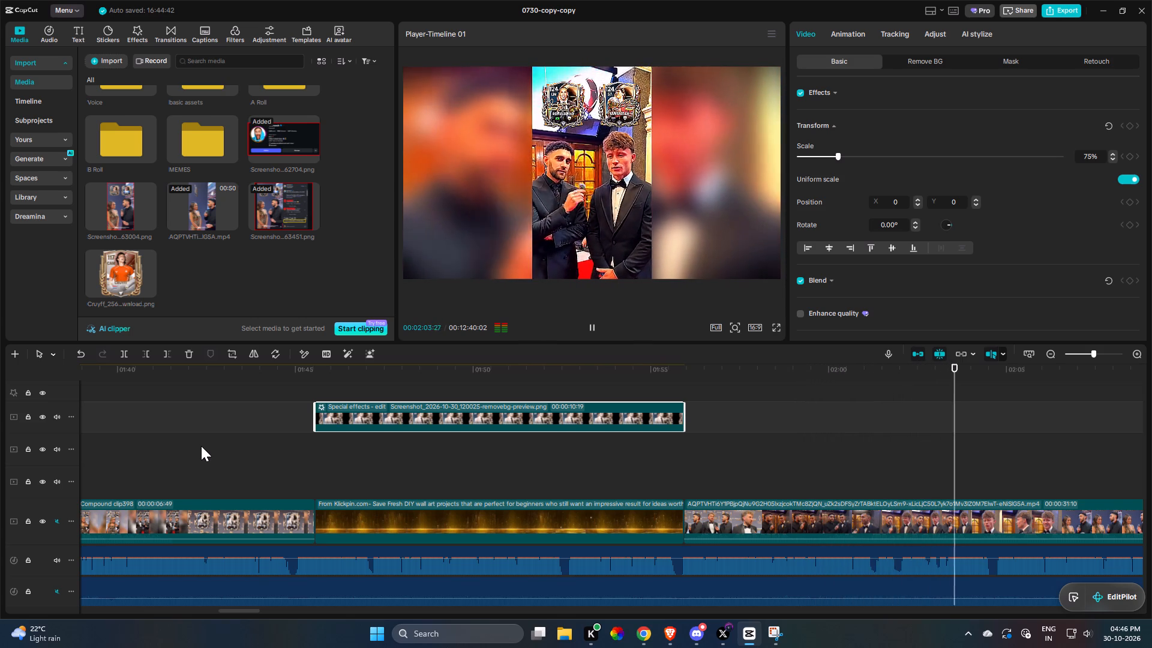
{"action": "key", "text": "space"}
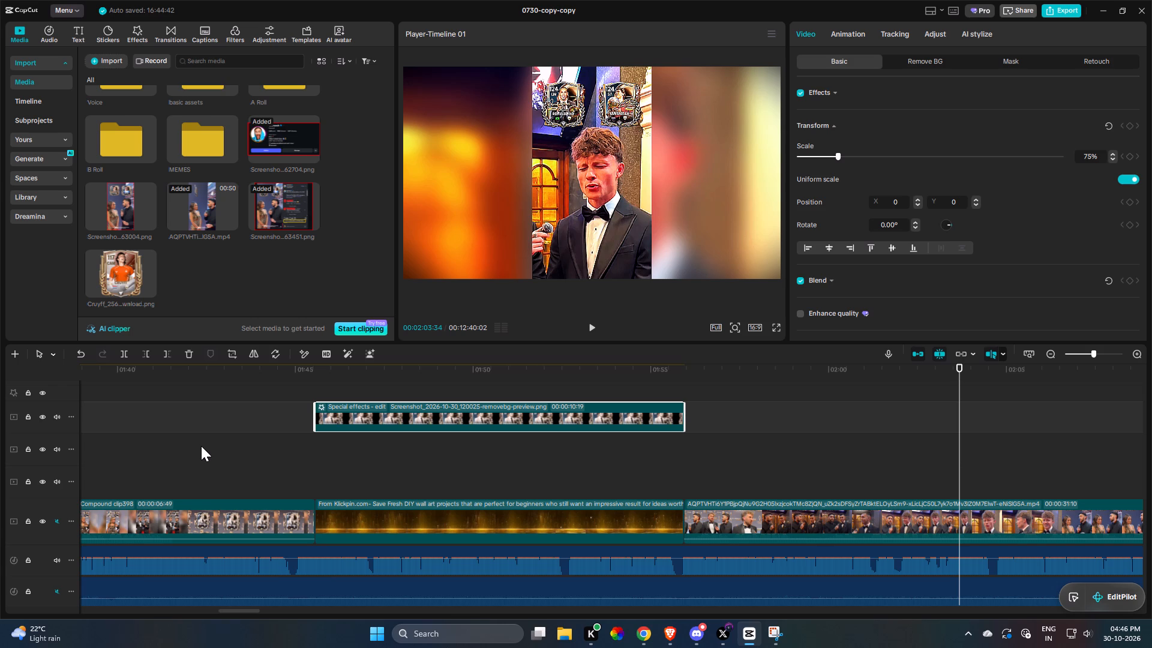
{"action": "key", "text": "space"}
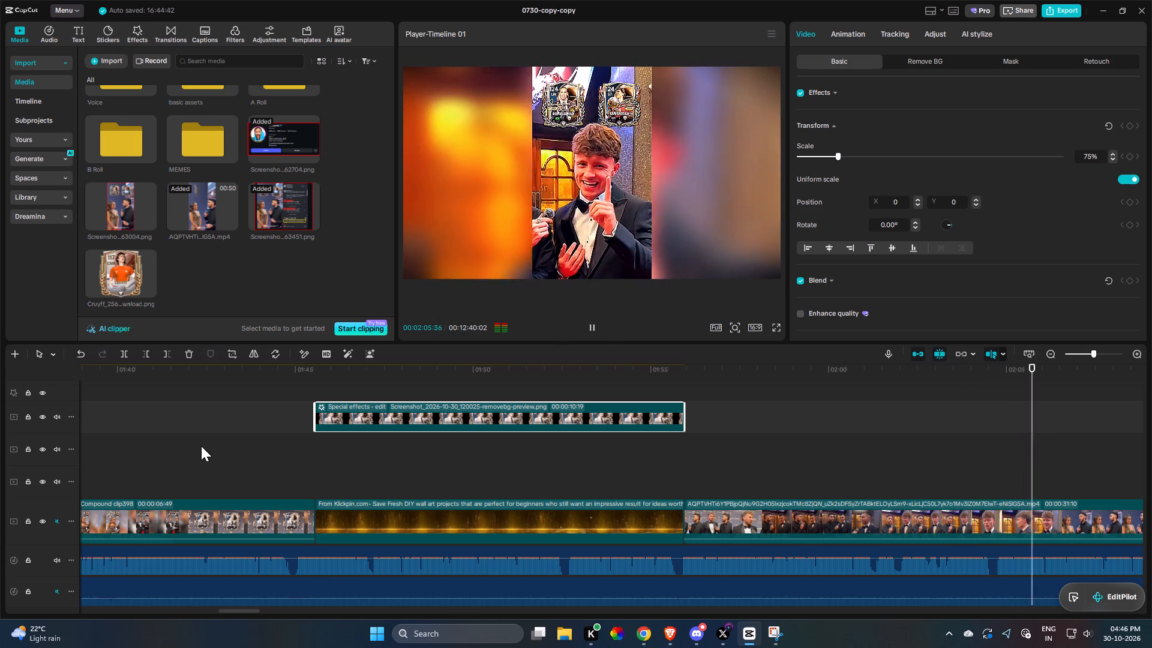
{"action": "key", "text": "space"}
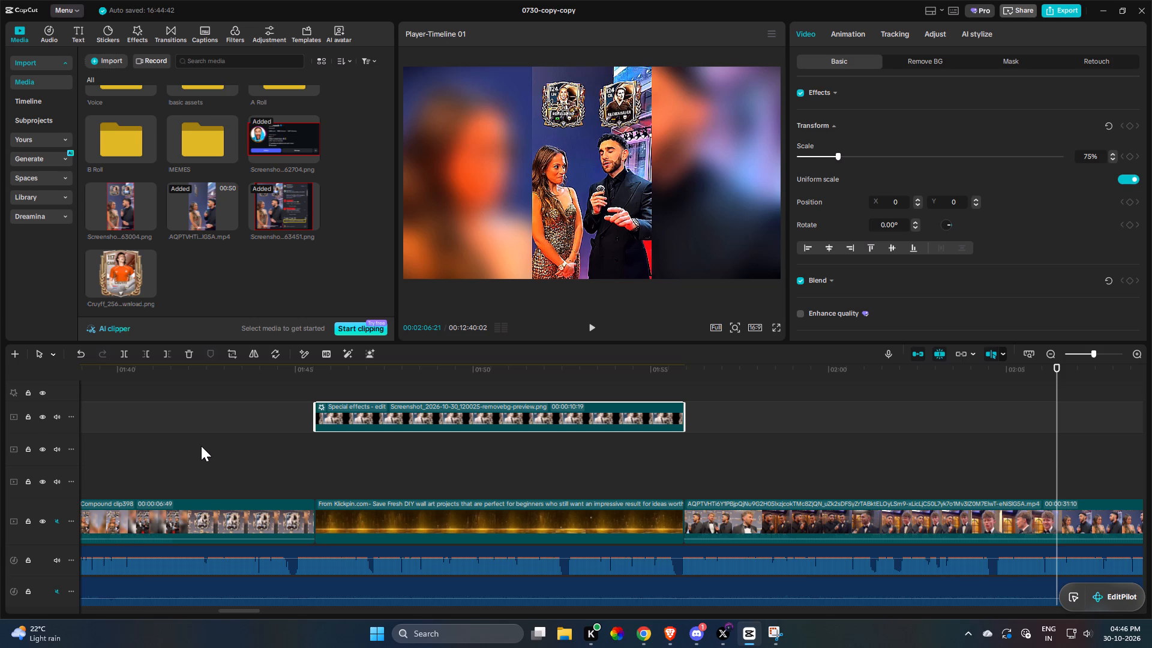
{"action": "left_click", "coordinate": [215, 457]}
{"action": "key", "text": "space"}
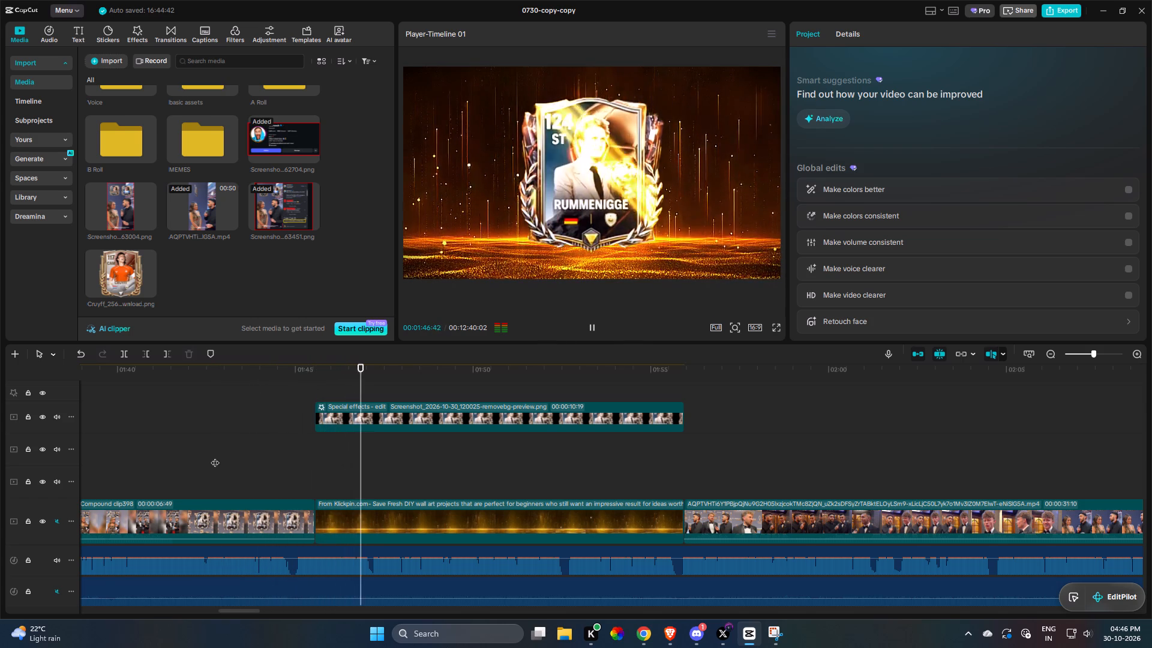
{"action": "key", "text": "space"}
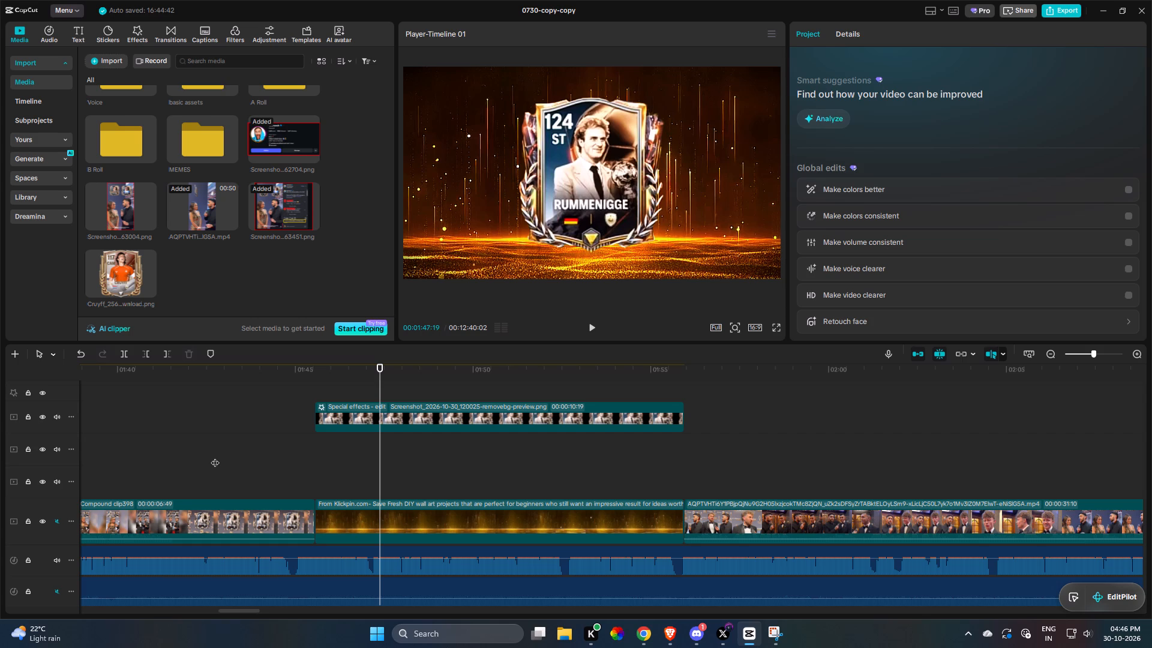
Review the interview footage up to about 2:14, and replay it from around the cut at 1:56.
{"action": "left_click", "coordinate": [628, 482]}
{"action": "key", "text": "space"}
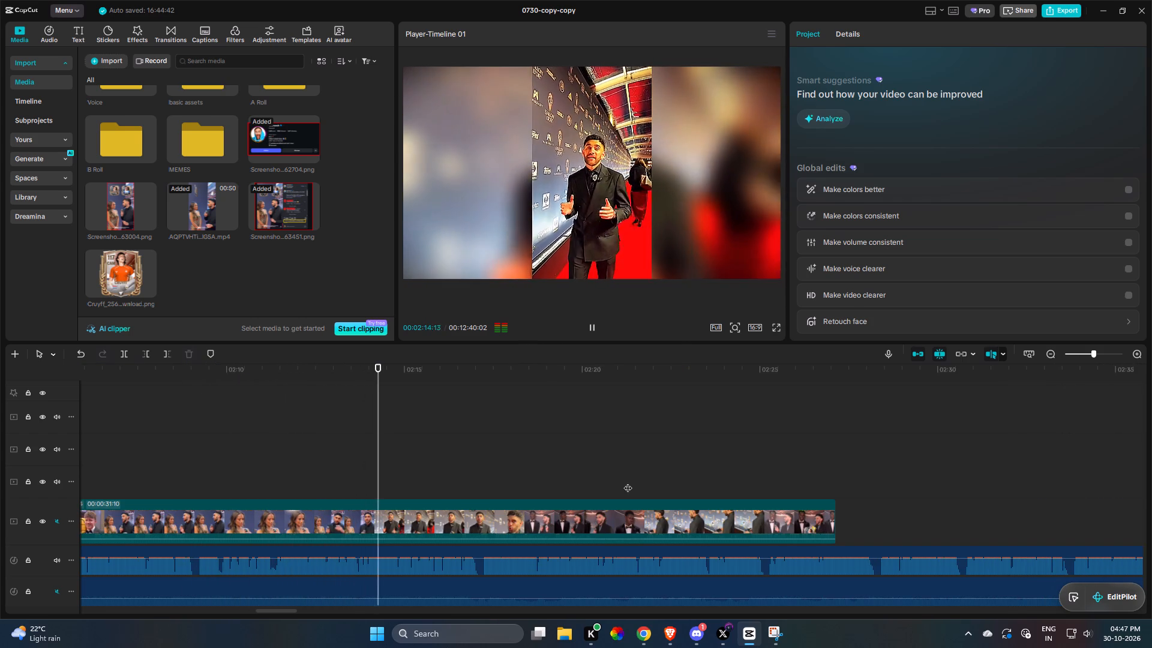
{"action": "left_click", "coordinate": [333, 451]}
{"action": "left_click_drag", "start_coordinate": [333, 451], "coordinate": [326, 445]}
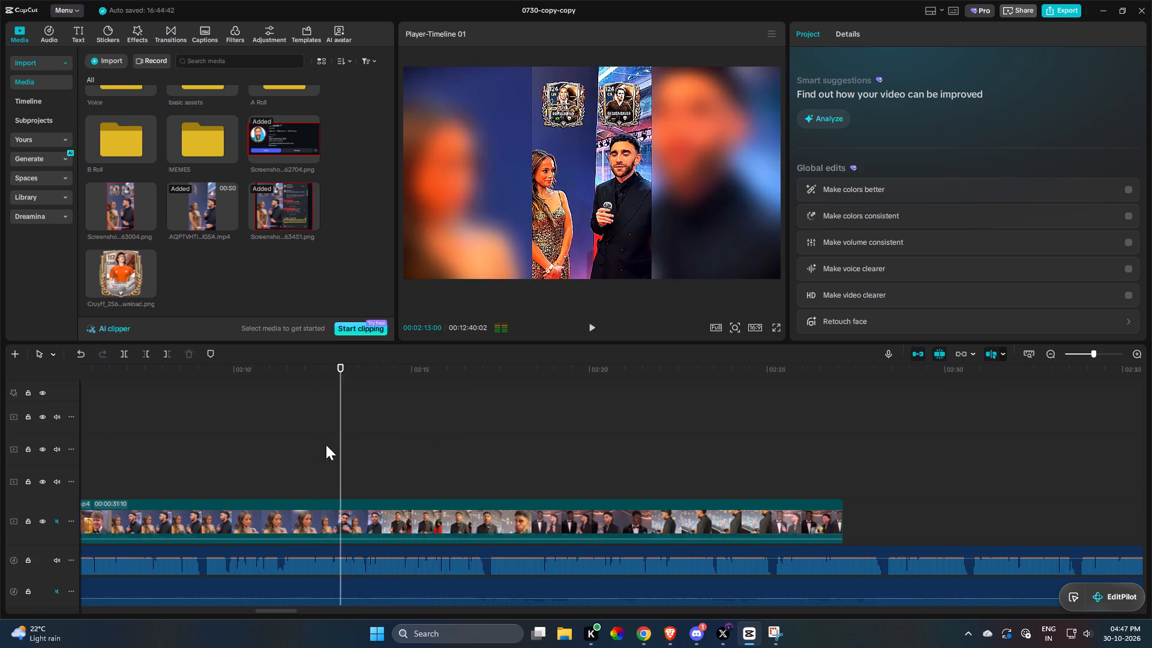
{"action": "left_click_drag", "start_coordinate": [326, 445], "coordinate": [248, 461]}
{"action": "key", "text": "space"}
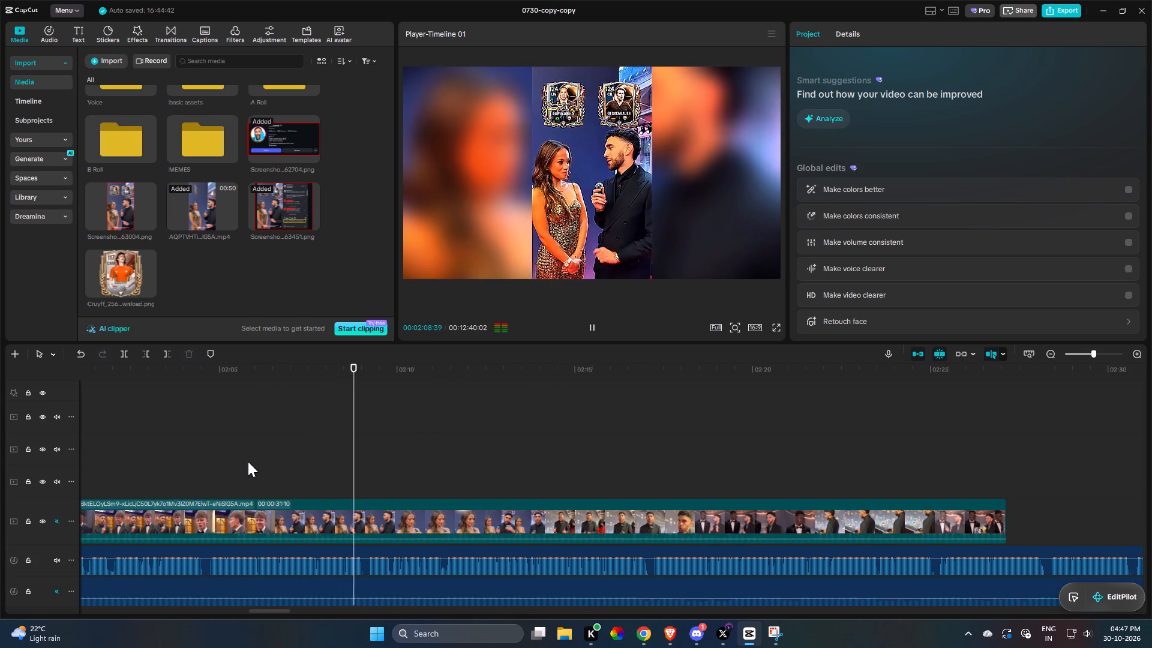
{"action": "key", "text": "space"}
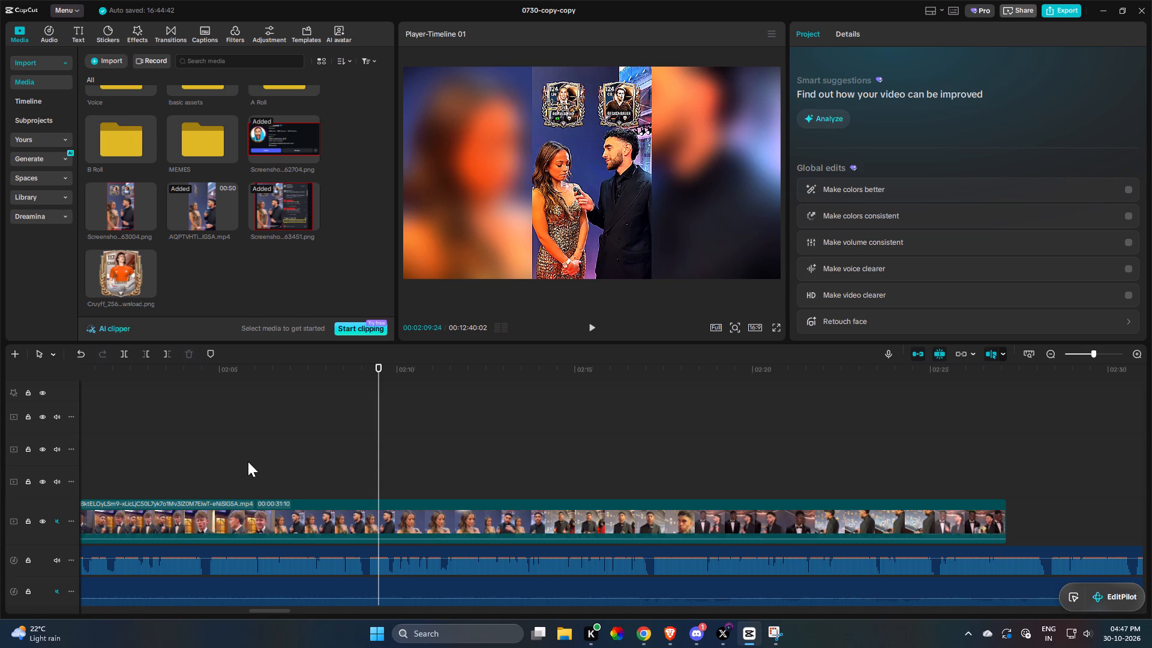
{"action": "left_click", "coordinate": [270, 452]}
{"action": "left_click_drag", "start_coordinate": [268, 451], "coordinate": [148, 433]}
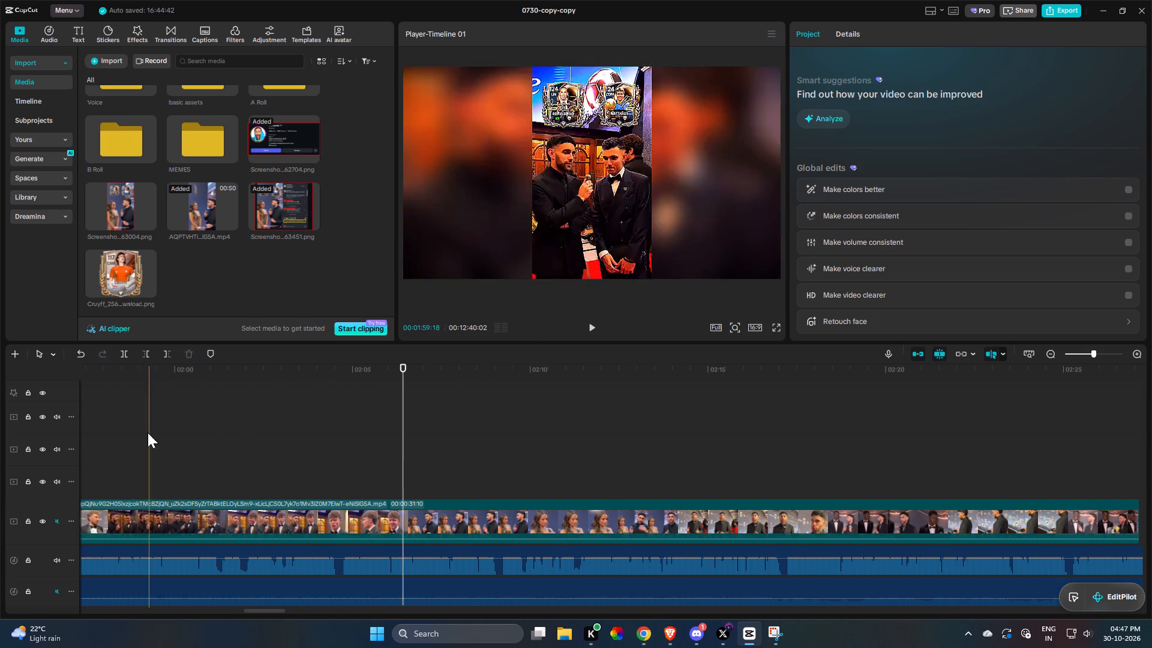
{"action": "left_click_drag", "start_coordinate": [148, 433], "coordinate": [134, 448]}
{"action": "key", "text": "space"}
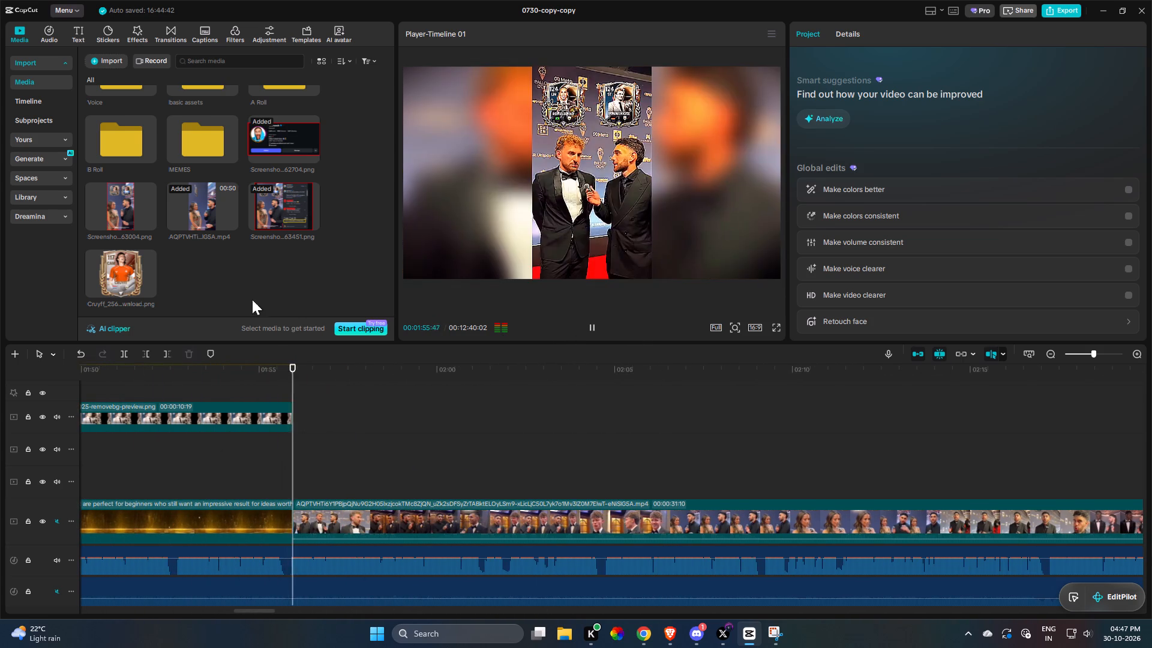
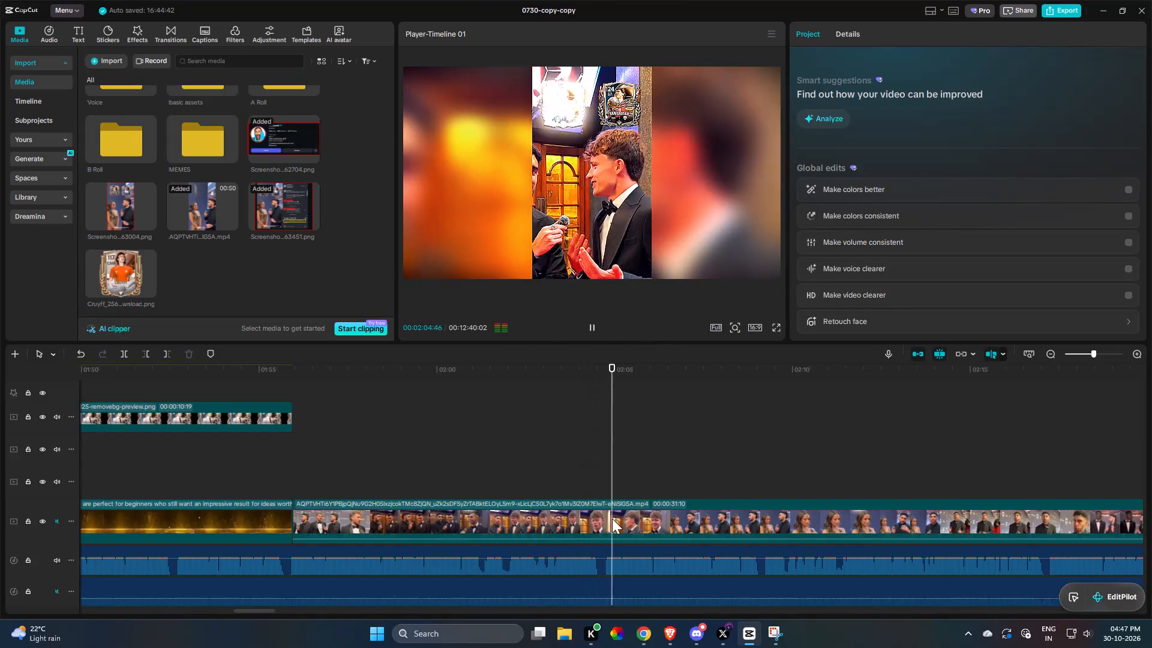
Split the interview clip at about 2:06.
{"action": "key", "text": "space"}
{"action": "left_click", "coordinate": [650, 524]}
{"action": "key", "text": "space"}
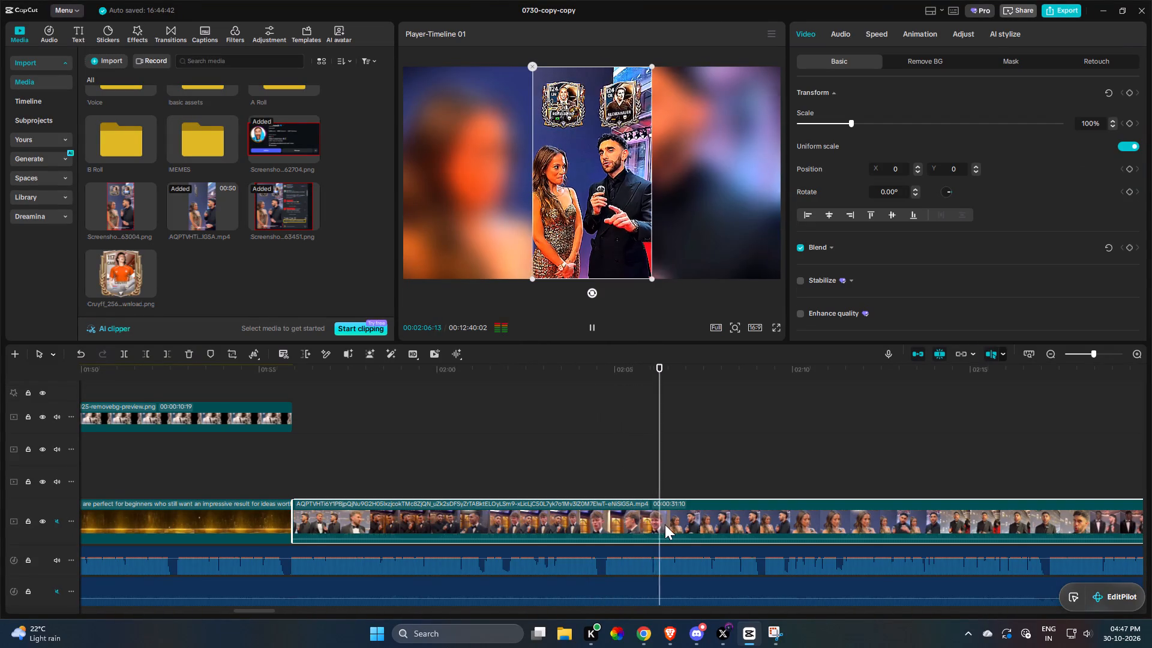
{"action": "key", "text": "space"}
{"action": "type", "text": "r"}
Copy the Rummenigge card and its golden background from before 1:56 and insert them at the interview clip's split at about 2:06.
{"action": "left_click_drag", "start_coordinate": [682, 527], "coordinate": [256, 467]}
{"action": "scroll", "coordinate": [257, 469], "scroll_direction": "up", "scroll_amount": 3}
{"action": "left_click_drag", "start_coordinate": [308, 419], "coordinate": [332, 565]}
{"action": "key", "text": "ctrl+c"}
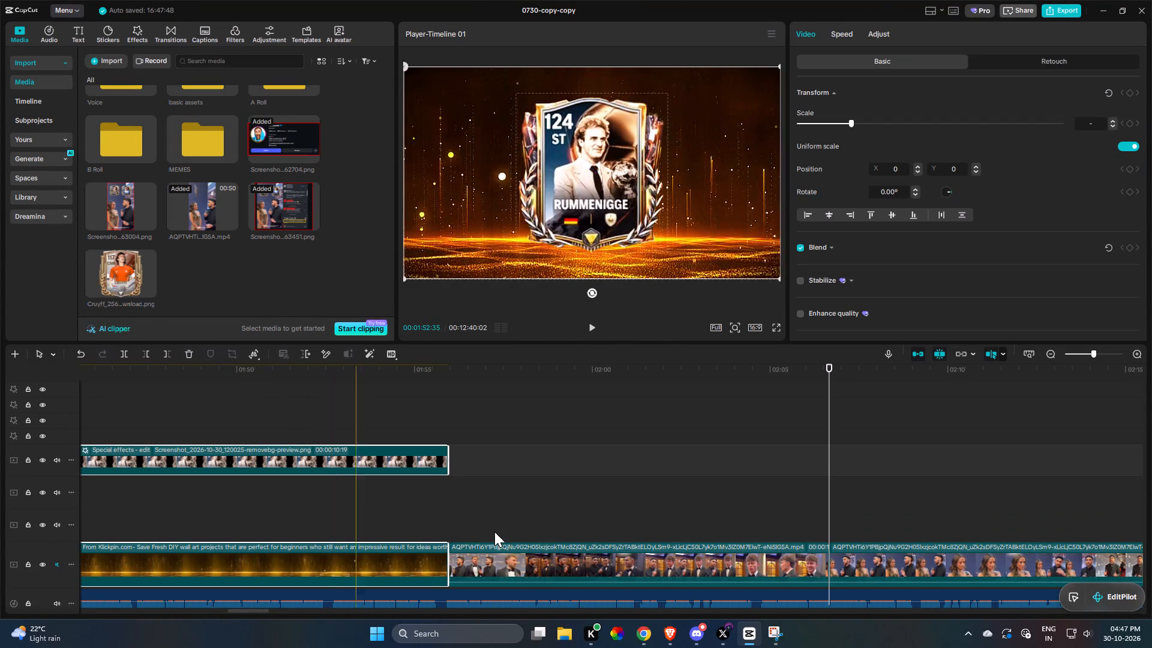
{"action": "key", "text": "ctrl+v"}
{"action": "scroll", "coordinate": [881, 523], "scroll_direction": "down", "scroll_amount": 4}
{"action": "left_click_drag", "start_coordinate": [871, 499], "coordinate": [877, 533]}
Play the inserted Rummenigge section against the audio and trim the end of its card and golden background at about 2:09.
{"action": "key", "text": "space"}
{"action": "left_click_drag", "start_coordinate": [938, 388], "coordinate": [972, 417]}
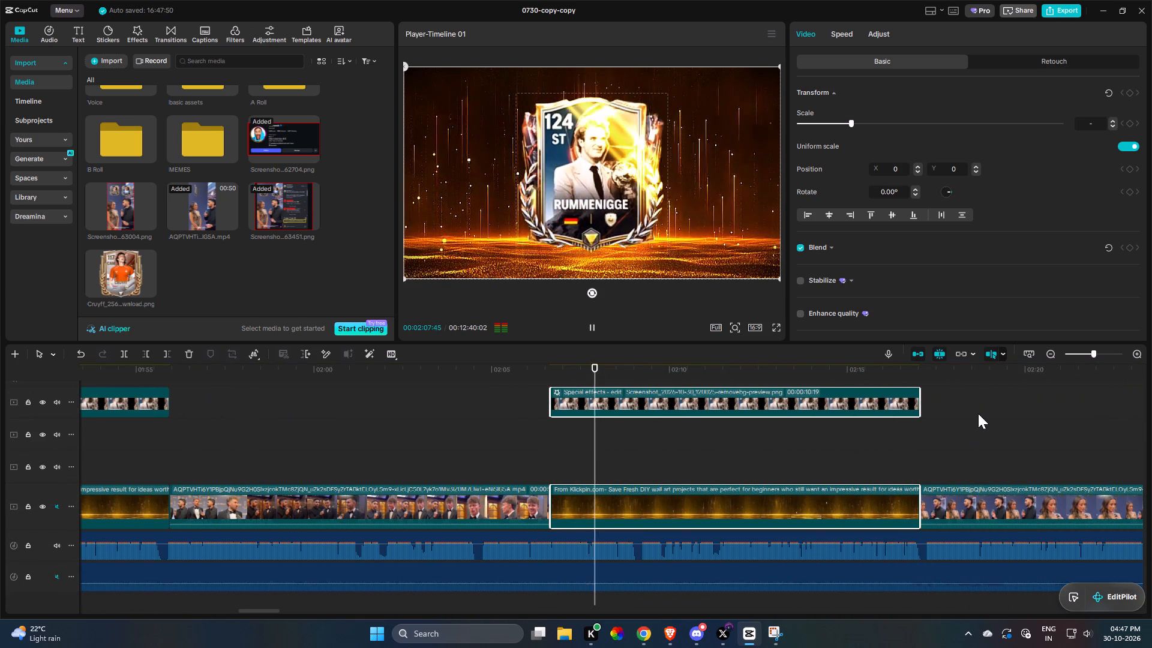
{"action": "left_click_drag", "start_coordinate": [871, 444], "coordinate": [865, 452]}
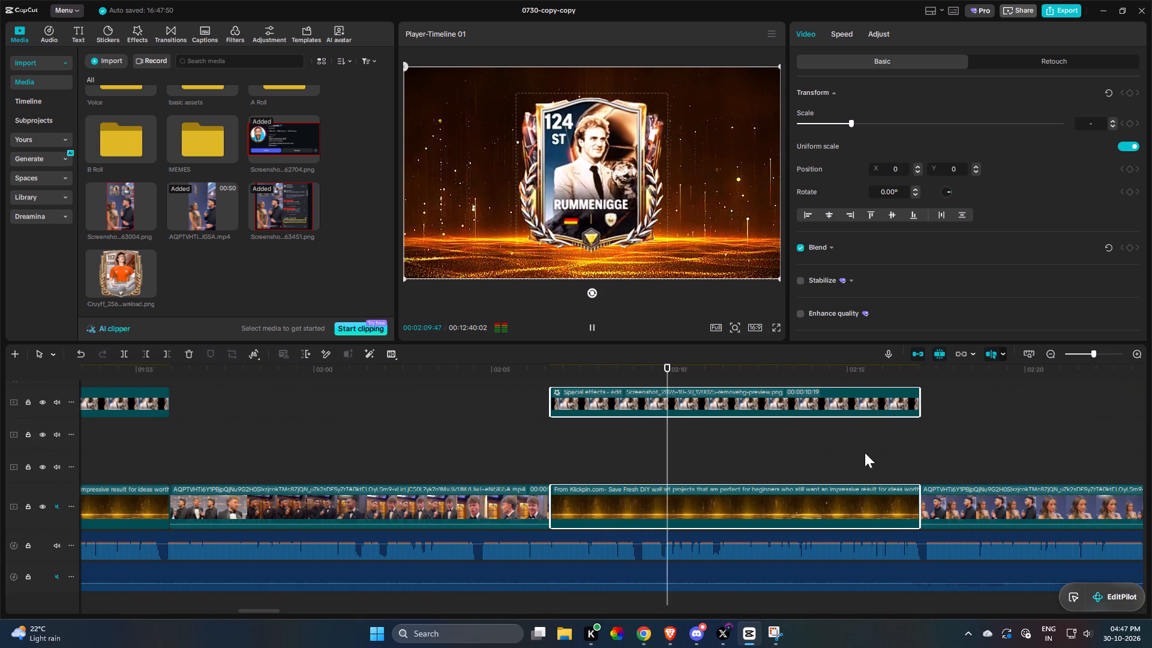
{"action": "left_click_drag", "start_coordinate": [865, 452], "coordinate": [617, 497]}
{"action": "key", "text": "space"}
{"action": "key", "text": "space"}
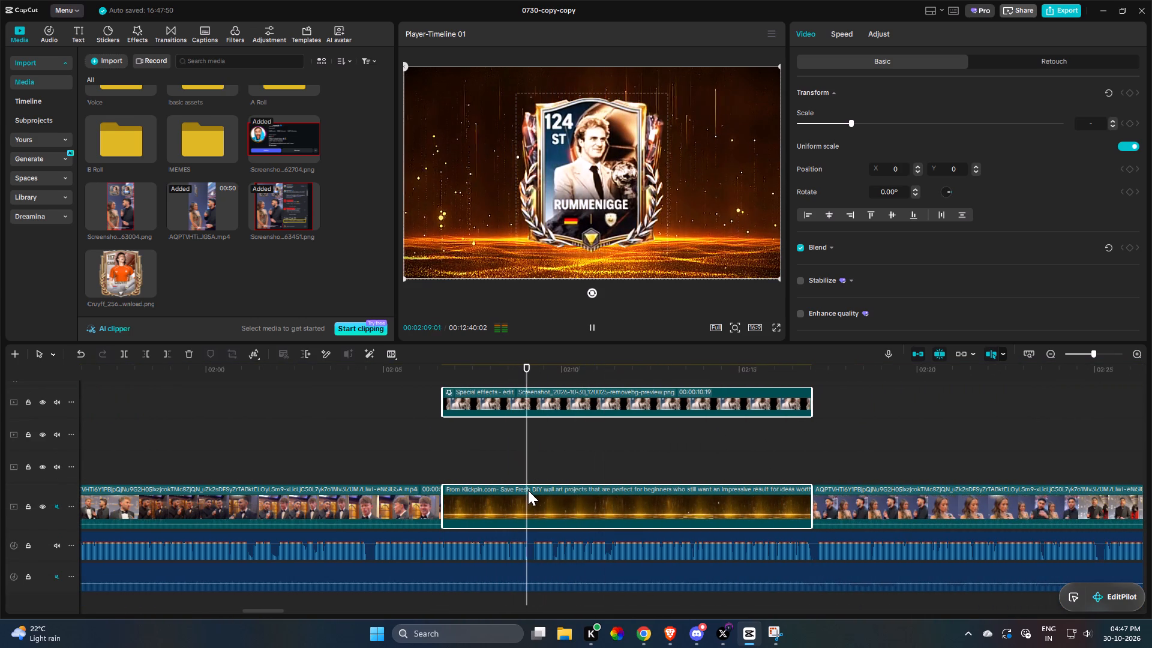
{"action": "key", "text": "space"}
{"action": "key", "text": "w"}
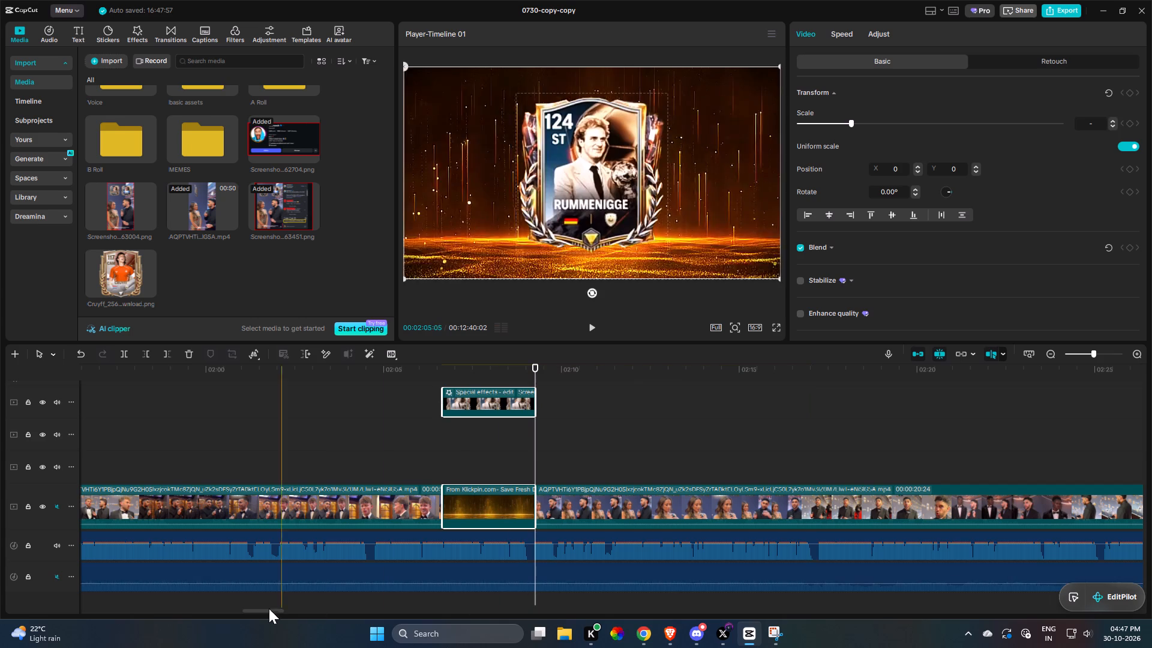
Copy the paired Cruyff and Rummenigge cards with their golden background from about 0:35 and insert them on their tracks at about 2:09.
{"action": "left_click_drag", "start_coordinate": [262, 613], "coordinate": [142, 604]}
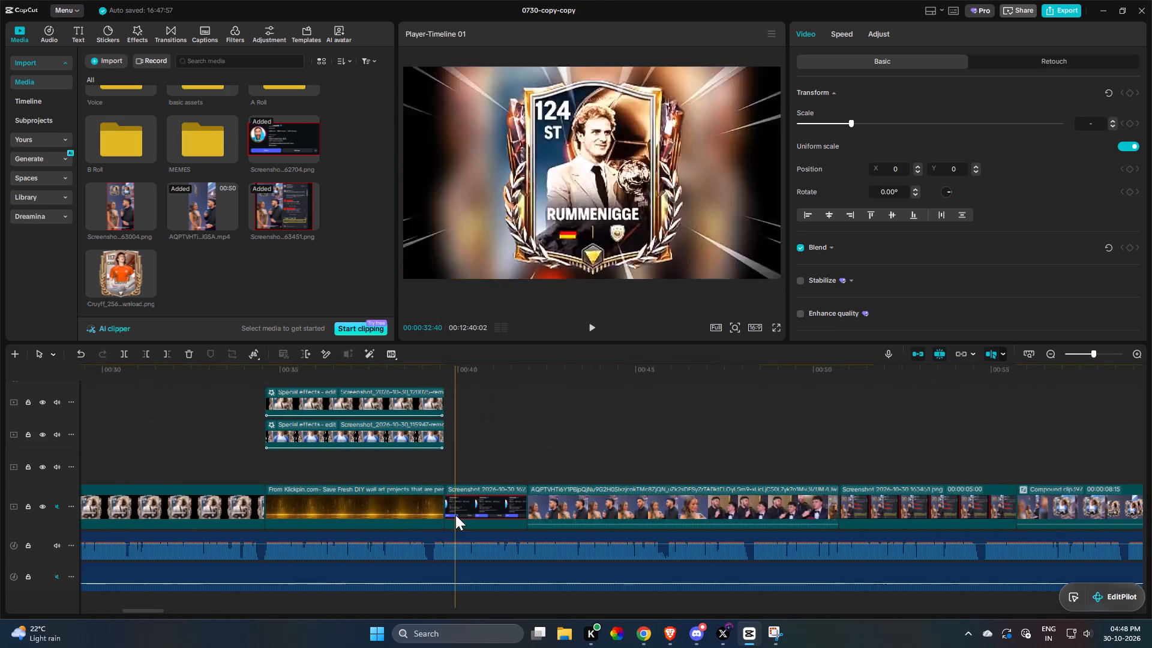
{"action": "scroll", "coordinate": [455, 515], "scroll_direction": "up", "scroll_amount": 3}
{"action": "left_click_drag", "start_coordinate": [379, 388], "coordinate": [394, 562]}
{"action": "key", "text": "ctrl+c"}
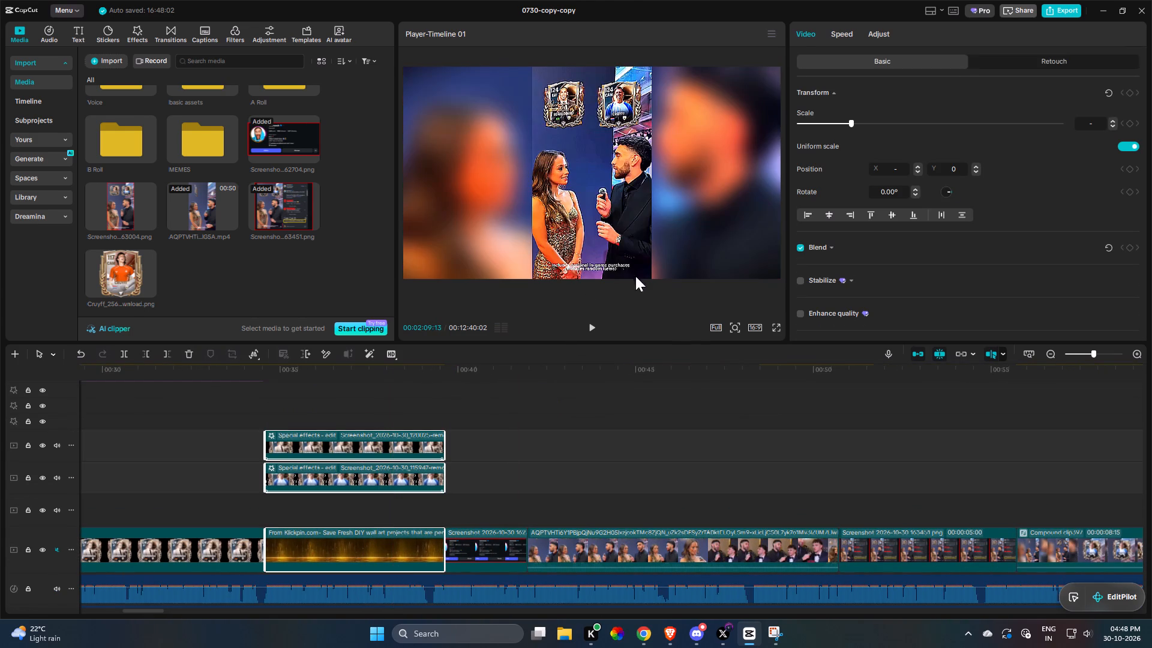
{"action": "double_click", "coordinate": [595, 323]}
{"action": "key", "text": "ctrl+v"}
{"action": "scroll", "coordinate": [233, 520], "scroll_direction": "down", "scroll_amount": 6}
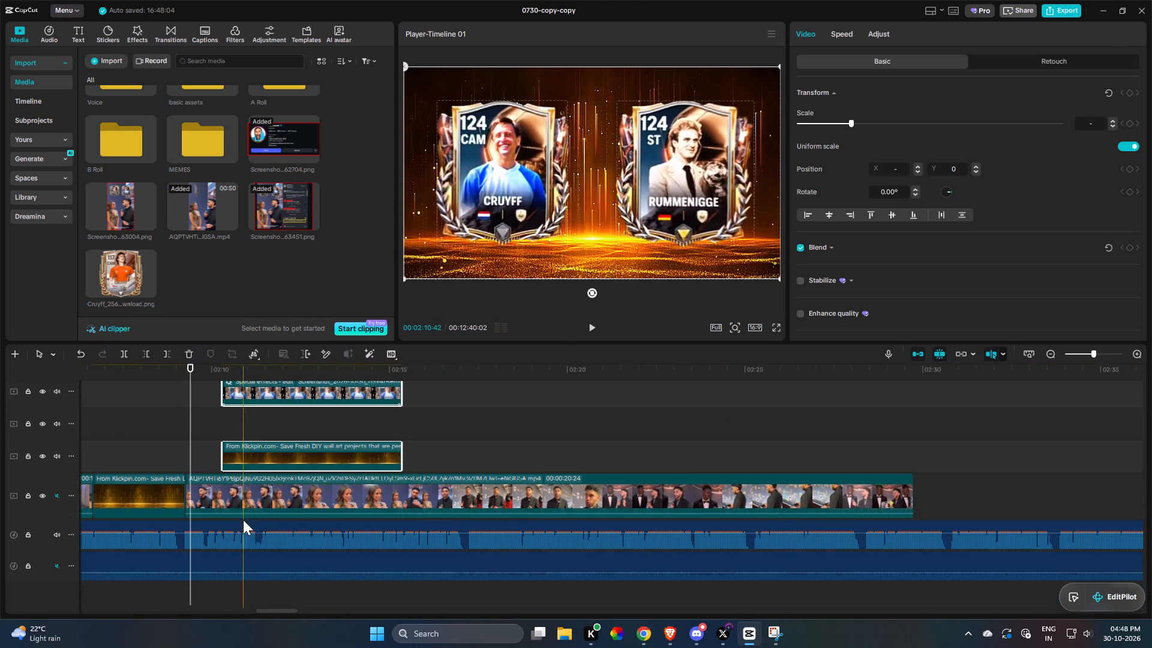
{"action": "left_click_drag", "start_coordinate": [247, 461], "coordinate": [237, 482]}
Play the audio past the two-card section and extend both cards and the golden background to 00:00:09:05, ending at about 2:18.
{"action": "key", "text": "space"}
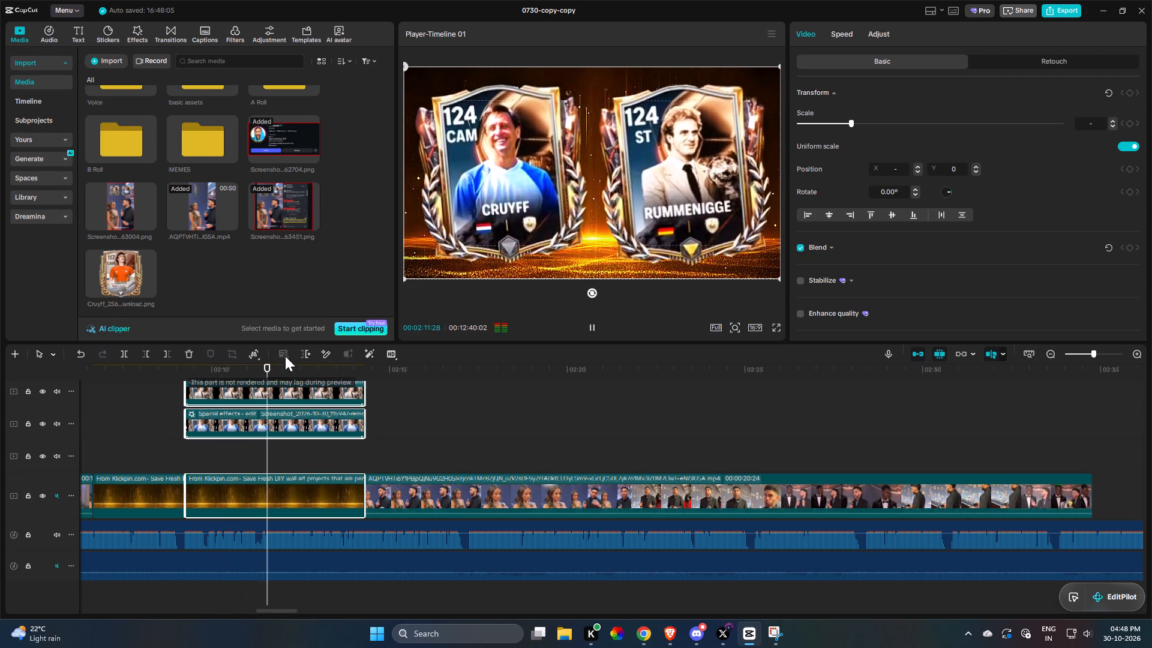
{"action": "scroll", "coordinate": [354, 470], "scroll_direction": "up", "scroll_amount": 3}
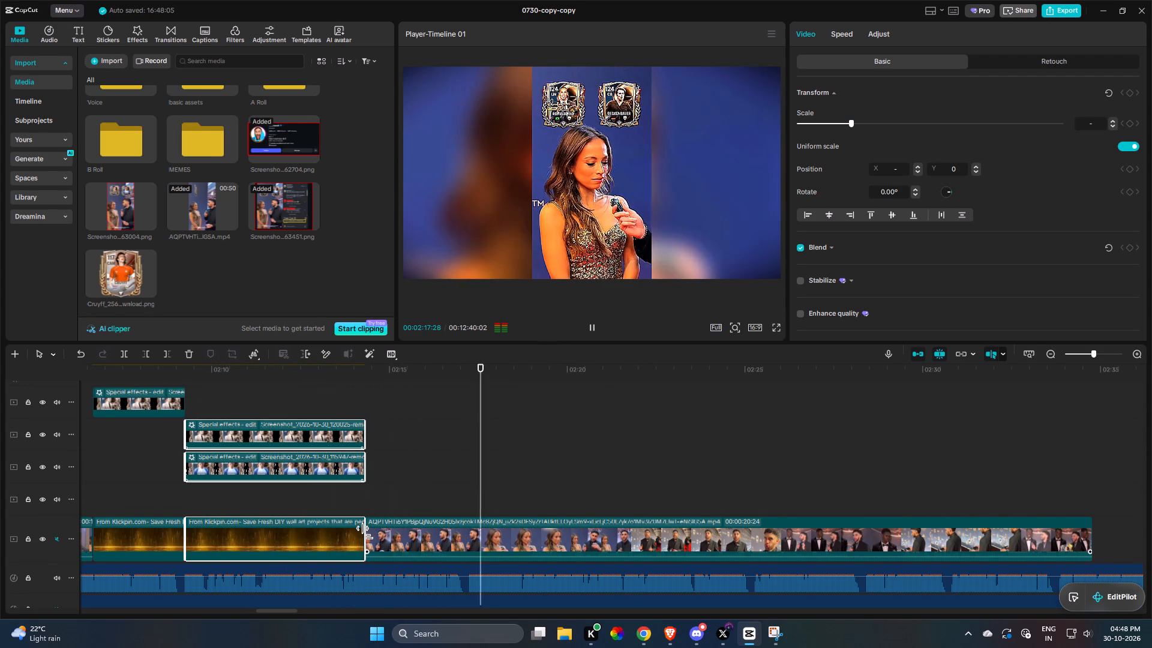
{"action": "key", "text": "space"}
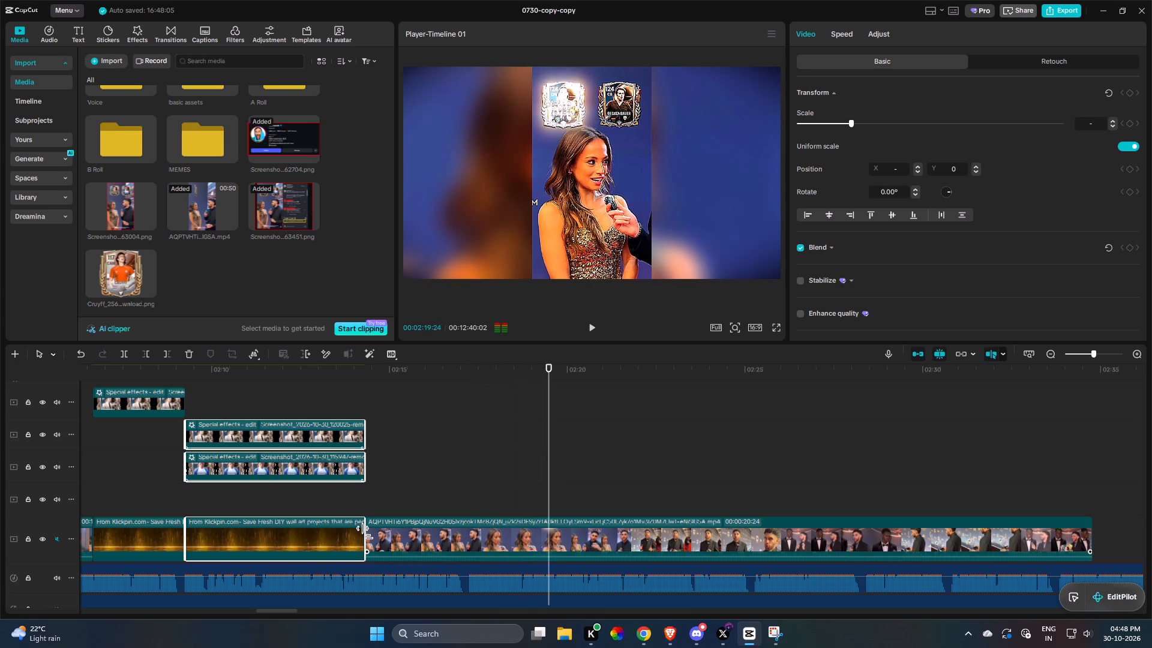
{"action": "left_click_drag", "start_coordinate": [367, 533], "coordinate": [508, 554]}
{"action": "left_click", "coordinate": [508, 556]}
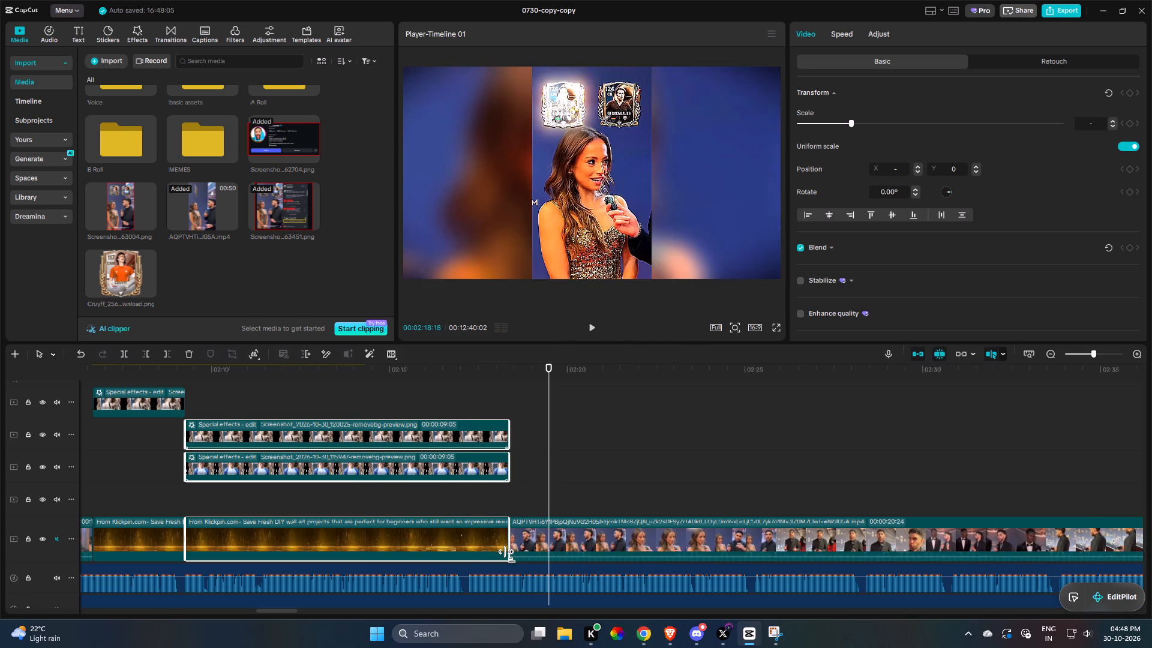
Set the combo animation of the paired Cruyff and Rummenigge cards to None.
{"action": "left_click", "coordinate": [314, 397]}
{"action": "left_click", "coordinate": [406, 437]}
{"action": "left_click", "coordinate": [425, 455]}
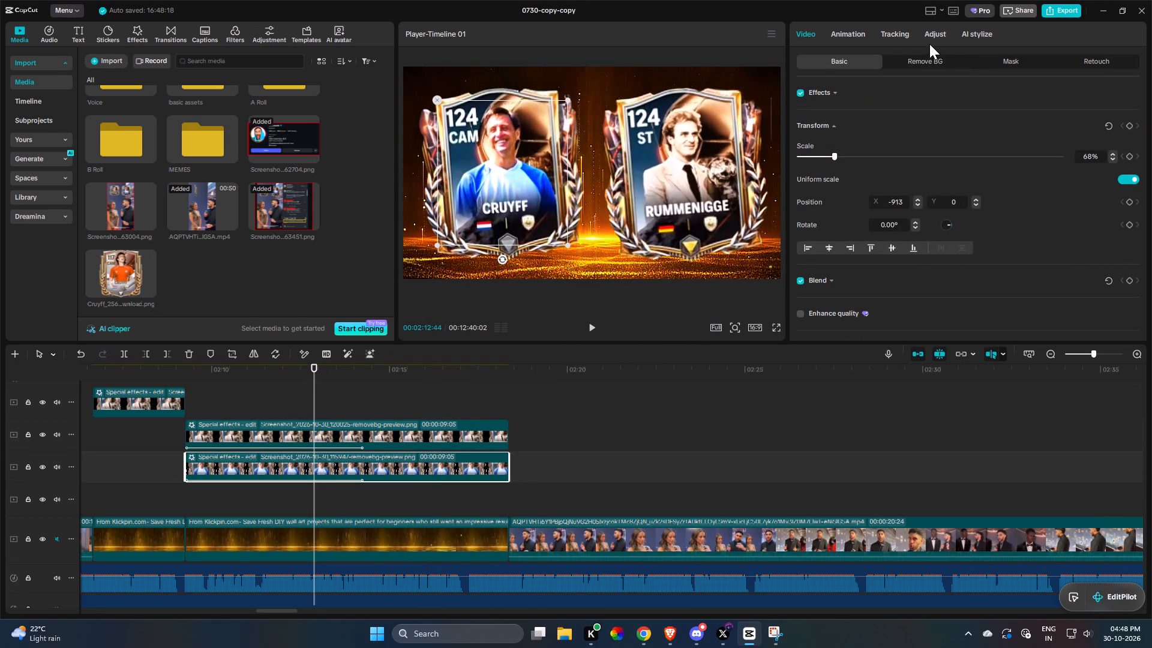
{"action": "left_click", "coordinate": [859, 33]}
{"action": "left_click", "coordinate": [820, 134]}
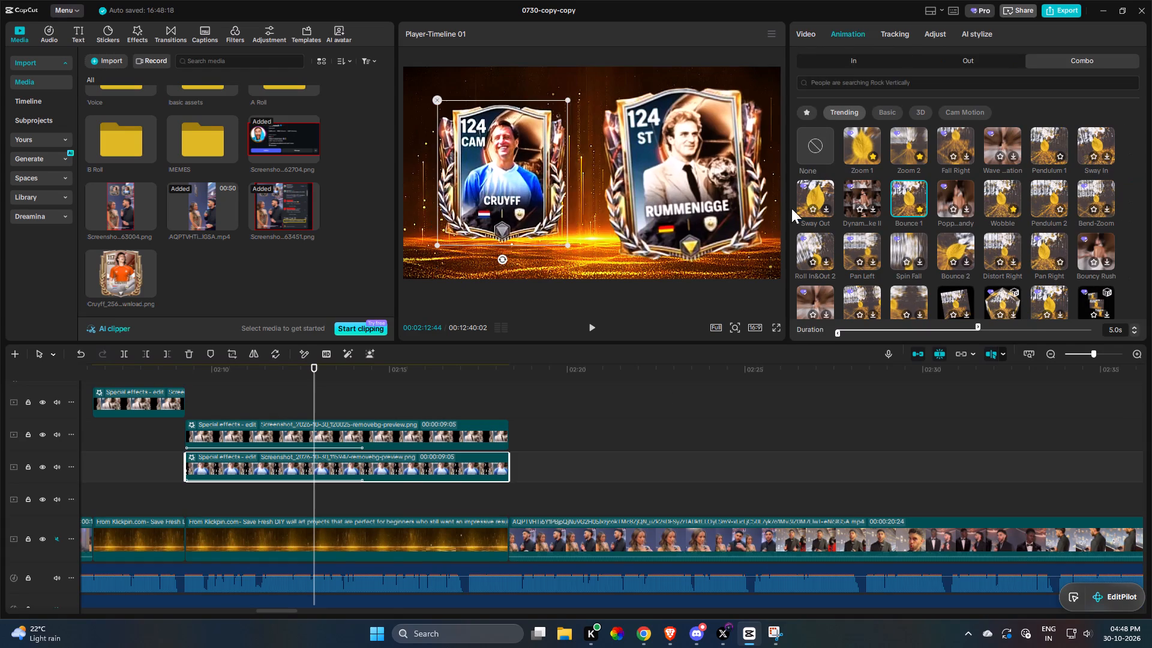
{"action": "left_click", "coordinate": [409, 431]}
{"action": "left_click", "coordinate": [808, 153]}
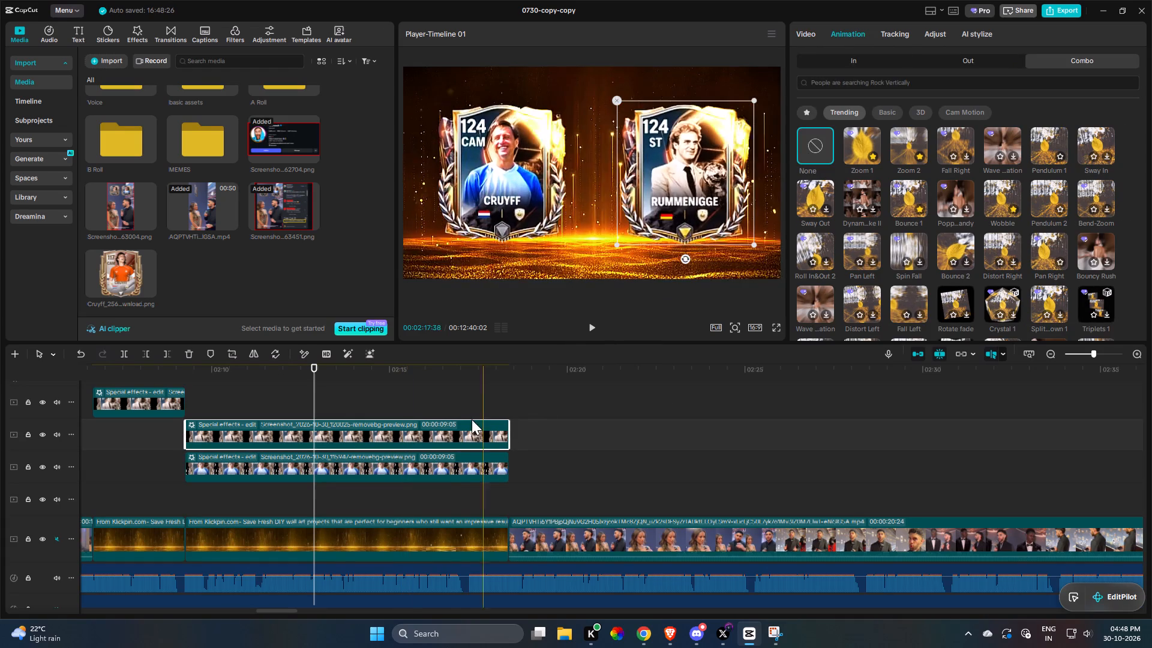
Play the end of the two-card section and delete the remaining interview clip after about 2:18.
{"action": "left_click", "coordinate": [458, 398]}
{"action": "key", "text": "space"}
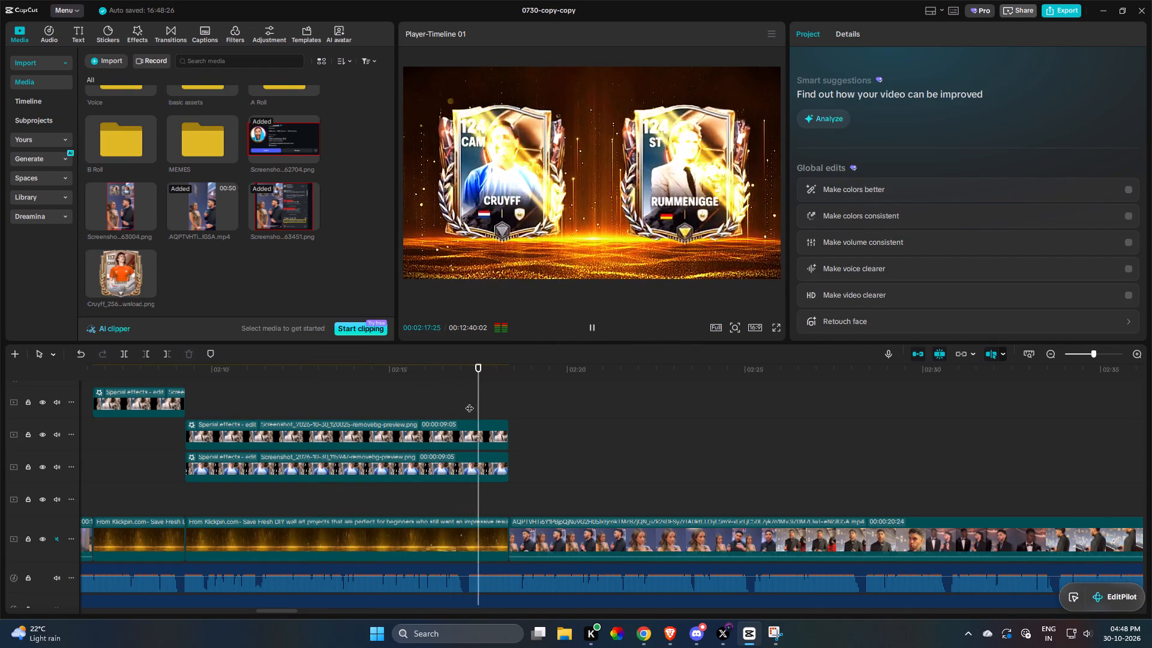
{"action": "left_click", "coordinate": [553, 548]}
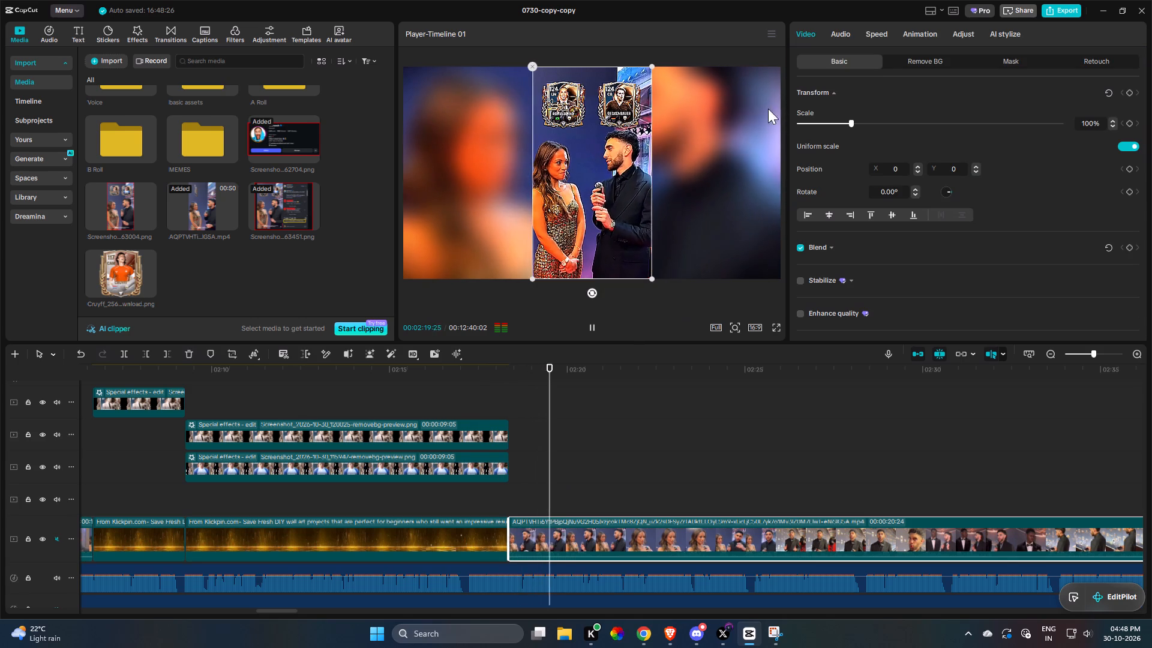
{"action": "key", "text": "f"}
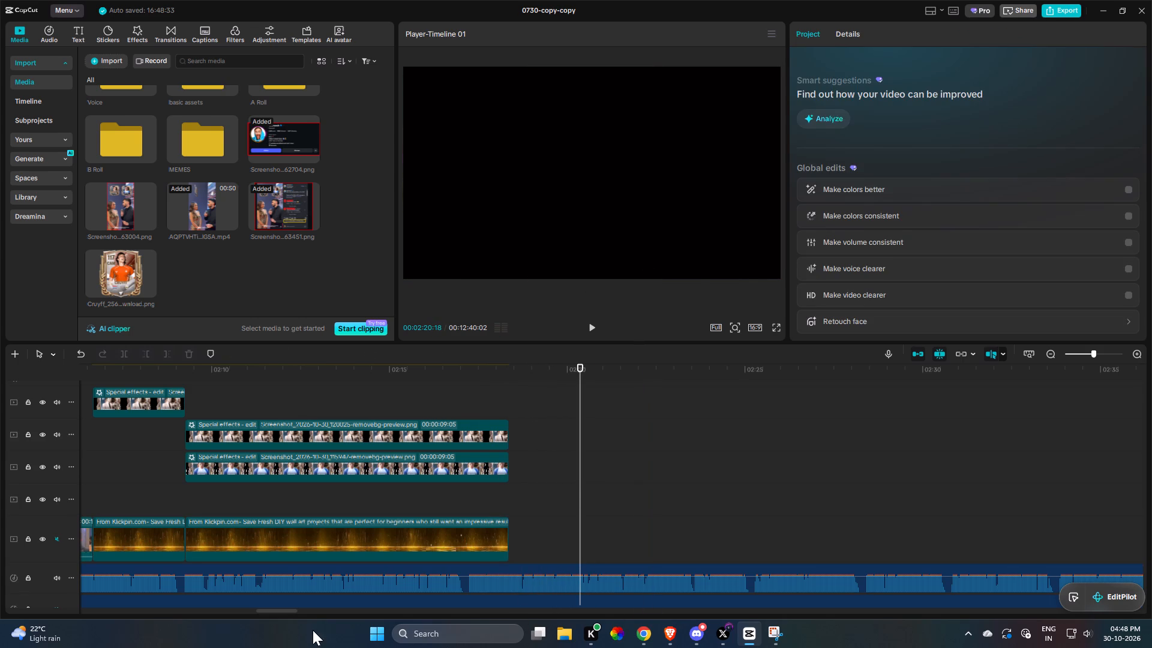
Look over the uncovered audio further along the timeline and listen to it from about 2:20 to 2:26.
{"action": "left_click_drag", "start_coordinate": [288, 610], "coordinate": [325, 644]}
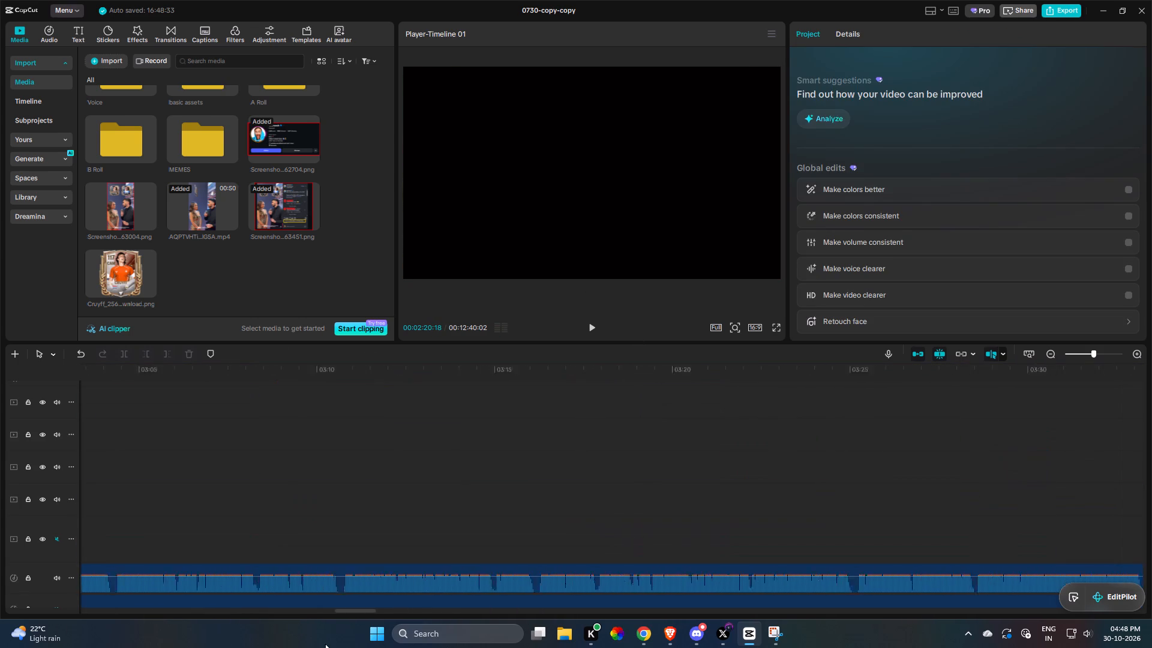
{"action": "left_click_drag", "start_coordinate": [325, 644], "coordinate": [339, 644]}
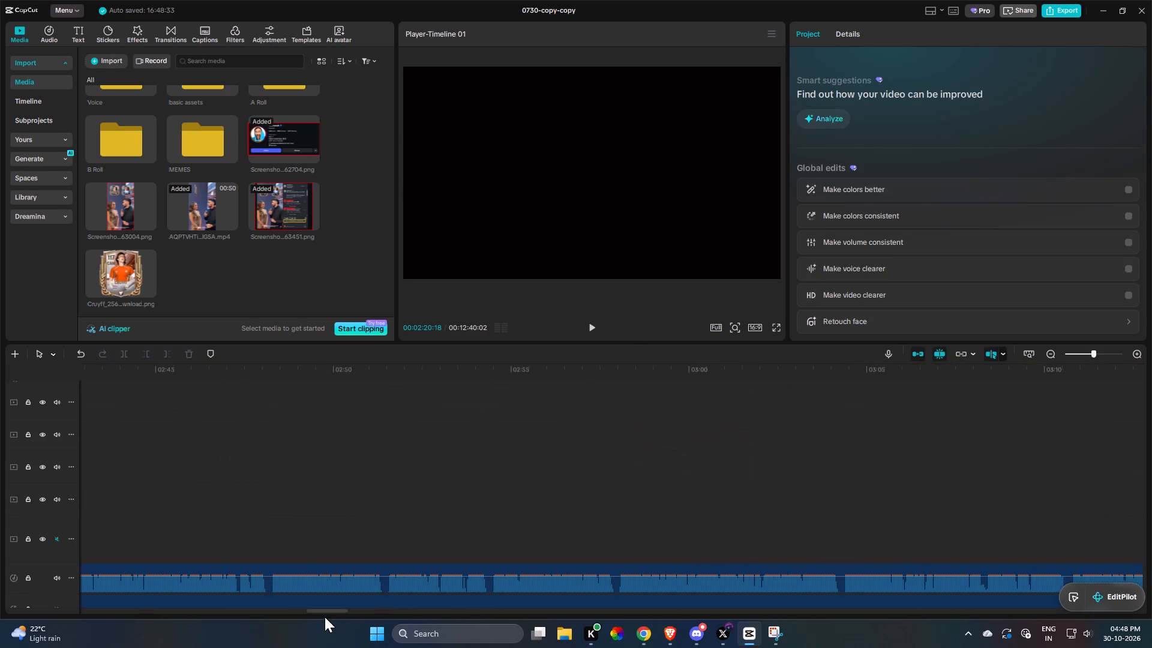
{"action": "left_click_drag", "start_coordinate": [325, 617], "coordinate": [286, 612]}
{"action": "left_click_drag", "start_coordinate": [323, 612], "coordinate": [270, 611]}
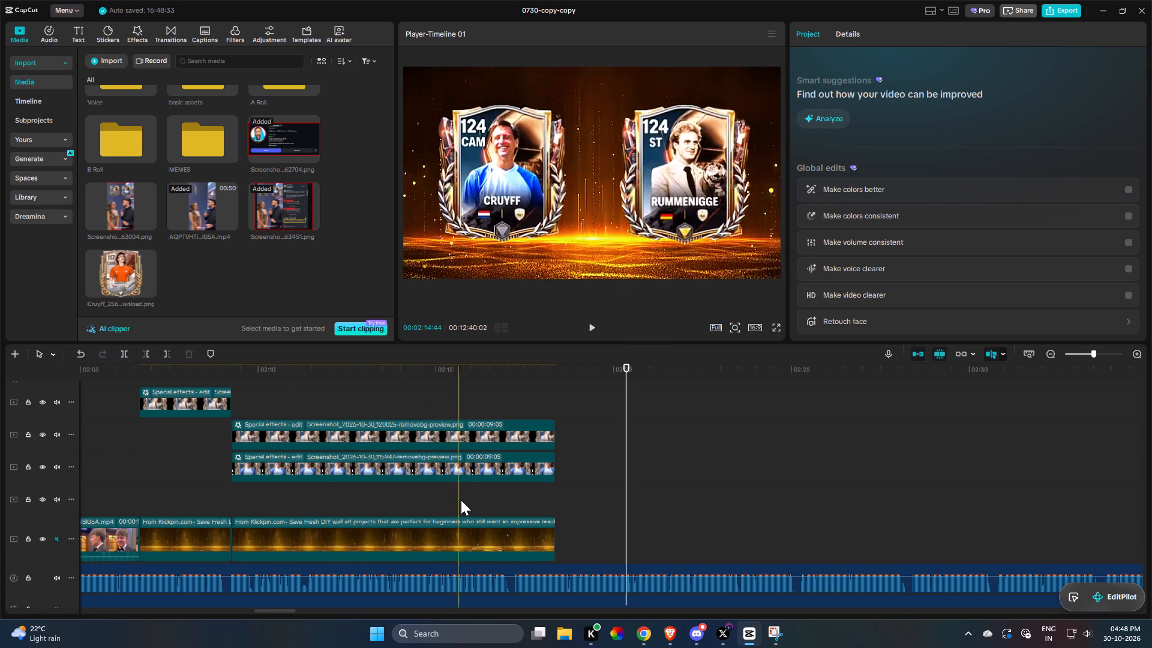
{"action": "key", "text": "space"}
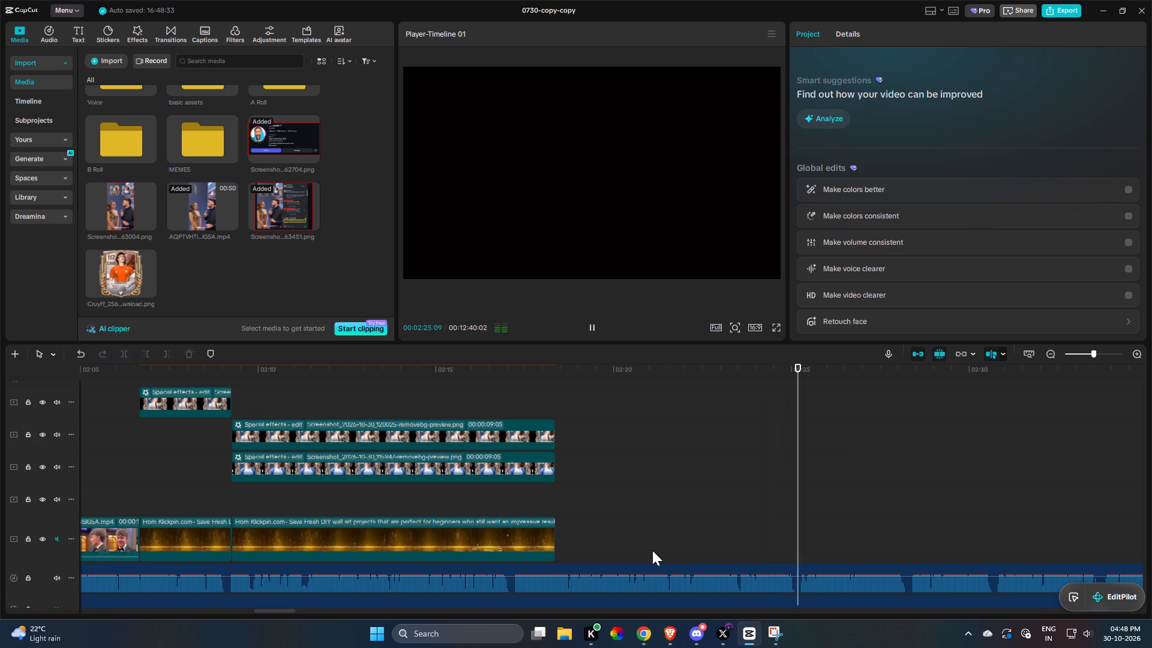
{"action": "key", "text": "space"}
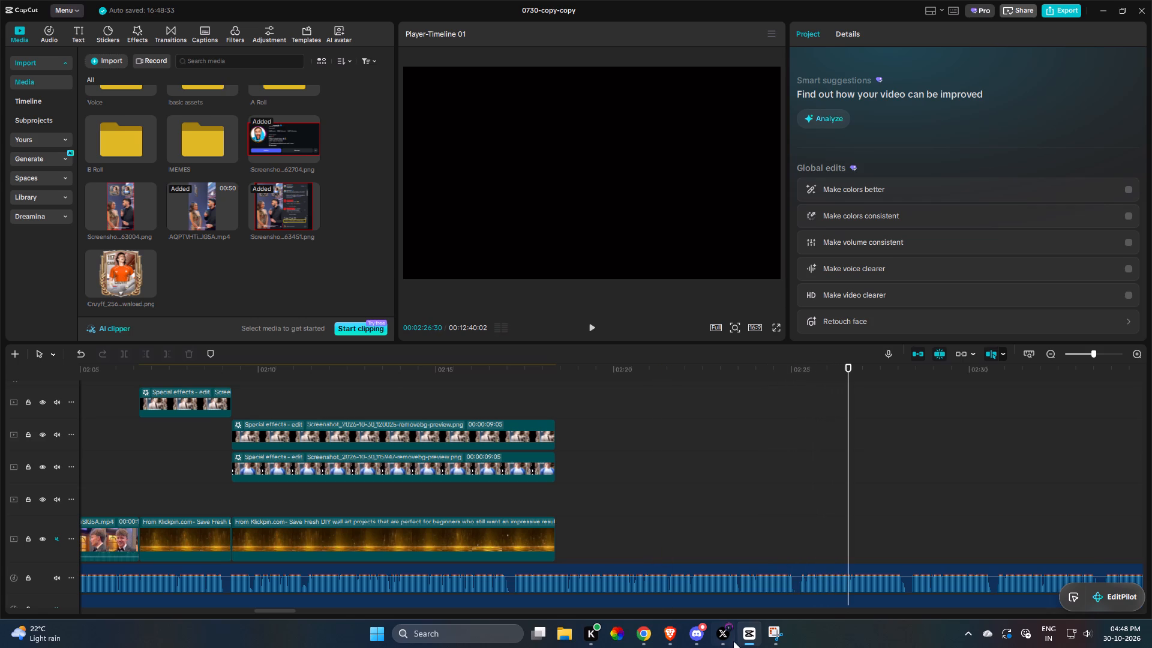
Switch to X, open the new post notifications, and examine the Ballon d'Or Box H thread with its Kaká and Ronaldinho card replies.
{"action": "left_click", "coordinate": [725, 632]}
{"action": "left_click", "coordinate": [259, 131]}
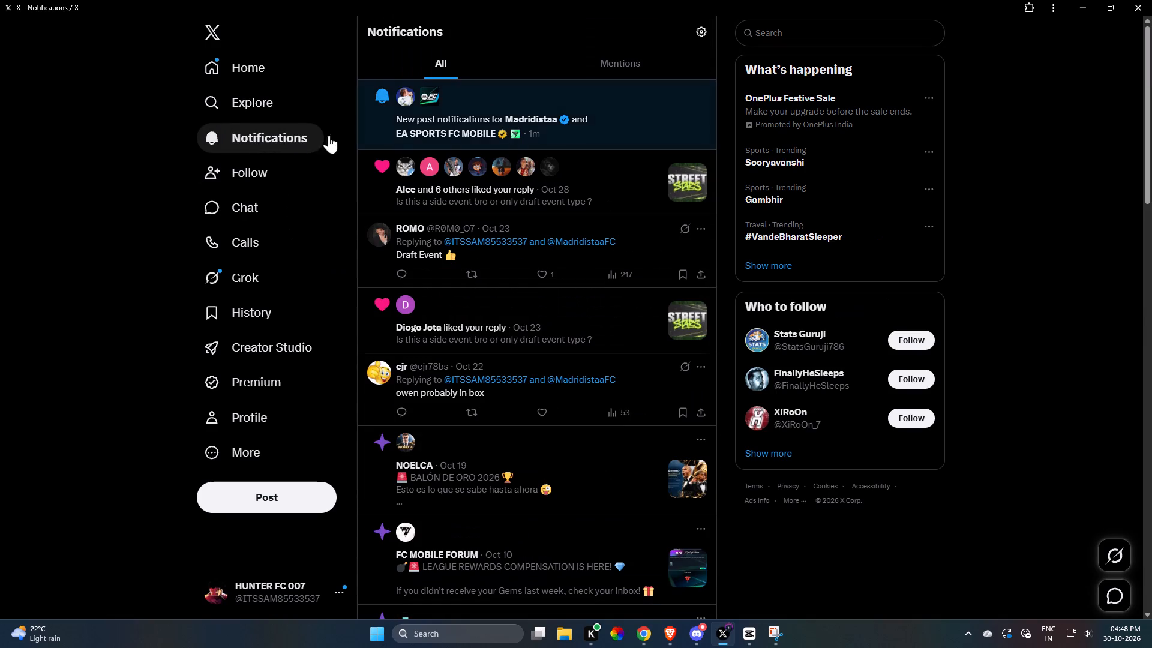
{"action": "left_click", "coordinate": [646, 119]}
{"action": "scroll", "coordinate": [589, 225], "scroll_direction": "up", "scroll_amount": 5}
{"action": "scroll", "coordinate": [608, 298], "scroll_direction": "up", "scroll_amount": 4}
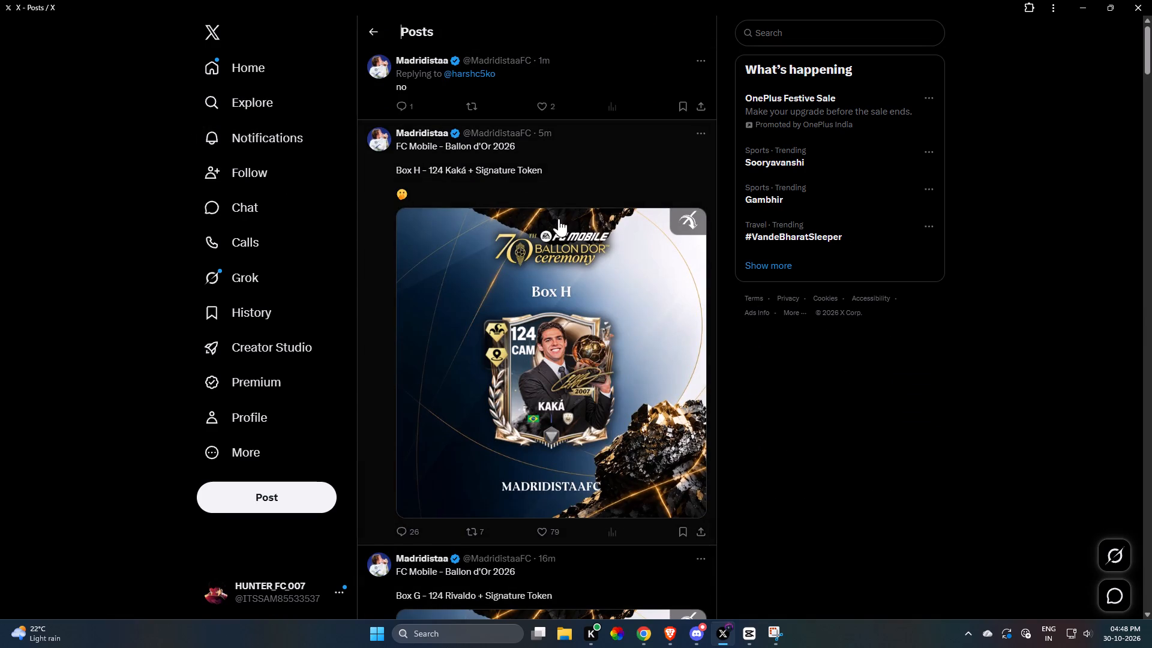
{"action": "scroll", "coordinate": [616, 164], "scroll_direction": "up", "scroll_amount": 3}
{"action": "left_click", "coordinate": [586, 76]}
{"action": "scroll", "coordinate": [668, 158], "scroll_direction": "up", "scroll_amount": 6}
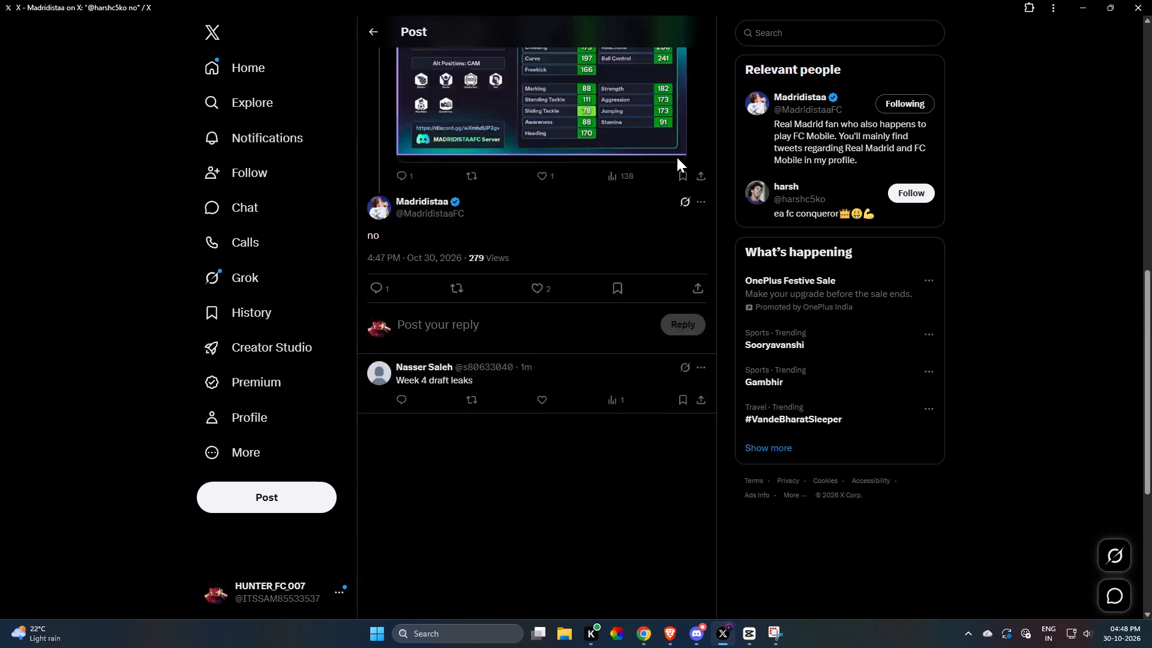
{"action": "scroll", "coordinate": [675, 154], "scroll_direction": "up", "scroll_amount": 2}
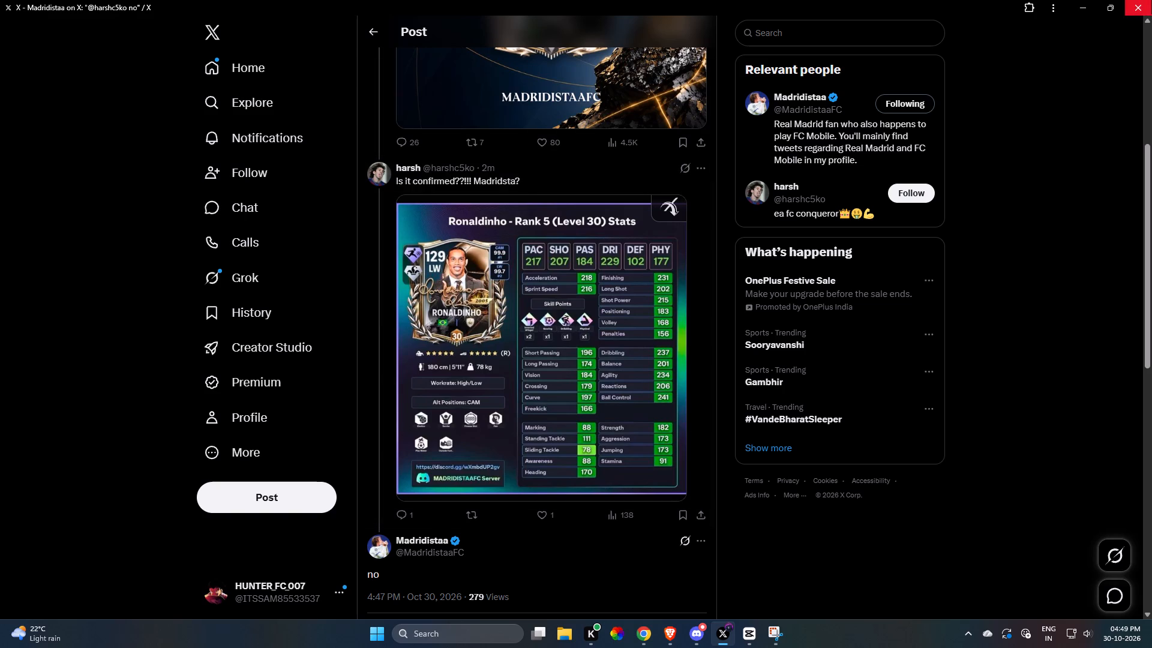
{"action": "scroll", "coordinate": [452, 232], "scroll_direction": "down", "scroll_amount": 3}
{"action": "scroll", "coordinate": [501, 274], "scroll_direction": "up", "scroll_amount": 5}
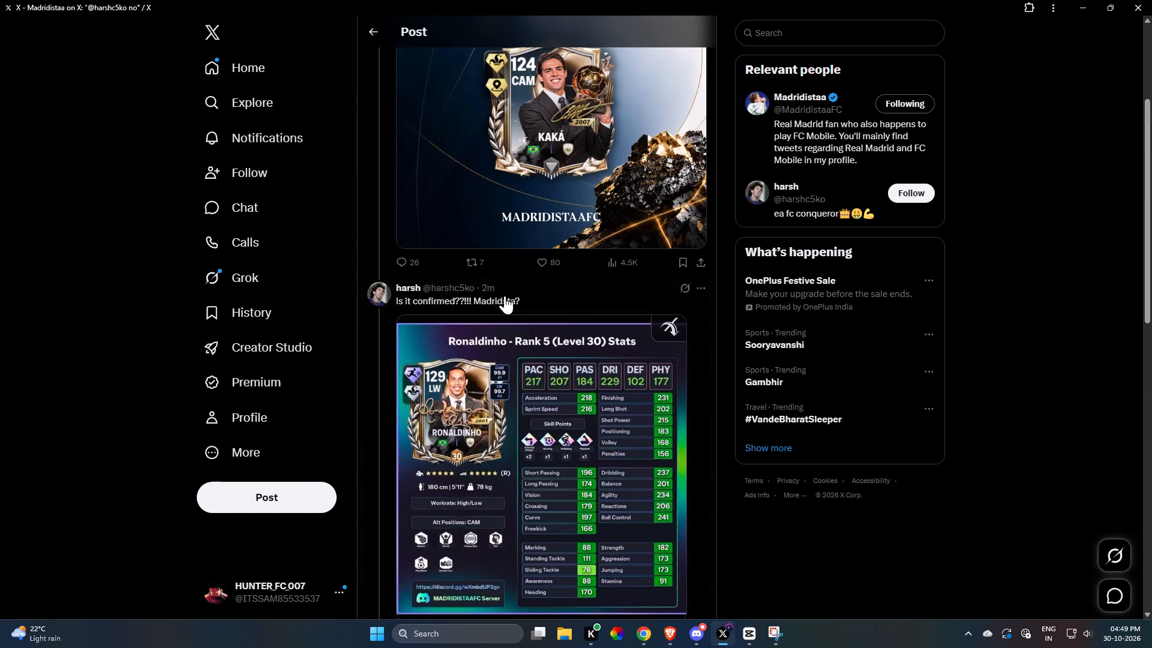
{"action": "scroll", "coordinate": [499, 310], "scroll_direction": "up", "scroll_amount": 4}
{"action": "scroll", "coordinate": [628, 429], "scroll_direction": "down", "scroll_amount": 2}
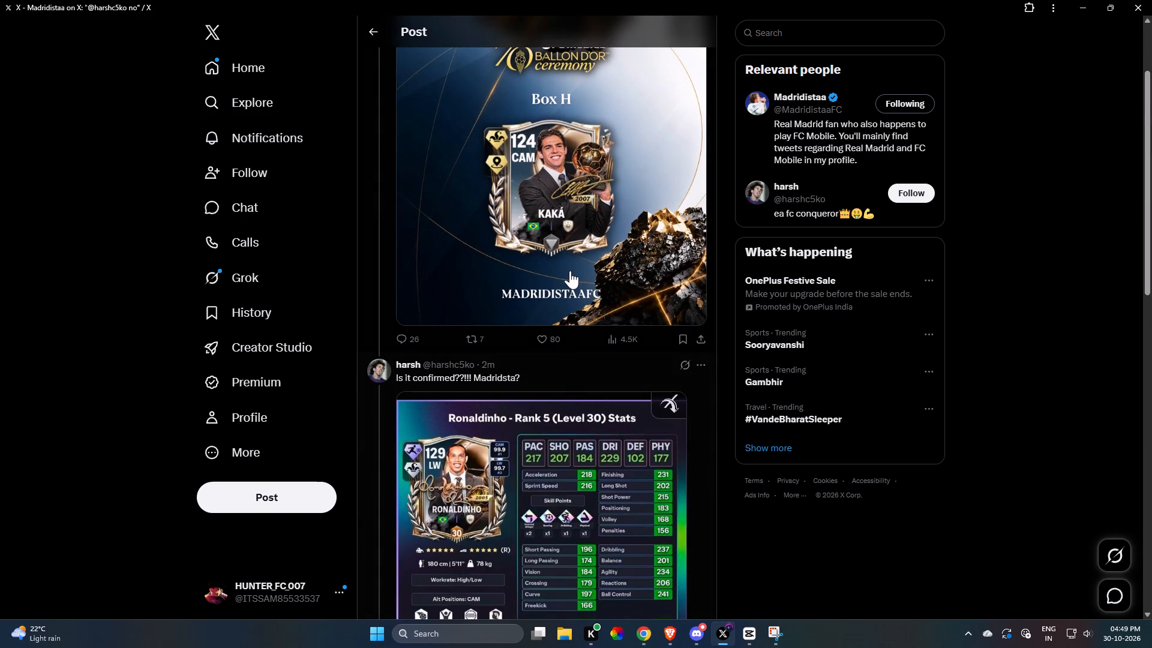
{"action": "scroll", "coordinate": [570, 271], "scroll_direction": "down", "scroll_amount": 4}
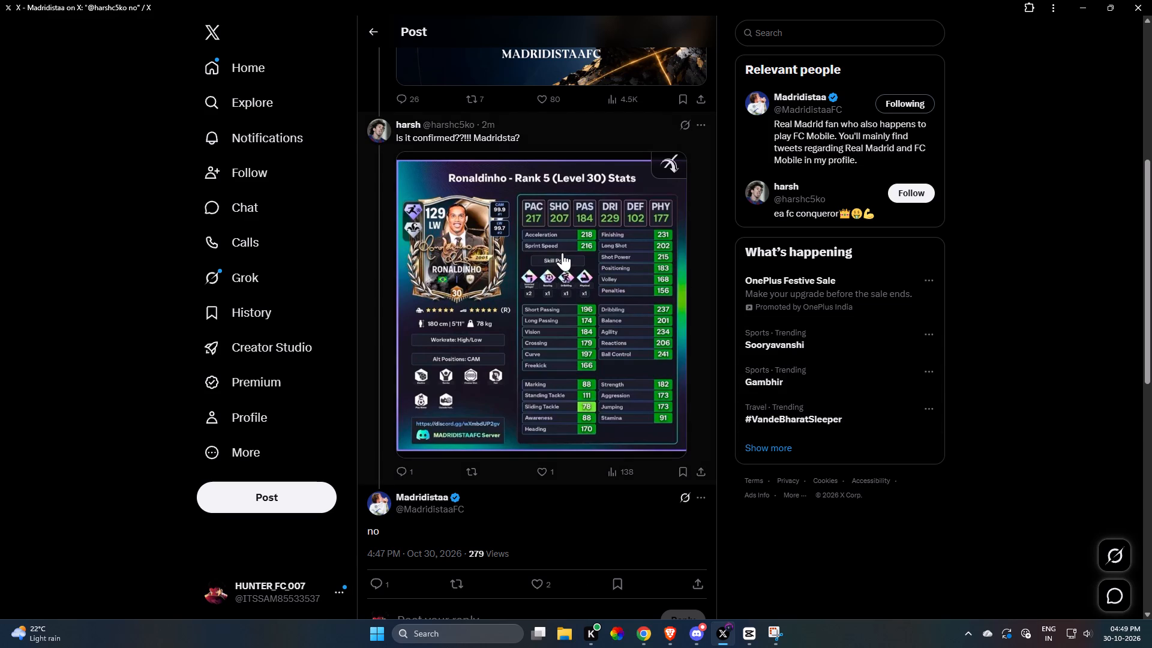
{"action": "scroll", "coordinate": [563, 253], "scroll_direction": "down", "scroll_amount": 4}
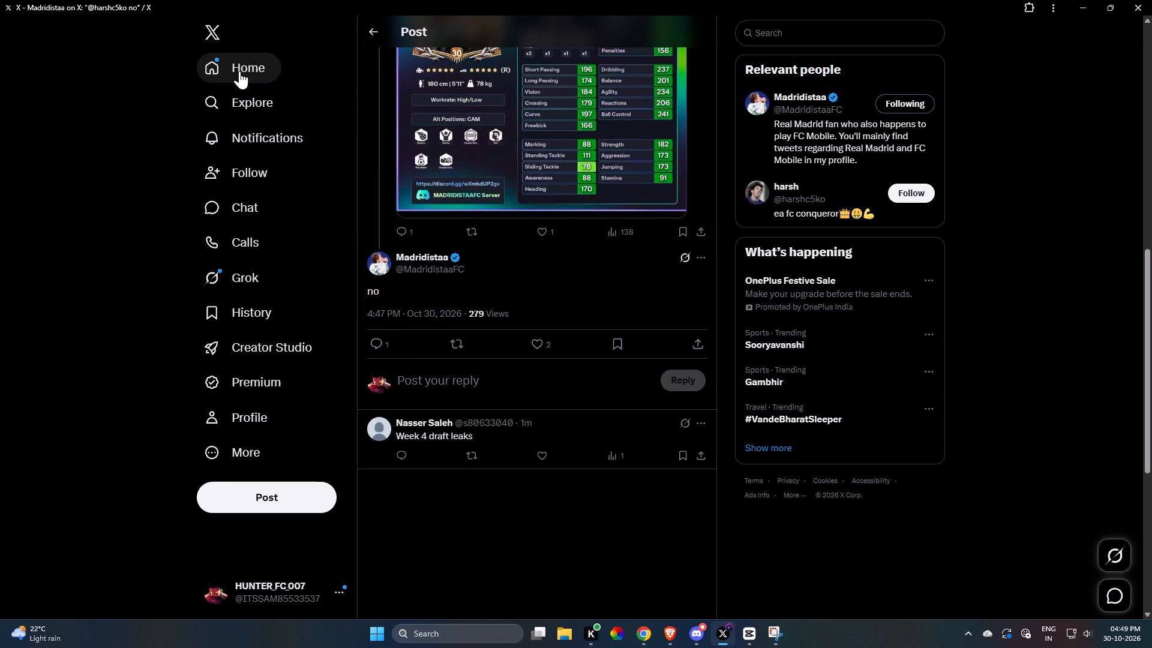
From the X home feed, save the Rummenigge and Cruyff card images in The Notorious FC's Week 4 post to Downloads.
{"action": "left_click", "coordinate": [239, 71]}
{"action": "left_click", "coordinate": [239, 71]}
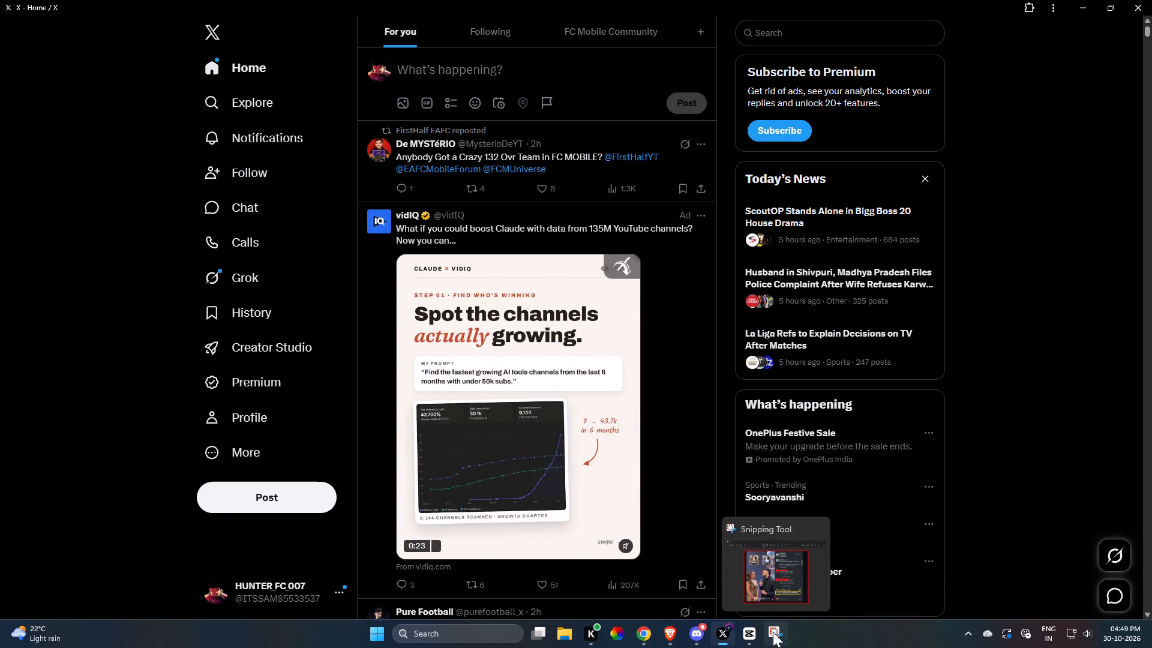
{"action": "scroll", "coordinate": [620, 415], "scroll_direction": "down", "scroll_amount": 5}
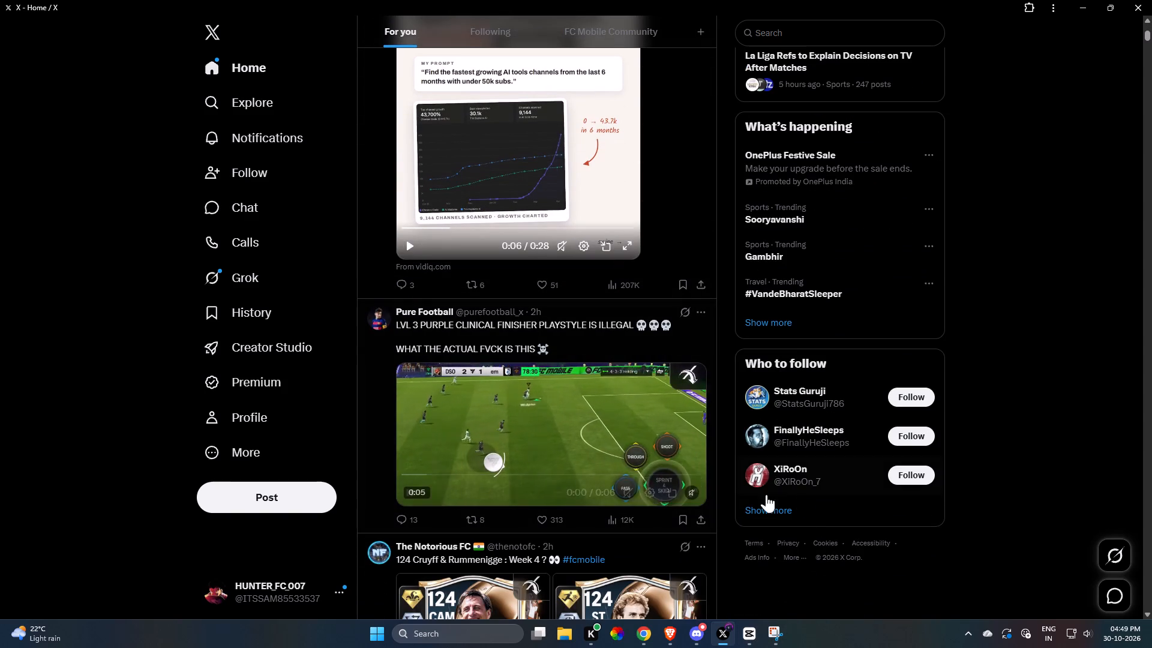
{"action": "scroll", "coordinate": [647, 464], "scroll_direction": "down", "scroll_amount": 4}
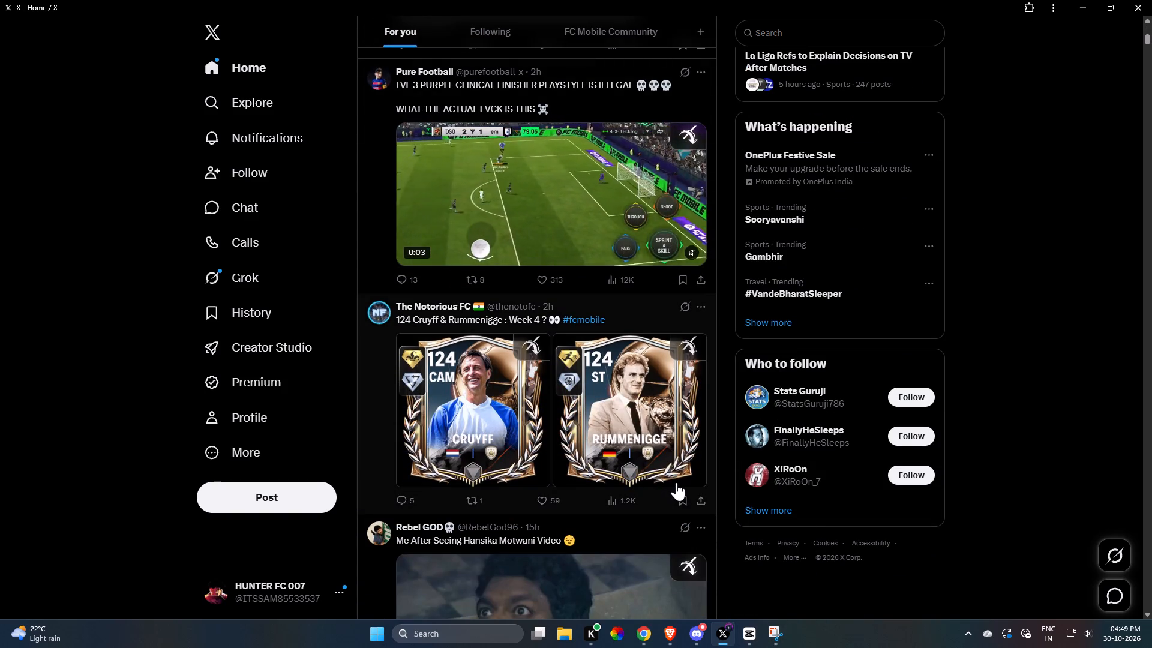
{"action": "left_click", "coordinate": [532, 349]}
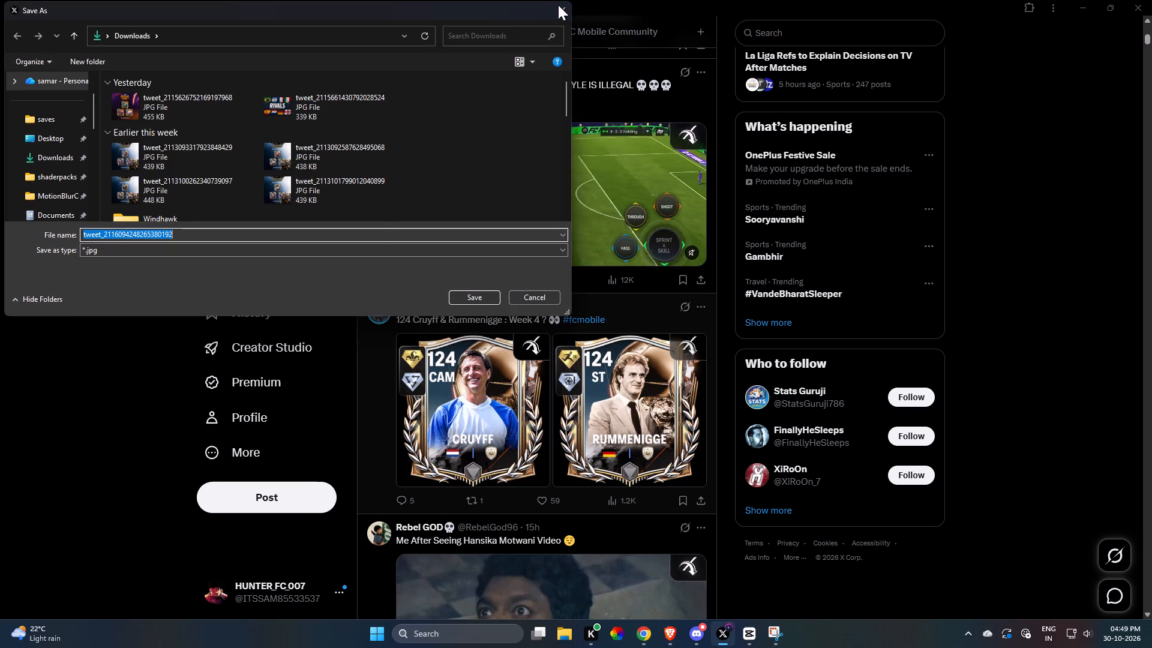
{"action": "left_click", "coordinate": [564, 9]}
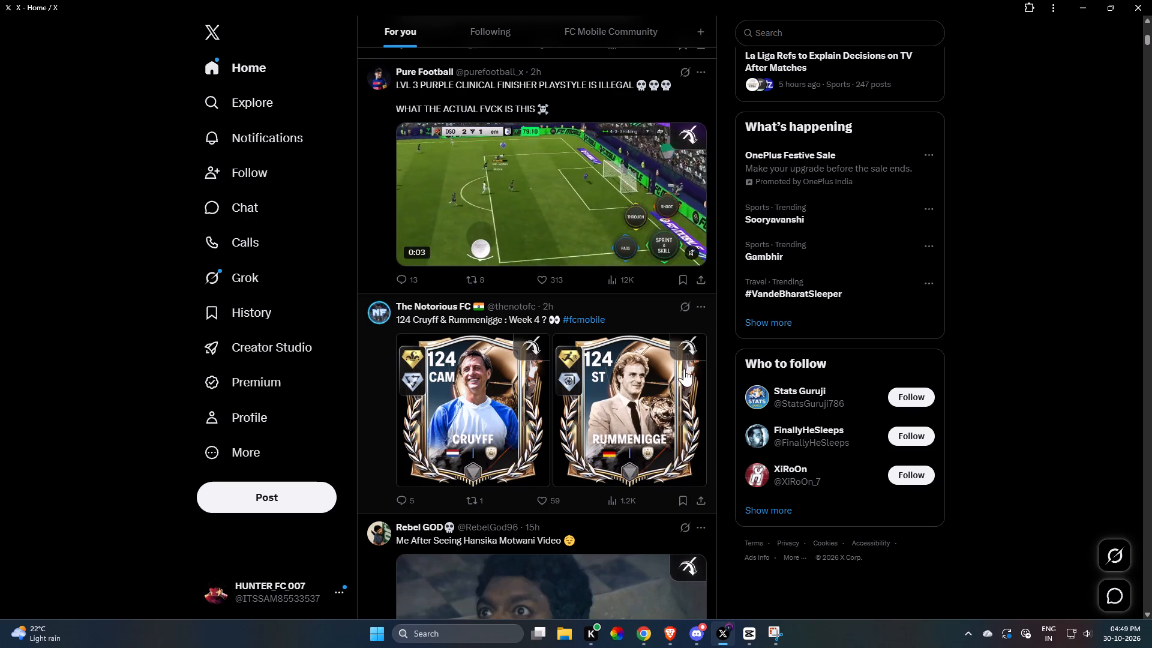
{"action": "scroll", "coordinate": [632, 371], "scroll_direction": "down", "scroll_amount": 3}
{"action": "scroll", "coordinate": [637, 382], "scroll_direction": "up", "scroll_amount": 2}
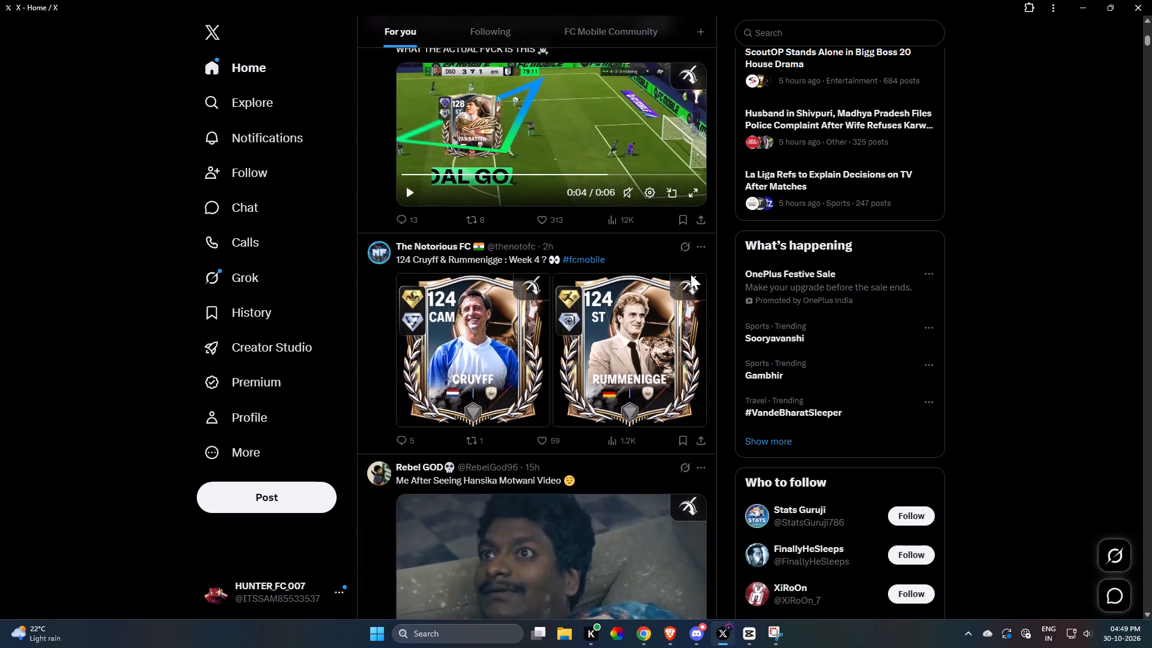
{"action": "left_click", "coordinate": [692, 281]}
{"action": "left_click", "coordinate": [46, 160]}
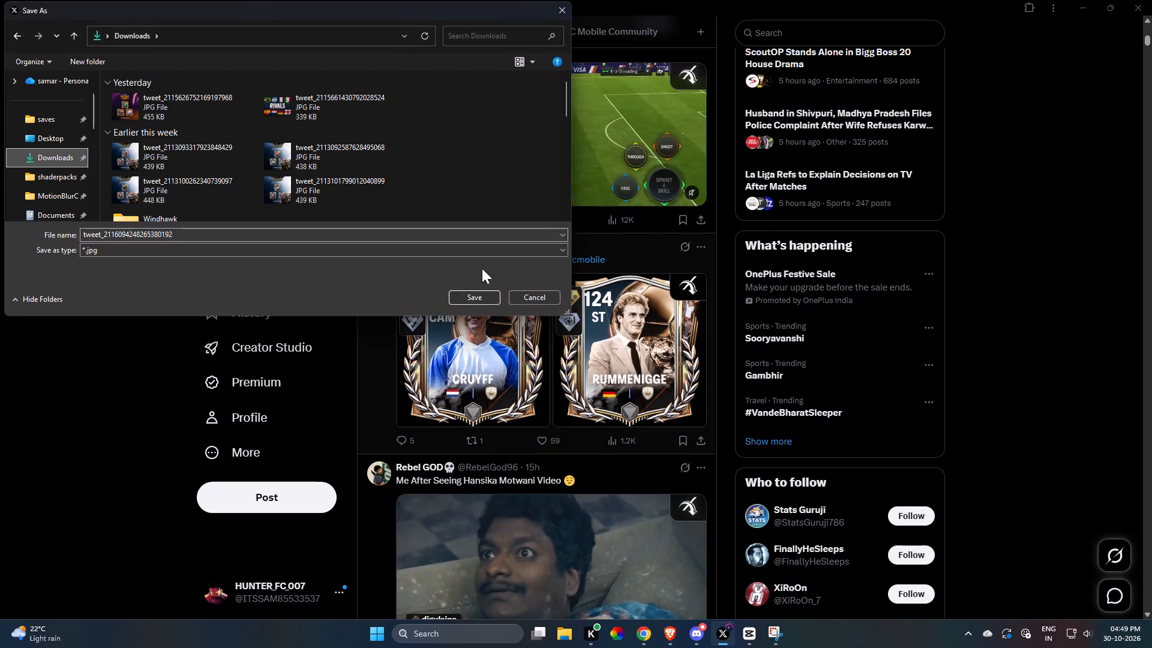
{"action": "left_click", "coordinate": [473, 301]}
{"action": "left_click", "coordinate": [527, 284]}
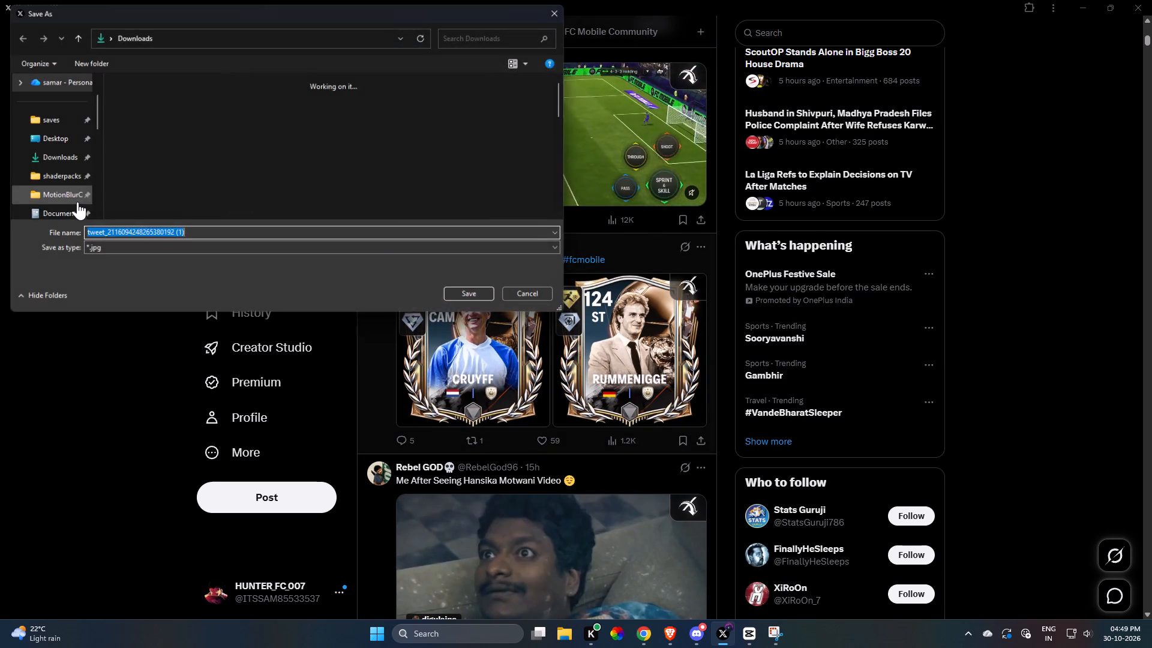
{"action": "left_click", "coordinate": [62, 159]}
{"action": "left_click", "coordinate": [485, 301]}
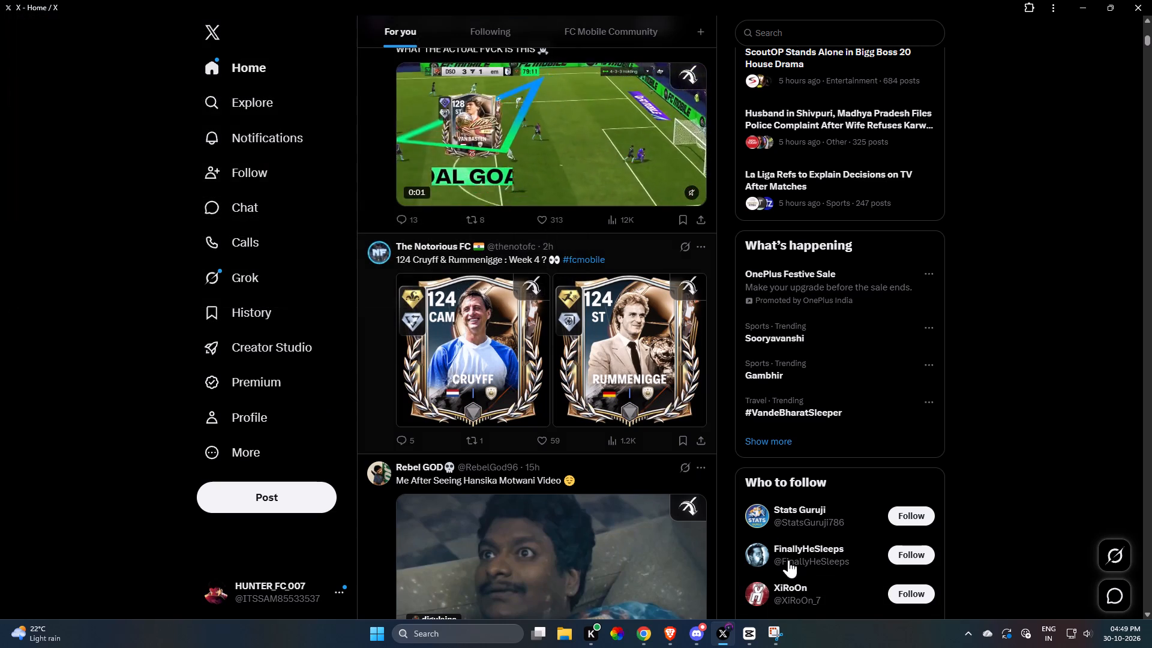
Switch to Brave, search "madridista fc mobile" in a new tab, and open the MadridistaaFC site's Legacy Card Creator.
{"action": "left_click", "coordinate": [658, 631]}
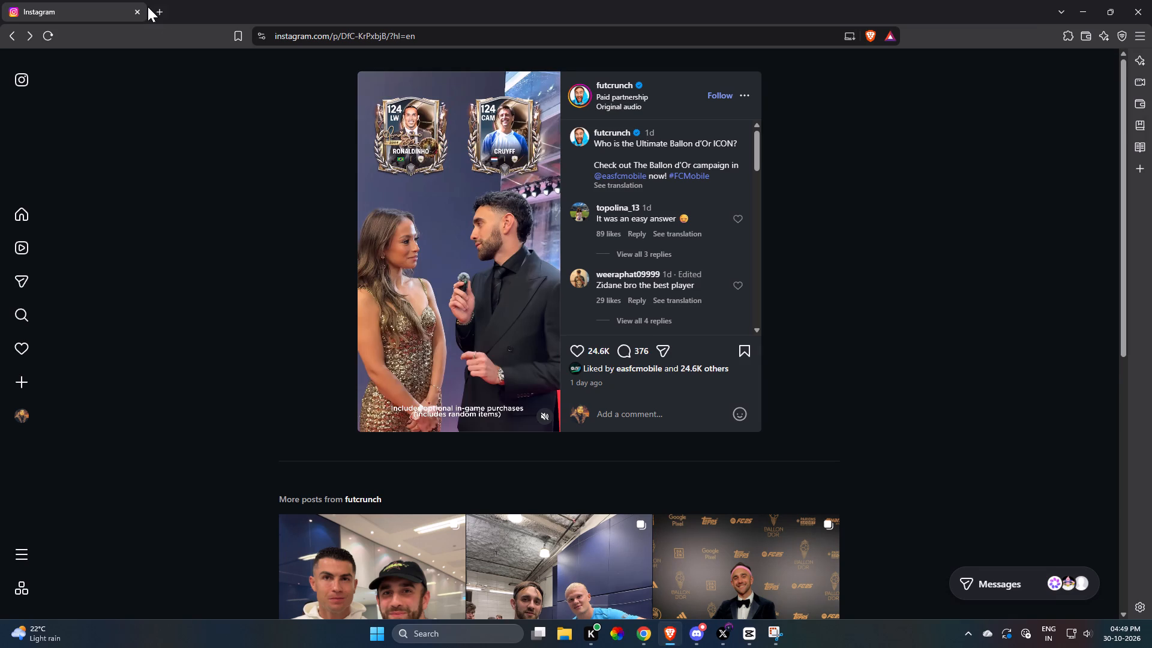
{"action": "left_click", "coordinate": [157, 15]}
{"action": "left_click", "coordinate": [502, 175]}
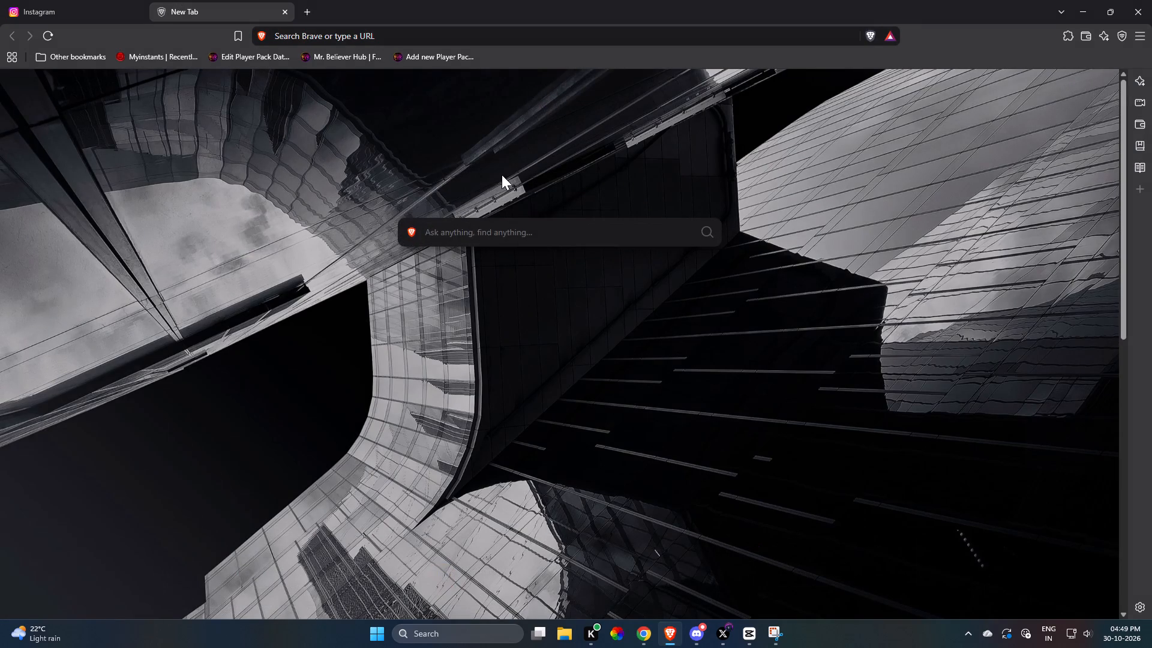
{"action": "type", "text": "mad"}
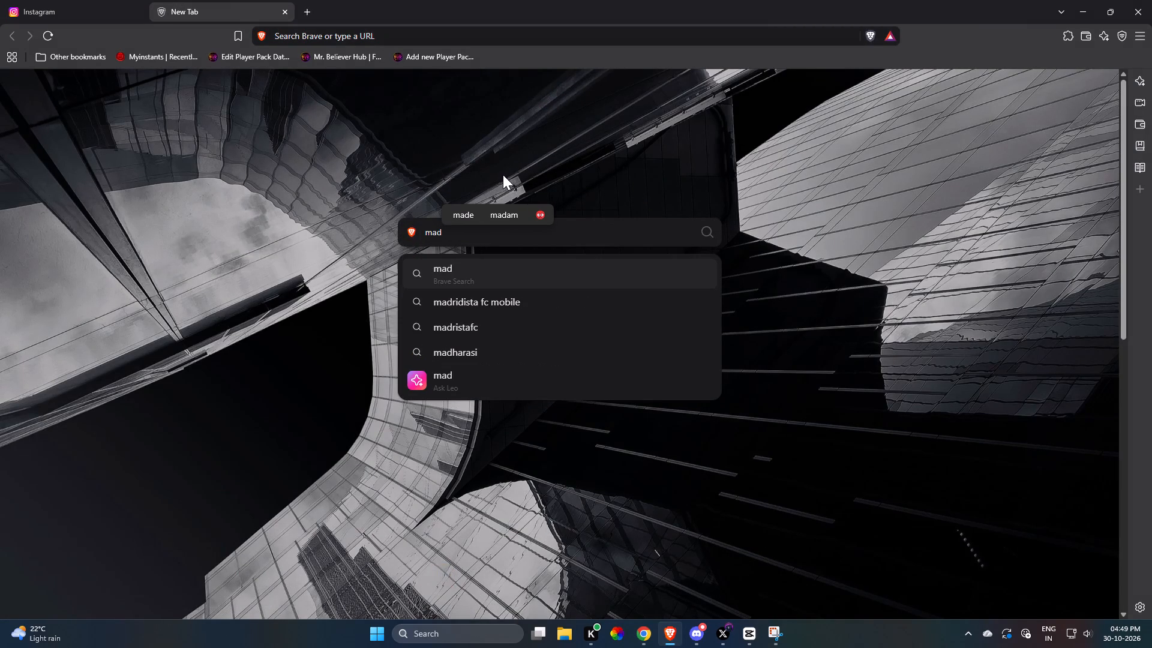
{"action": "left_click", "coordinate": [529, 303]}
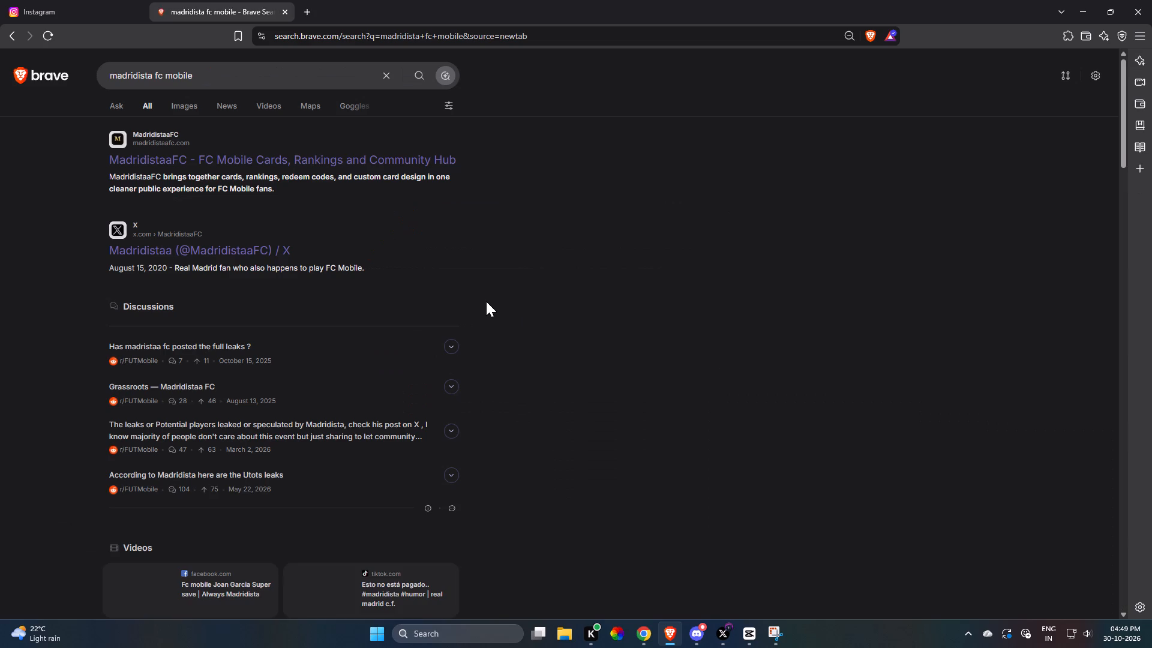
{"action": "left_click", "coordinate": [208, 153]}
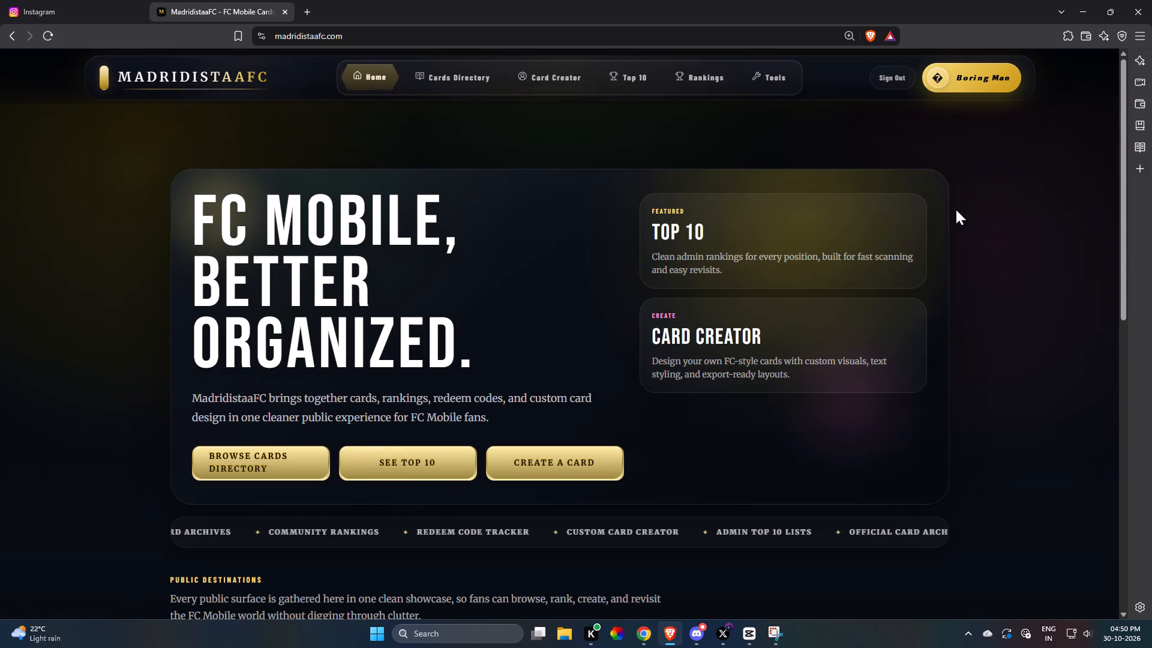
{"action": "left_click", "coordinate": [550, 467]}
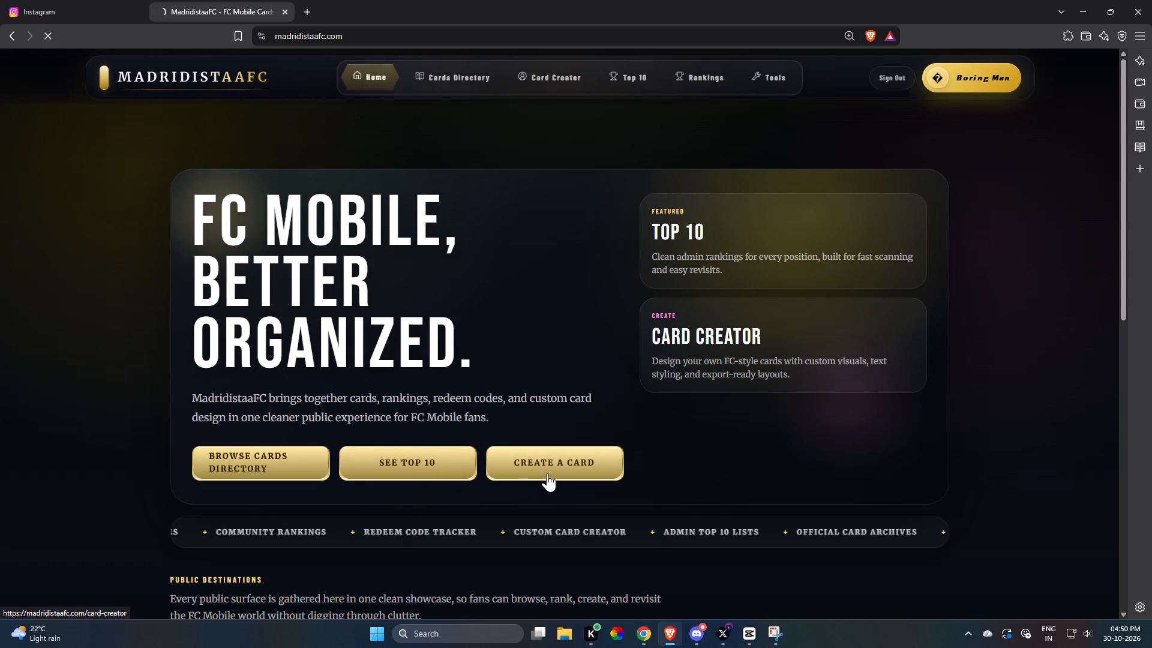
{"action": "scroll", "coordinate": [586, 440], "scroll_direction": "down", "scroll_amount": 4}
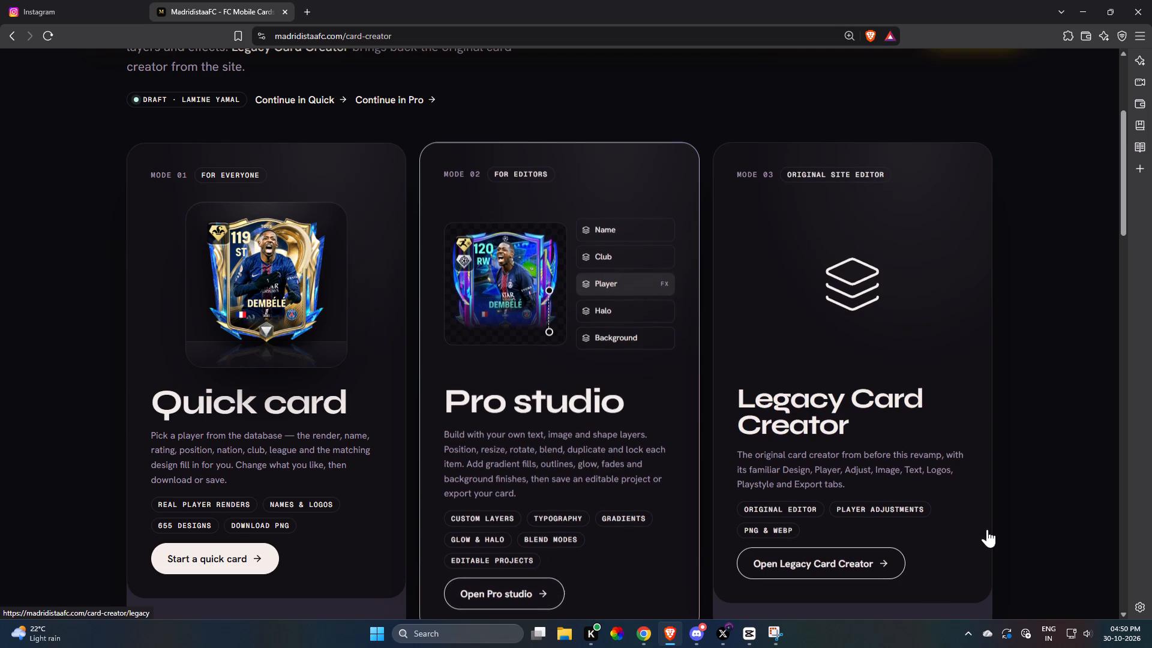
{"action": "left_click", "coordinate": [775, 561]}
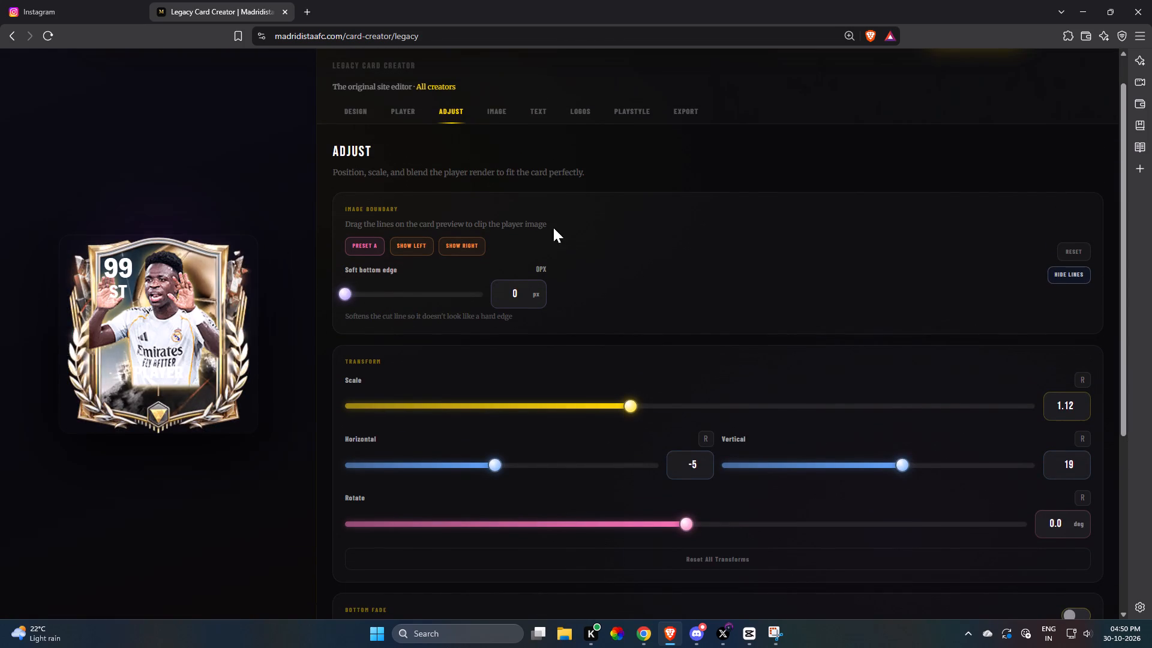
Upload the saved Rummenigge card image from Downloads as the custom card background.
{"action": "left_click", "coordinate": [364, 112]}
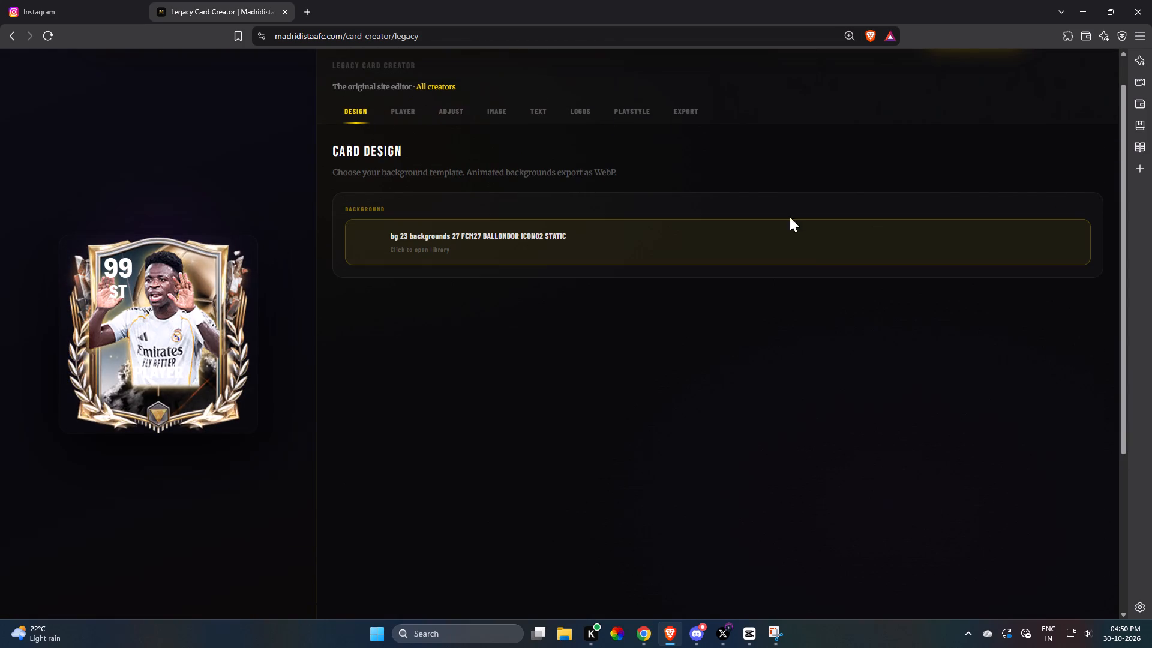
{"action": "left_click", "coordinate": [574, 238]}
{"action": "left_click", "coordinate": [434, 242]}
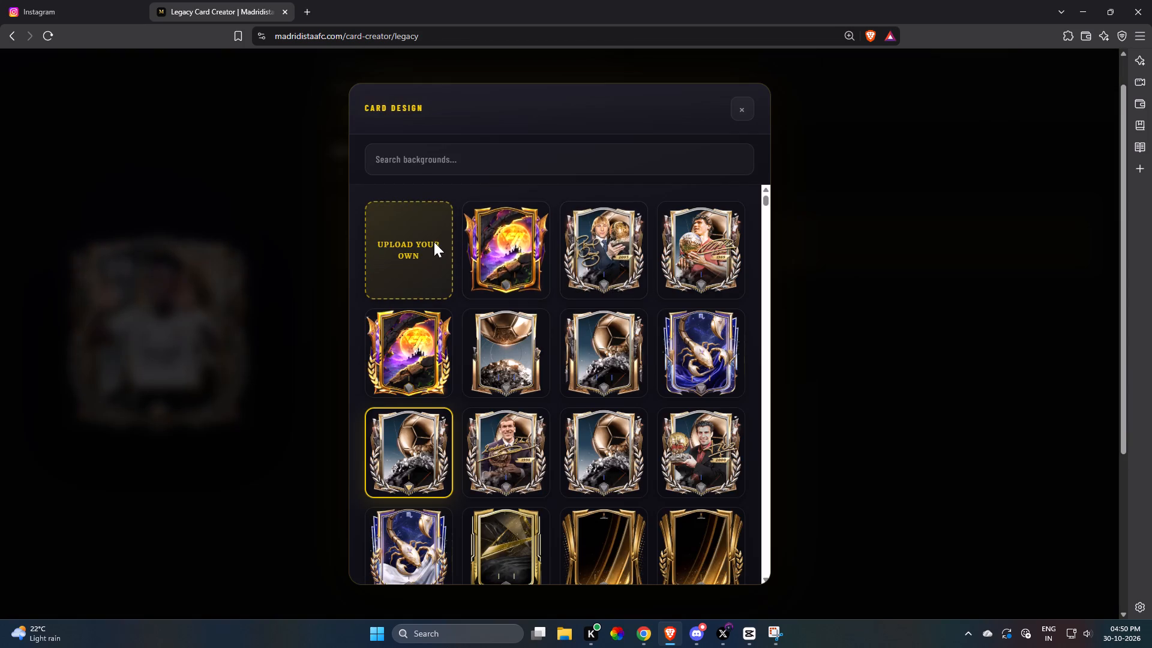
{"action": "left_click", "coordinate": [72, 200]}
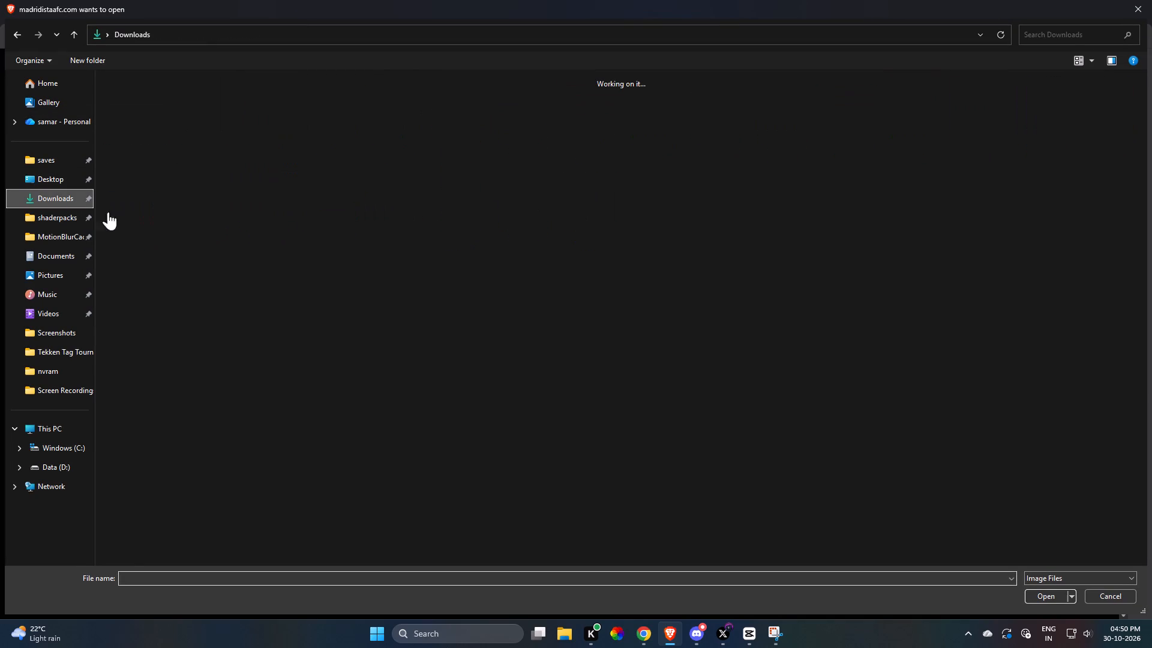
{"action": "scroll", "coordinate": [182, 229], "scroll_direction": "up", "scroll_amount": 3}
{"action": "double_click", "coordinate": [350, 96]}
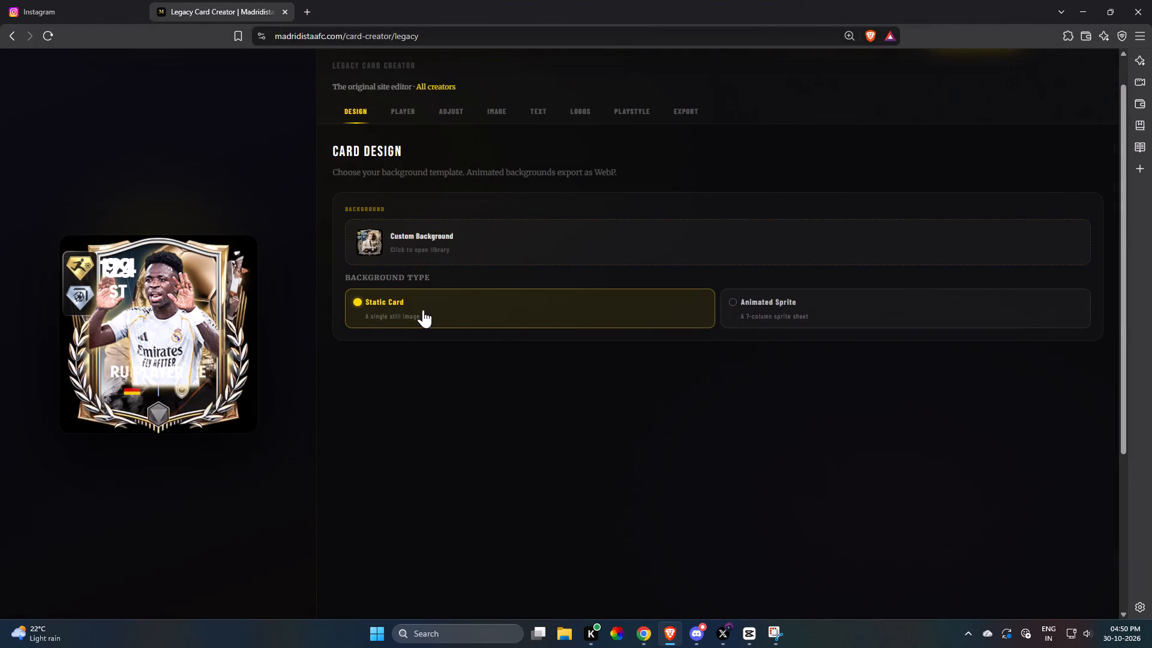
Upload Screenshot_2026-10-30_120025-removebg-preview as the player image and align it over the background at about horizontal 2, vertical -4.
{"action": "left_click", "coordinate": [410, 105]}
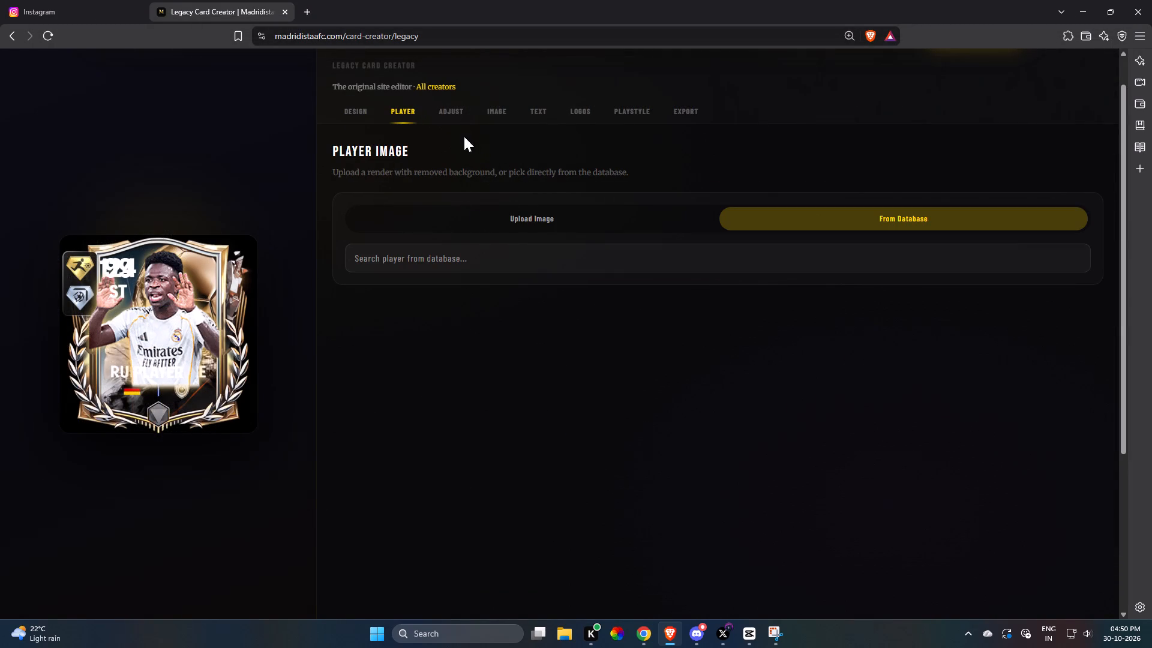
{"action": "left_click", "coordinate": [509, 220]}
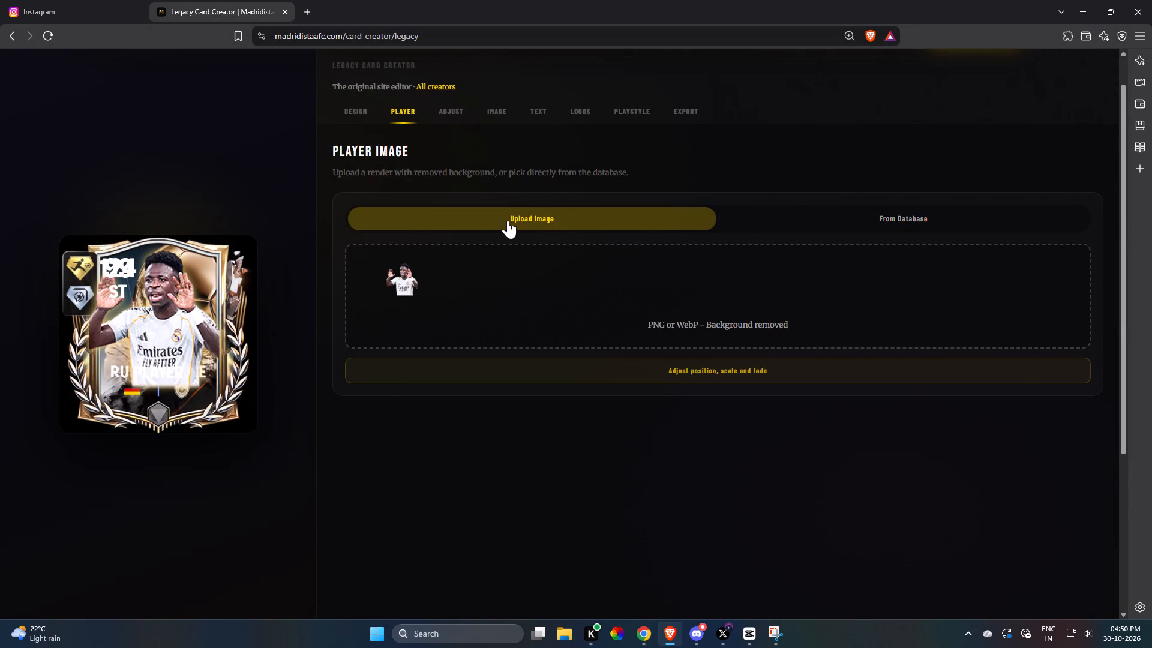
{"action": "left_click", "coordinate": [543, 280]}
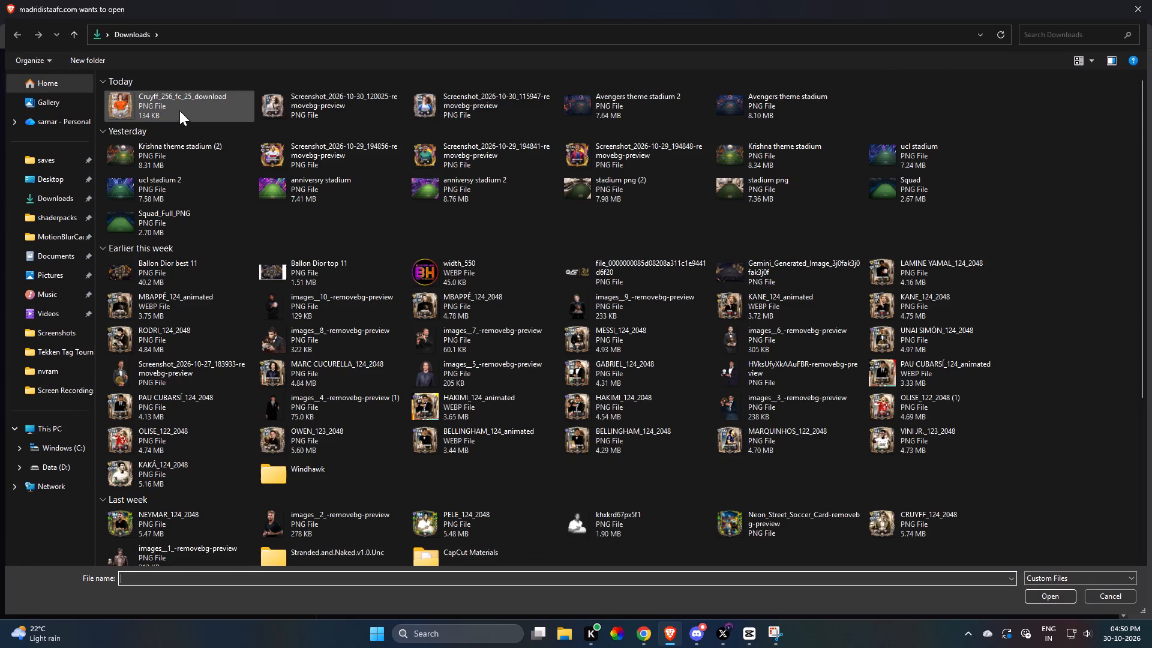
{"action": "double_click", "coordinate": [359, 111]}
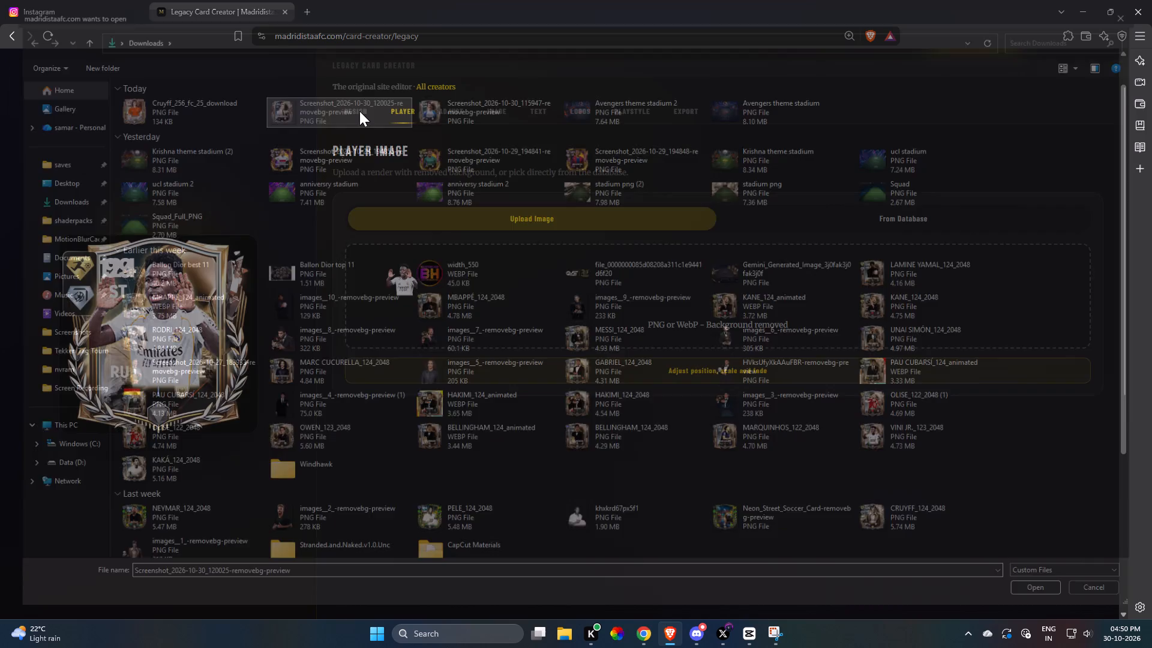
{"action": "left_click_drag", "start_coordinate": [207, 344], "coordinate": [210, 328]}
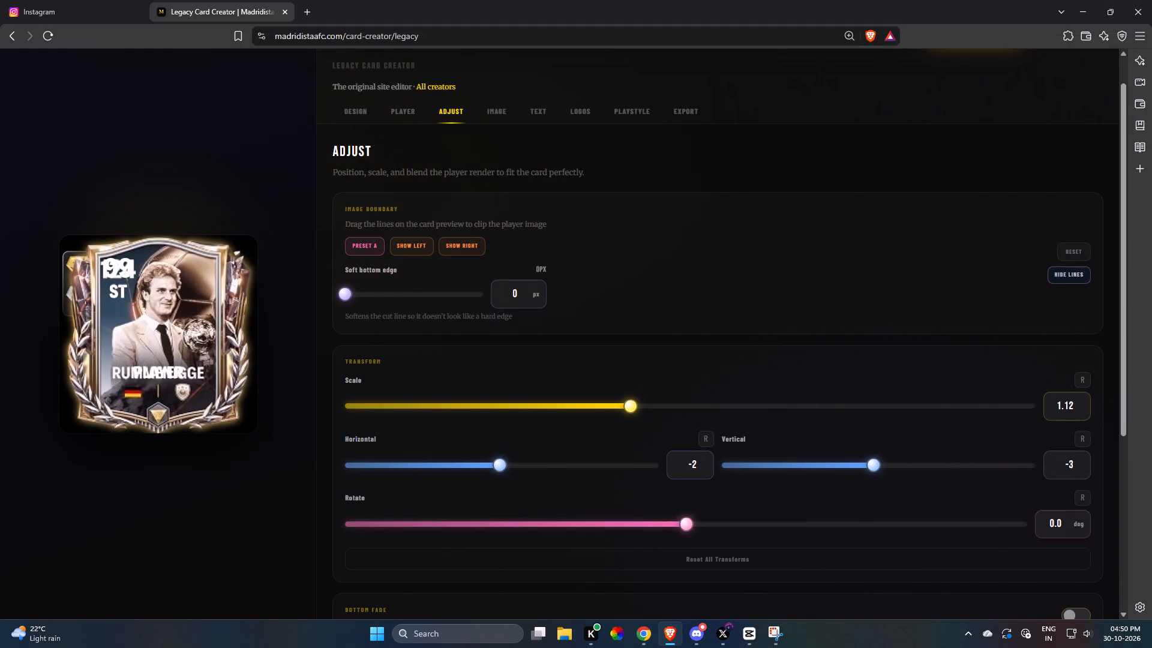
{"action": "left_click_drag", "start_coordinate": [210, 328], "coordinate": [214, 326]}
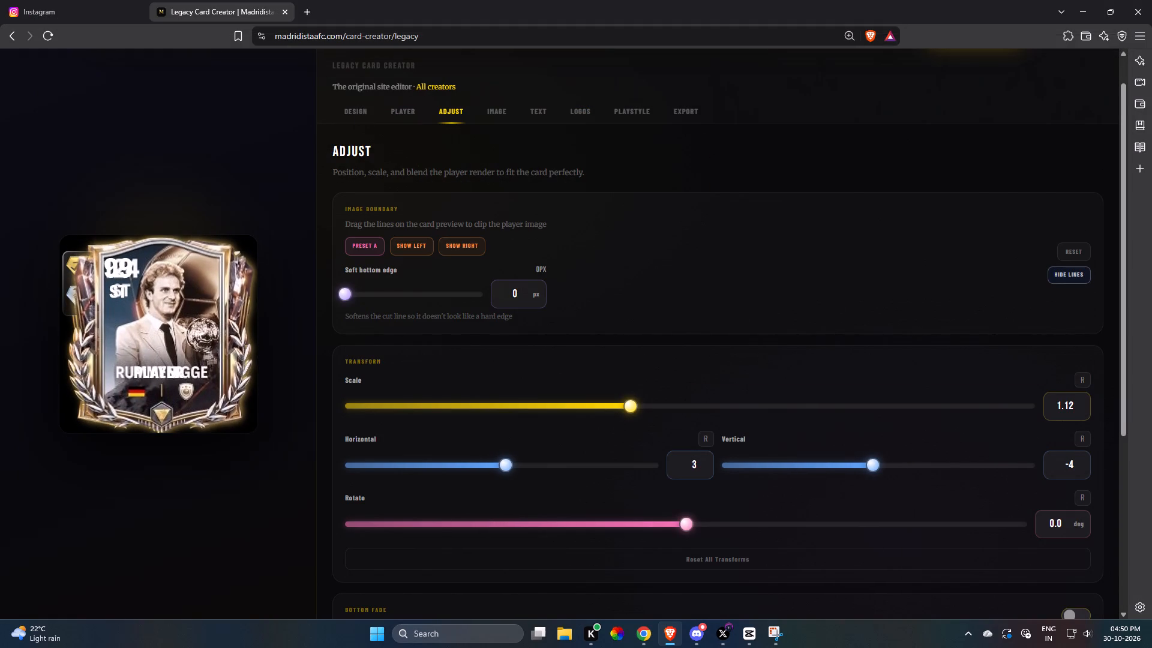
{"action": "left_click_drag", "start_coordinate": [214, 326], "coordinate": [212, 326]}
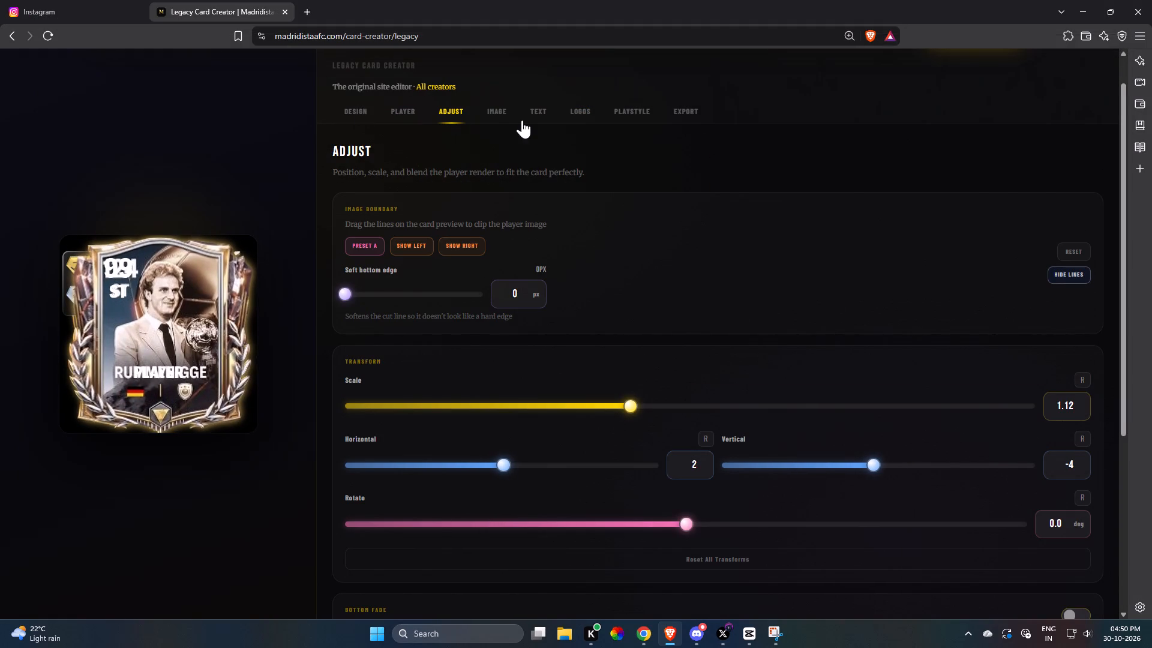
Clear the card's OVR, position and player name text.
{"action": "left_click", "coordinate": [535, 116]}
{"action": "double_click", "coordinate": [497, 243]}
{"action": "key", "text": "BackSpace"}
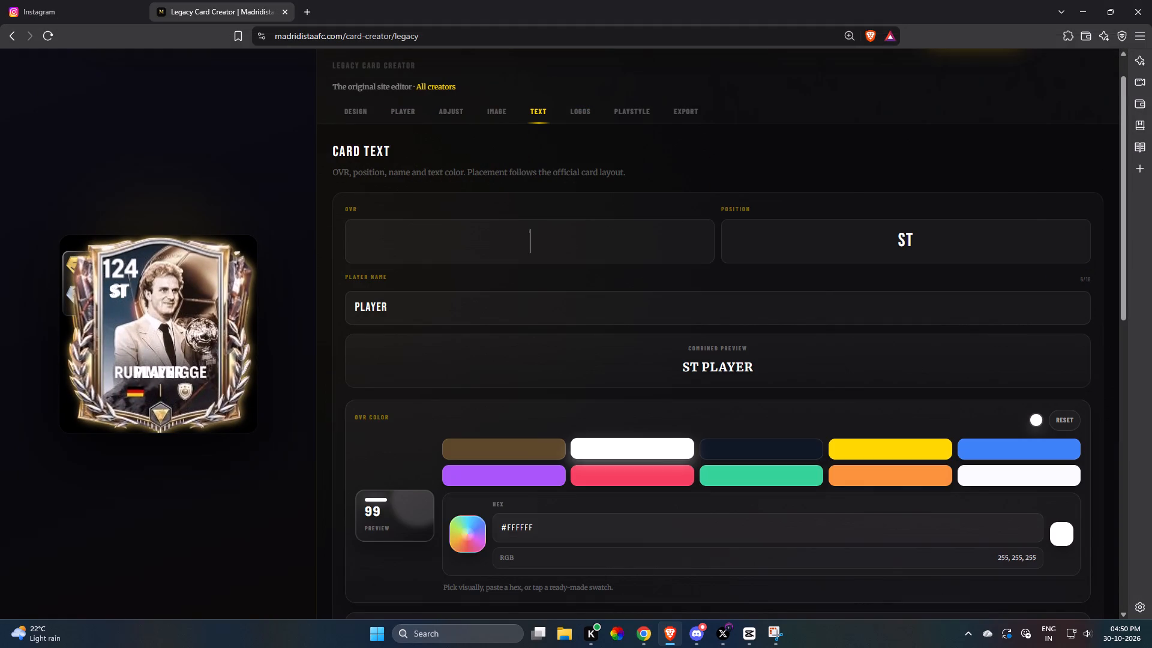
{"action": "double_click", "coordinate": [1037, 226]}
{"action": "key", "text": "BackSpace"}
{"action": "double_click", "coordinate": [817, 293]}
{"action": "key", "text": "BackSpace"}
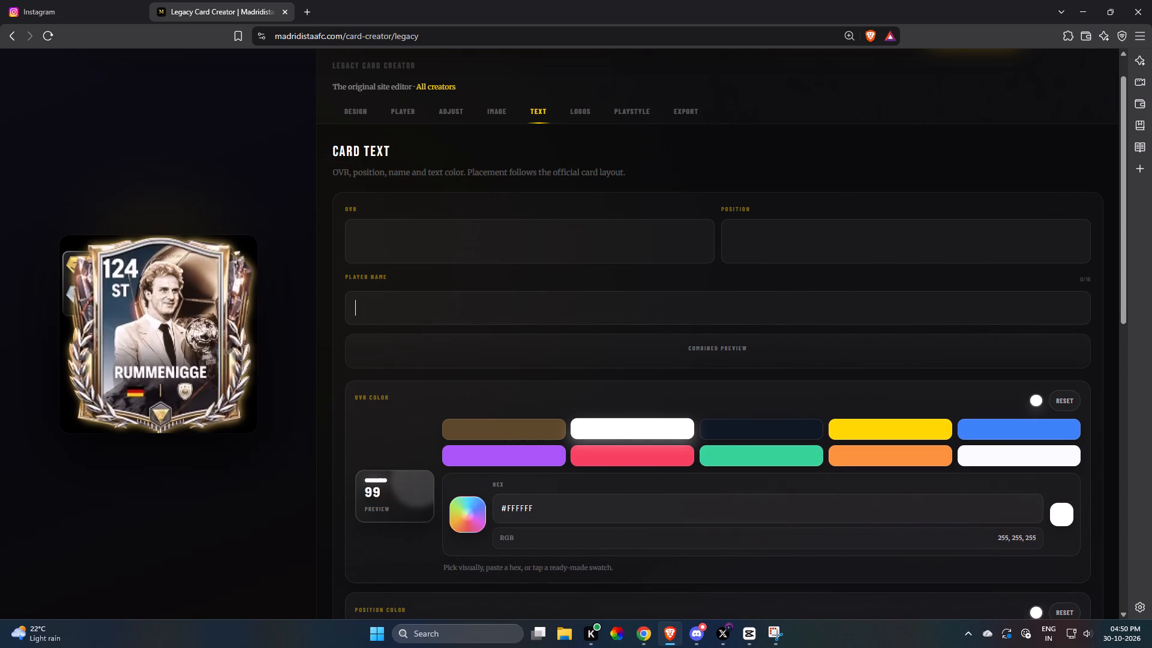
Shift the Rummenigge overlay around the card preview, leaving it at about horizontal -5, vertical -29.
{"action": "left_click_drag", "start_coordinate": [191, 274], "coordinate": [185, 277]}
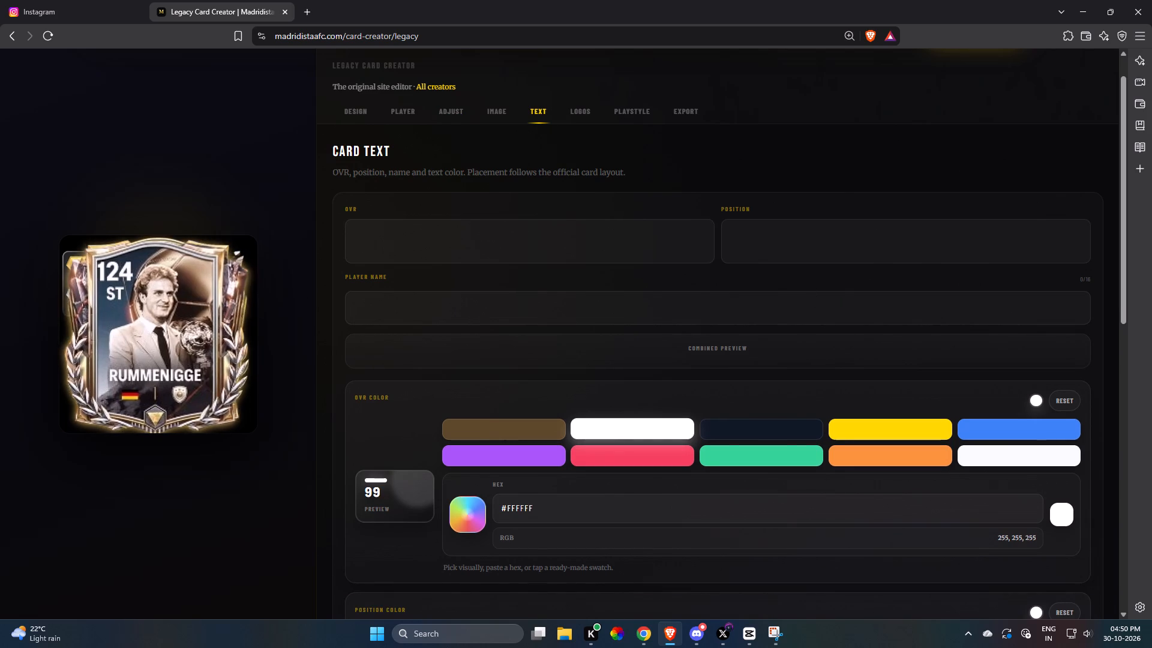
{"action": "left_click_drag", "start_coordinate": [185, 277], "coordinate": [178, 616]}
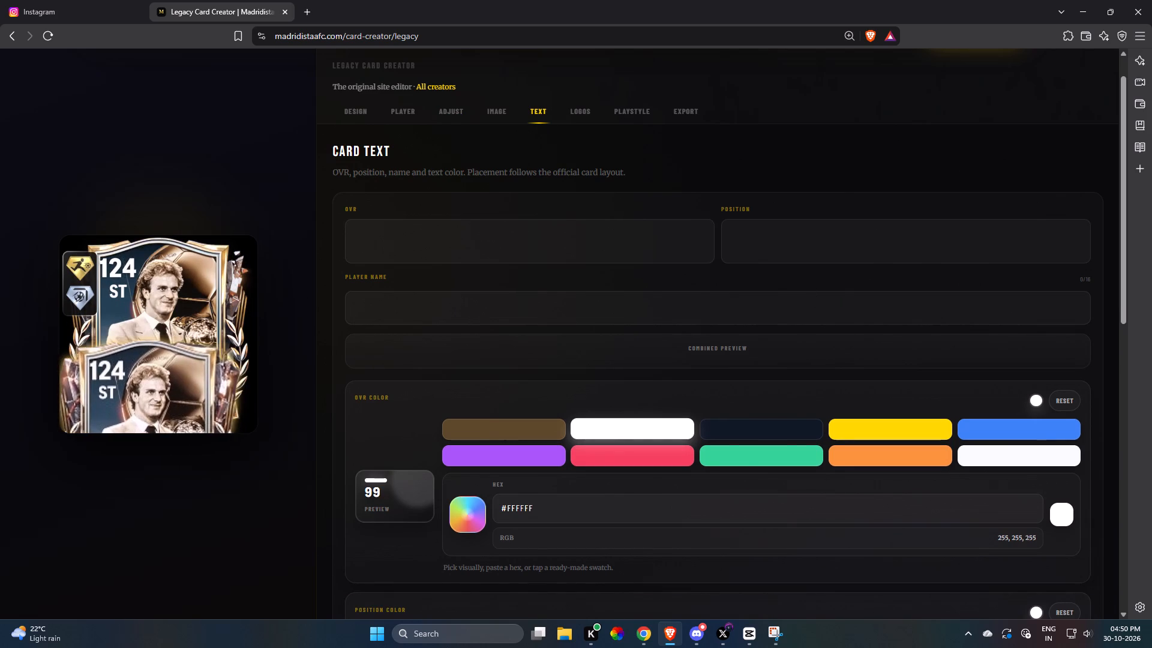
{"action": "left_click_drag", "start_coordinate": [178, 616], "coordinate": [185, 254]}
Scale the Rummenigge overlay down to its minimum size on the card.
{"action": "scroll", "coordinate": [659, 238], "scroll_direction": "up", "scroll_amount": 5}
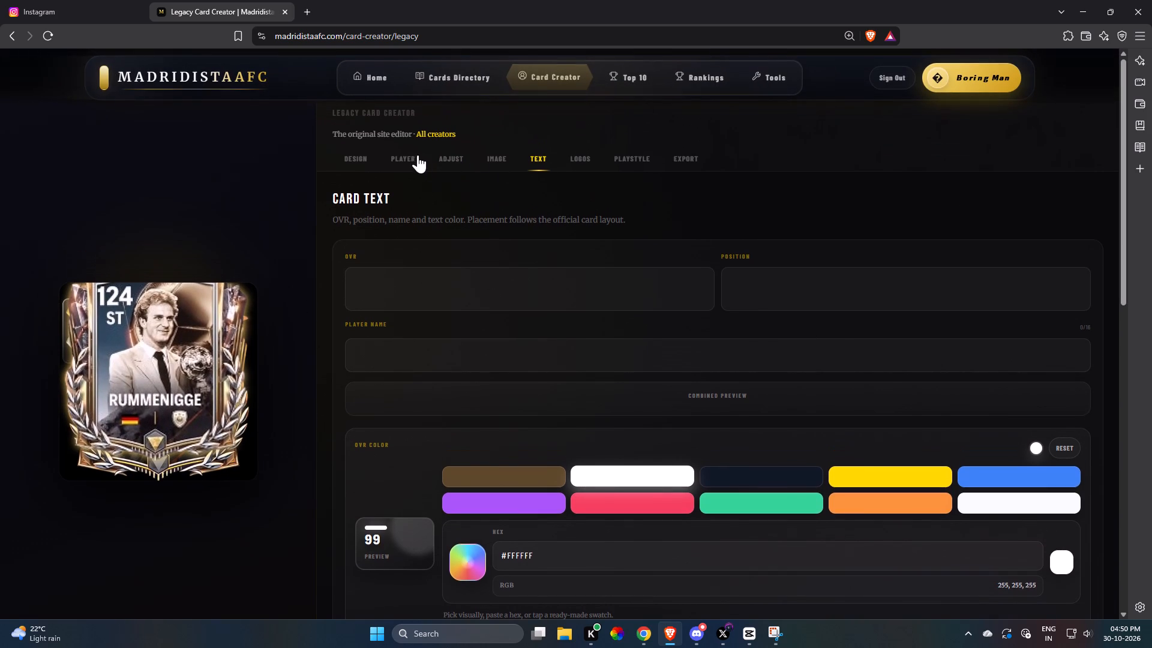
{"action": "left_click", "coordinate": [416, 154]}
{"action": "left_click", "coordinate": [702, 421]}
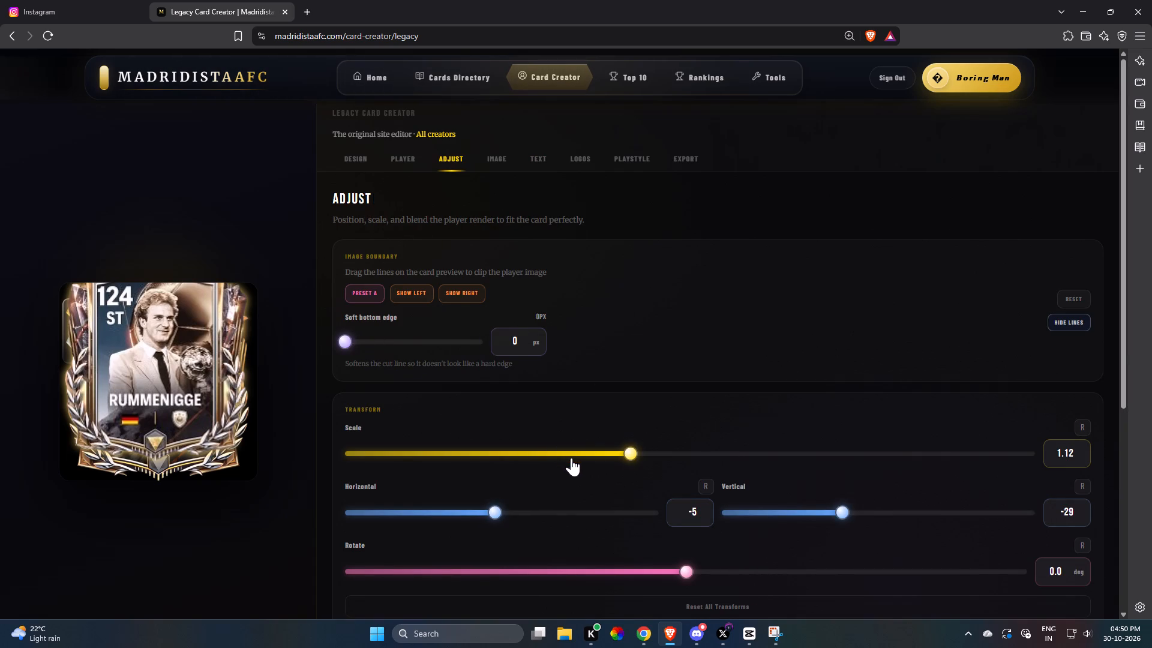
{"action": "left_click_drag", "start_coordinate": [570, 457], "coordinate": [0, 437]}
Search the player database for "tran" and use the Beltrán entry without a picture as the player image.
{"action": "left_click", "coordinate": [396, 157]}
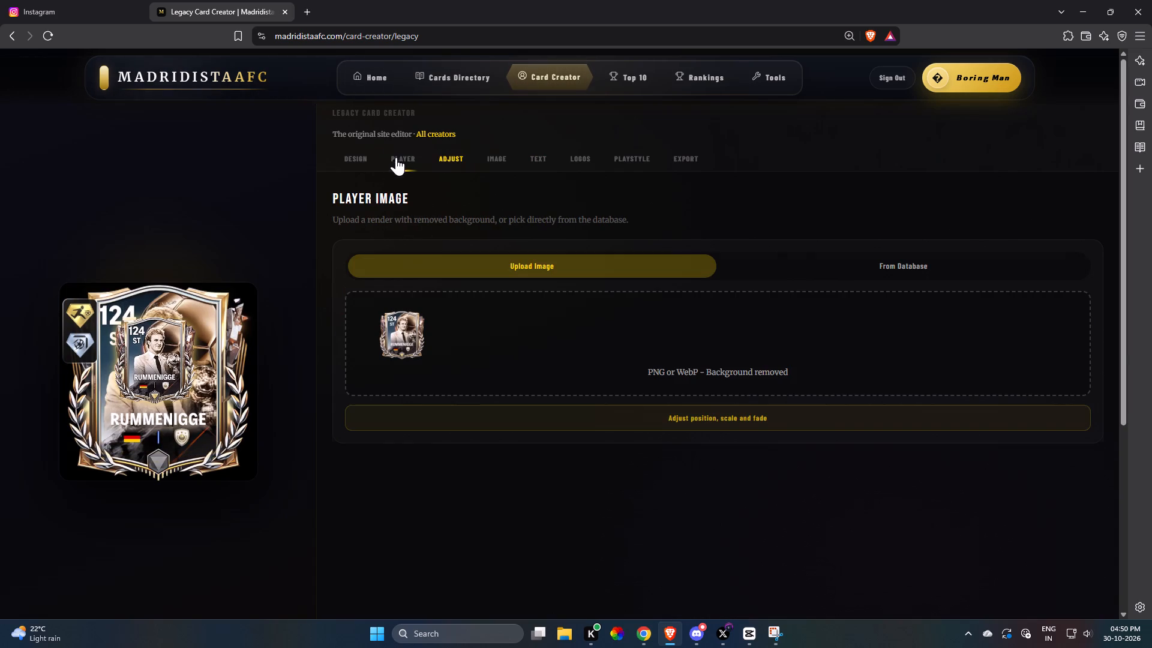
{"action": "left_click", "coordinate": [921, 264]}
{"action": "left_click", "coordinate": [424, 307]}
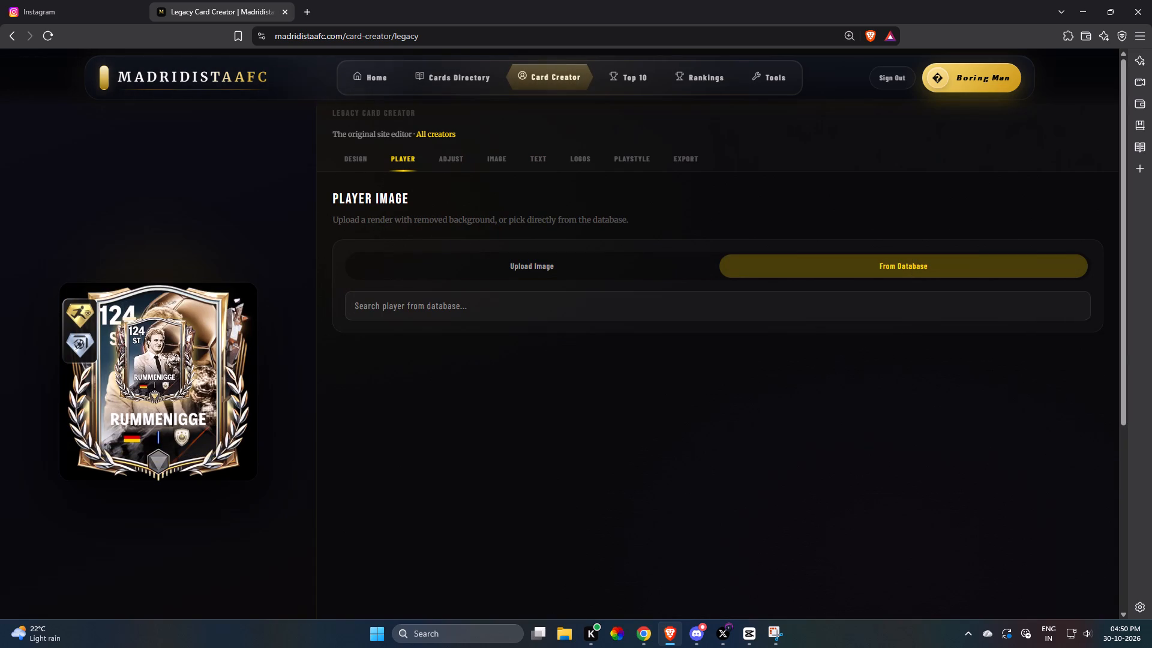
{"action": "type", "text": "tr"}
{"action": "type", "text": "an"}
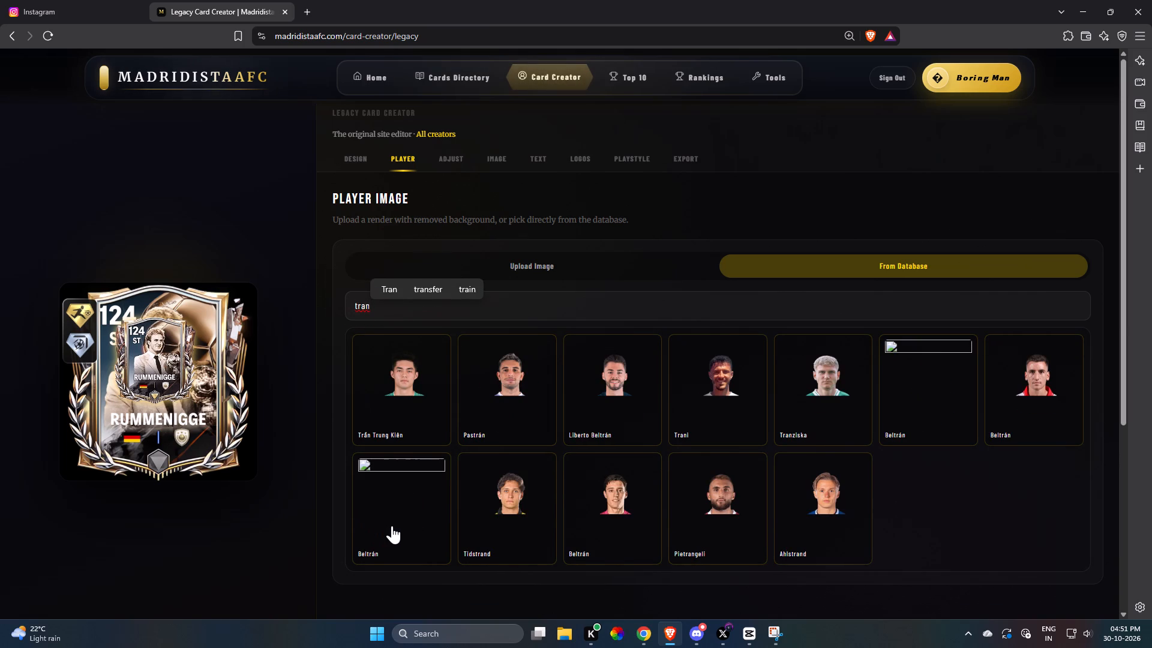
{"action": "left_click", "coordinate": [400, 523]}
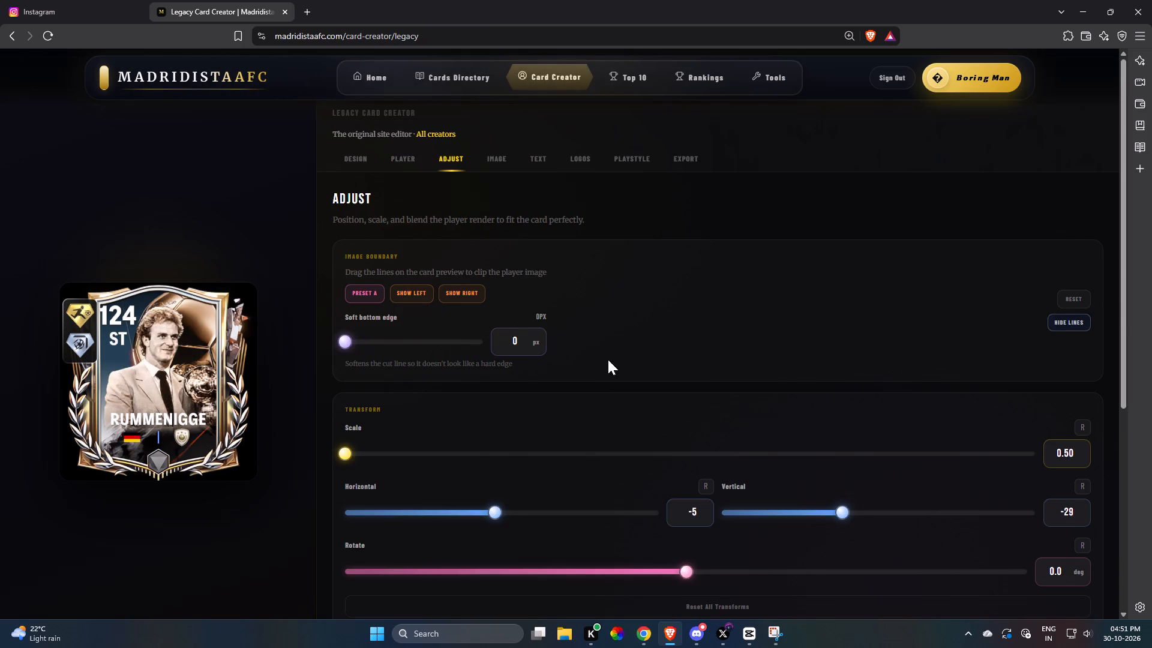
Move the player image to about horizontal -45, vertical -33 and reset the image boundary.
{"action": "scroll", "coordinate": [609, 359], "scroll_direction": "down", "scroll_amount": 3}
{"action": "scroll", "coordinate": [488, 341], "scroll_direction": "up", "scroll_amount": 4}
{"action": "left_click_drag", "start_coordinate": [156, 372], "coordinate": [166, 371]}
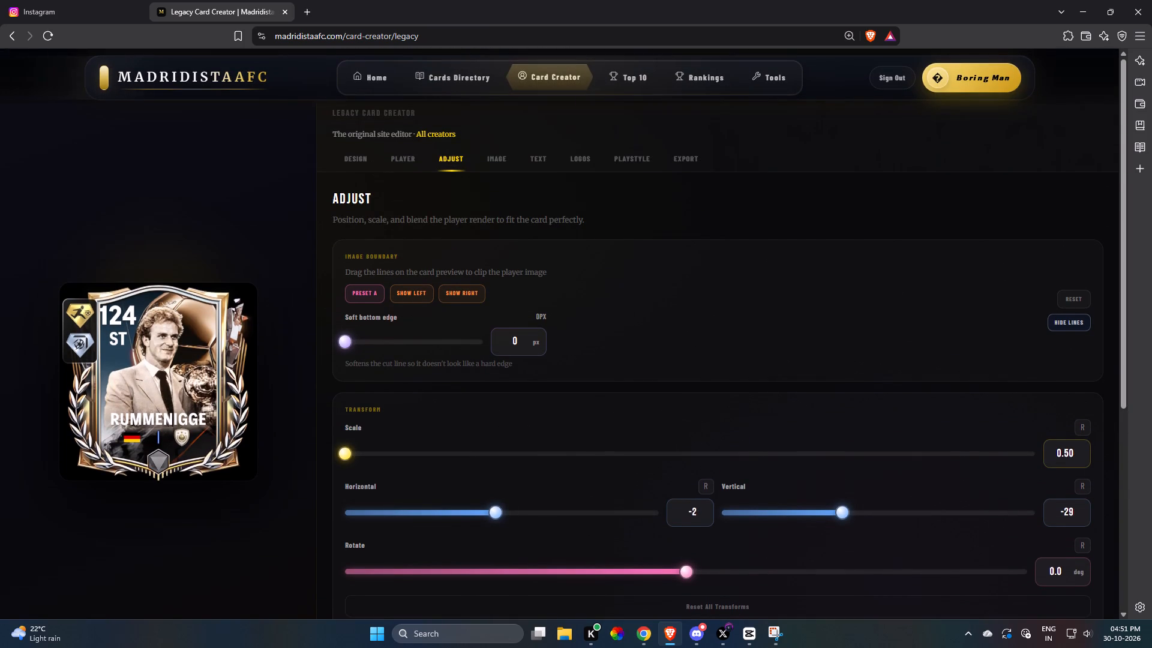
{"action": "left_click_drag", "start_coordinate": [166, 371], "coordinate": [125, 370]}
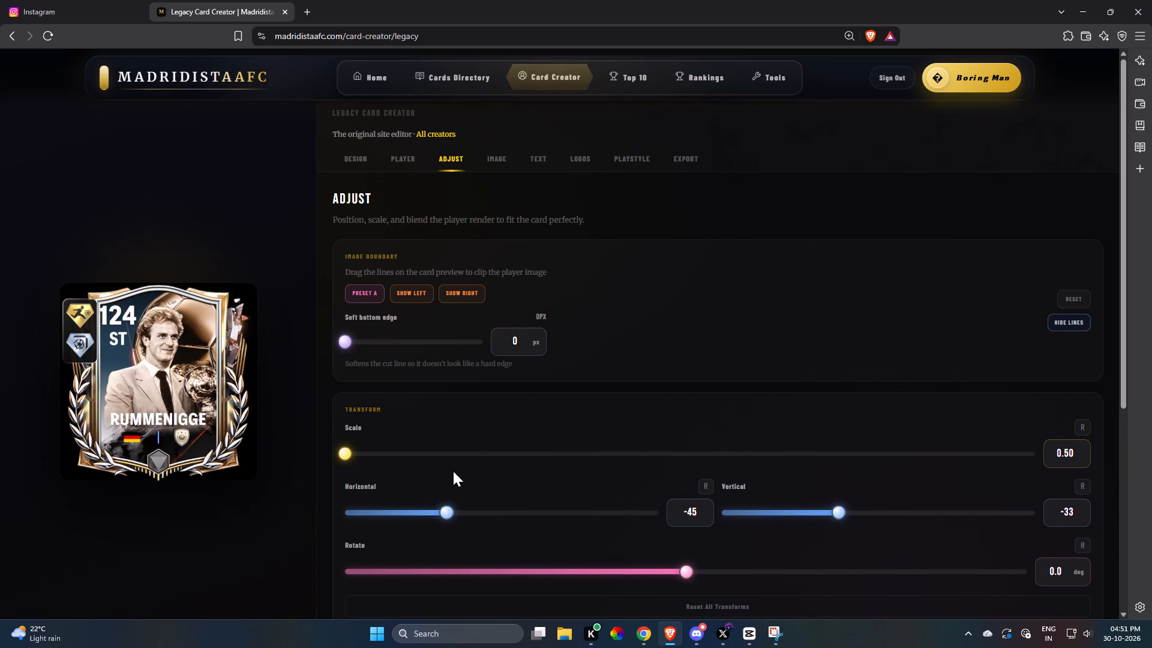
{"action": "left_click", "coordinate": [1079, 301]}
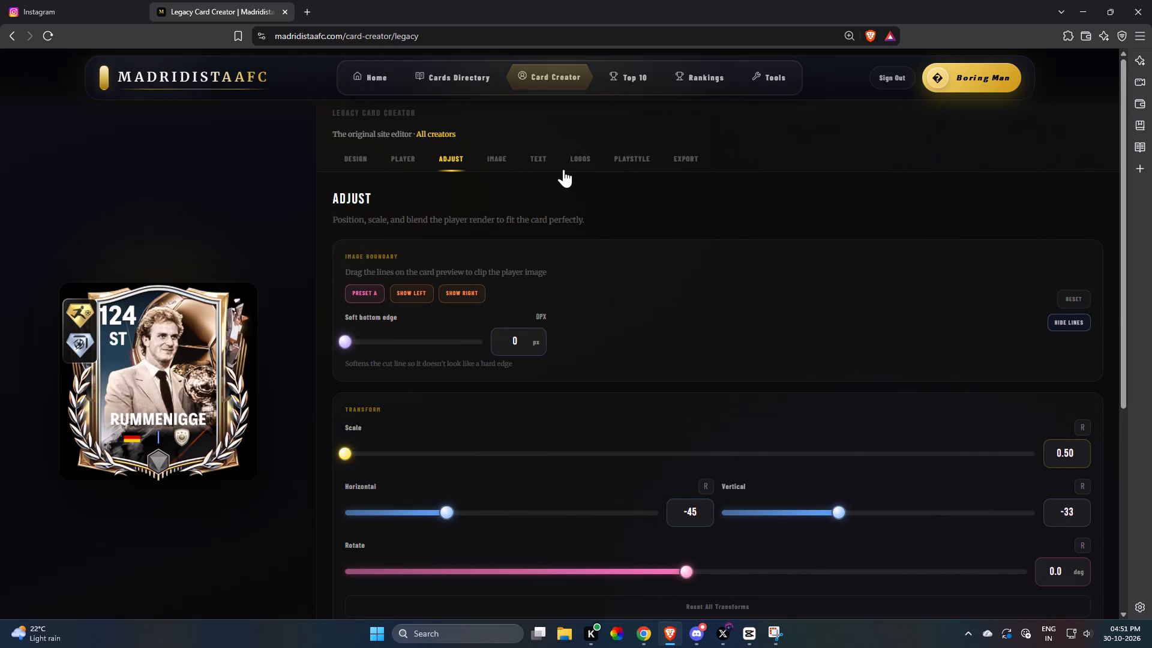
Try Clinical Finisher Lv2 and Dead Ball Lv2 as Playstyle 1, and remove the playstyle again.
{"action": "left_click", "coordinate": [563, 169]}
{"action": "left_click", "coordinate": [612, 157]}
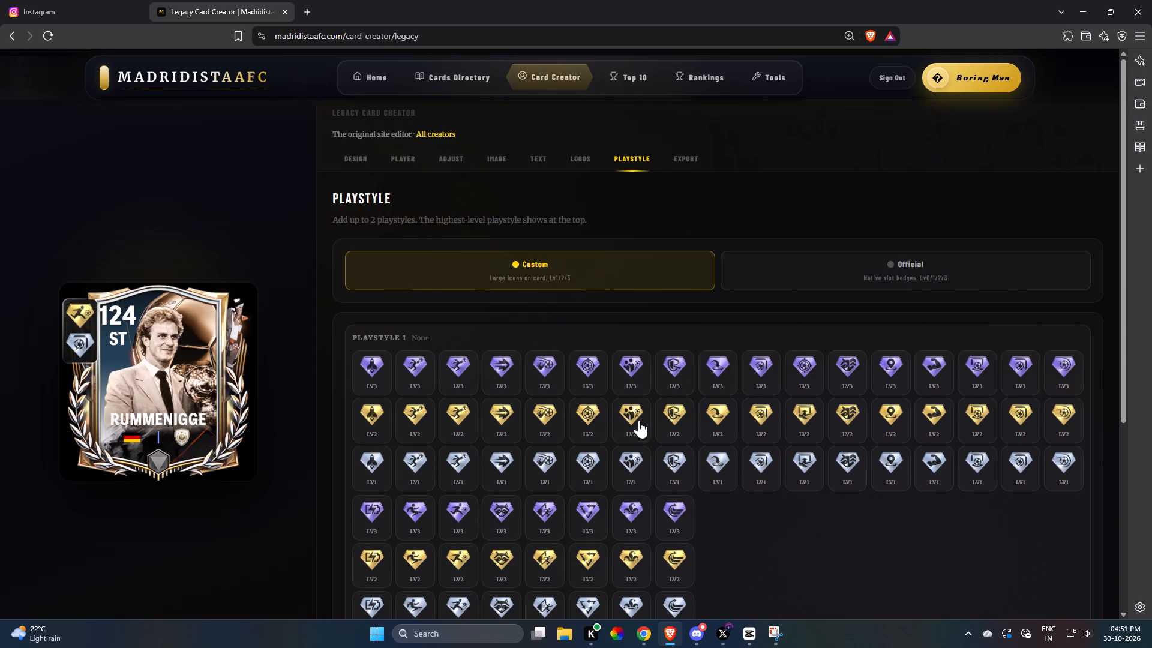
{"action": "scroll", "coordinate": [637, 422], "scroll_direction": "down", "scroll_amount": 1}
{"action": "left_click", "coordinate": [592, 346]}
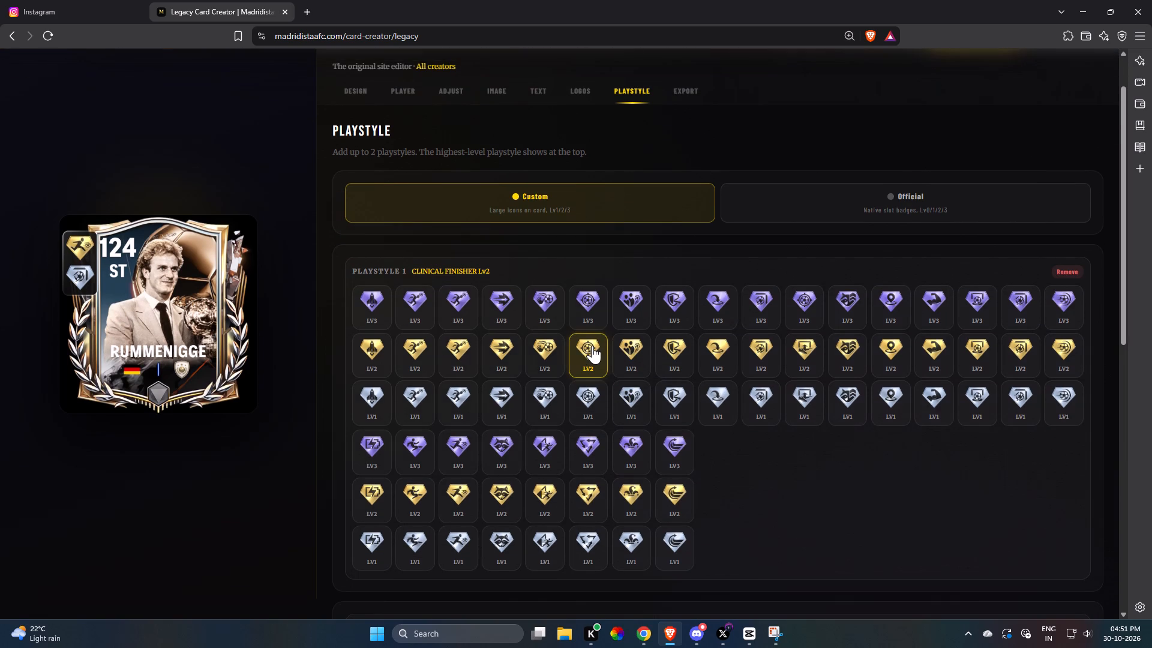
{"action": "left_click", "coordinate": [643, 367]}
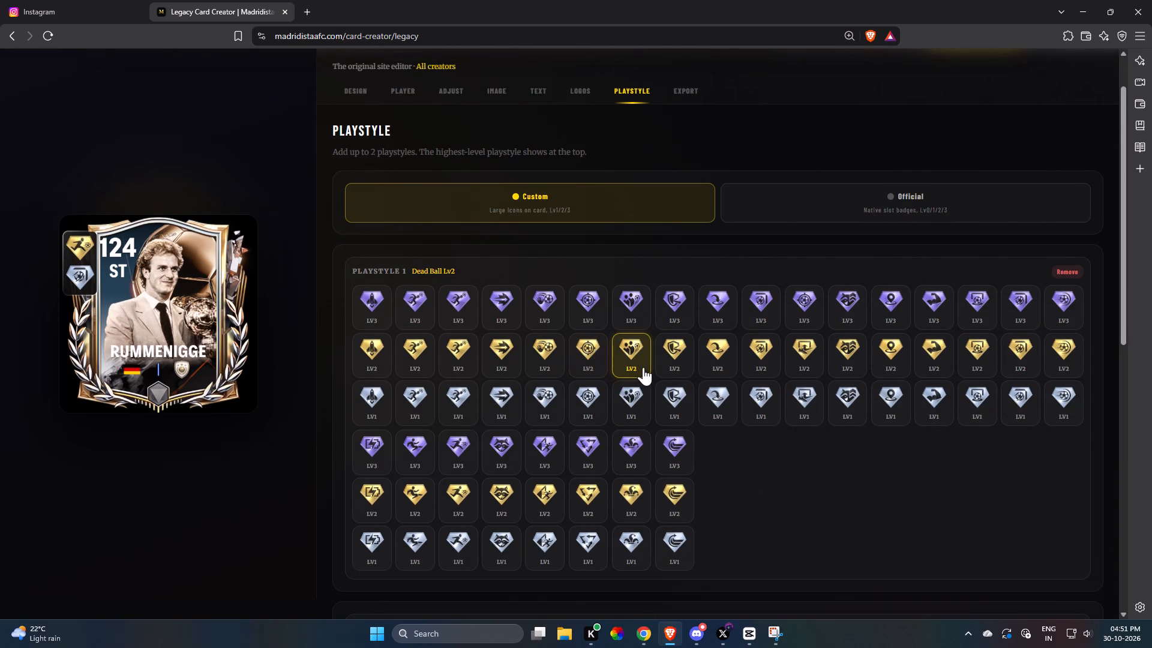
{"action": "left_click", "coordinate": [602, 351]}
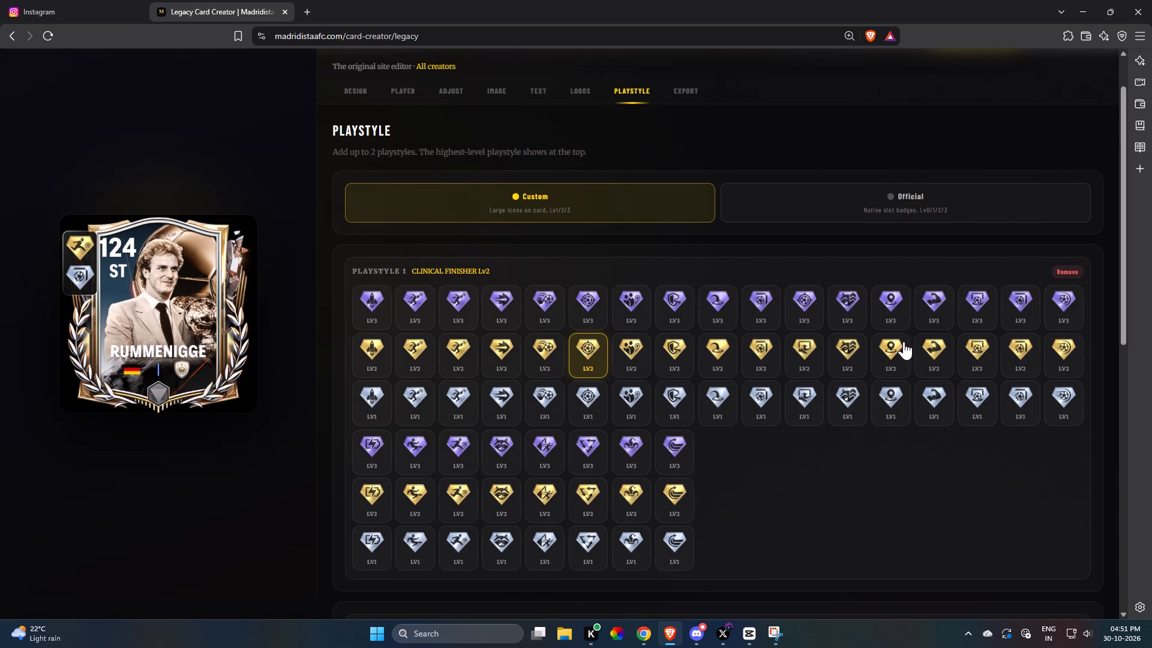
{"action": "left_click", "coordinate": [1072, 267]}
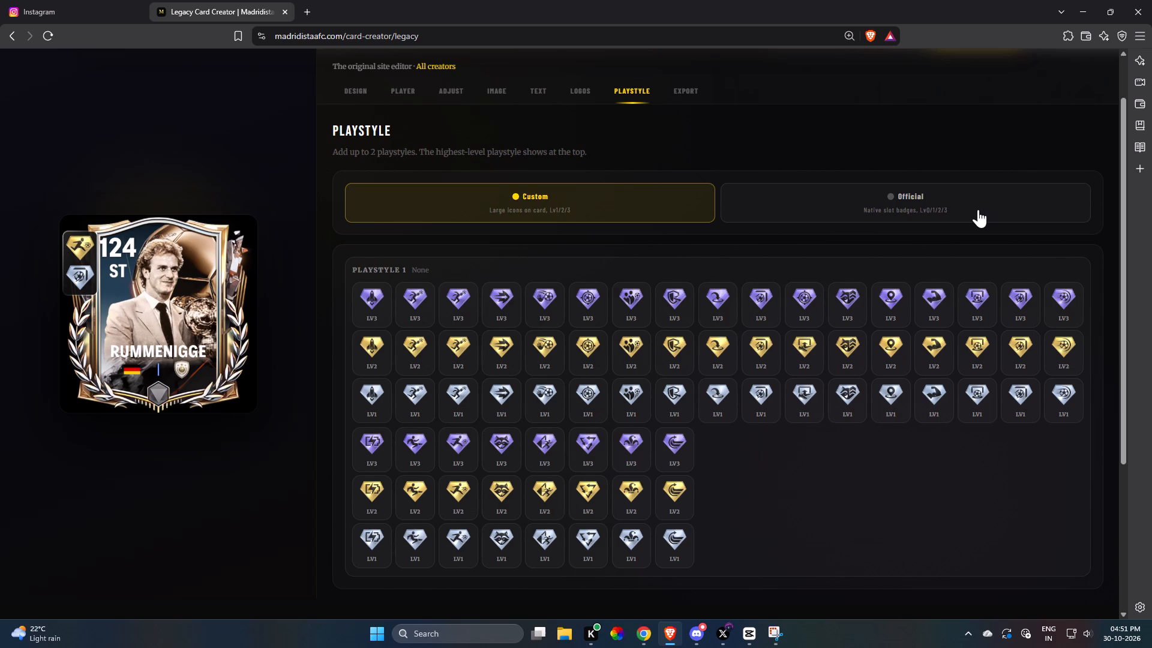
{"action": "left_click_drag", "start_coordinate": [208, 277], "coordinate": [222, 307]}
Search the player database for "vi" and use the second result as the player image.
{"action": "scroll", "coordinate": [362, 263], "scroll_direction": "up", "scroll_amount": 5}
{"action": "left_click", "coordinate": [410, 161]}
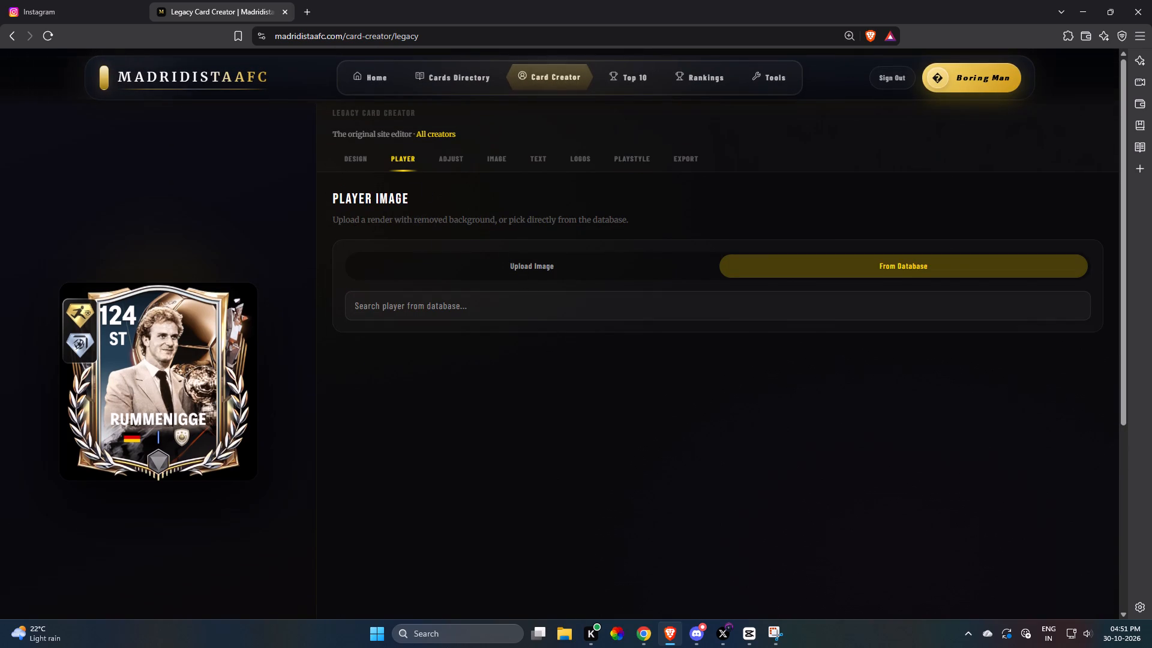
{"action": "left_click", "coordinate": [523, 312]}
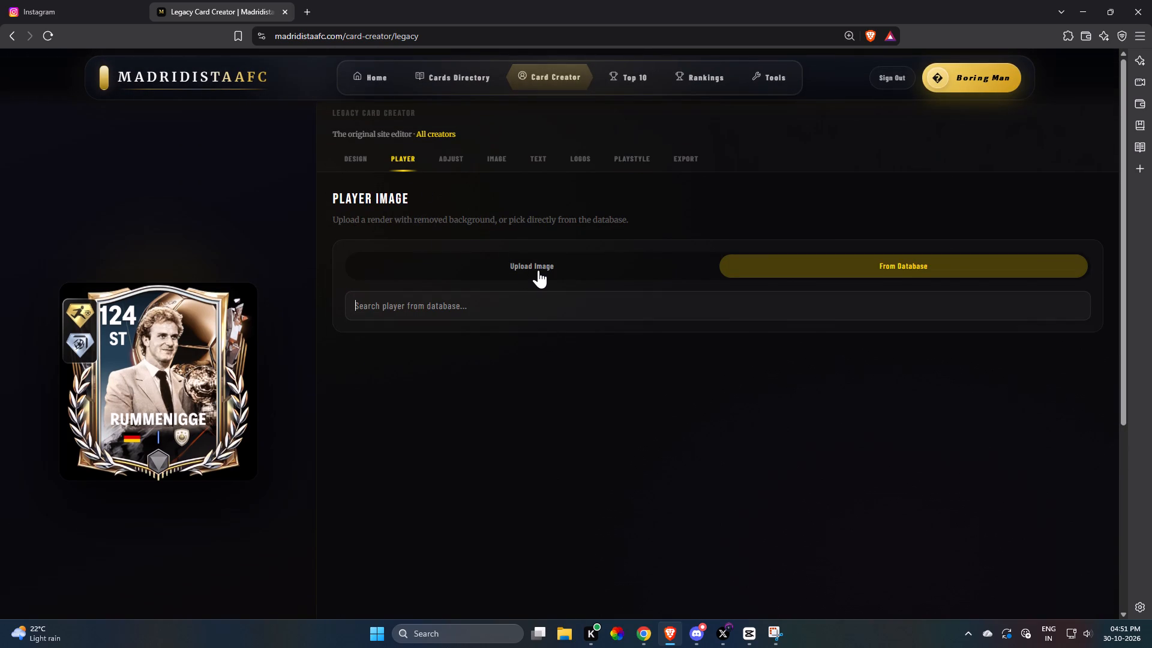
{"action": "left_click", "coordinate": [538, 270]}
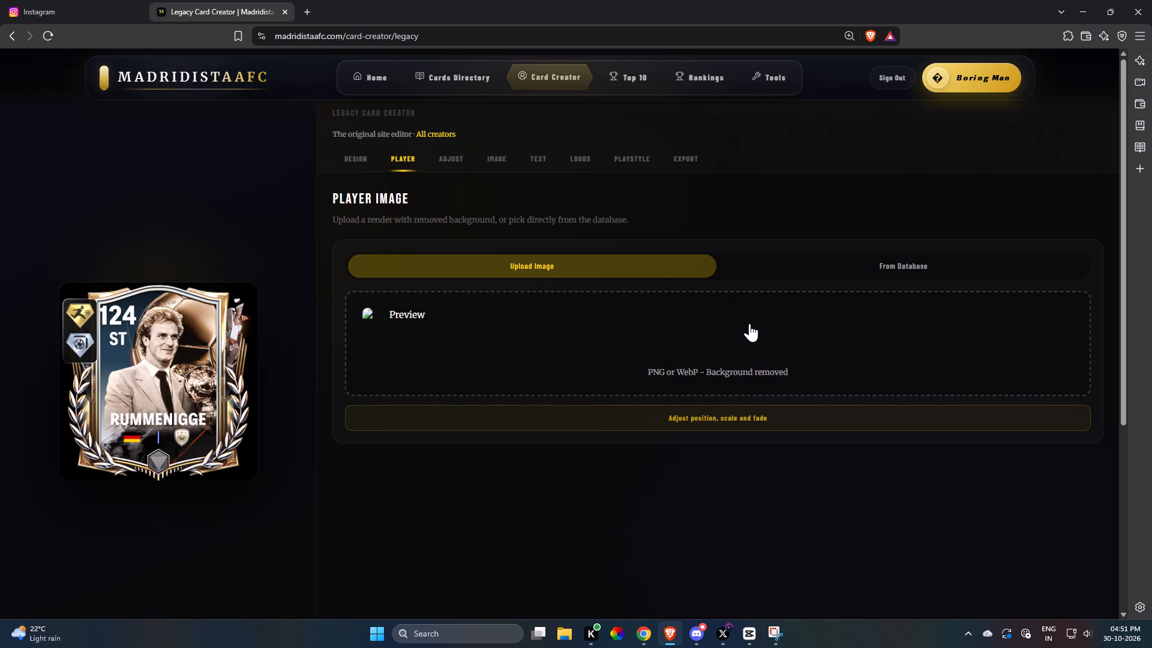
{"action": "left_click", "coordinate": [848, 263]}
{"action": "left_click", "coordinate": [699, 319]}
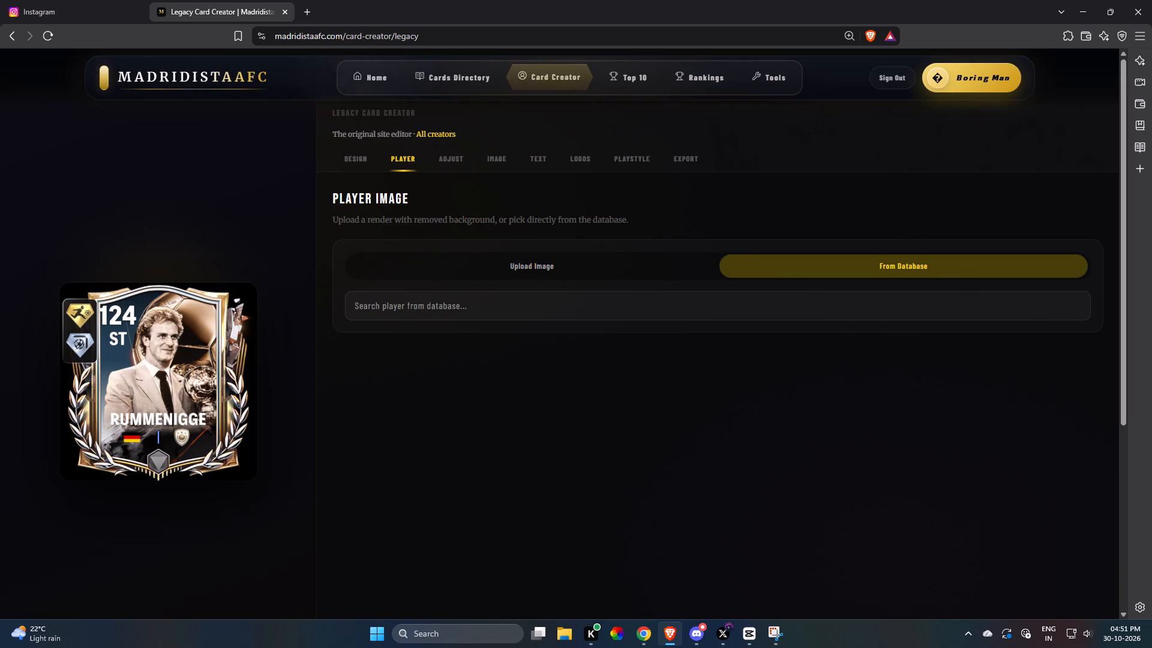
{"action": "type", "text": "vi"}
{"action": "left_click", "coordinate": [506, 353]}
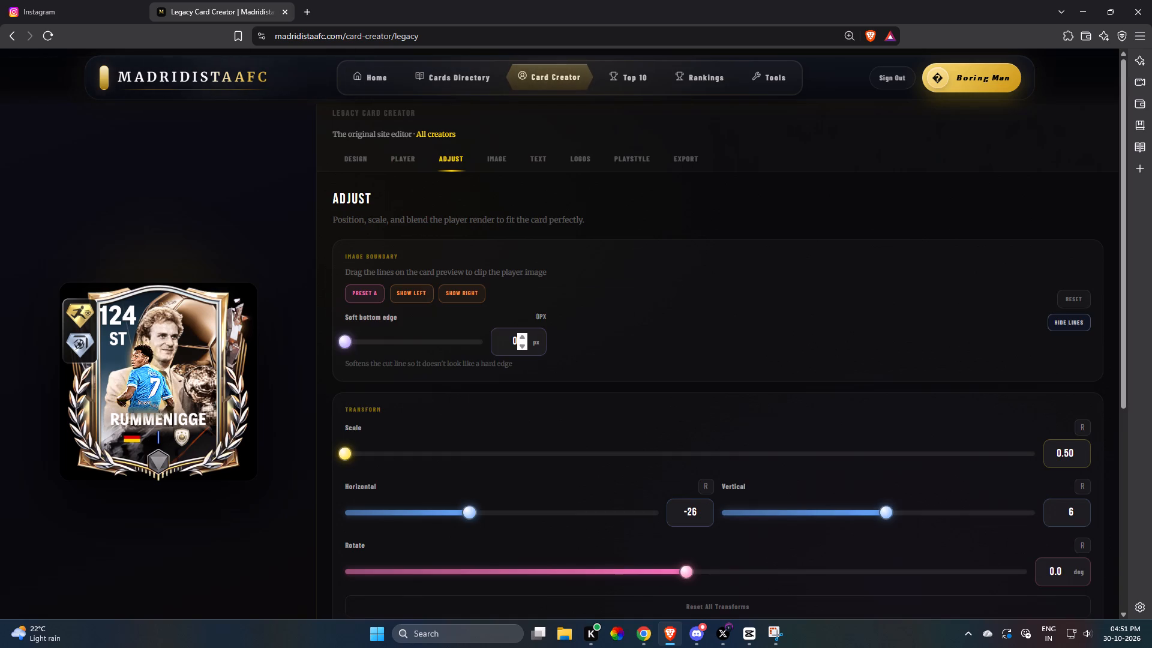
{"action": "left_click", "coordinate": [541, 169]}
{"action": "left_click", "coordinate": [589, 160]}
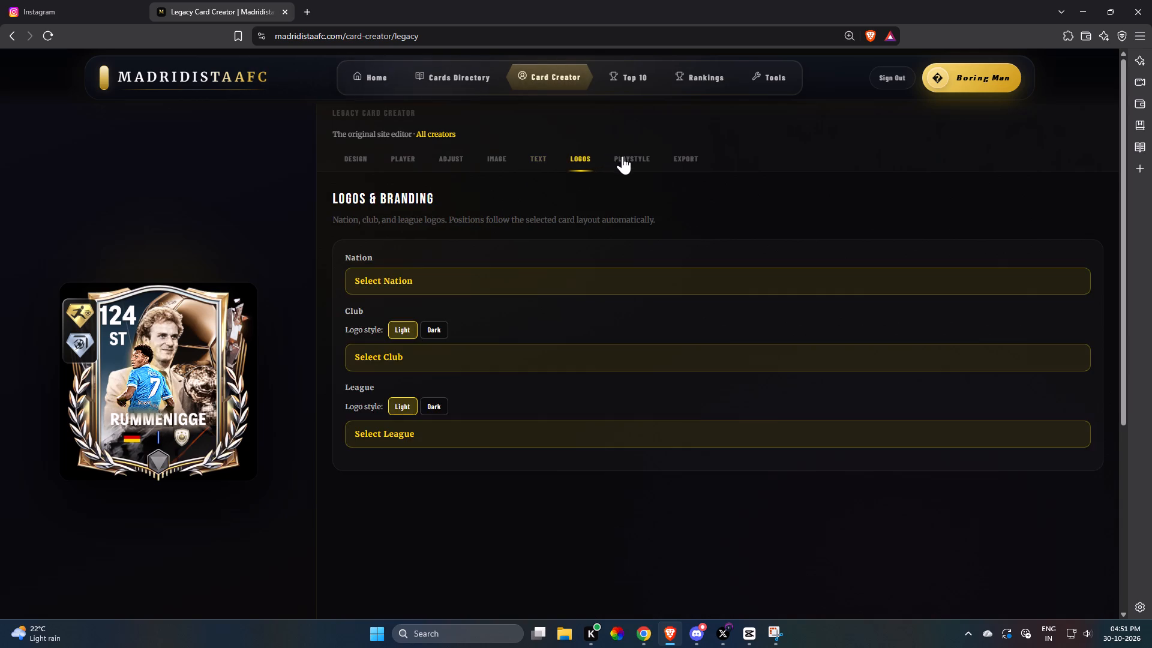
Try Bullet Pass Lv3, Aerial Master Lv3 and Lv2, compare the Official style, and set Playstyle 1 to Aerial Defense Lv2 in Custom style.
{"action": "left_click", "coordinate": [623, 156]}
{"action": "left_click", "coordinate": [495, 383]}
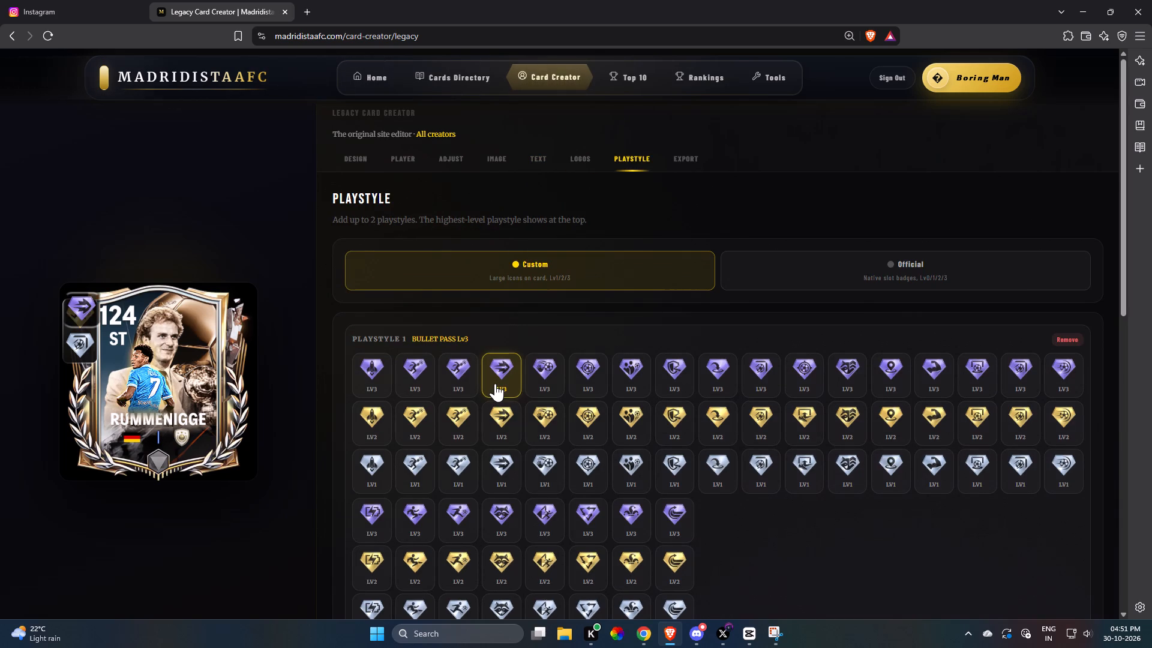
{"action": "left_click", "coordinate": [453, 389]}
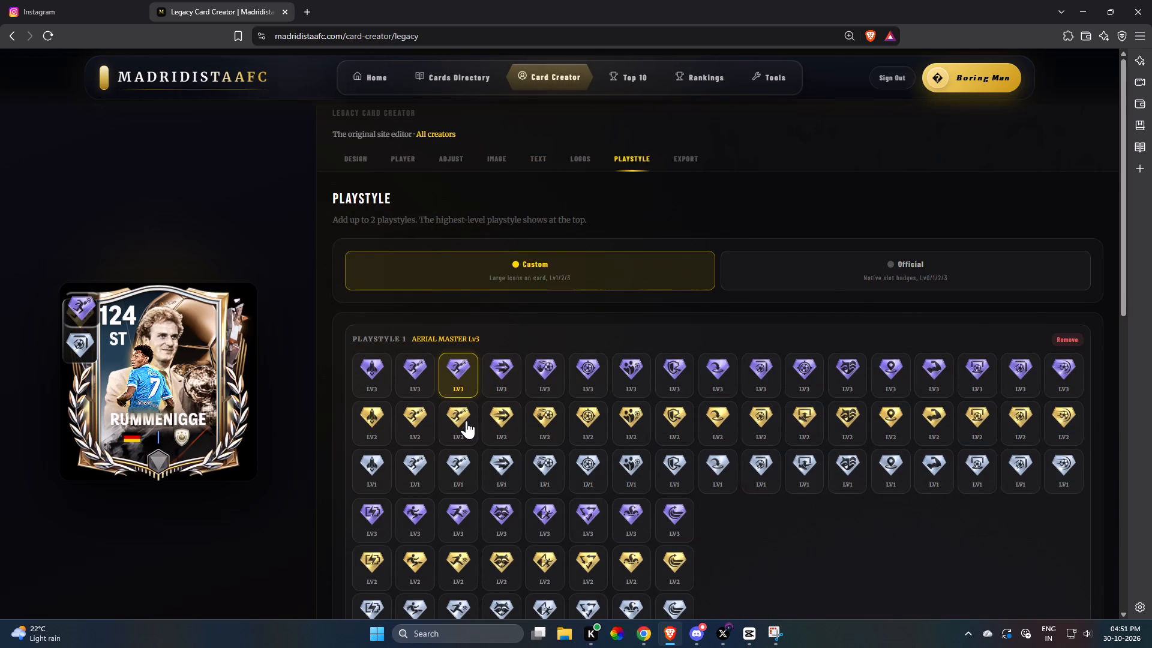
{"action": "left_click", "coordinate": [468, 424]}
{"action": "left_click", "coordinate": [894, 259]}
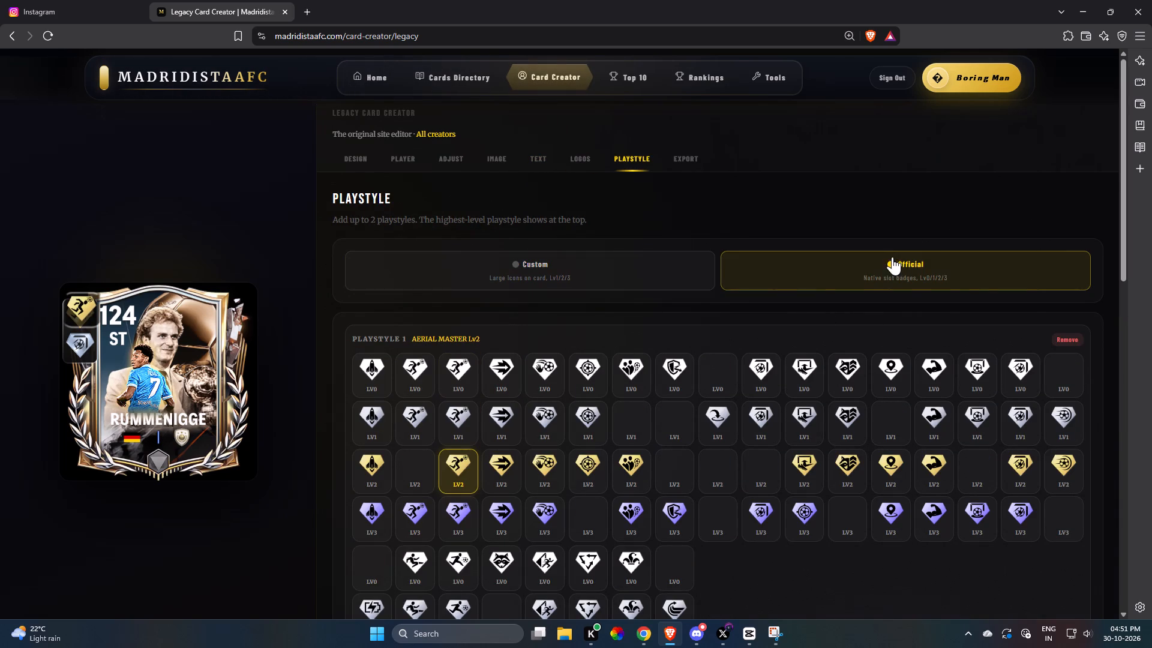
{"action": "left_click", "coordinate": [515, 273]}
{"action": "left_click", "coordinate": [425, 428]}
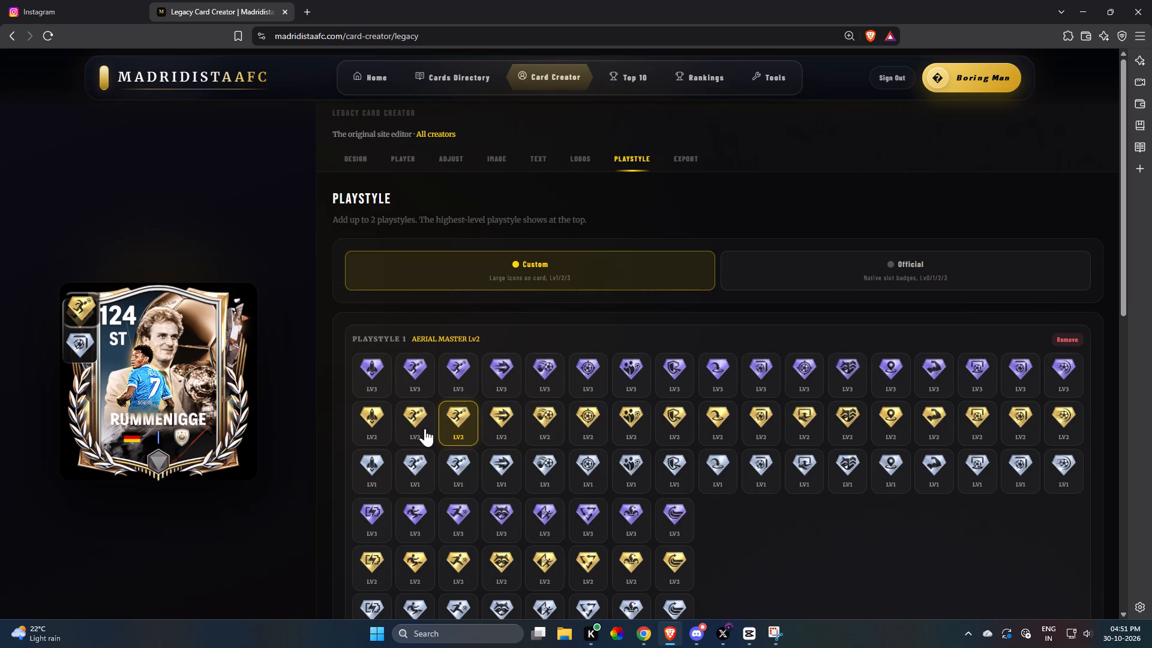
Set Playstyle 2 to the fifth Lv3 playstyle, the purple target-shaped badge.
{"action": "scroll", "coordinate": [563, 521], "scroll_direction": "down", "scroll_amount": 4}
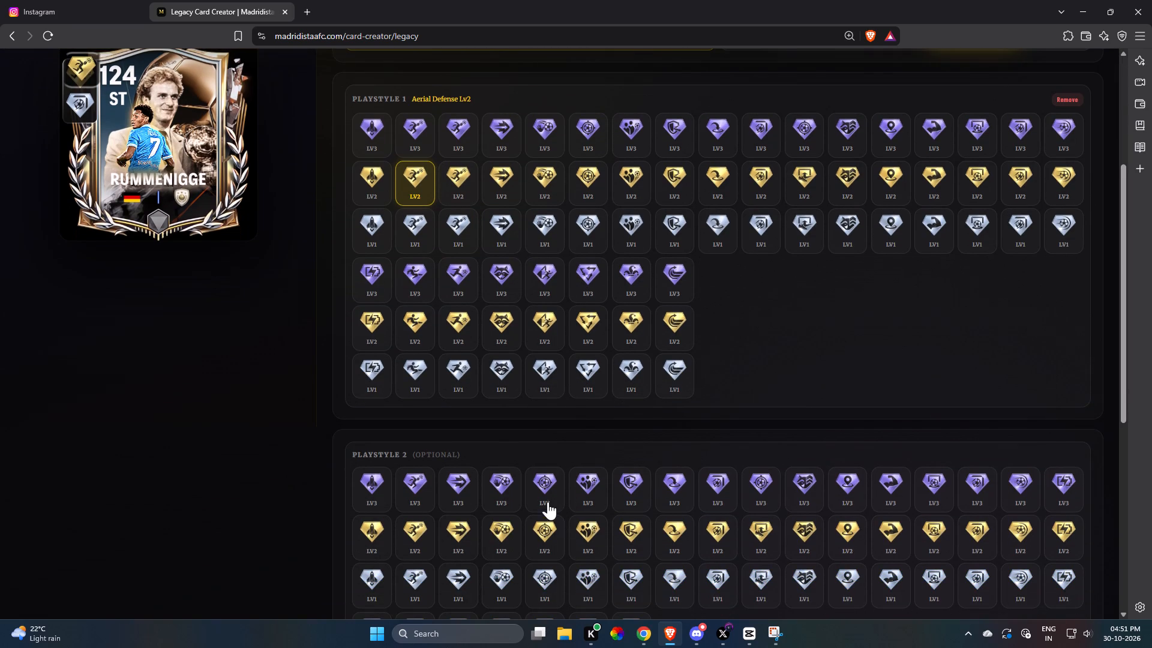
{"action": "left_click", "coordinate": [545, 491]}
Try several positions for the blue-shirted player image and leave it over the card's lower right, across the end of the name.
{"action": "scroll", "coordinate": [553, 488], "scroll_direction": "up", "scroll_amount": 3}
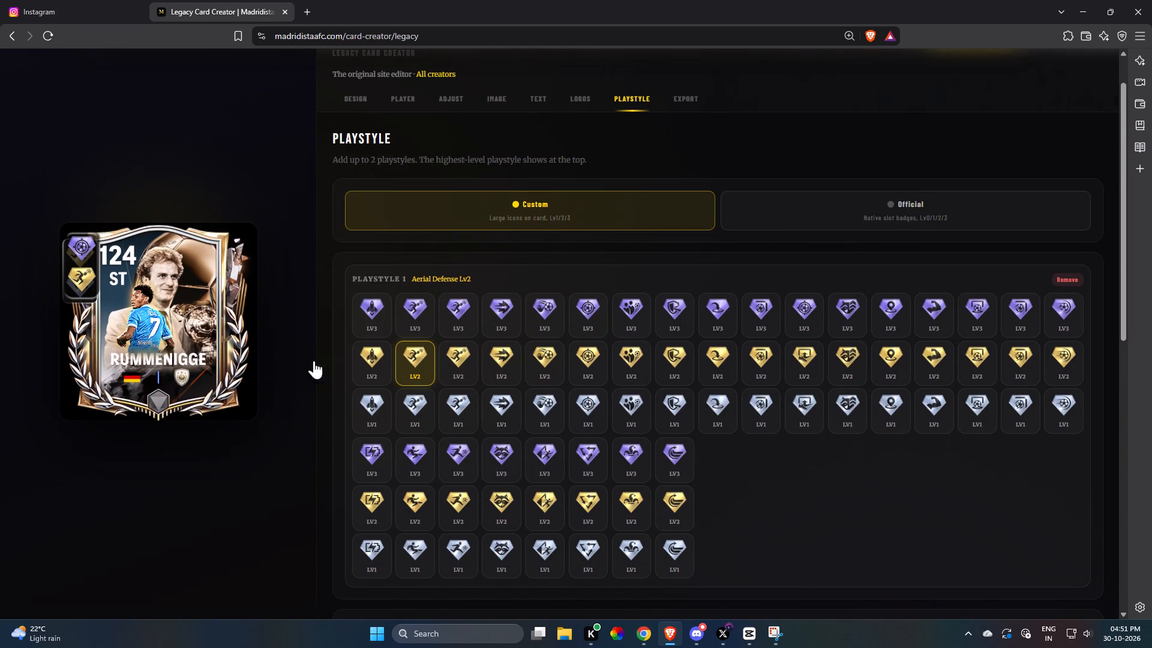
{"action": "left_click_drag", "start_coordinate": [83, 256], "coordinate": [86, 473]}
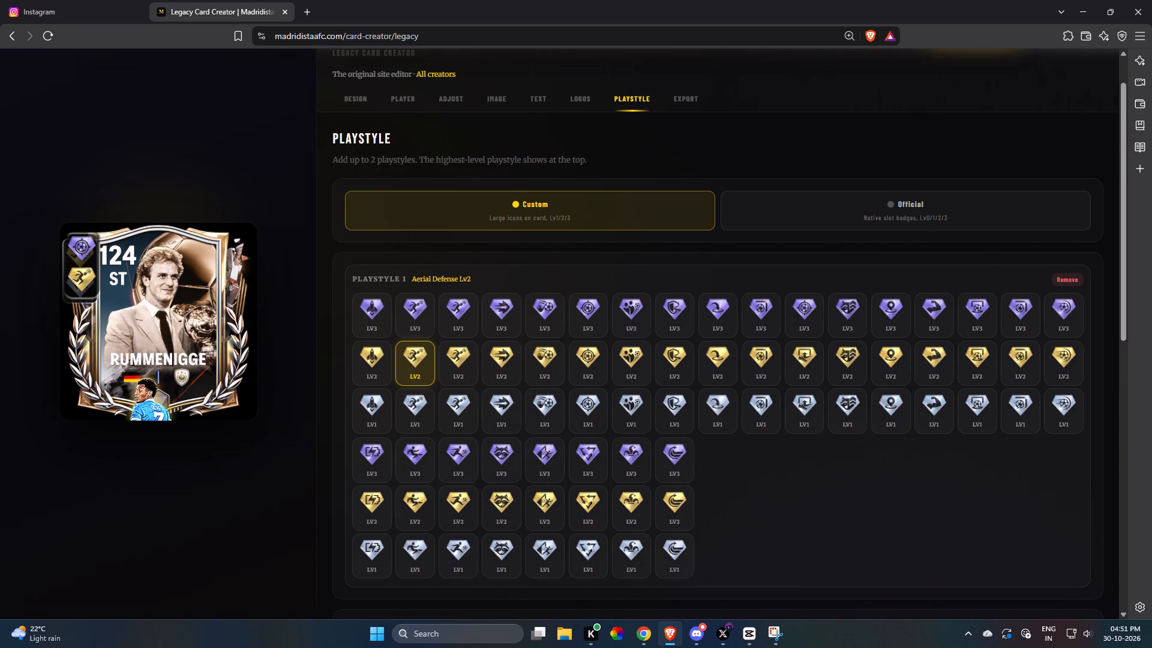
{"action": "left_click_drag", "start_coordinate": [86, 473], "coordinate": [133, 322]}
{"action": "left_click_drag", "start_coordinate": [212, 405], "coordinate": [179, 356]}
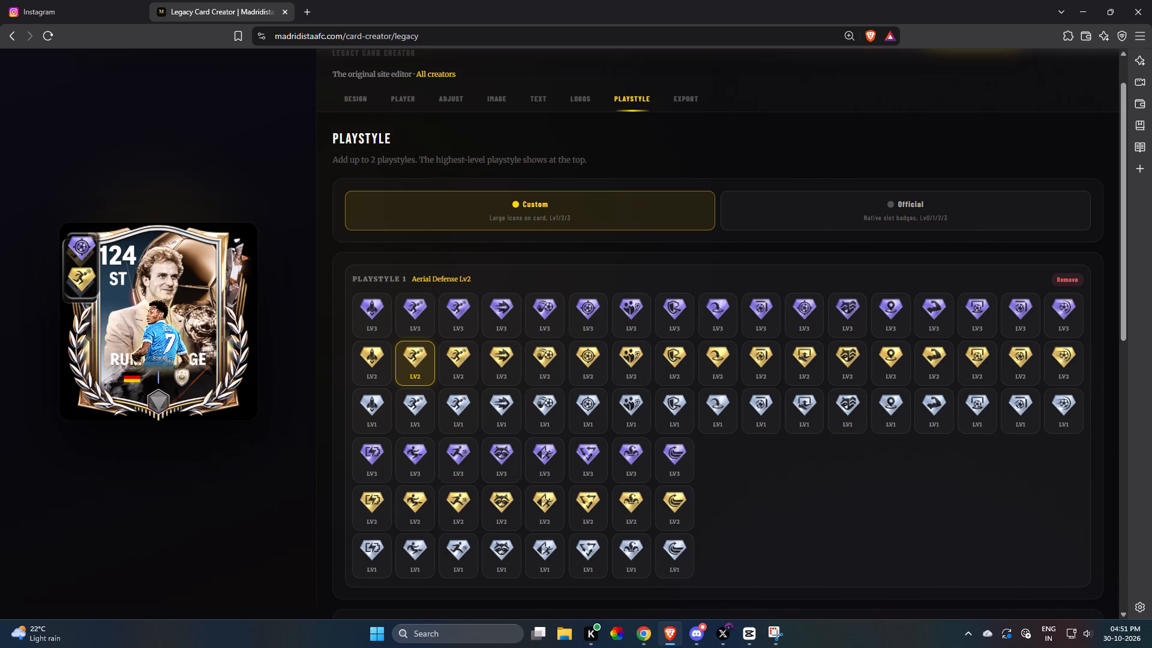
{"action": "left_click_drag", "start_coordinate": [179, 356], "coordinate": [194, 365]}
{"action": "scroll", "coordinate": [186, 353], "scroll_direction": "up", "scroll_amount": 4}
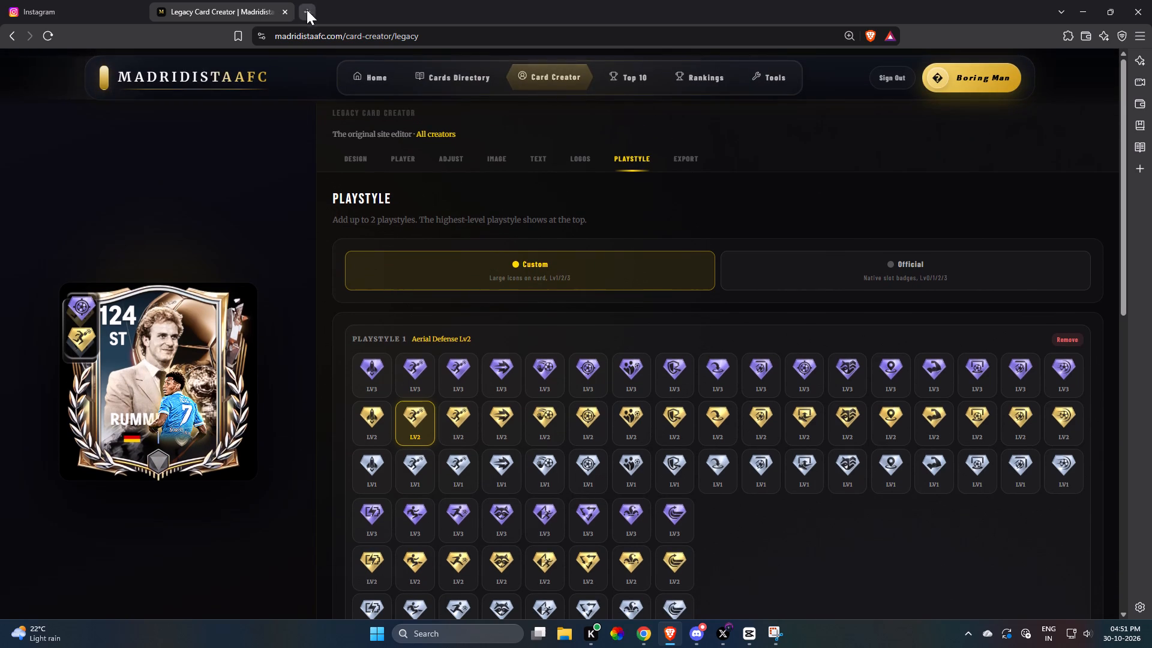
Switch to Chrome, search Google for "mr believer hub" in a new tab, and open the Mr. Believer Hub website.
{"action": "left_click", "coordinate": [652, 637]}
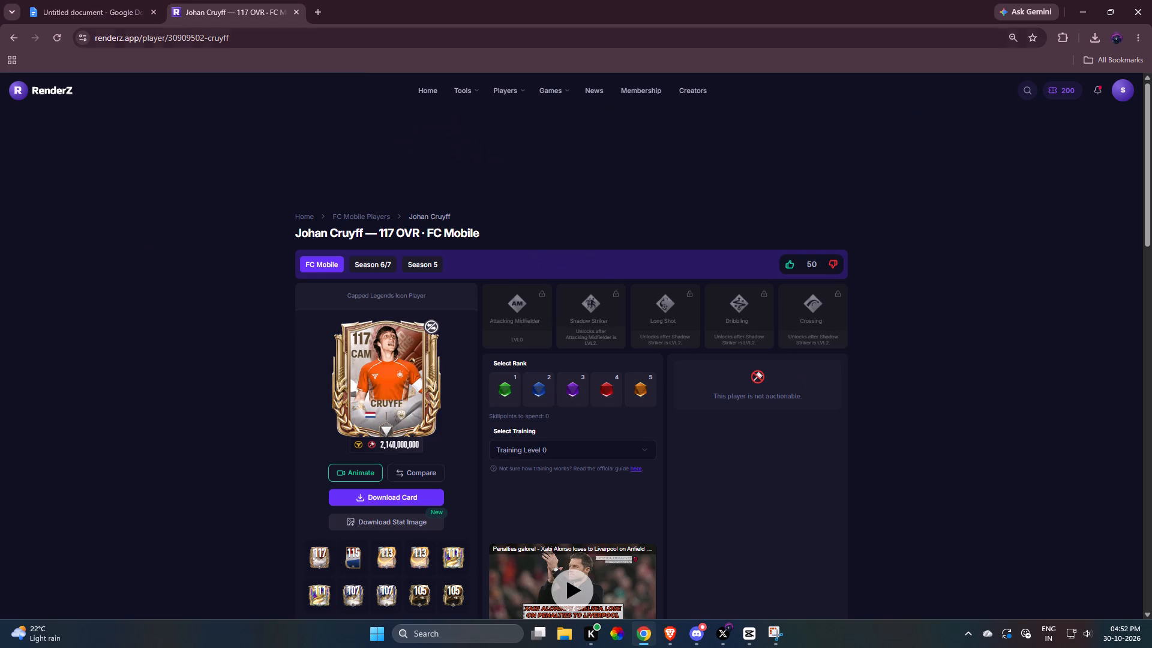
{"action": "left_click", "coordinate": [318, 14]}
{"action": "left_click", "coordinate": [556, 242]}
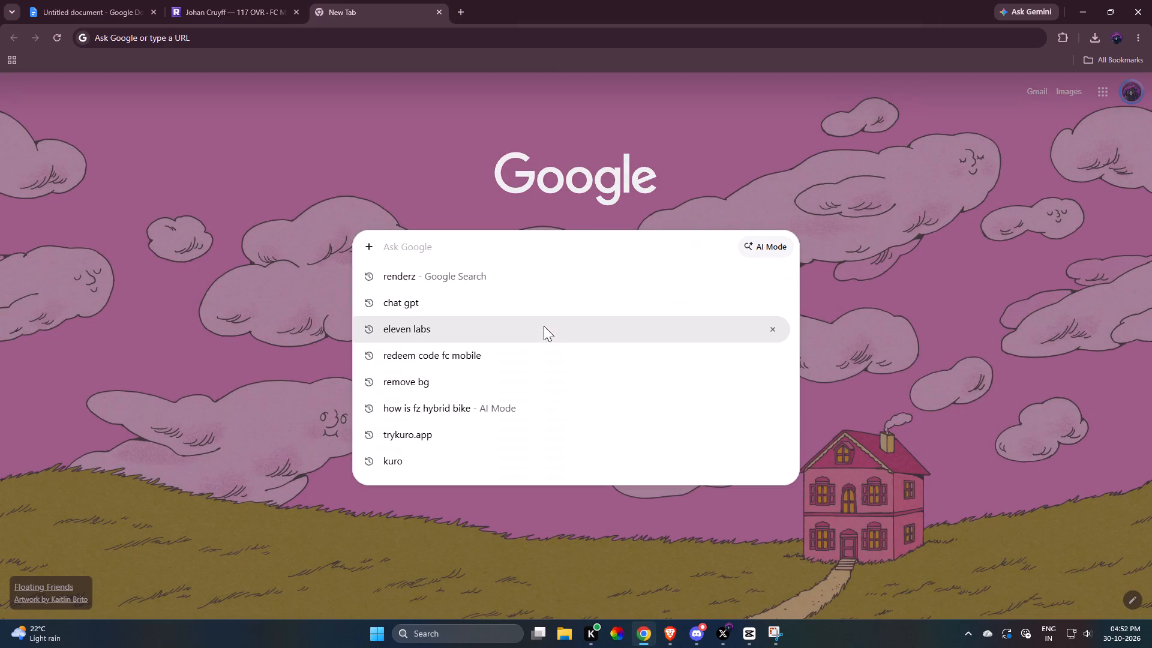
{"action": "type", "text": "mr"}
{"action": "left_click", "coordinate": [505, 275]}
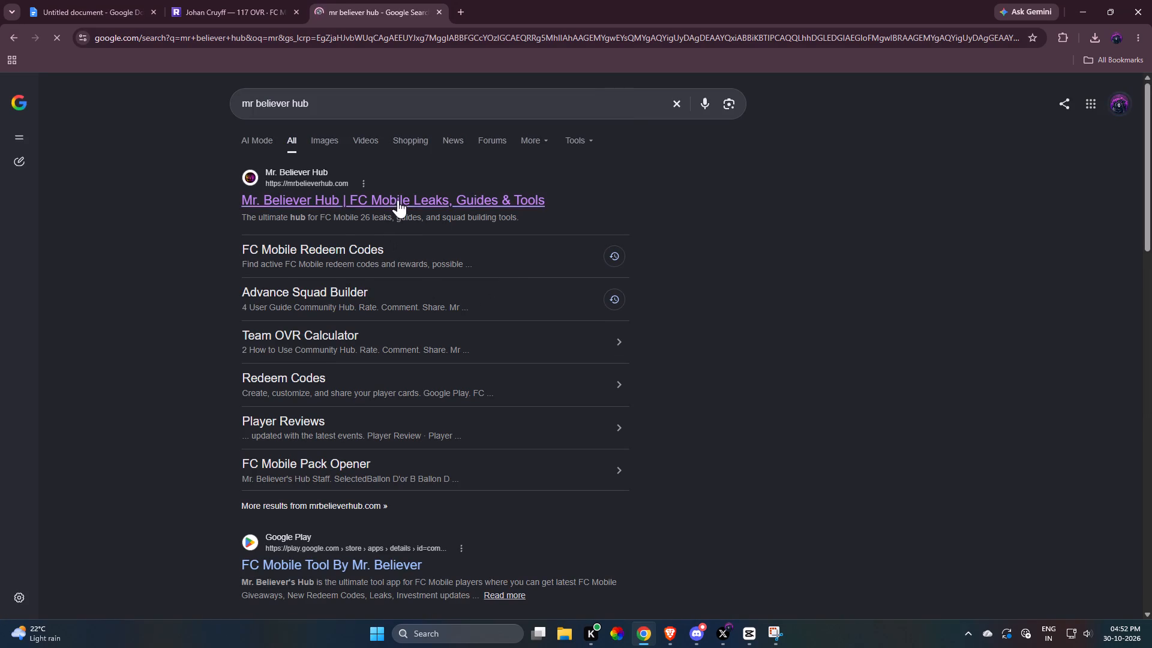
{"action": "left_click", "coordinate": [401, 188]}
{"action": "left_click", "coordinate": [409, 199]}
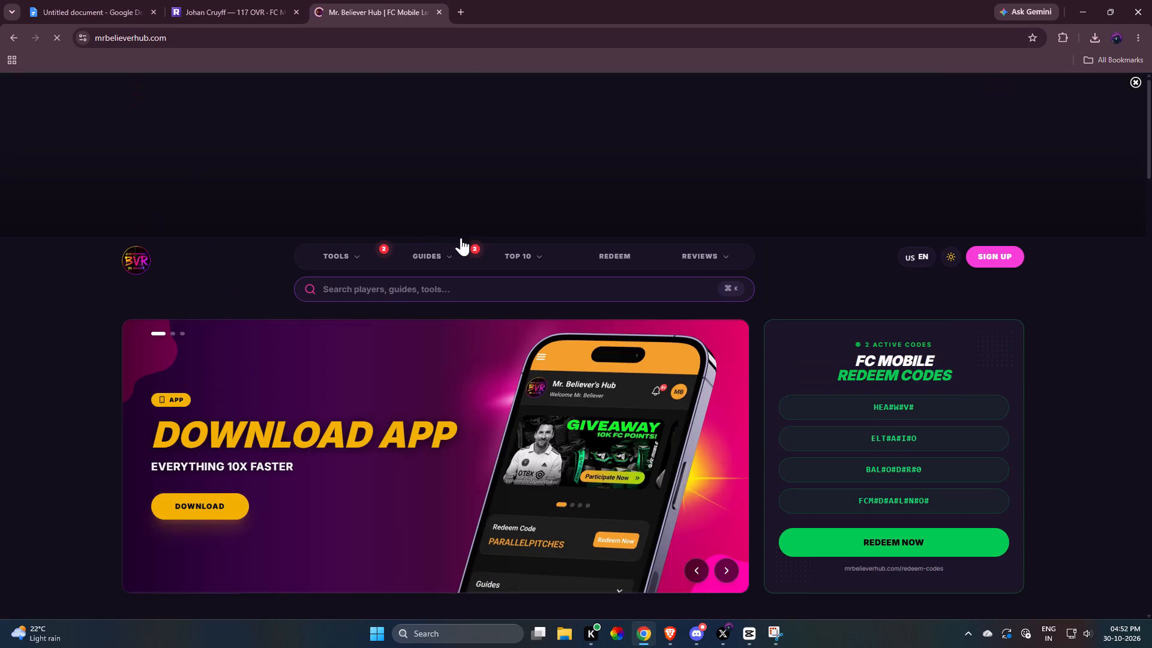
Open the Card Creator from the featured tools and dismiss the full-page advertisement.
{"action": "scroll", "coordinate": [945, 374], "scroll_direction": "down", "scroll_amount": 5}
{"action": "scroll", "coordinate": [763, 368], "scroll_direction": "down", "scroll_amount": 2}
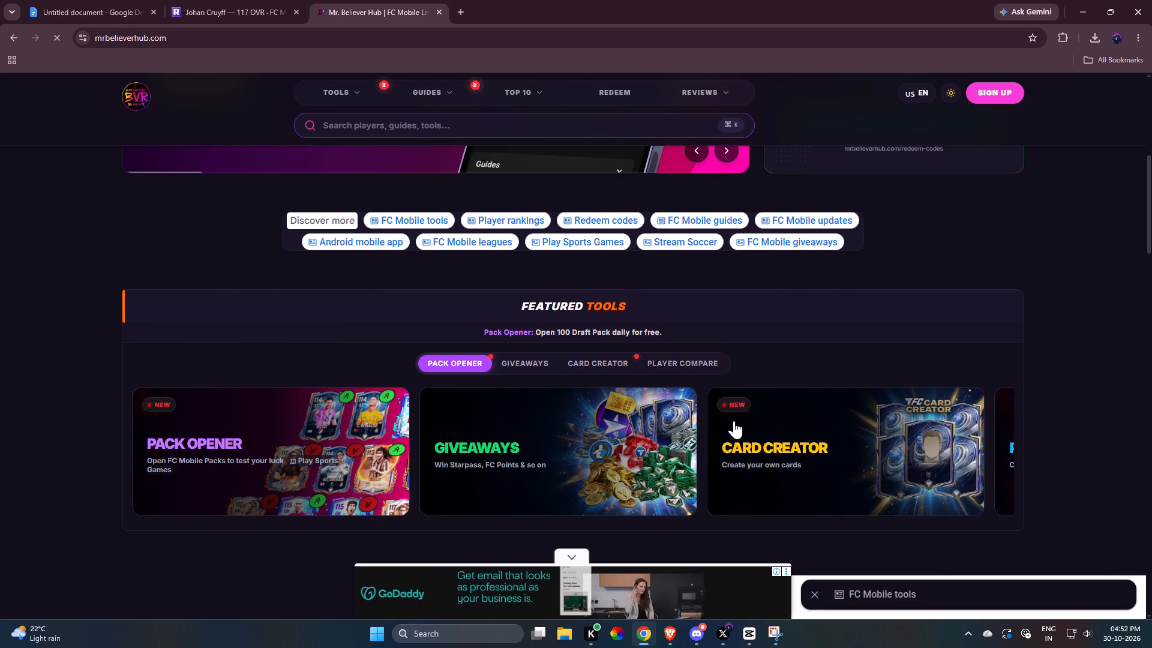
{"action": "left_click", "coordinate": [768, 445]}
{"action": "left_click", "coordinate": [662, 148]}
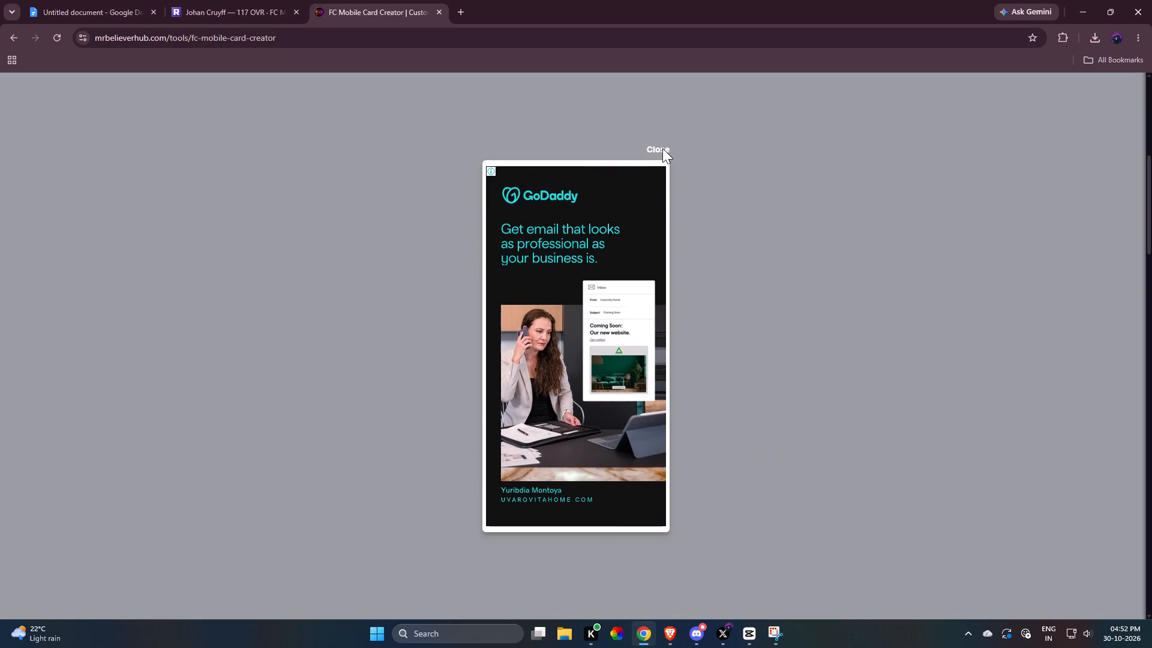
Reset all card settings in the Card Creator to their defaults.
{"action": "scroll", "coordinate": [347, 284], "scroll_direction": "up", "scroll_amount": 2}
{"action": "scroll", "coordinate": [436, 307], "scroll_direction": "up", "scroll_amount": 8}
{"action": "scroll", "coordinate": [453, 322], "scroll_direction": "down", "scroll_amount": 2}
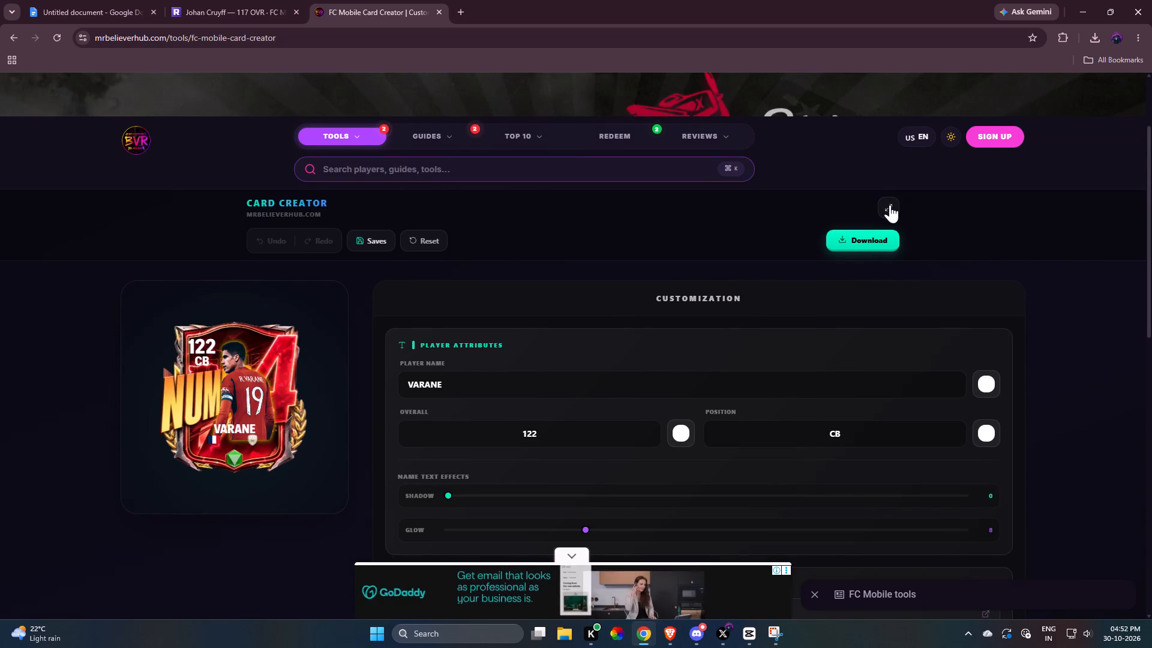
{"action": "left_click", "coordinate": [421, 242]}
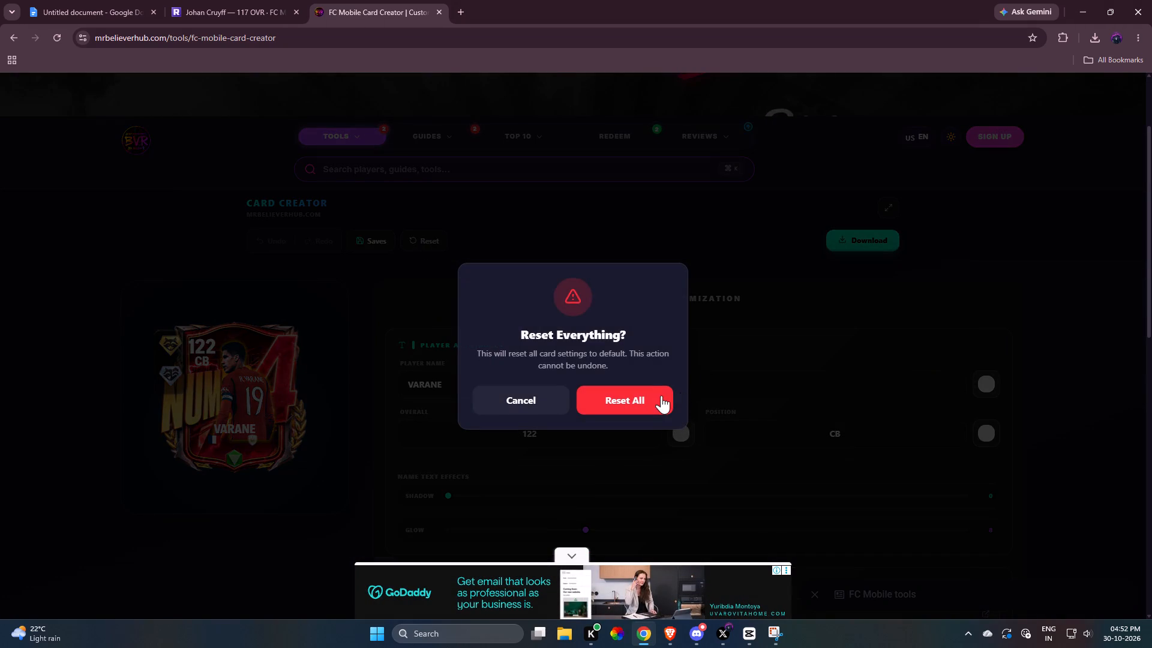
{"action": "left_click", "coordinate": [655, 396]}
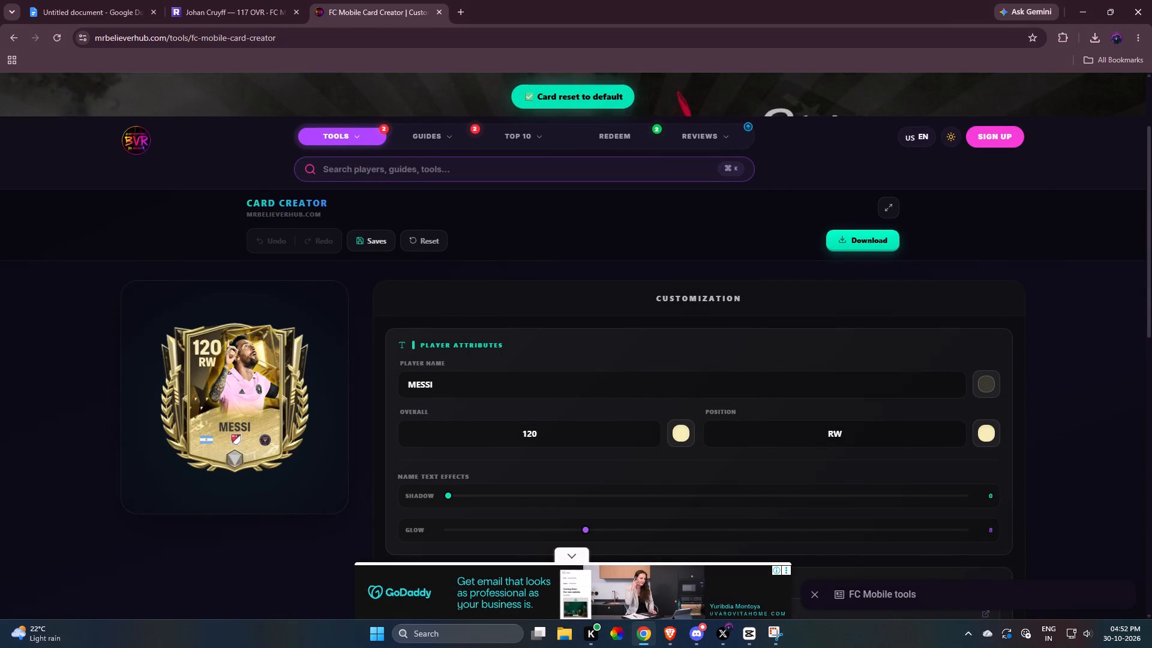
Start uploading an image file as a custom card design for the card template.
{"action": "scroll", "coordinate": [578, 376], "scroll_direction": "down", "scroll_amount": 2}
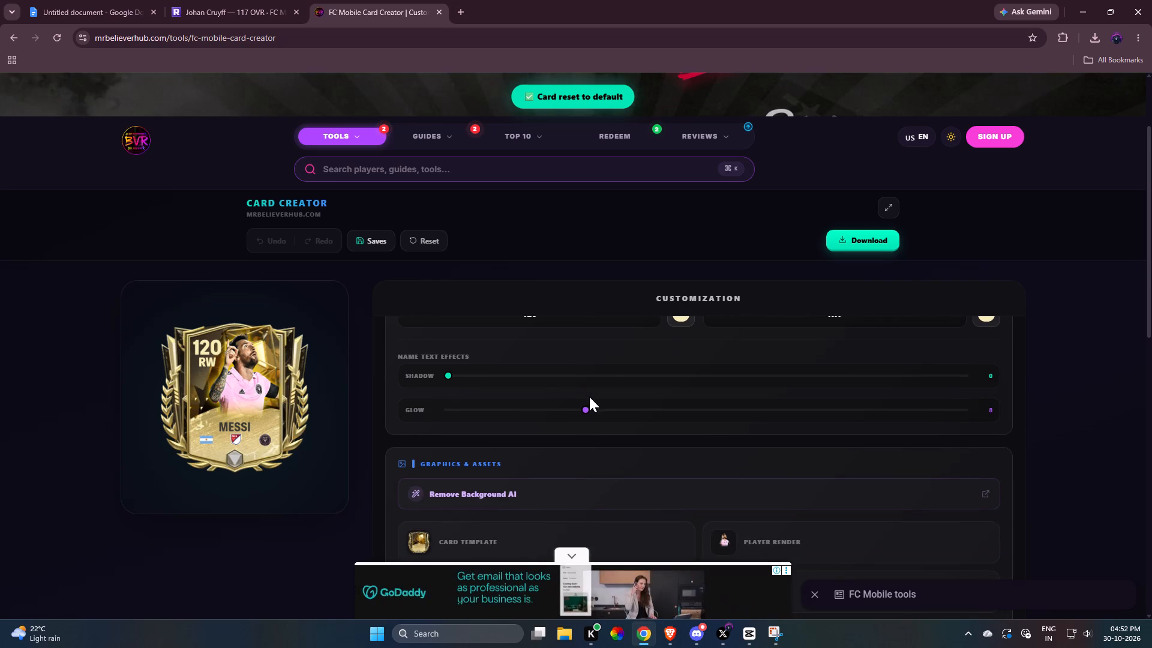
{"action": "scroll", "coordinate": [583, 417], "scroll_direction": "down", "scroll_amount": 1}
{"action": "left_click", "coordinate": [526, 473]}
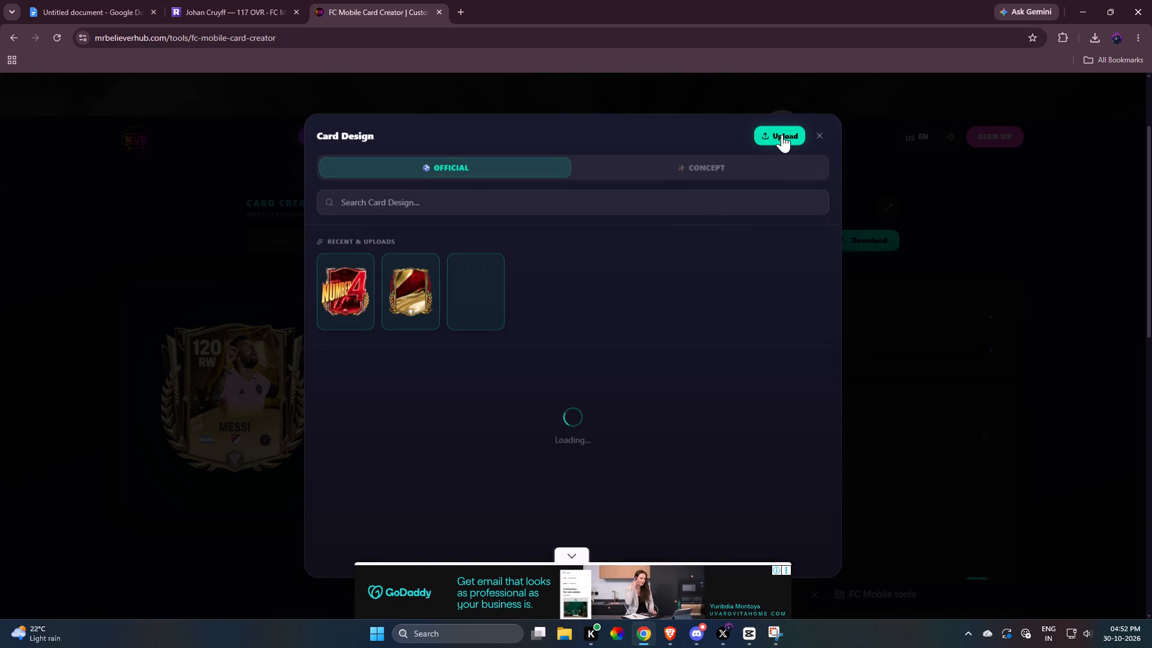
{"action": "left_click", "coordinate": [782, 134]}
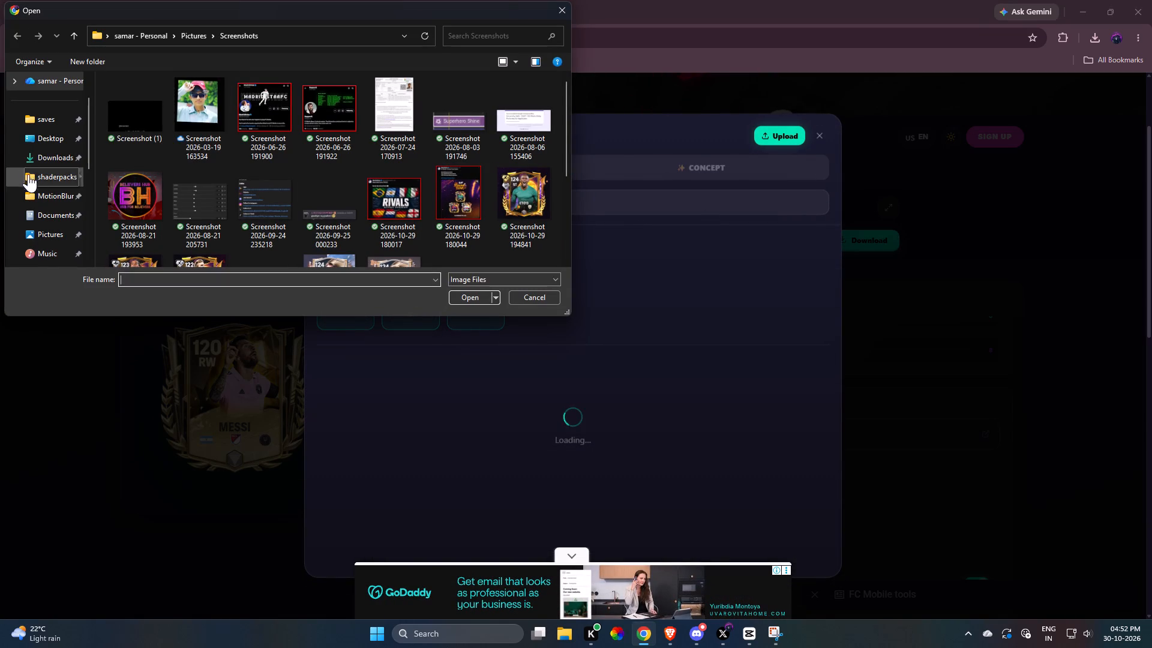
In MrBelieverHub's FC Mobile Card Creator, upload the Rummenigge card image from Downloads as the card design.
{"action": "left_click", "coordinate": [32, 164]}
{"action": "double_click", "coordinate": [301, 107]}
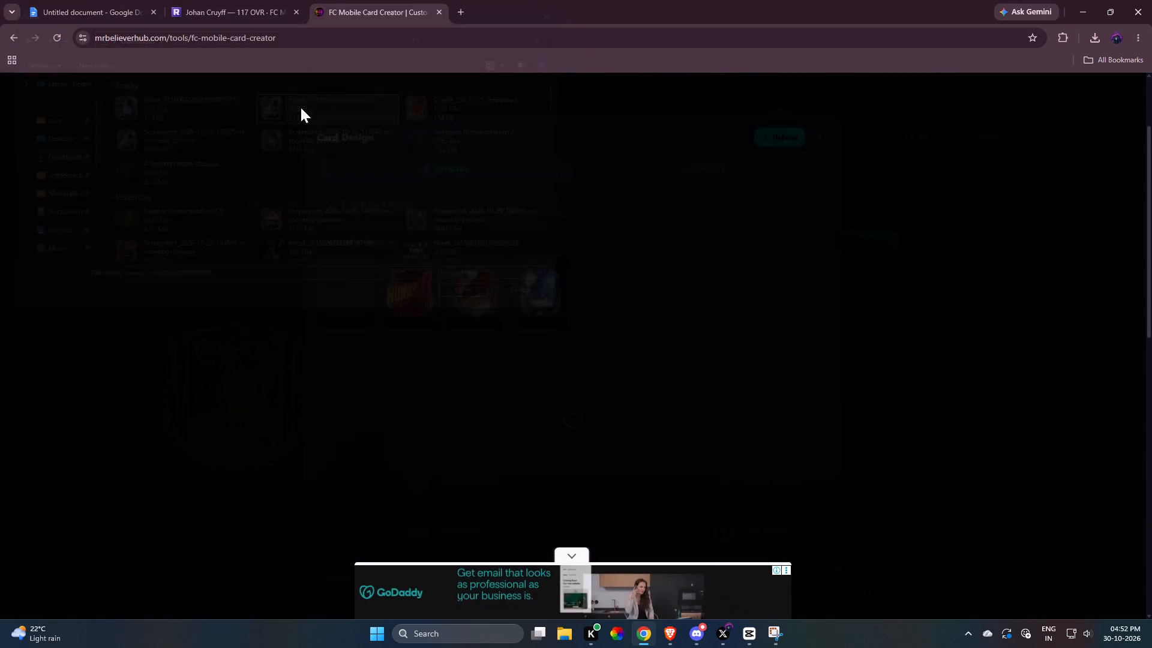
{"action": "left_click", "coordinate": [649, 523]}
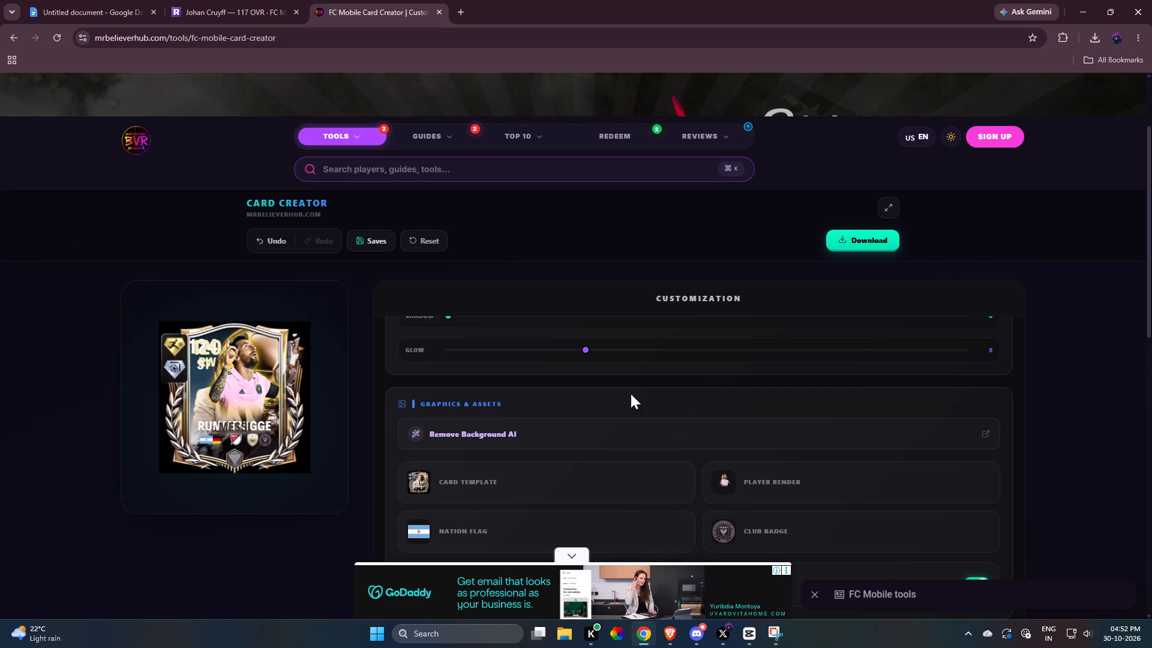
Clear the card's player name, overall and position values.
{"action": "scroll", "coordinate": [563, 459], "scroll_direction": "up", "scroll_amount": 4}
{"action": "left_click", "coordinate": [526, 402]}
{"action": "double_click", "coordinate": [523, 392]}
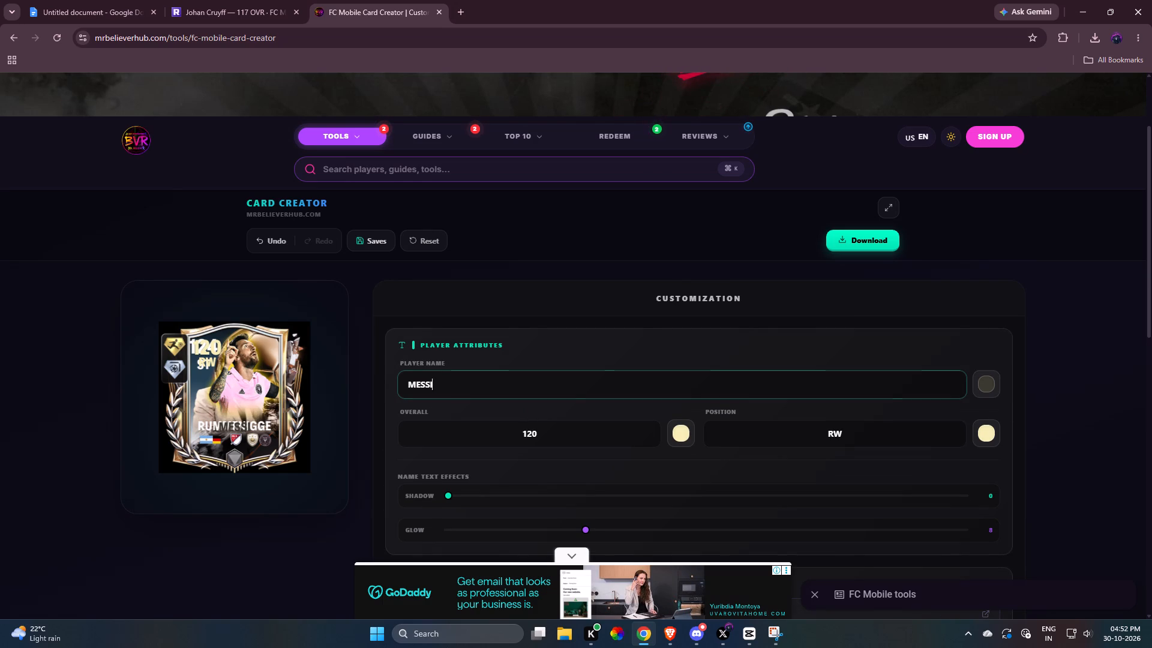
{"action": "key", "text": "BackSpace"}
{"action": "double_click", "coordinate": [575, 431]}
{"action": "key", "text": "BackSpace"}
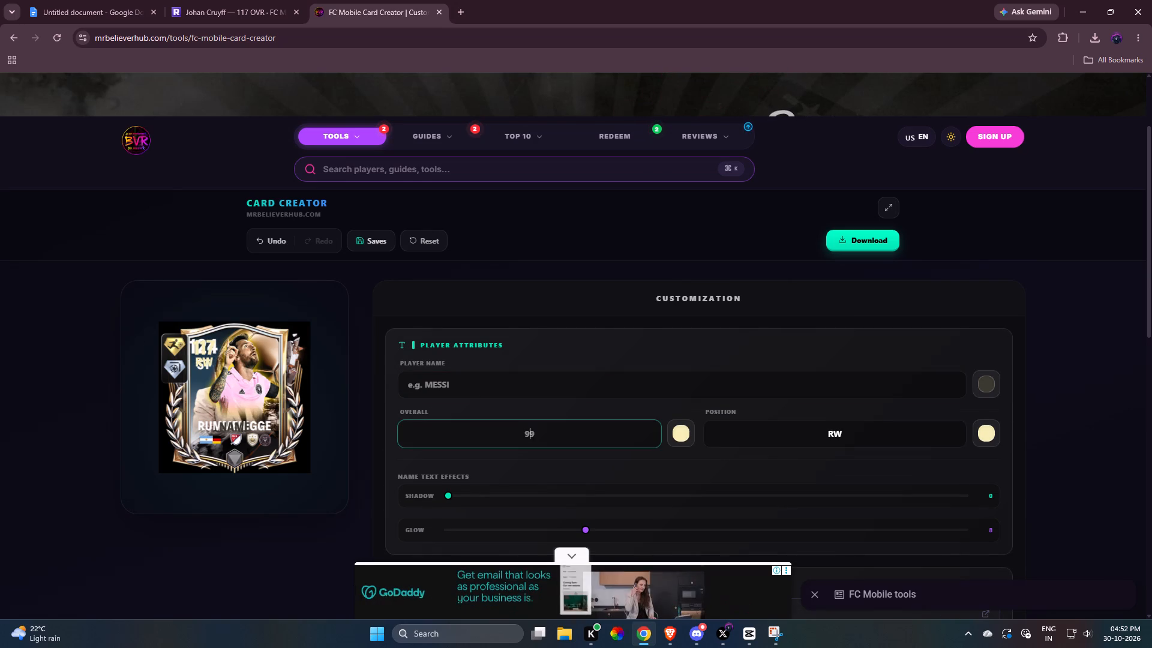
{"action": "double_click", "coordinate": [907, 442]}
{"action": "key", "text": "BackSpace"}
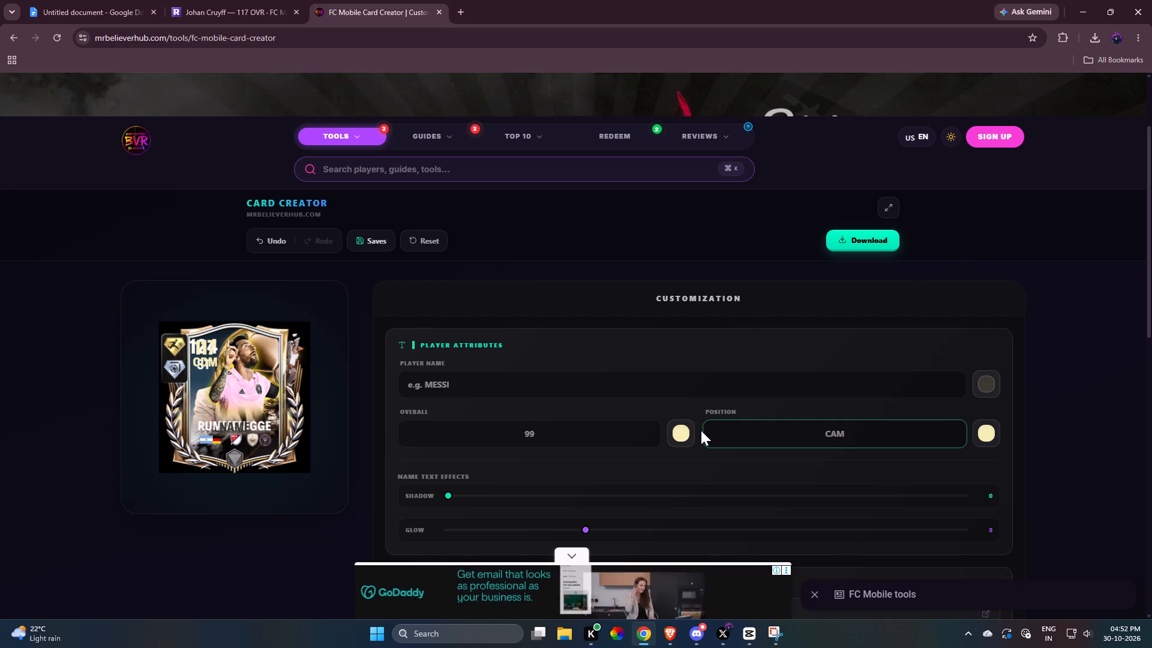
{"action": "left_click", "coordinate": [879, 407]}
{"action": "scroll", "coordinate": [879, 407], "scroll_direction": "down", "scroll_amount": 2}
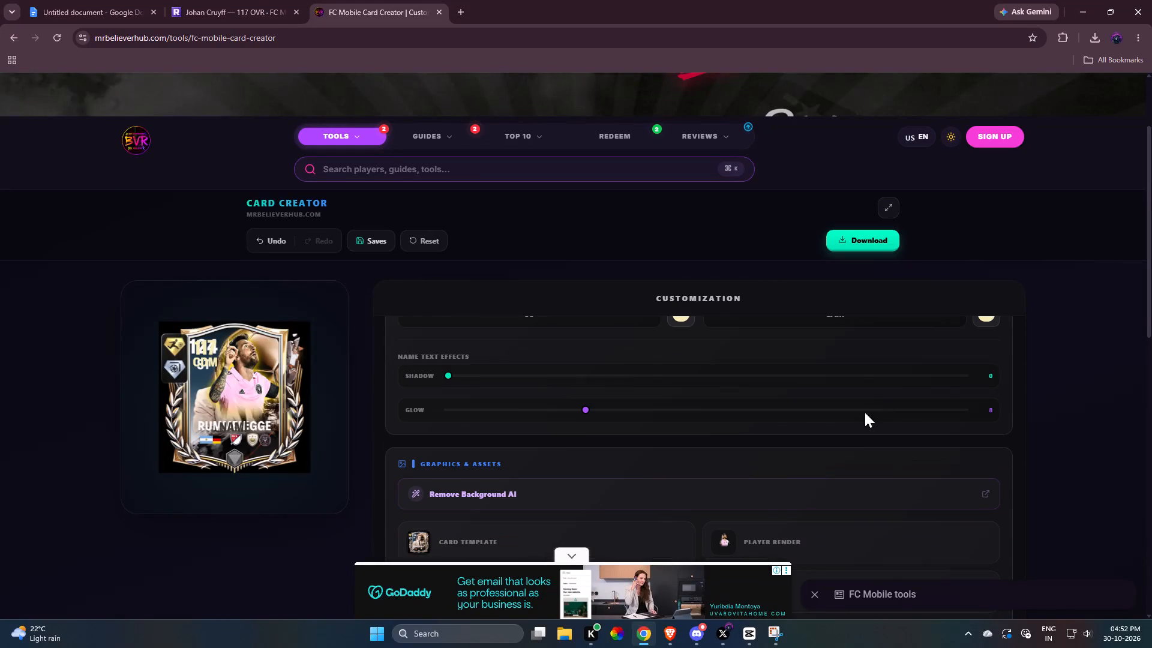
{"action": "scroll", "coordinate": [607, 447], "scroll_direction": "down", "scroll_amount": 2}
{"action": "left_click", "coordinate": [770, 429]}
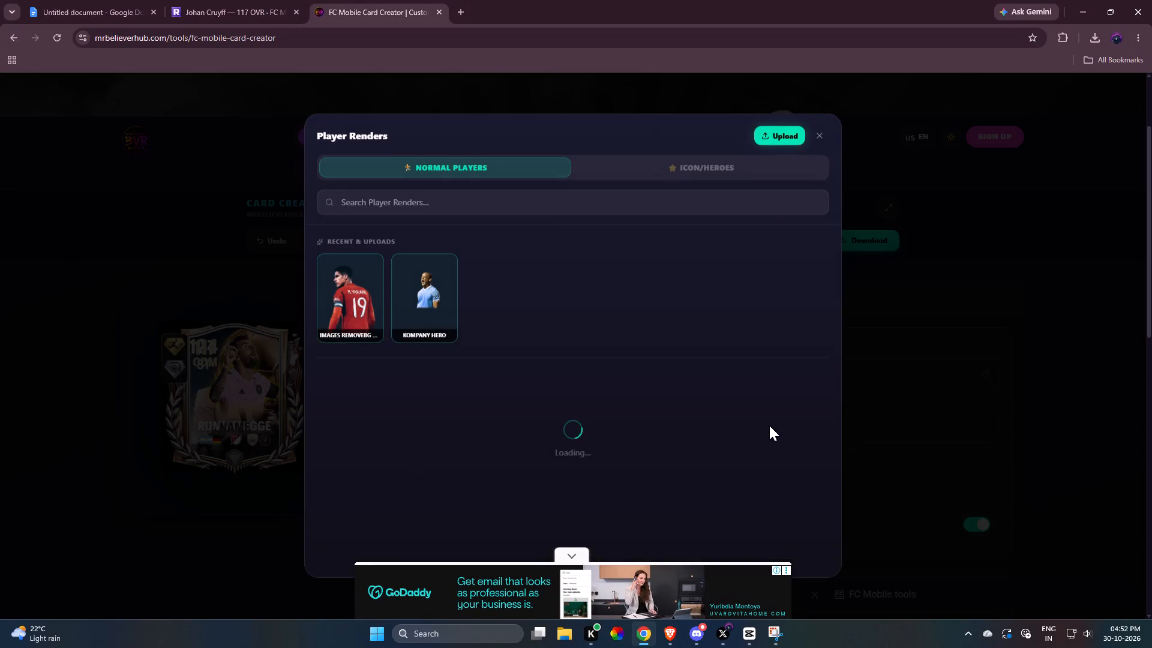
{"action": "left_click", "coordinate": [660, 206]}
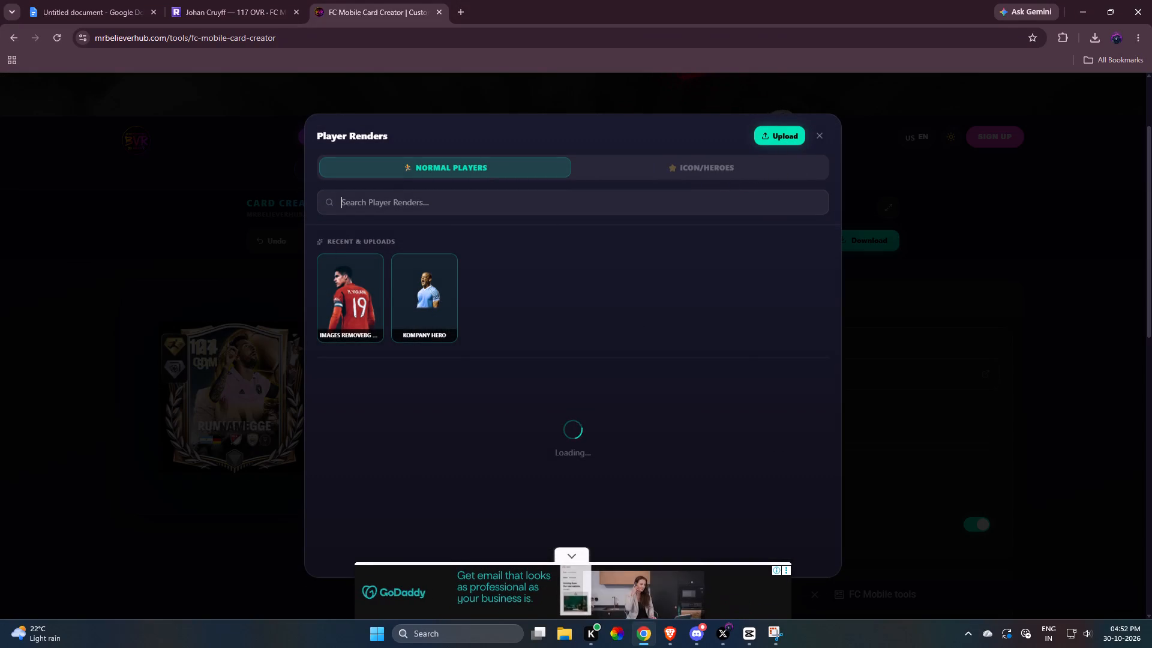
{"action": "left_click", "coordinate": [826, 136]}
Move the Messi player render completely off the card.
{"action": "left_click_drag", "start_coordinate": [237, 386], "coordinate": [346, 530]}
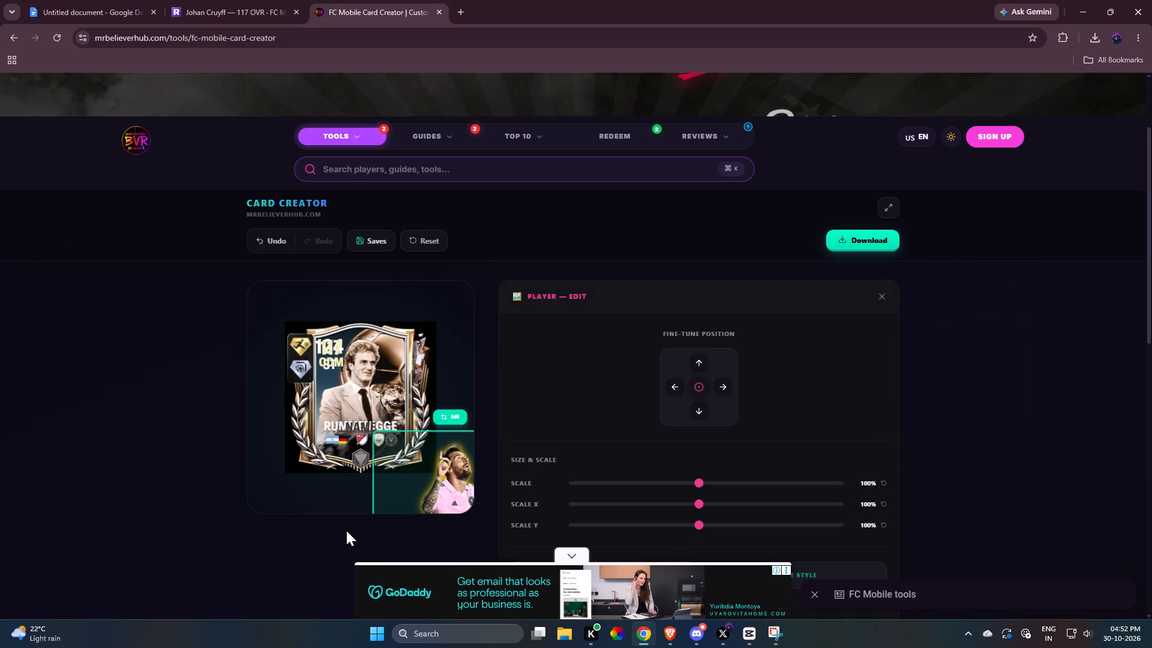
{"action": "left_click_drag", "start_coordinate": [346, 530], "coordinate": [0, 595]}
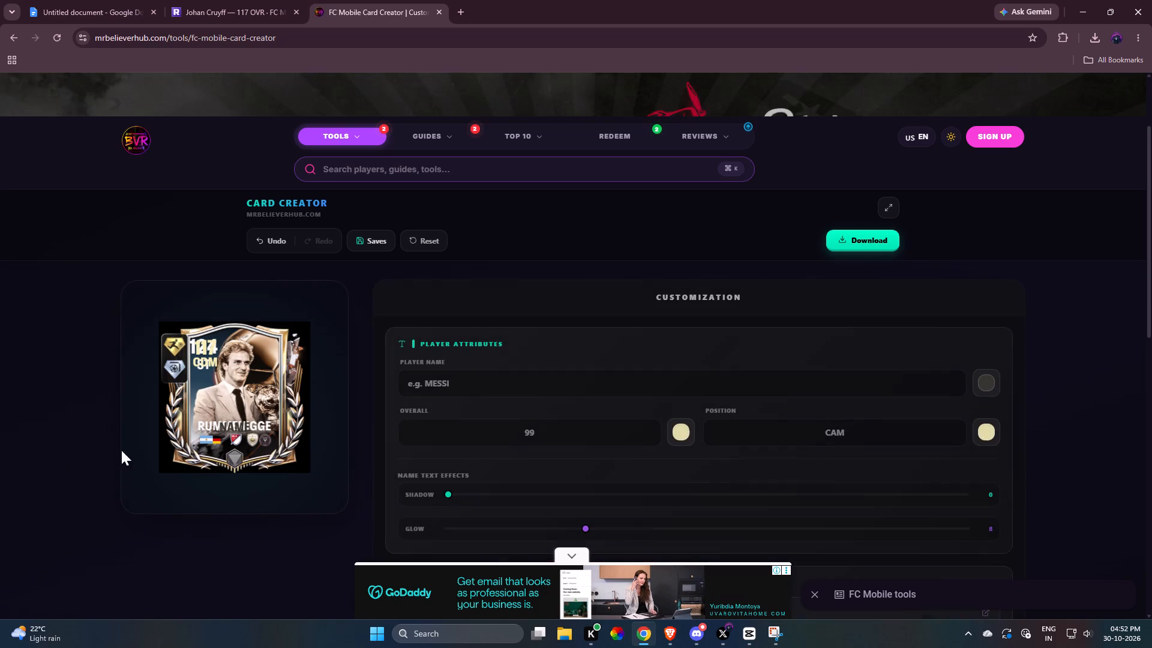
Move the placeholder name and the OVR and position stats completely off the card.
{"action": "left_click", "coordinate": [236, 424]}
{"action": "left_click_drag", "start_coordinate": [379, 425], "coordinate": [314, 489]}
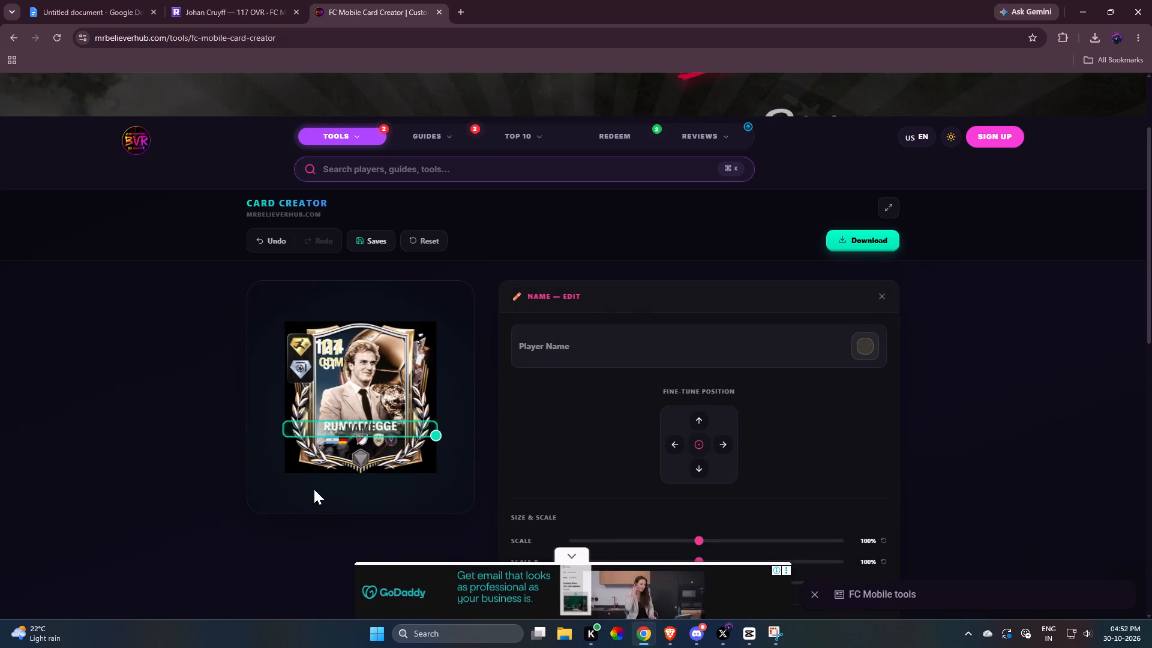
{"action": "left_click_drag", "start_coordinate": [314, 489], "coordinate": [0, 645]}
{"action": "left_click", "coordinate": [336, 347]}
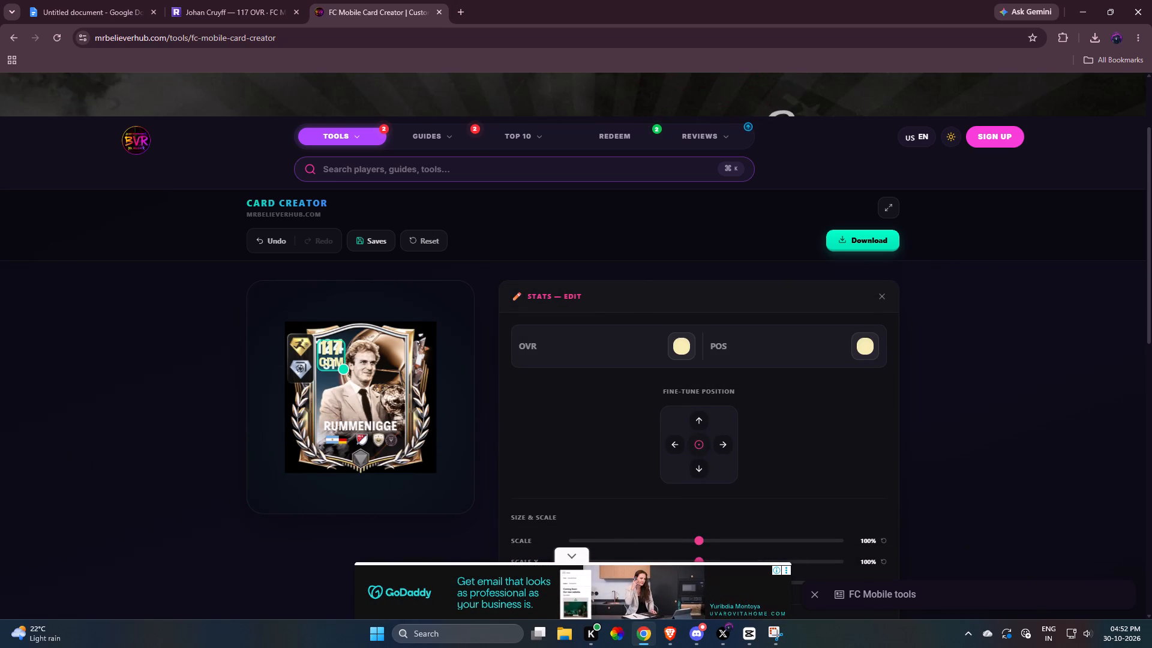
{"action": "left_click_drag", "start_coordinate": [331, 350], "coordinate": [157, 637]}
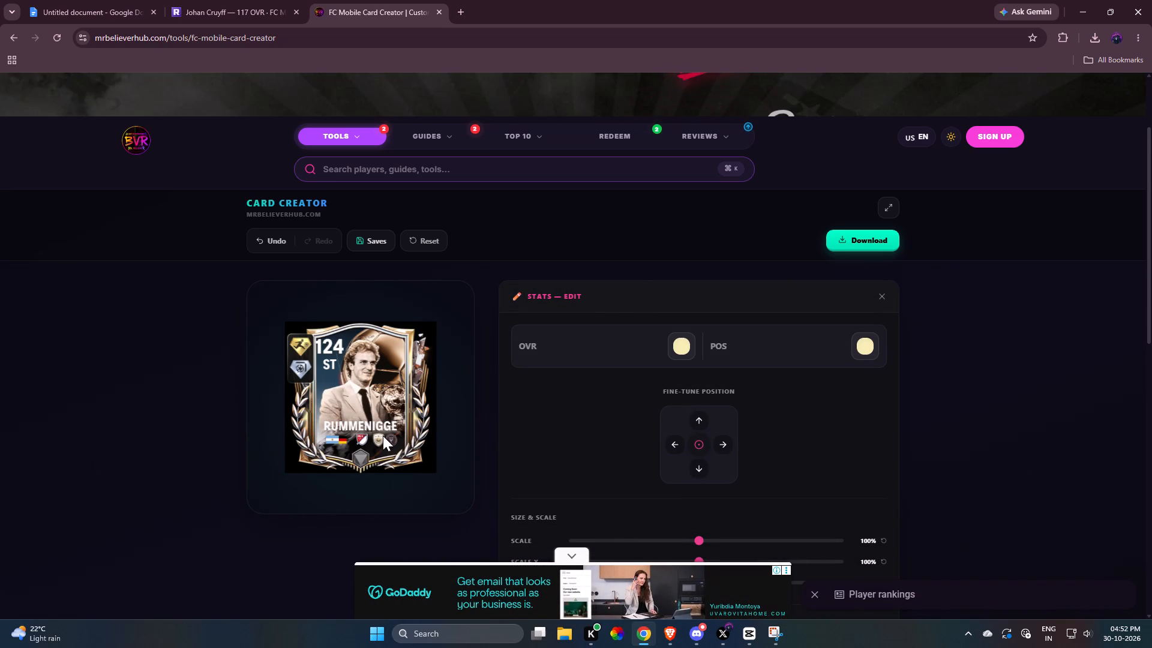
Turn off the league badge on the card.
{"action": "left_click", "coordinate": [382, 436]}
{"action": "left_click", "coordinate": [394, 442]}
{"action": "scroll", "coordinate": [562, 407], "scroll_direction": "down", "scroll_amount": 6}
{"action": "scroll", "coordinate": [585, 403], "scroll_direction": "up", "scroll_amount": 1}
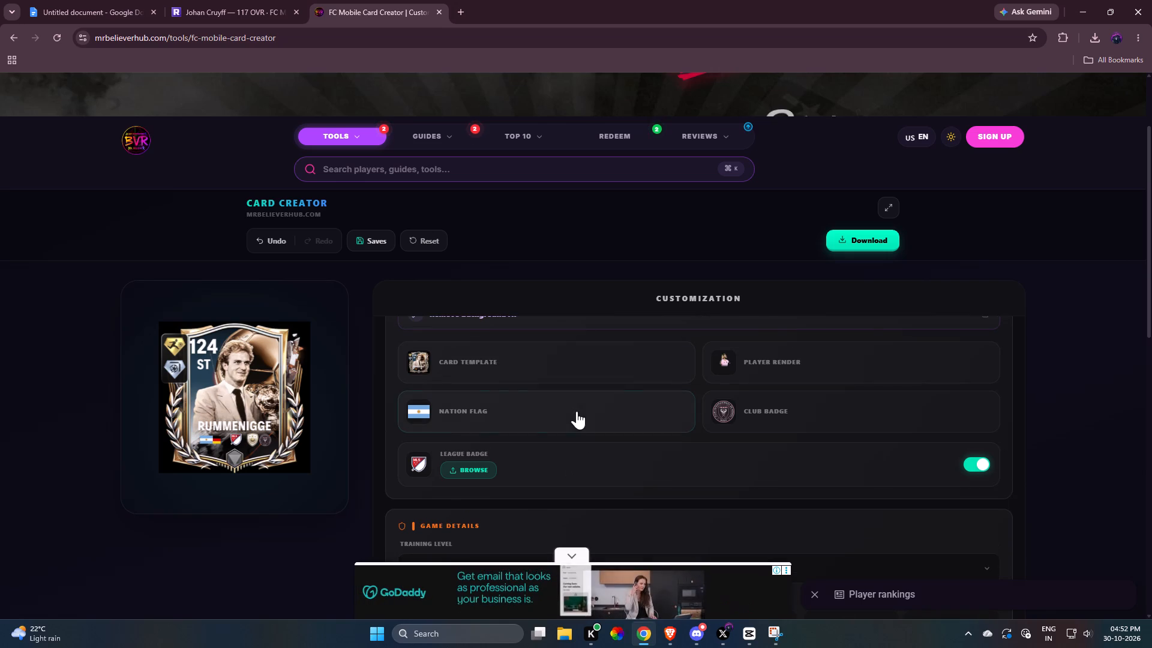
{"action": "left_click", "coordinate": [979, 462]}
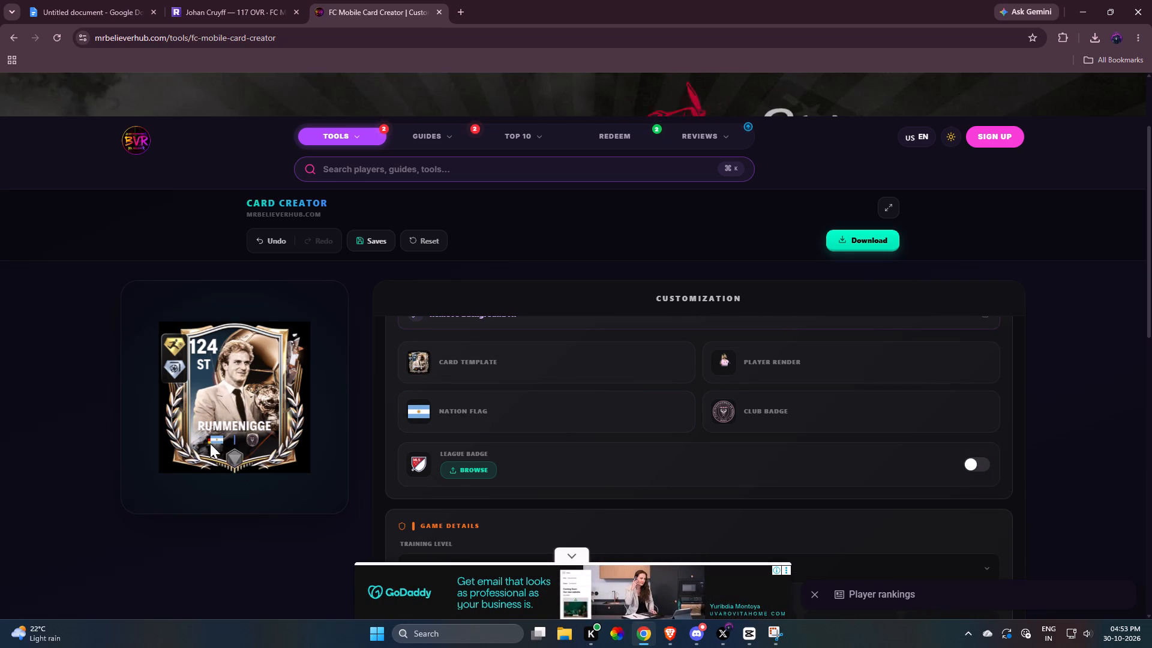
Move the Argentina nation flag off the card.
{"action": "left_click_drag", "start_coordinate": [214, 440], "coordinate": [31, 568]}
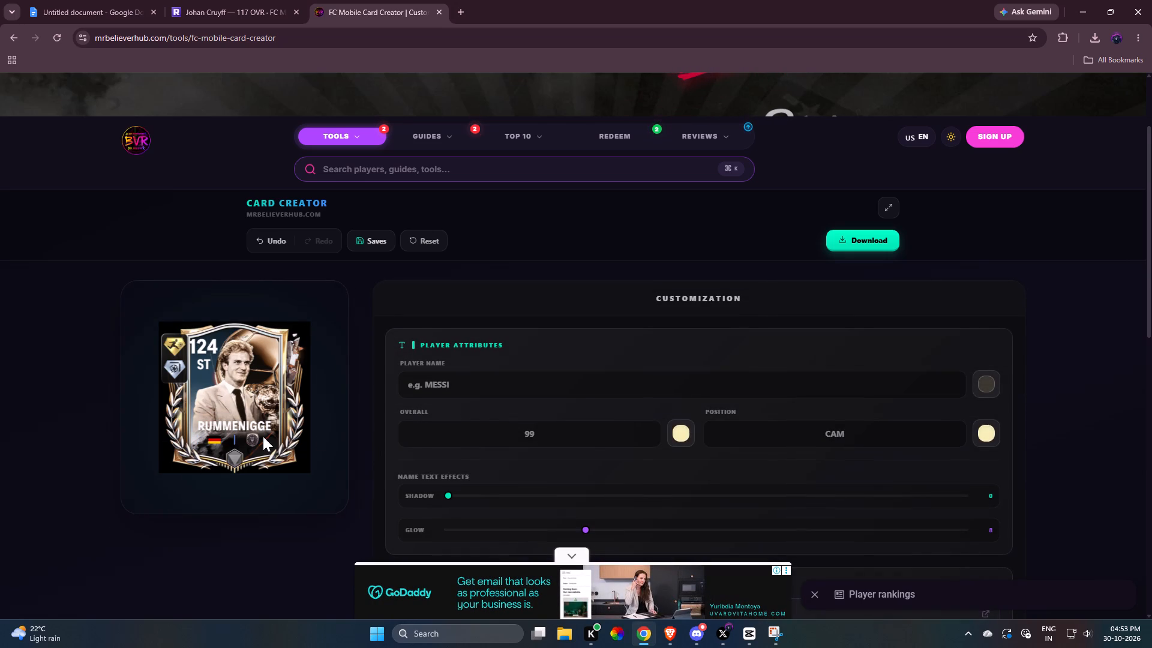
Move the placeholder club badge completely off the card and close its edit settings.
{"action": "left_click_drag", "start_coordinate": [255, 437], "coordinate": [2, 622]}
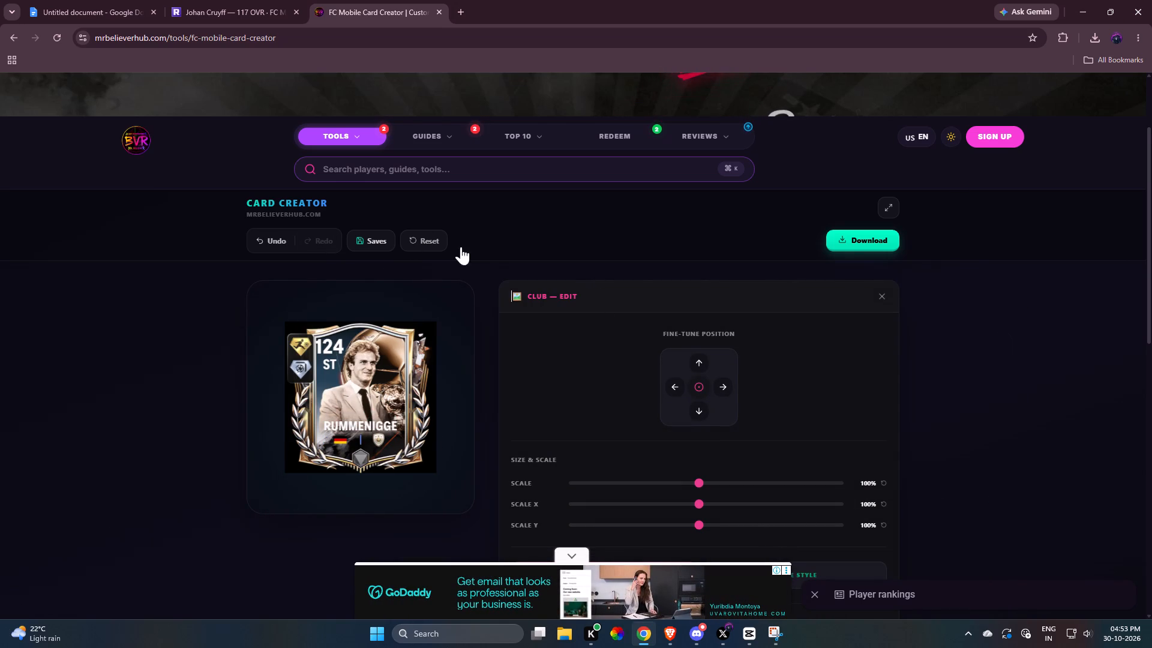
{"action": "scroll", "coordinate": [661, 340], "scroll_direction": "down", "scroll_amount": 3}
{"action": "scroll", "coordinate": [786, 362], "scroll_direction": "up", "scroll_amount": 3}
{"action": "left_click", "coordinate": [878, 298]}
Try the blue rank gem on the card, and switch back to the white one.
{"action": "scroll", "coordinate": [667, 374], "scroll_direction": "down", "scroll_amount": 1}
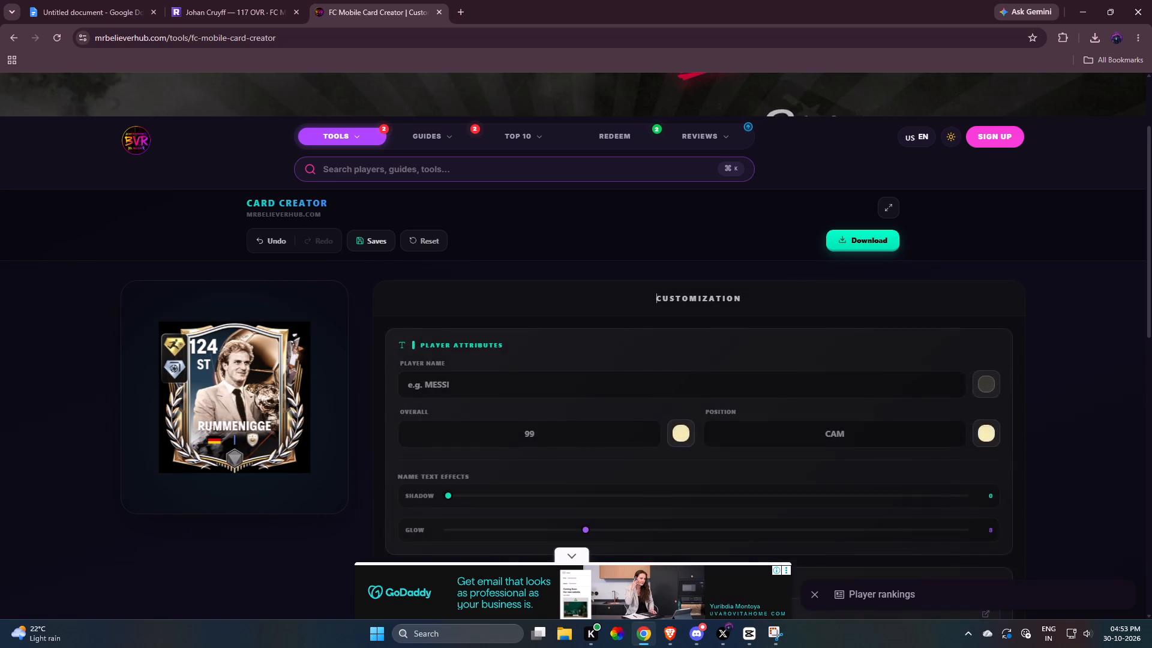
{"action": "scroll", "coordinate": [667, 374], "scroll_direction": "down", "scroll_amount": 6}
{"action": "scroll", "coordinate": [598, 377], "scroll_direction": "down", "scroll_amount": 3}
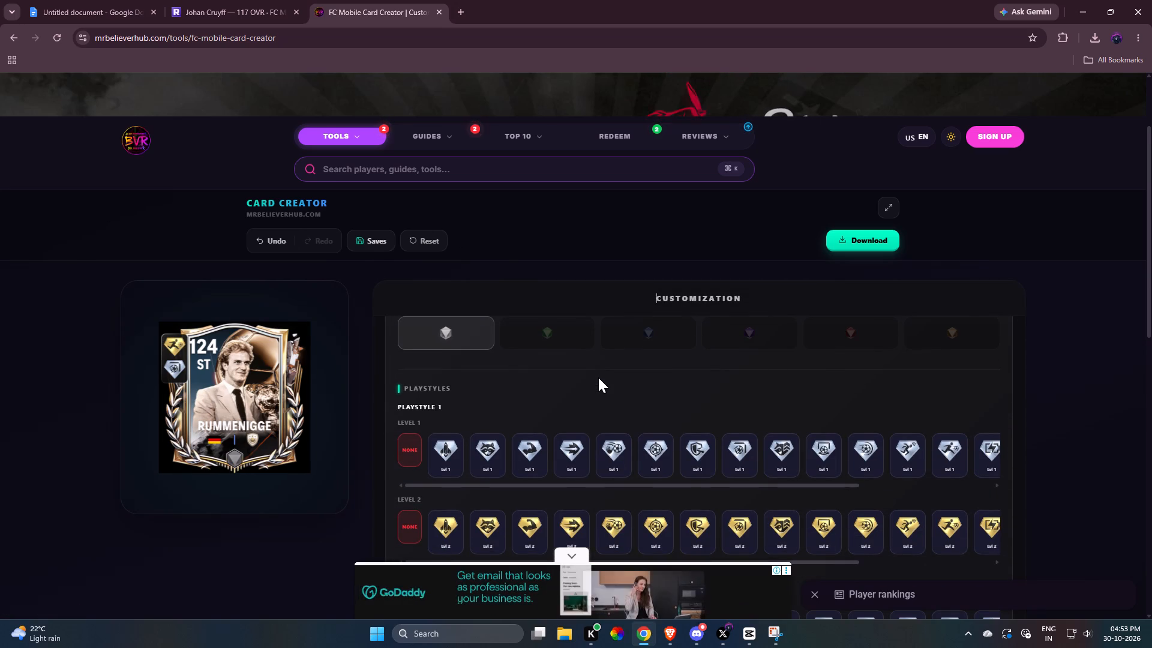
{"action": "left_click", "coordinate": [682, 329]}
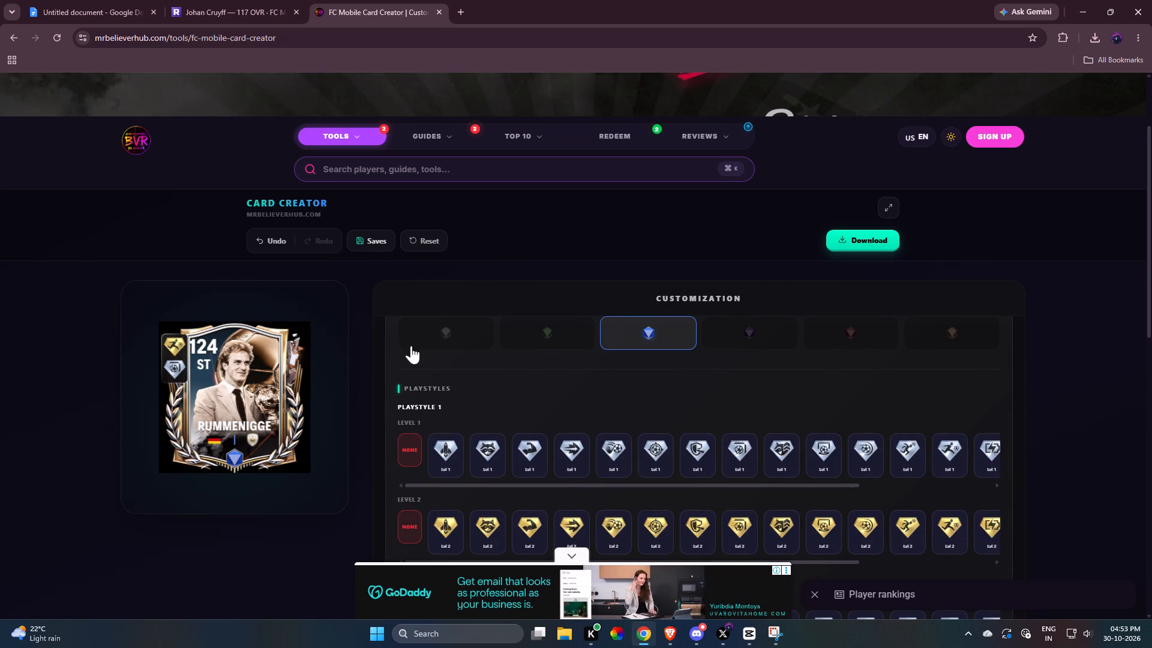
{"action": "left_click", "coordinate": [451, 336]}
Apply the gold level 2 Finesse Expert badge as Playstyle 1.
{"action": "scroll", "coordinate": [716, 435], "scroll_direction": "down", "scroll_amount": 1}
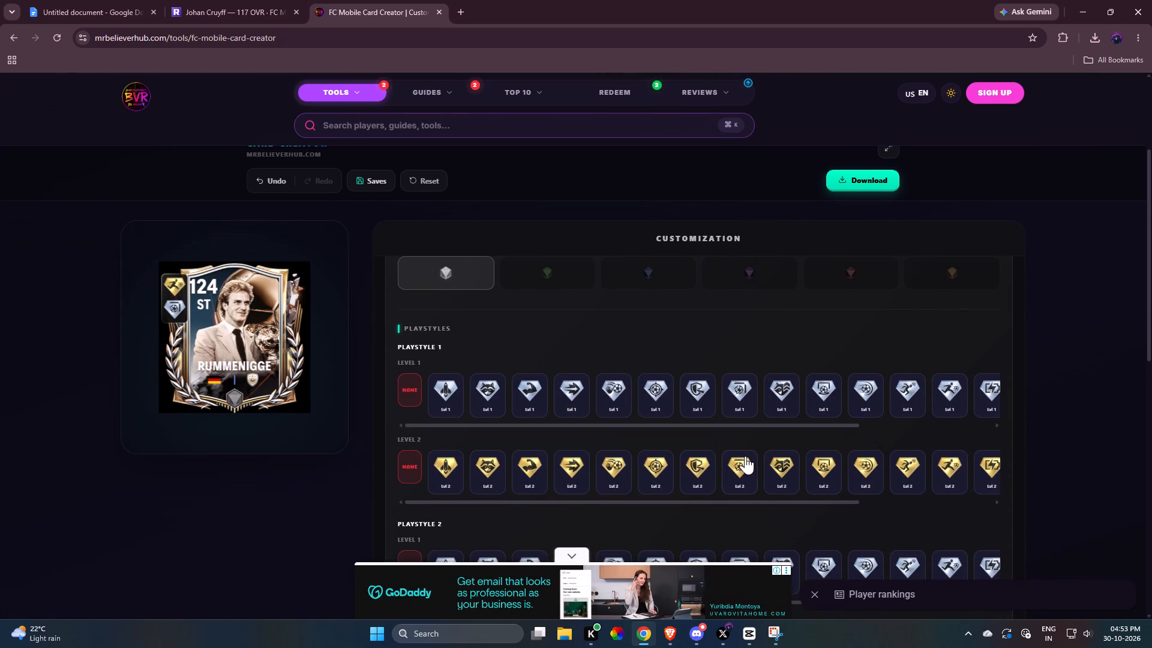
{"action": "left_click", "coordinate": [751, 464]}
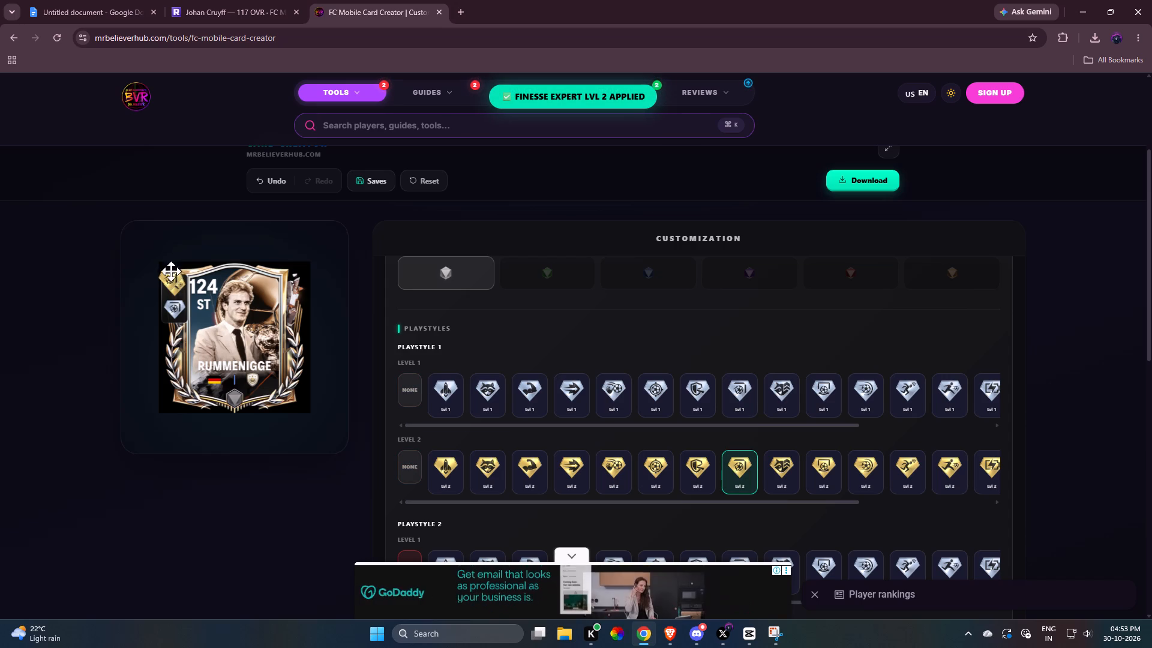
Position the Finesse Expert badge over the gold playstyle badge in the card artwork's upper corner.
{"action": "left_click", "coordinate": [171, 275]}
{"action": "left_click_drag", "start_coordinate": [171, 272], "coordinate": [180, 289]}
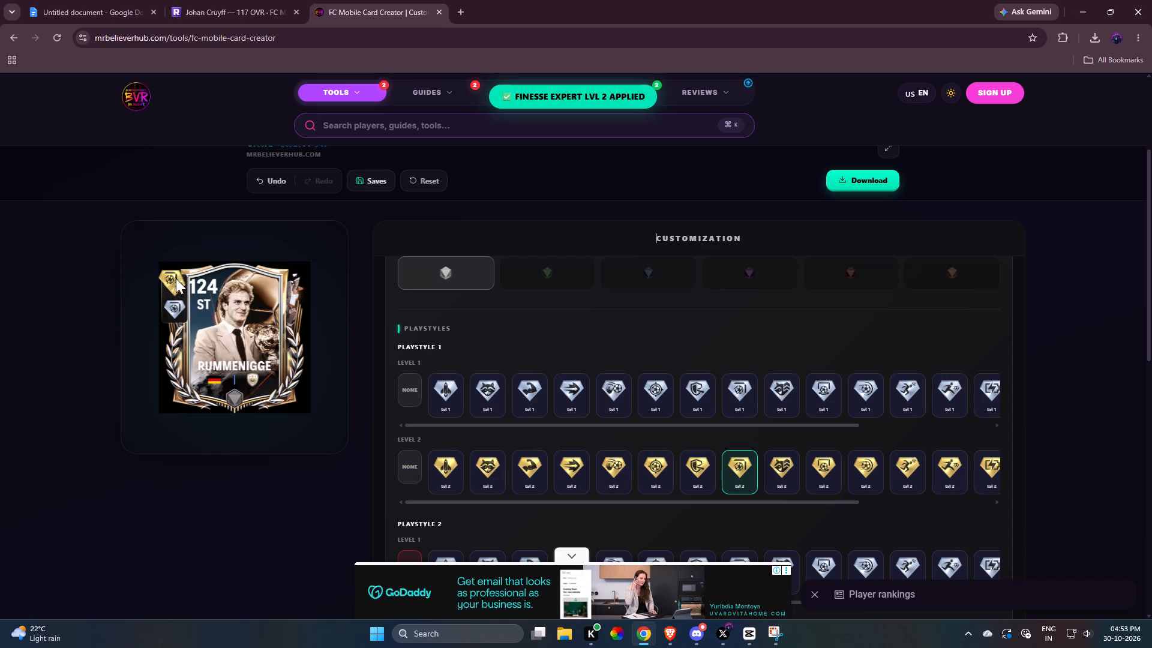
{"action": "left_click_drag", "start_coordinate": [172, 283], "coordinate": [188, 287]}
{"action": "left_click", "coordinate": [183, 281]}
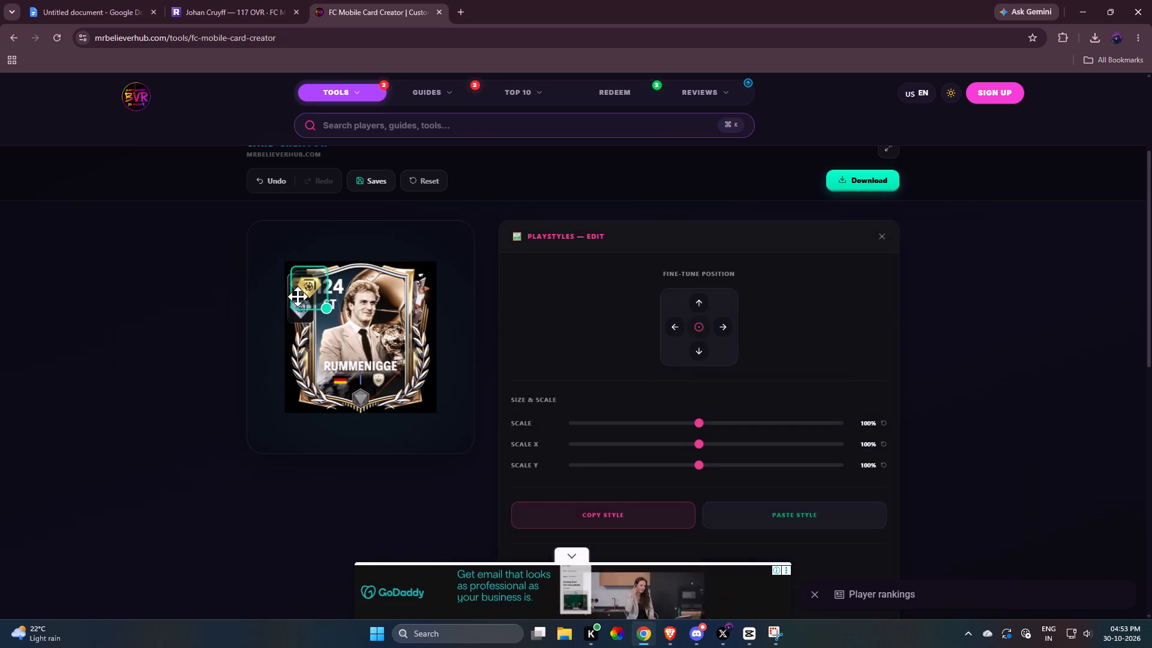
{"action": "left_click_drag", "start_coordinate": [299, 291], "coordinate": [289, 292]}
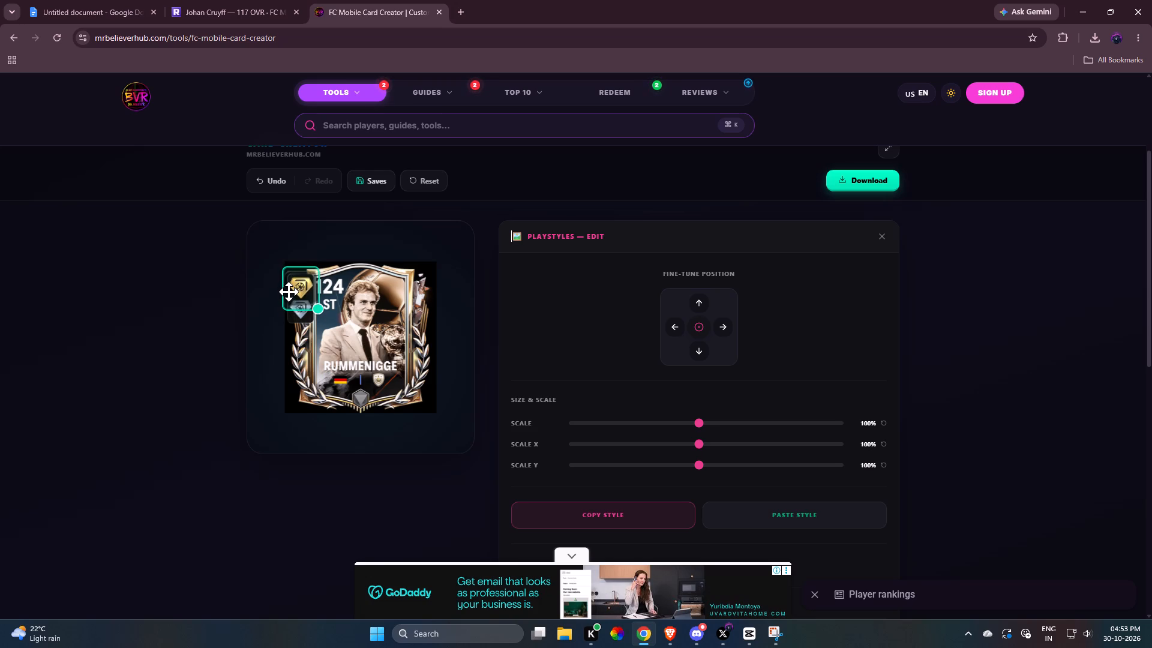
{"action": "left_click_drag", "start_coordinate": [289, 292], "coordinate": [288, 293]}
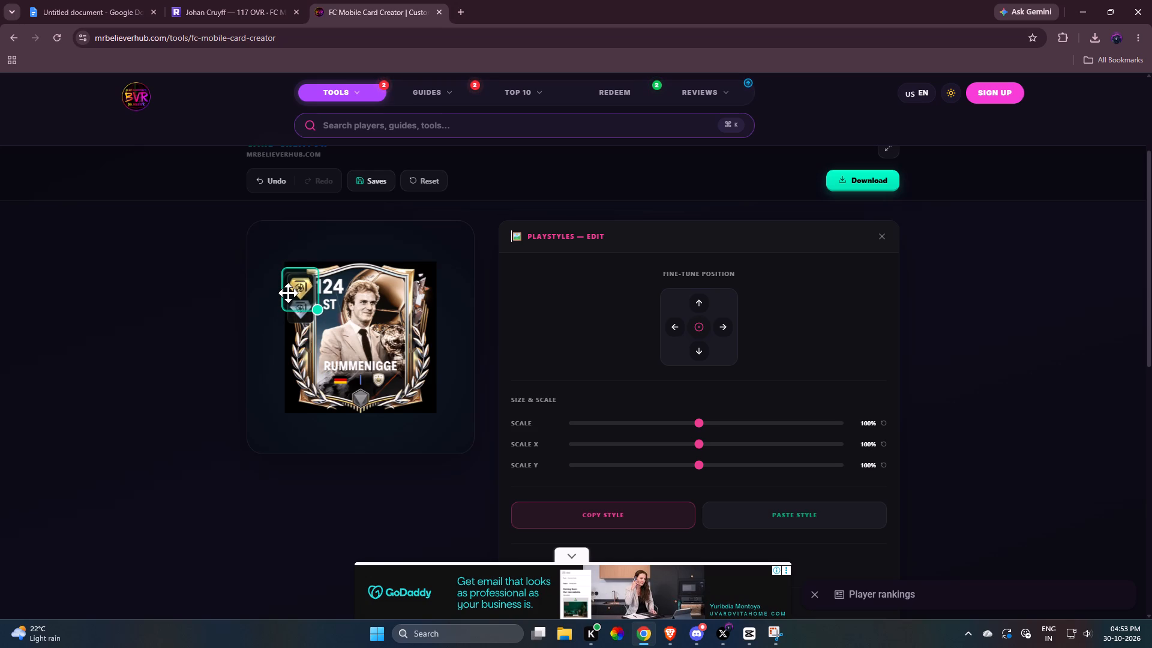
{"action": "left_click_drag", "start_coordinate": [288, 293], "coordinate": [290, 294]}
{"action": "left_click", "coordinate": [609, 250]}
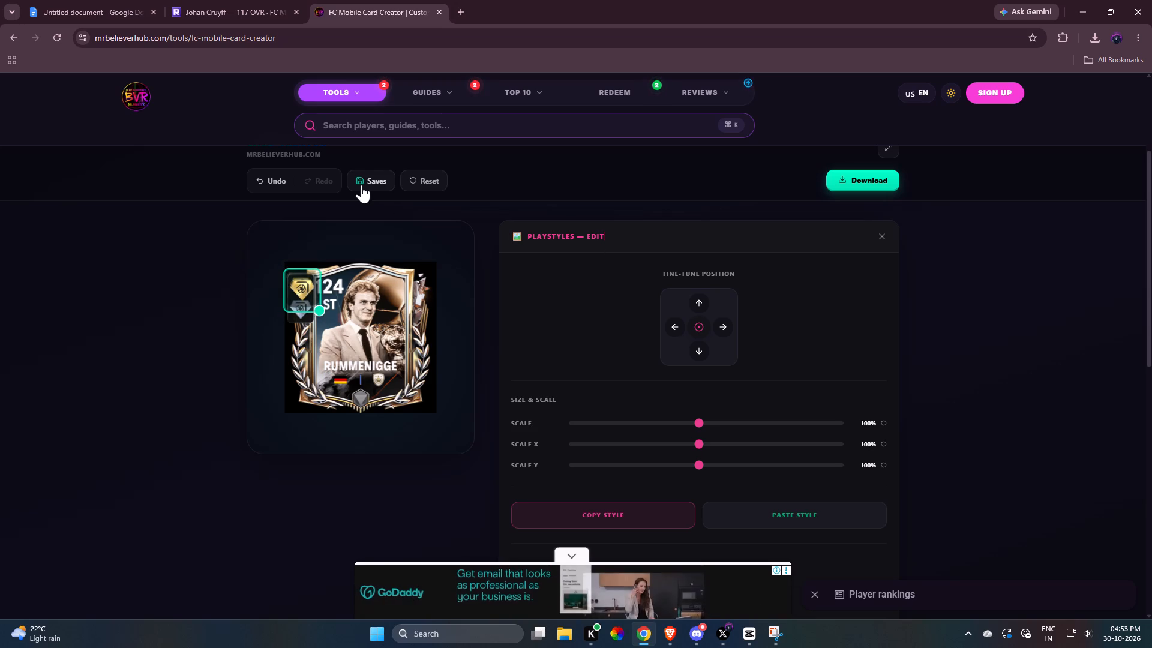
{"action": "left_click", "coordinate": [882, 235]}
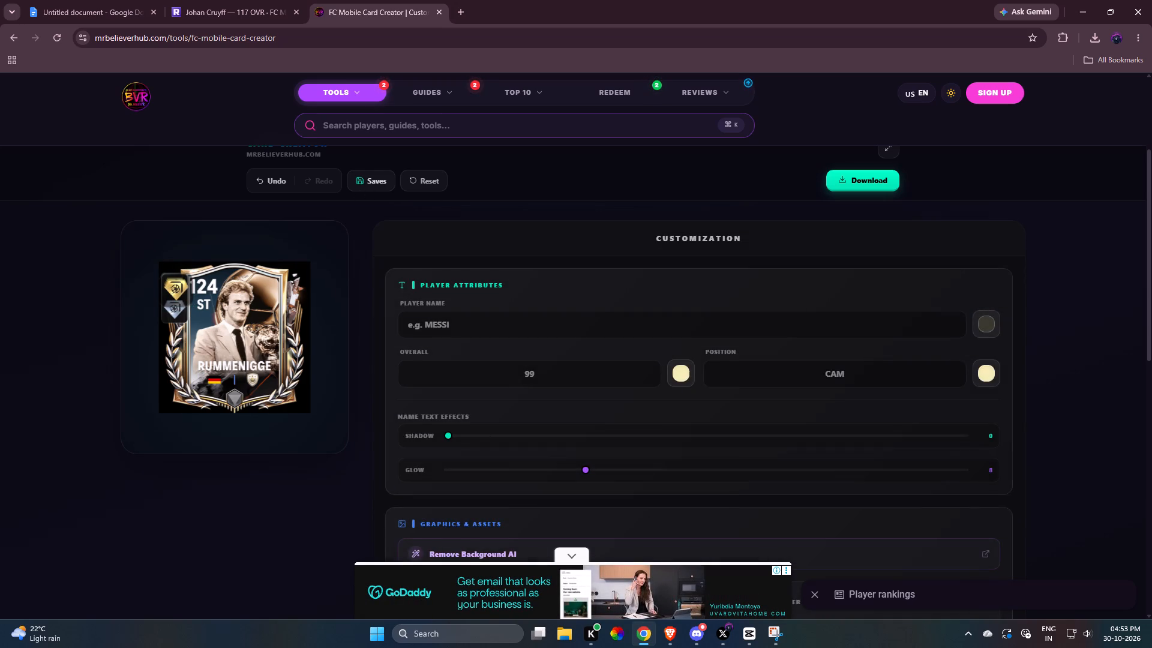
Apply the silver level 1 Rapid badge as Playstyle 2.
{"action": "scroll", "coordinate": [618, 333], "scroll_direction": "down", "scroll_amount": 12}
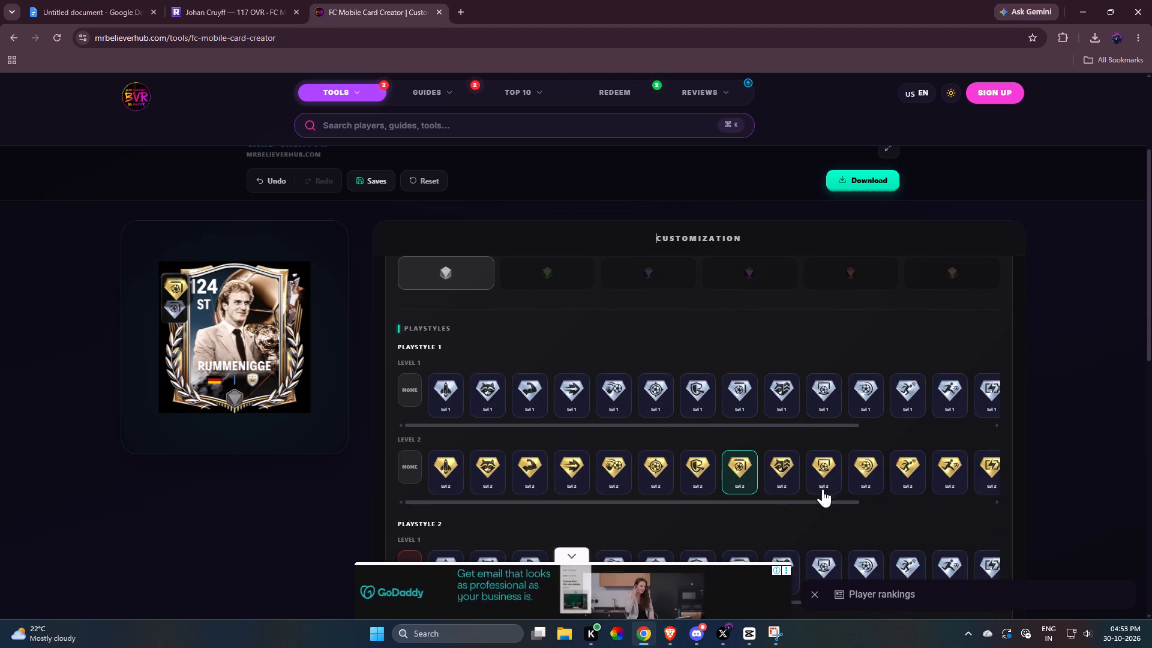
{"action": "scroll", "coordinate": [836, 477], "scroll_direction": "down", "scroll_amount": 2}
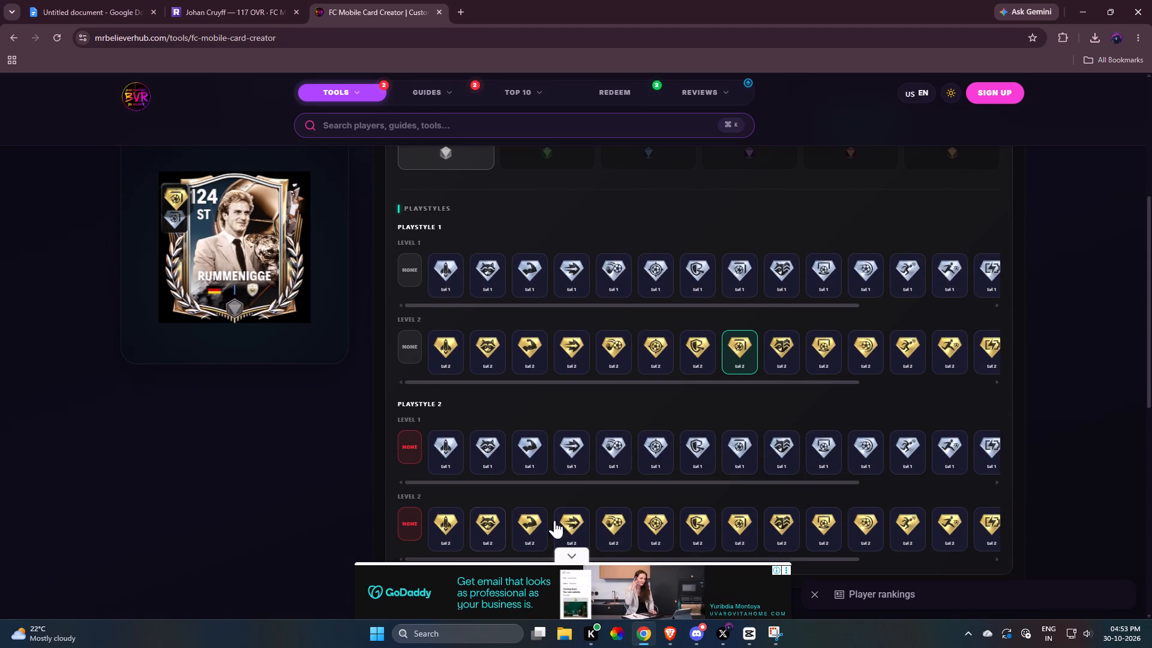
{"action": "left_click", "coordinate": [946, 447]}
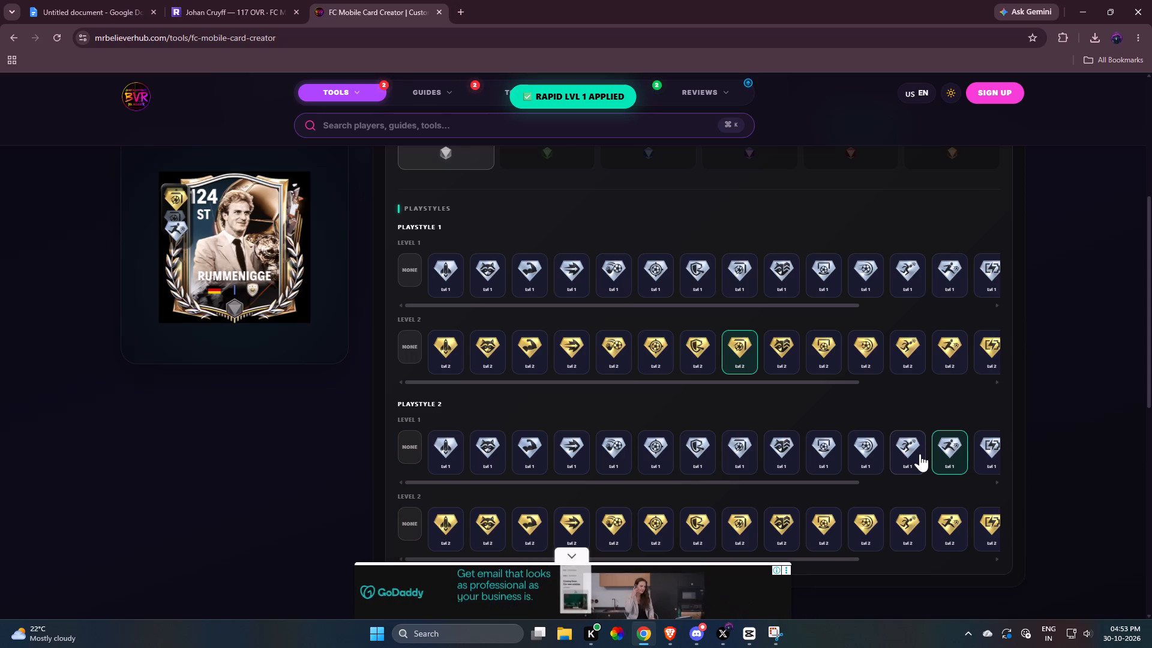
{"action": "left_click", "coordinate": [920, 454]}
{"action": "left_click", "coordinate": [947, 453]}
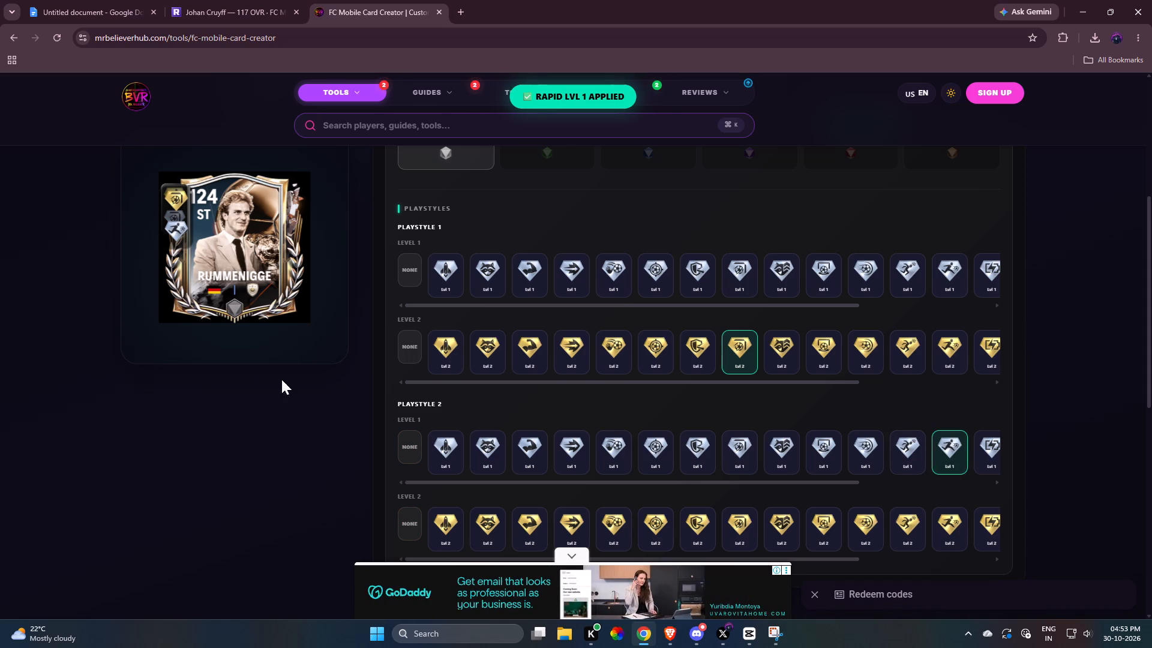
Scale the playstyle badge pair to 95.5% and nudge it over the artwork's original badges.
{"action": "scroll", "coordinate": [260, 363], "scroll_direction": "up", "scroll_amount": 2}
{"action": "left_click", "coordinate": [174, 323]}
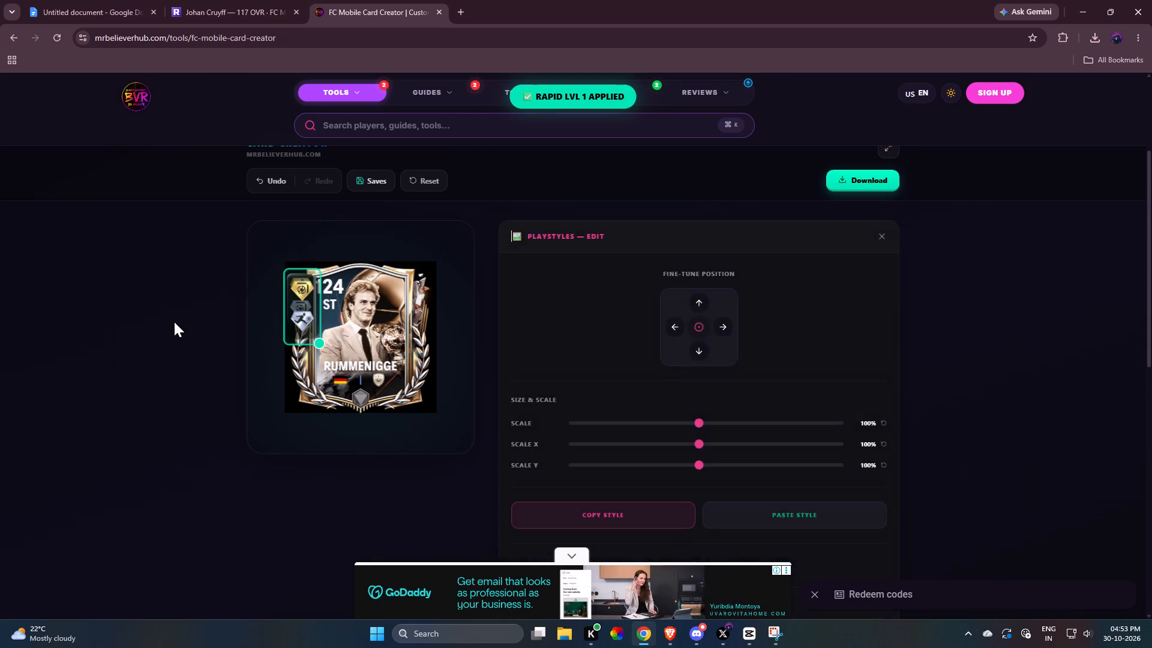
{"action": "left_click", "coordinate": [188, 307]}
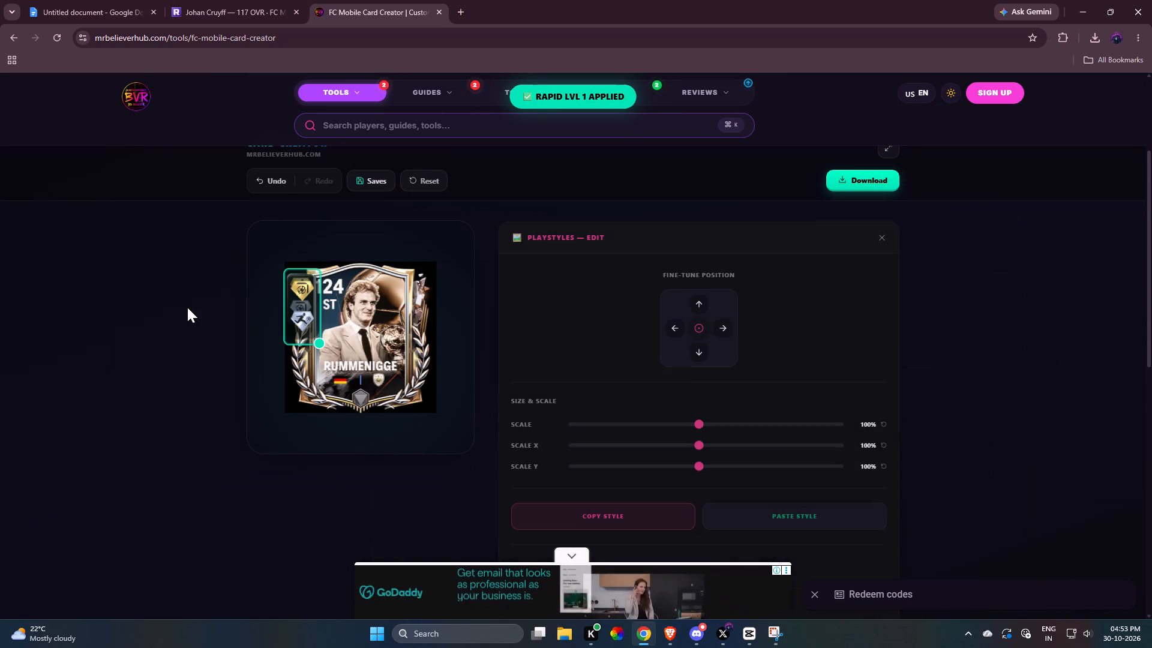
{"action": "left_click_drag", "start_coordinate": [317, 343], "coordinate": [314, 338]}
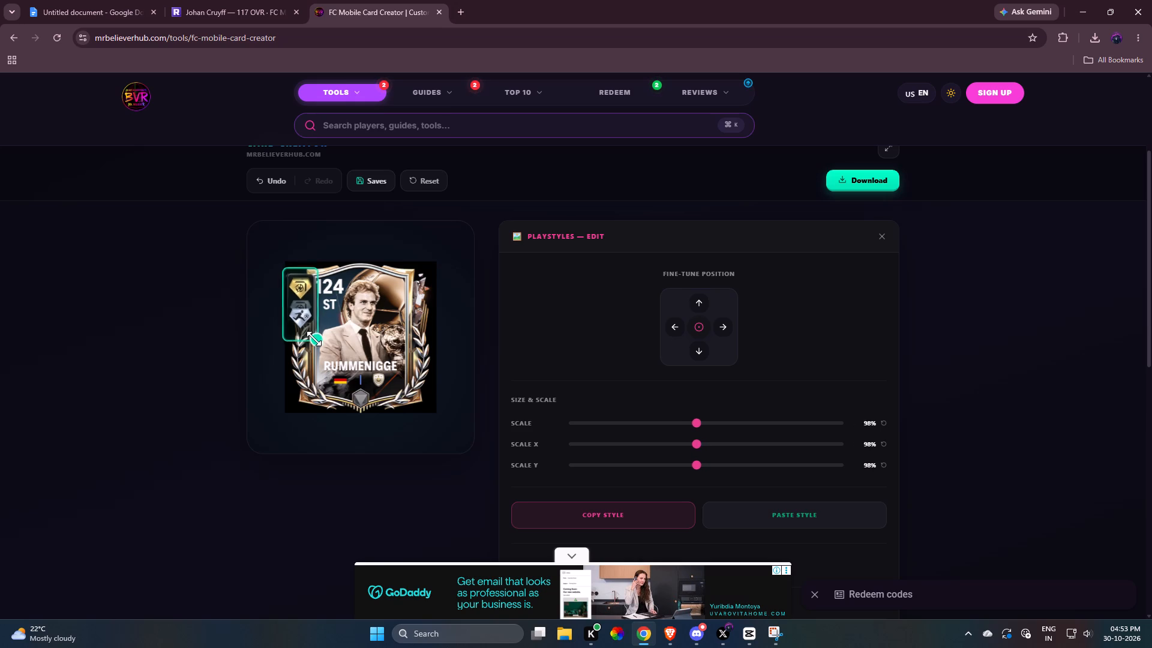
{"action": "left_click_drag", "start_coordinate": [314, 338], "coordinate": [313, 337]}
{"action": "left_click", "coordinate": [301, 316]}
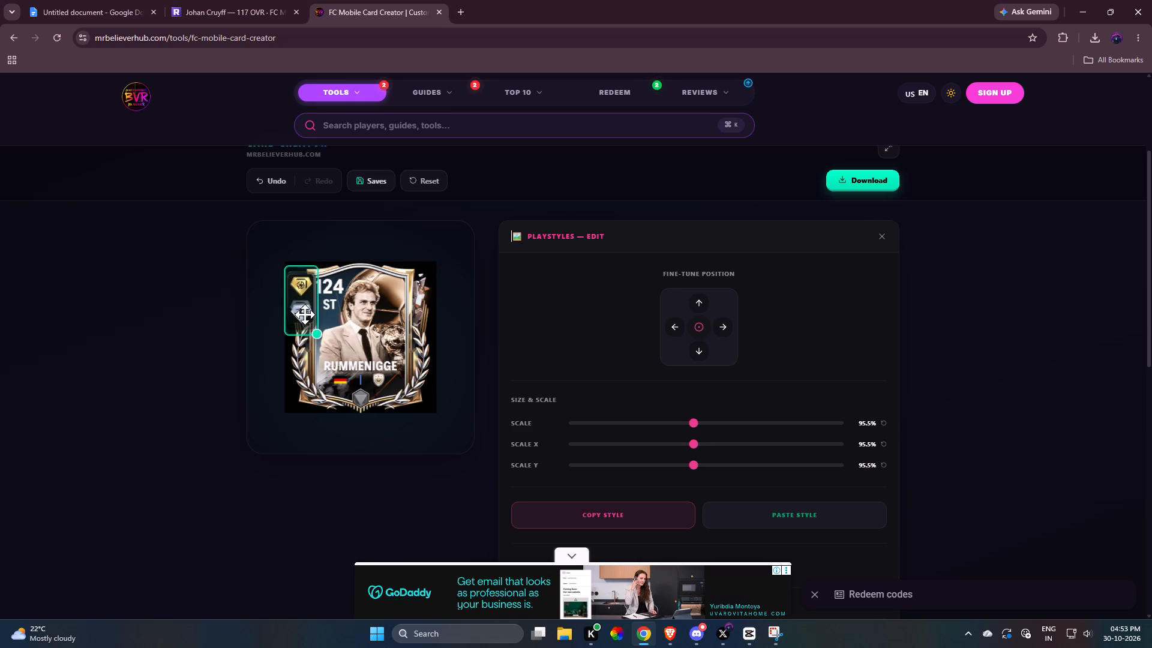
{"action": "left_click", "coordinate": [302, 292]}
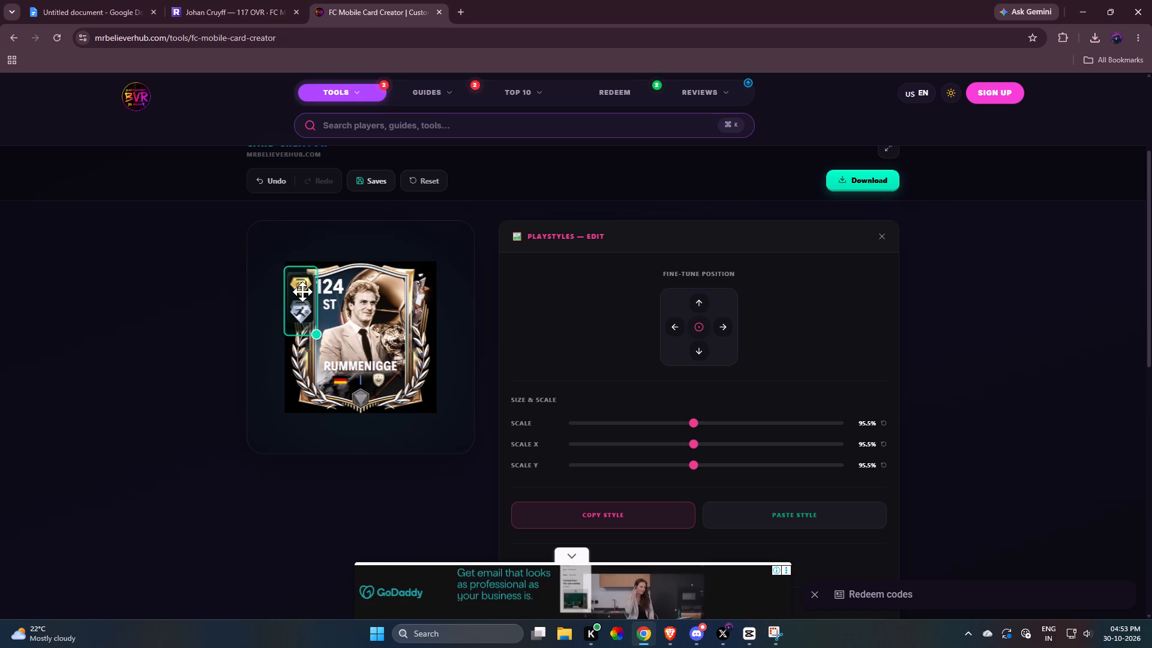
{"action": "triple_click", "coordinate": [695, 302]}
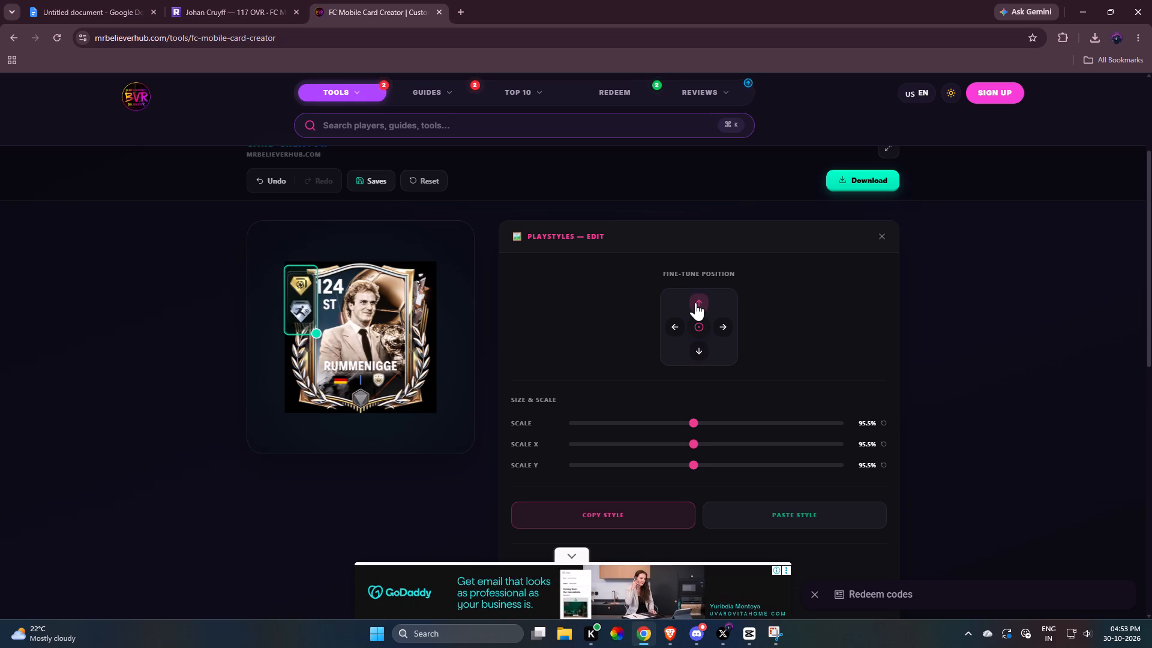
{"action": "triple_click", "coordinate": [695, 302]}
{"action": "double_click", "coordinate": [695, 302]}
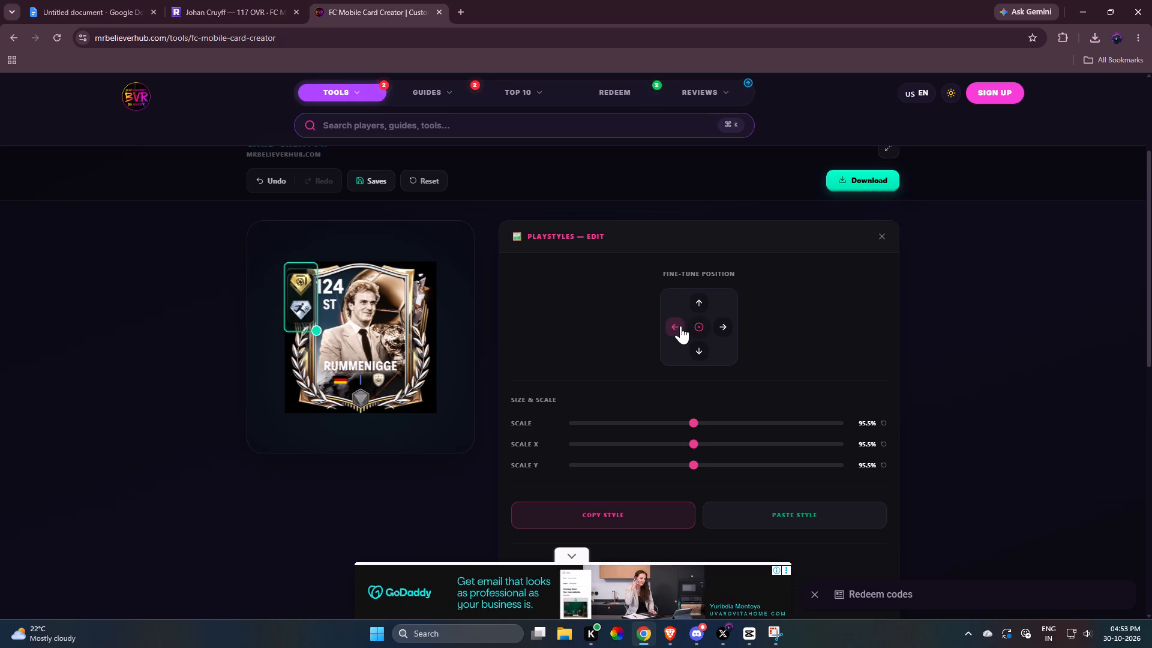
{"action": "left_click", "coordinate": [680, 326]}
{"action": "left_click", "coordinate": [680, 326]}
{"action": "left_click", "coordinate": [718, 326]}
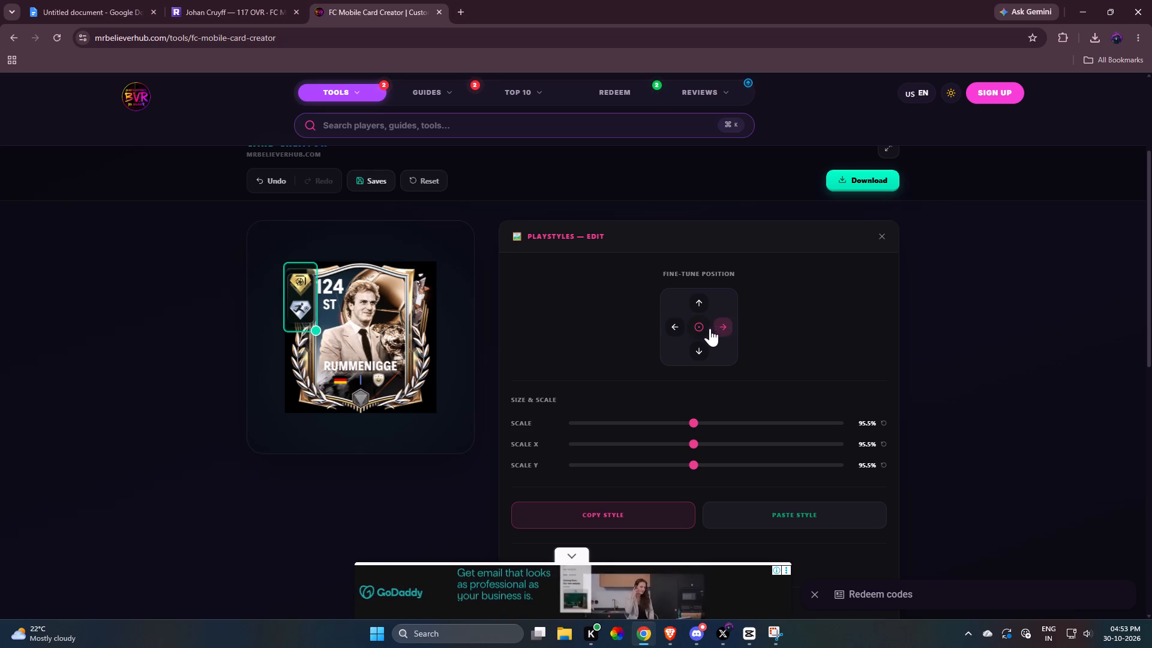
{"action": "triple_click", "coordinate": [701, 347]}
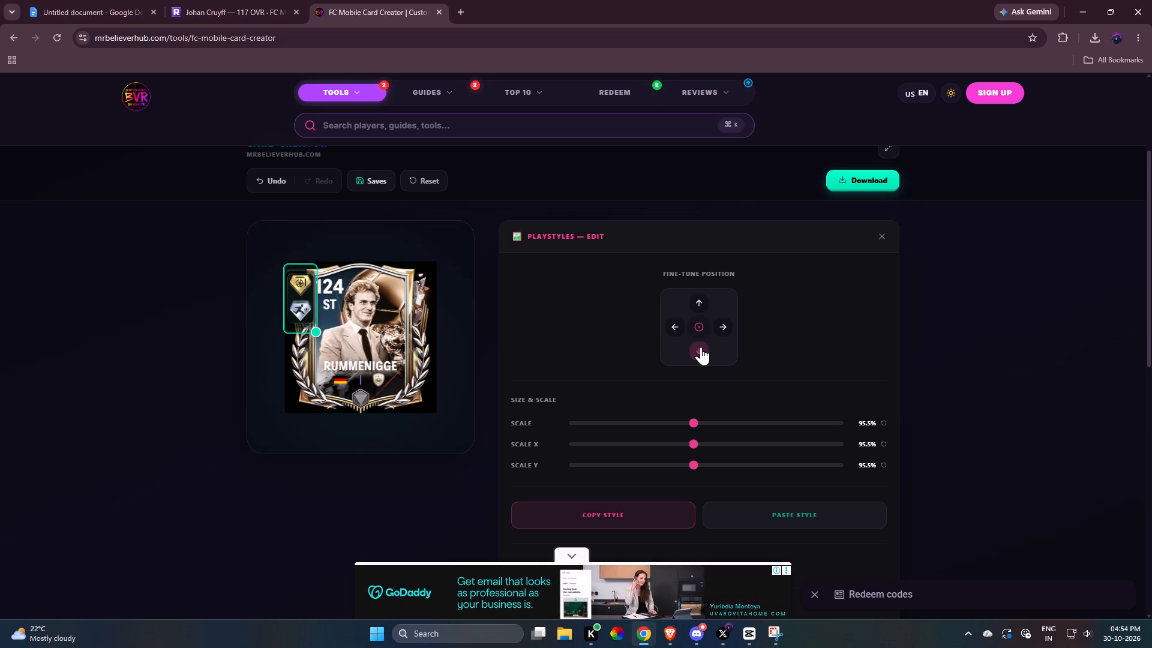
{"action": "left_click", "coordinate": [701, 347]}
Enlarge the playstyle badges to 96.5%, nudge them to cover the original badges and close their edit settings.
{"action": "left_click", "coordinate": [317, 333]}
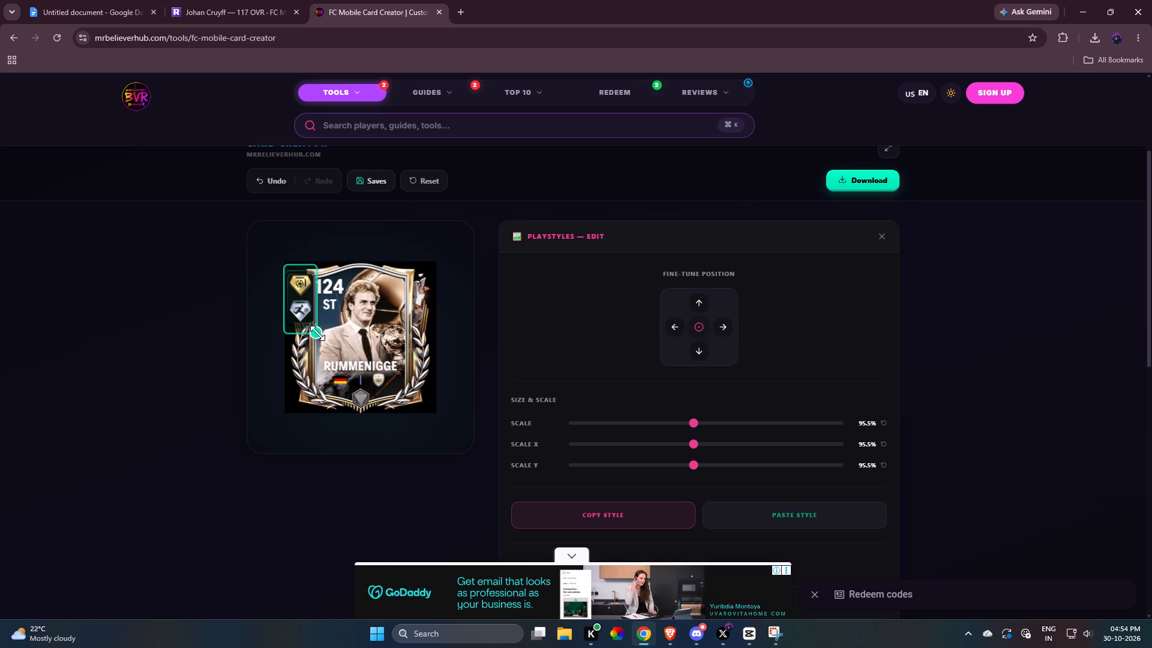
{"action": "triple_click", "coordinate": [677, 323]}
{"action": "double_click", "coordinate": [706, 305]}
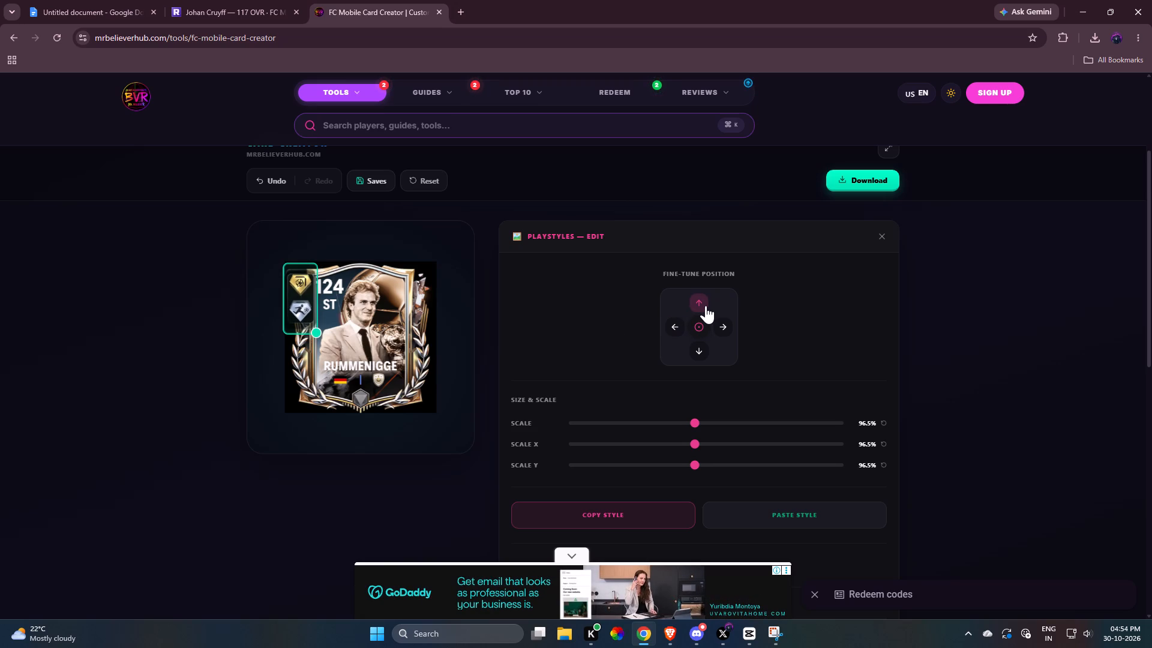
{"action": "left_click", "coordinate": [706, 305]}
{"action": "left_click", "coordinate": [706, 305]}
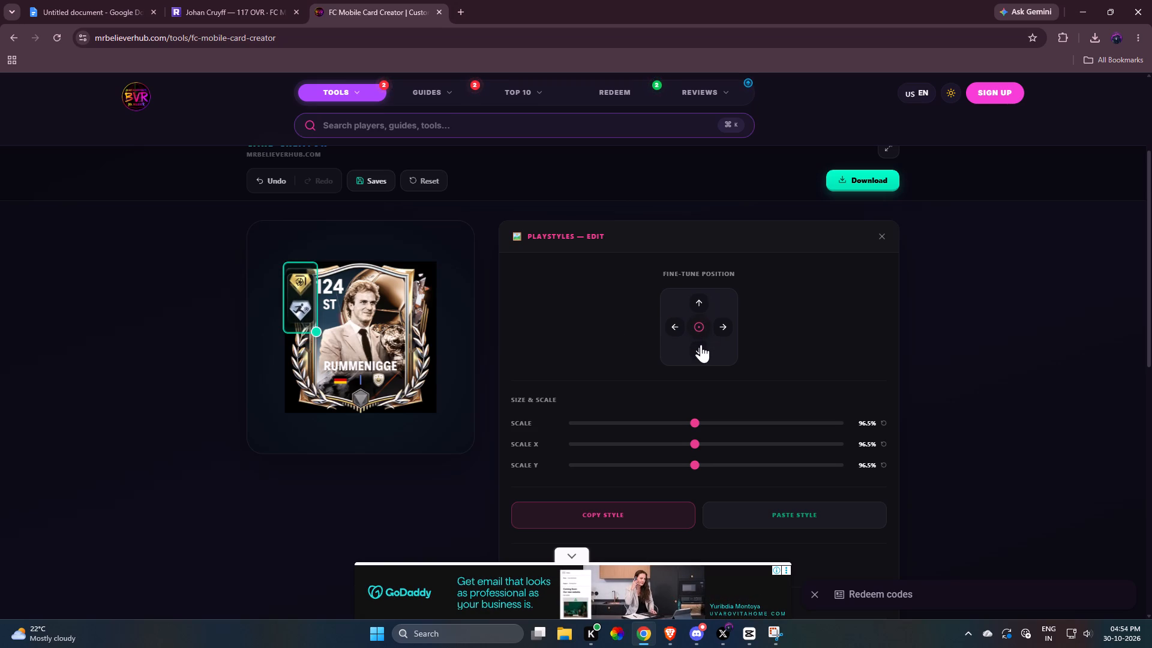
{"action": "left_click", "coordinate": [694, 347]}
{"action": "left_click", "coordinate": [548, 314]}
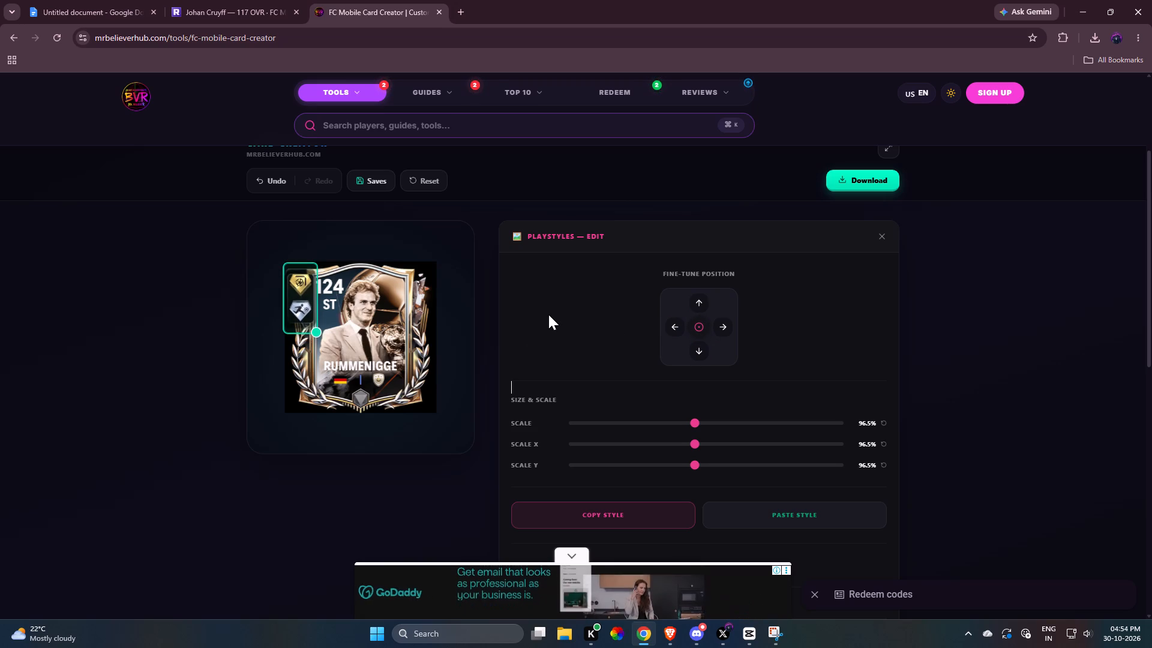
{"action": "left_click", "coordinate": [887, 239]}
{"action": "left_click", "coordinate": [886, 238]}
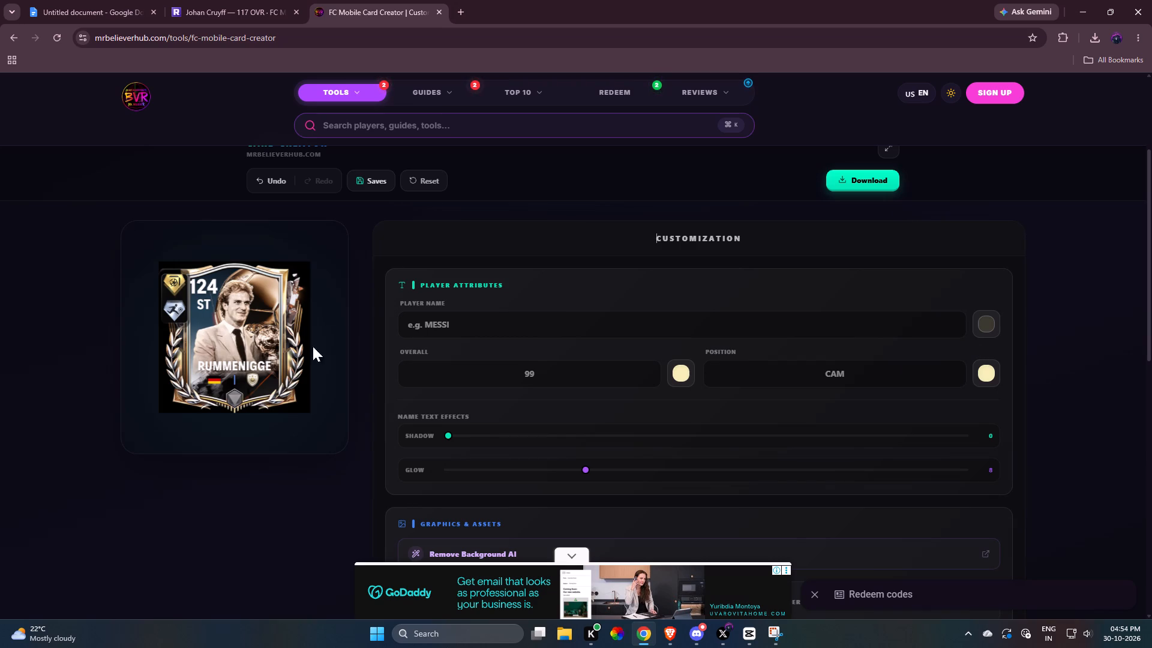
Move the playstyle badge pair aside to compare it with the artwork's original badges, and realign it over them.
{"action": "left_click", "coordinate": [176, 278]}
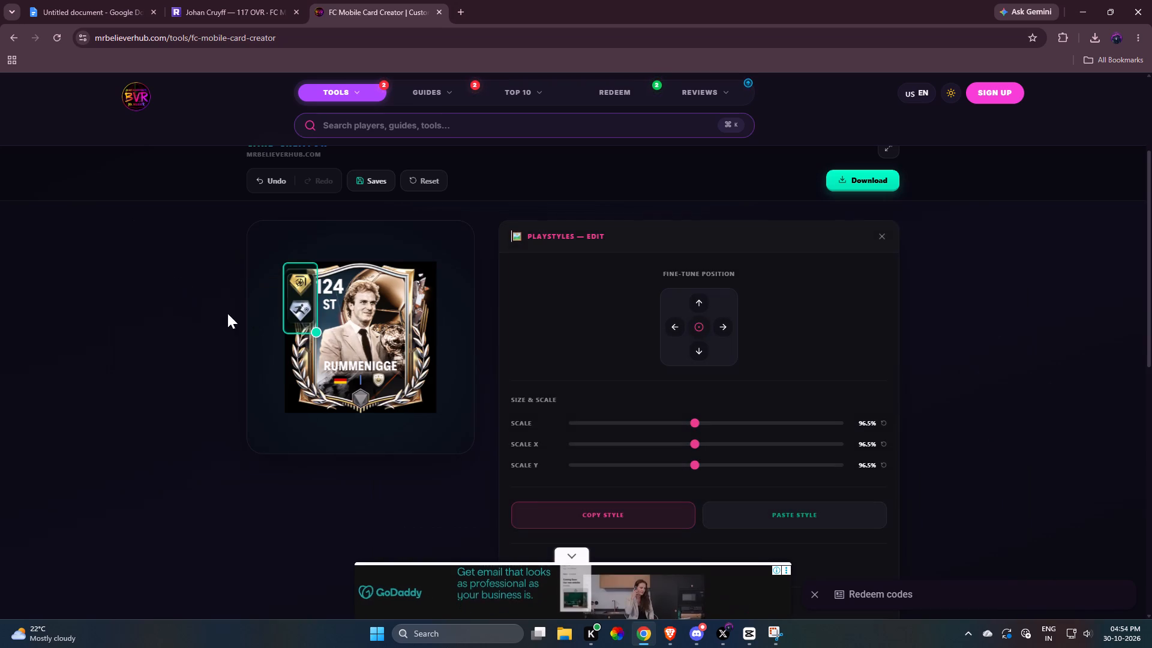
{"action": "left_click_drag", "start_coordinate": [302, 283], "coordinate": [333, 302]}
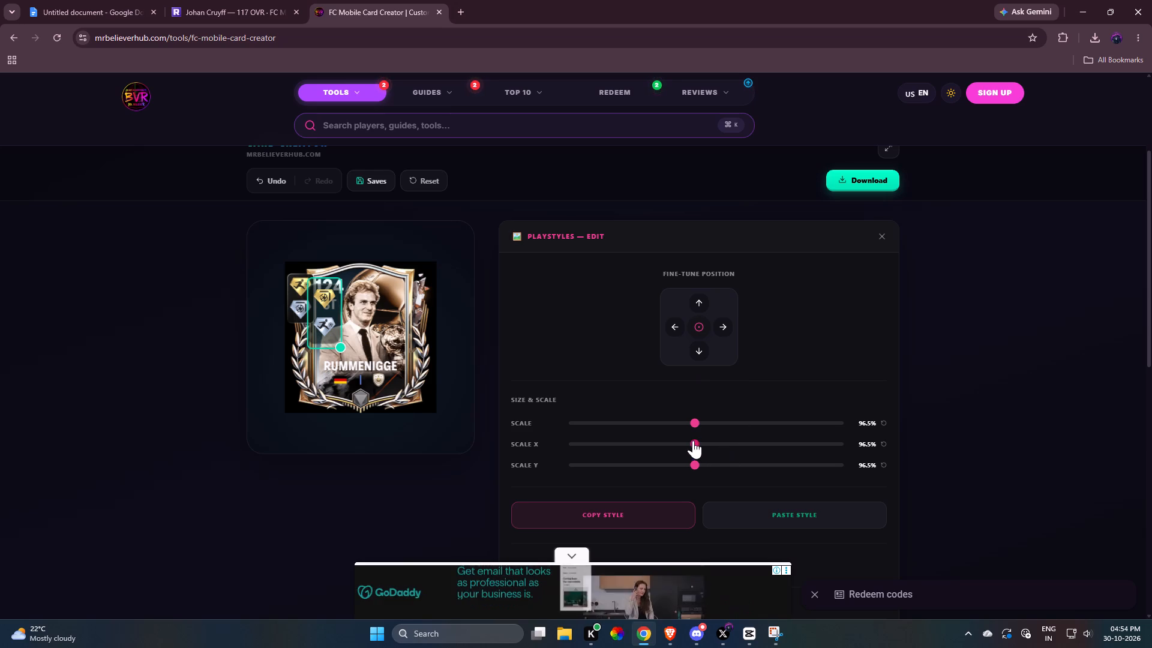
{"action": "scroll", "coordinate": [749, 424], "scroll_direction": "down", "scroll_amount": 8}
{"action": "scroll", "coordinate": [733, 428], "scroll_direction": "up", "scroll_amount": 10}
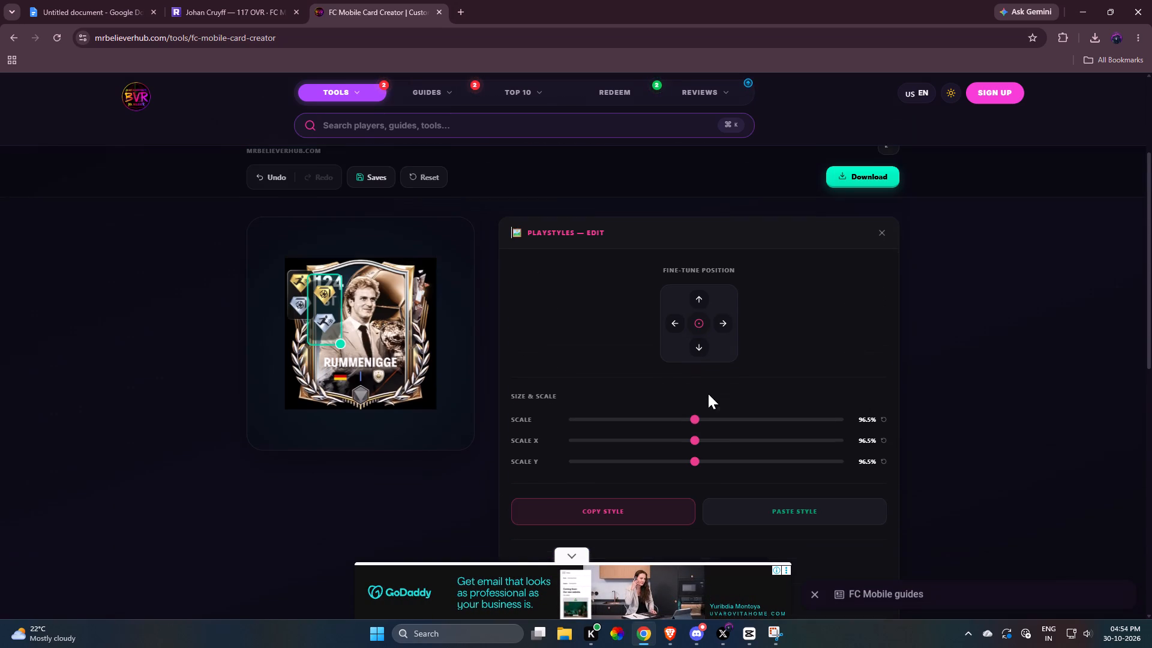
{"action": "left_click_drag", "start_coordinate": [322, 307], "coordinate": [311, 304]}
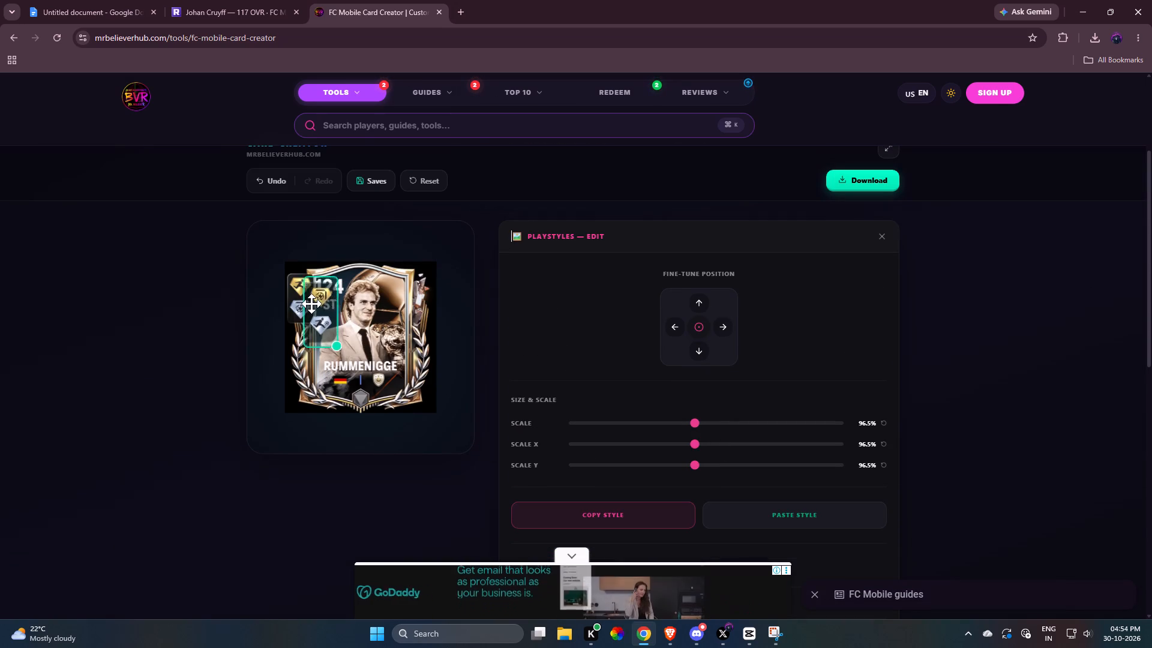
{"action": "left_click_drag", "start_coordinate": [311, 304], "coordinate": [293, 295]}
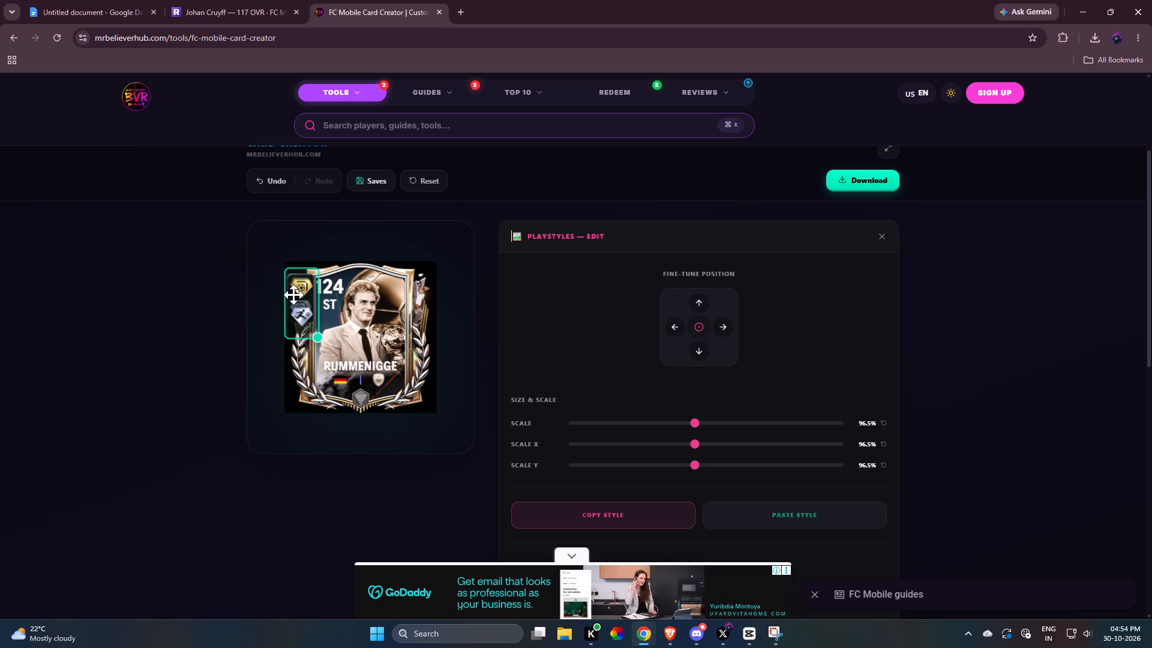
{"action": "left_click_drag", "start_coordinate": [293, 295], "coordinate": [293, 293]}
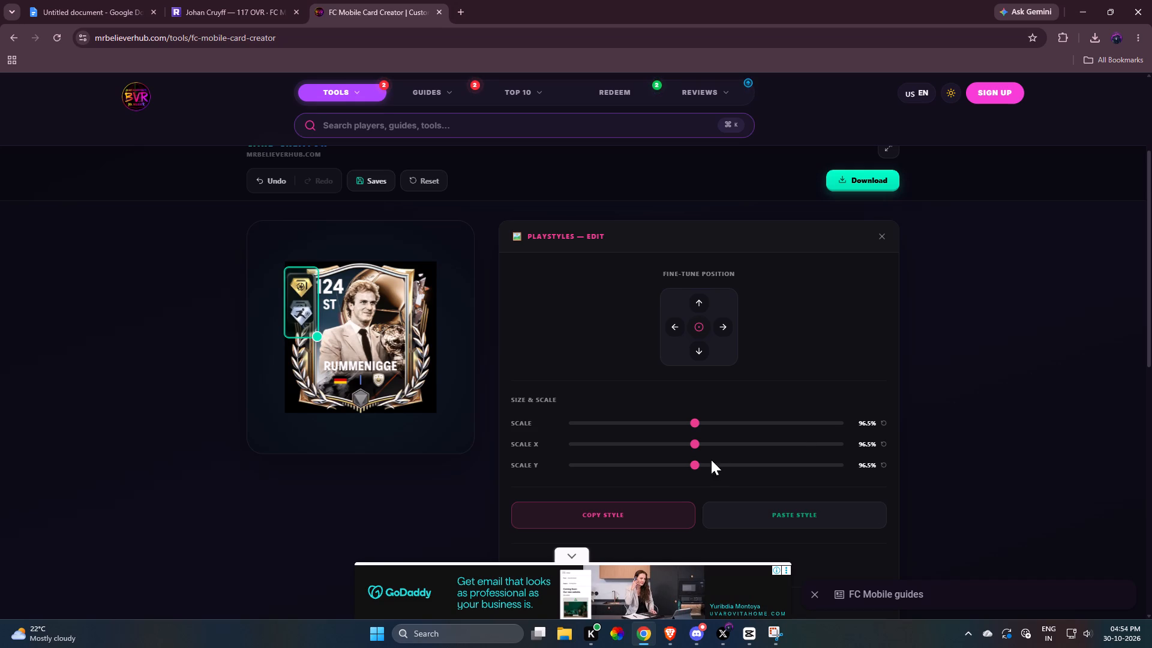
Set the badge pair's Scale Y to 88%, Scale X to 96% and Scale to 102%, nudge it over the original badges and close its settings.
{"action": "left_click_drag", "start_coordinate": [698, 463], "coordinate": [680, 461]}
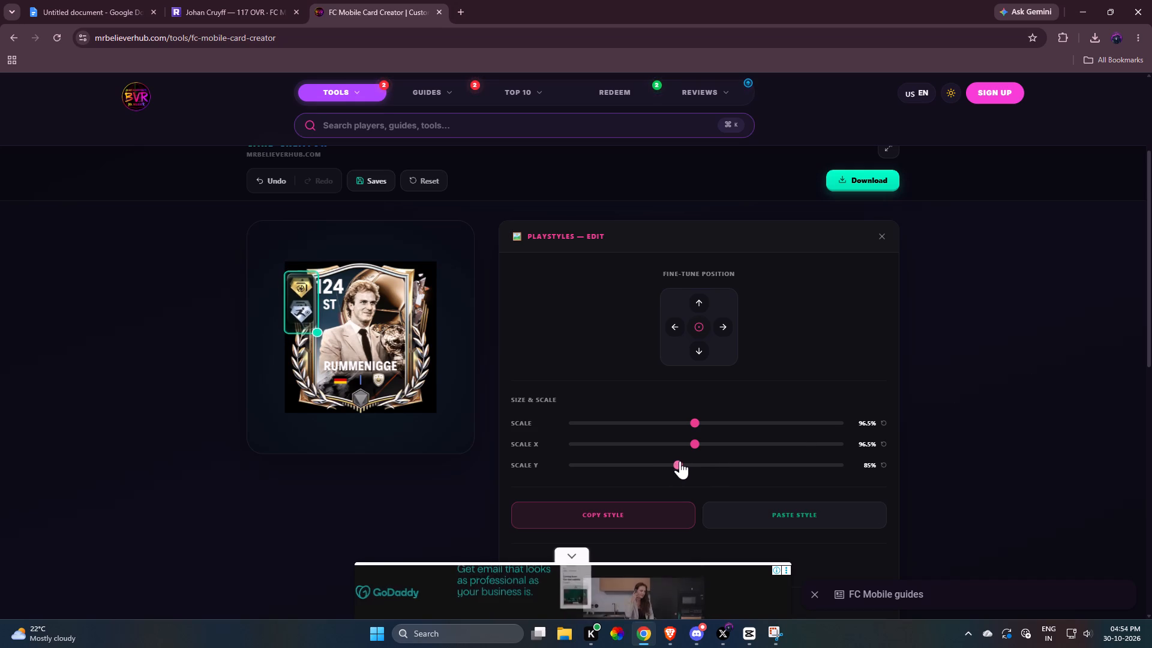
{"action": "left_click_drag", "start_coordinate": [680, 461], "coordinate": [682, 460]}
{"action": "left_click", "coordinate": [310, 310]}
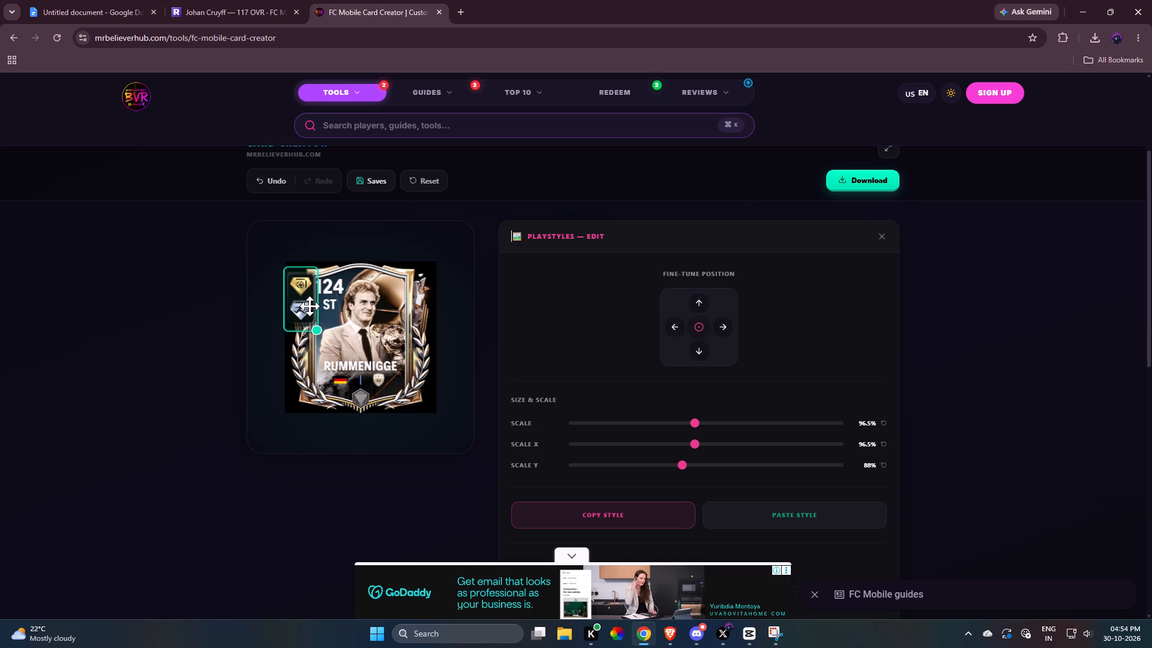
{"action": "left_click_drag", "start_coordinate": [699, 442], "coordinate": [694, 442]}
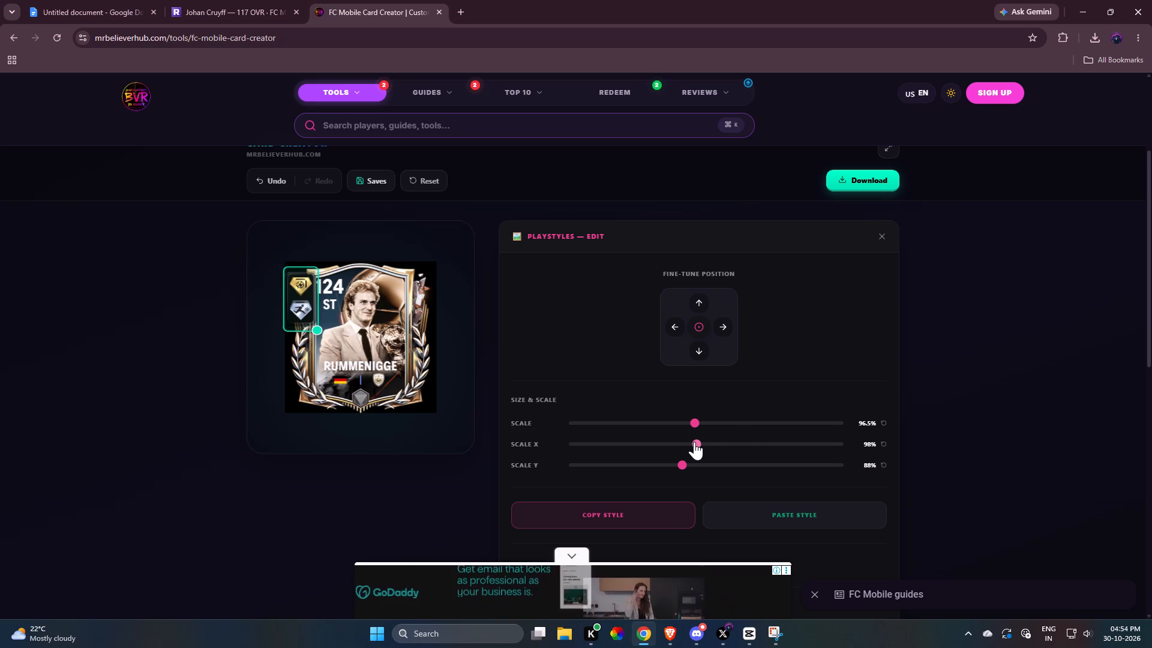
{"action": "left_click_drag", "start_coordinate": [694, 442], "coordinate": [693, 443]}
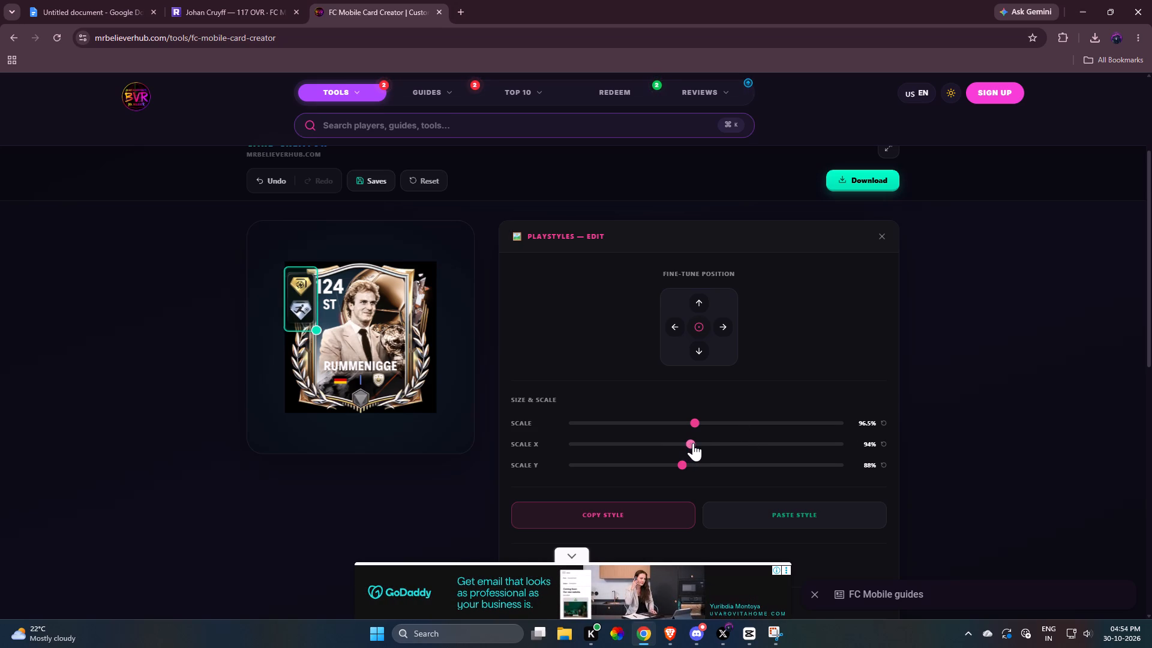
{"action": "left_click_drag", "start_coordinate": [693, 443], "coordinate": [694, 442]}
{"action": "left_click_drag", "start_coordinate": [691, 422], "coordinate": [701, 421]}
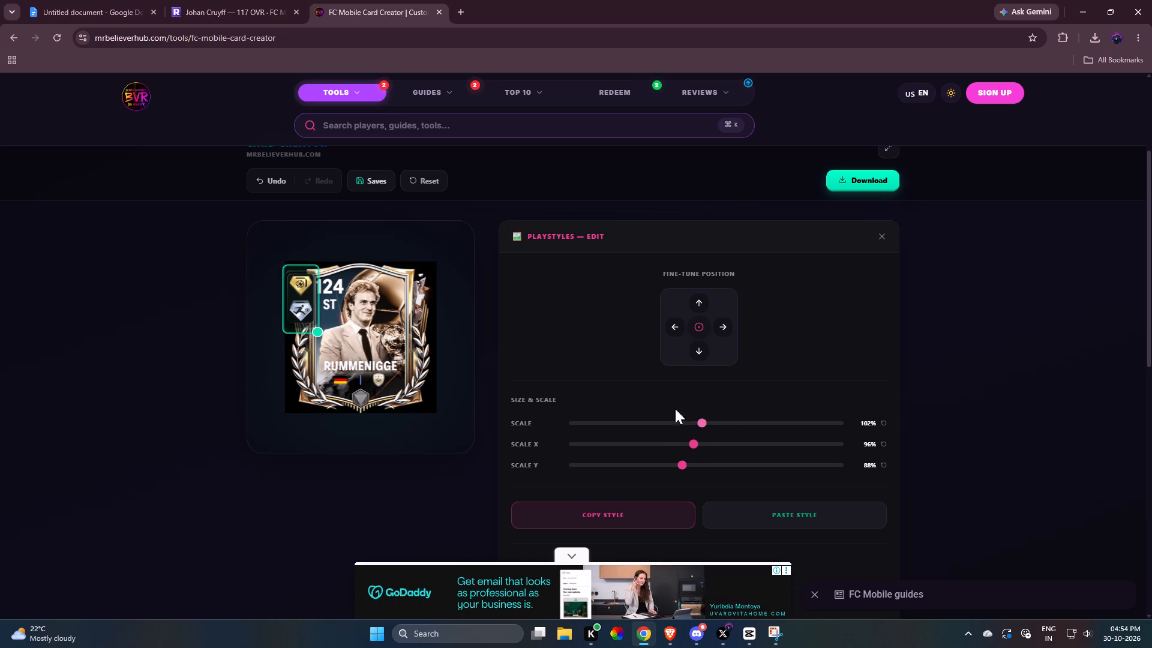
{"action": "left_click", "coordinate": [301, 306]}
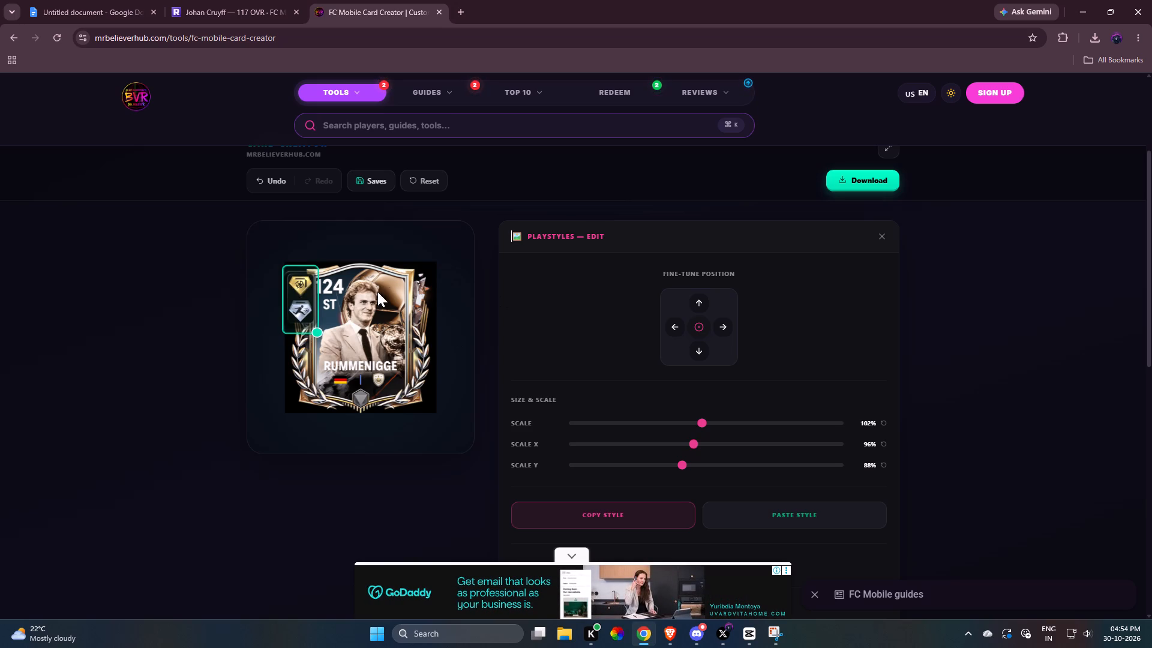
{"action": "left_click", "coordinate": [303, 313]}
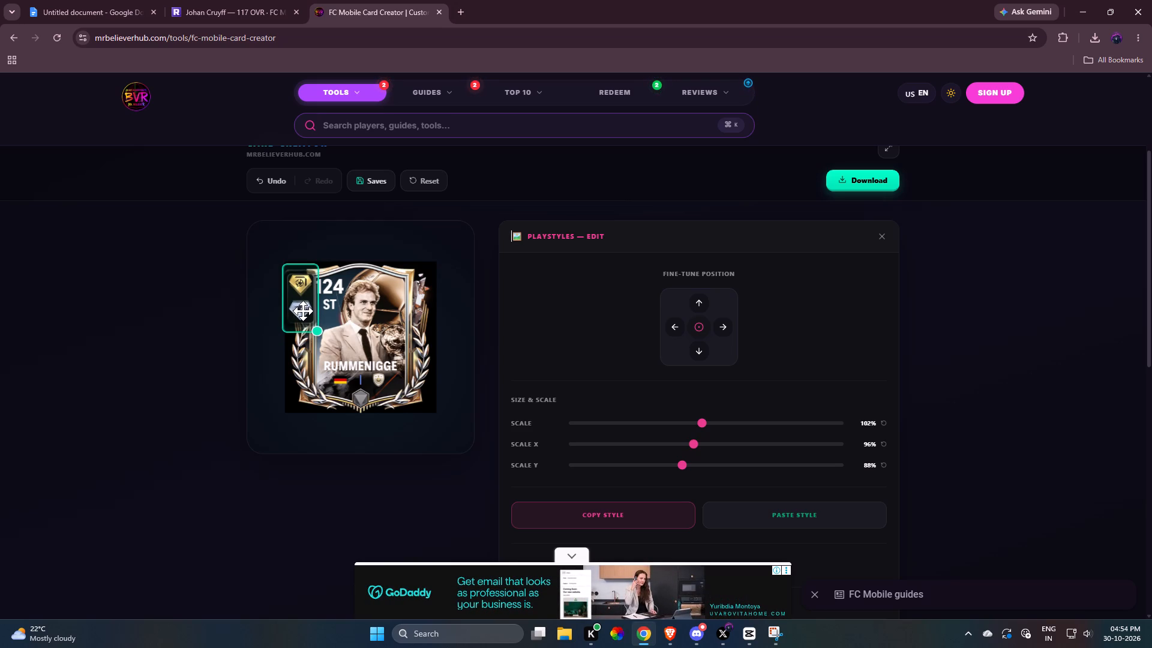
{"action": "left_click", "coordinate": [883, 234]}
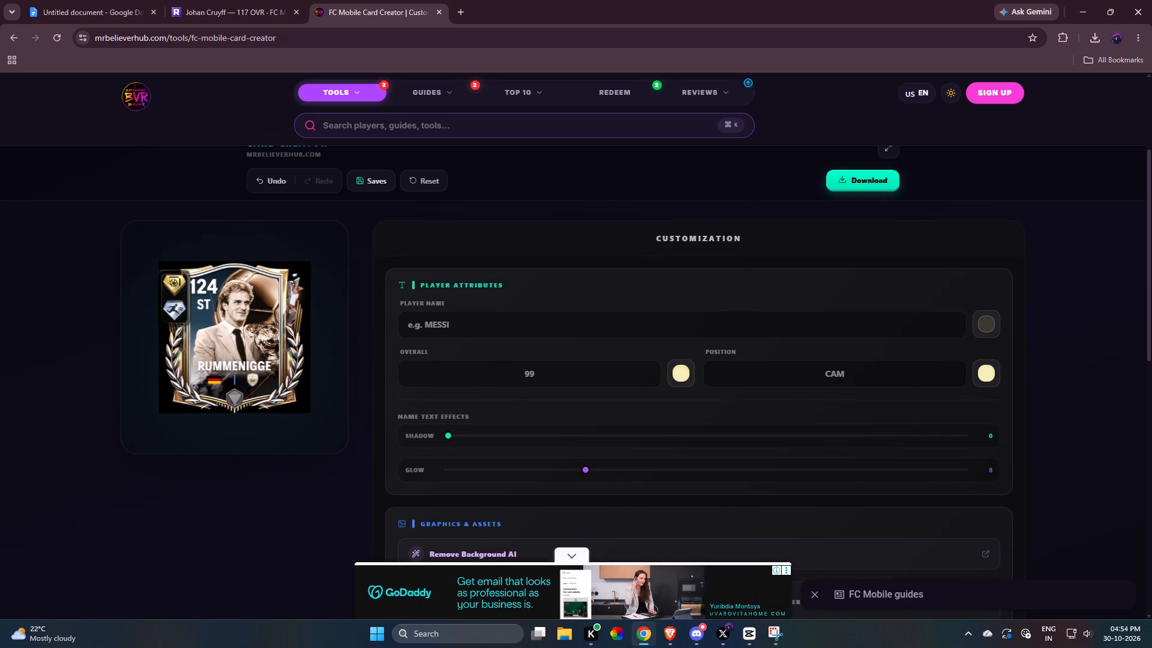
Download the Rummenigge card as an Ultra HD (4K) image and inspect the exported file.
{"action": "left_click", "coordinate": [881, 173]}
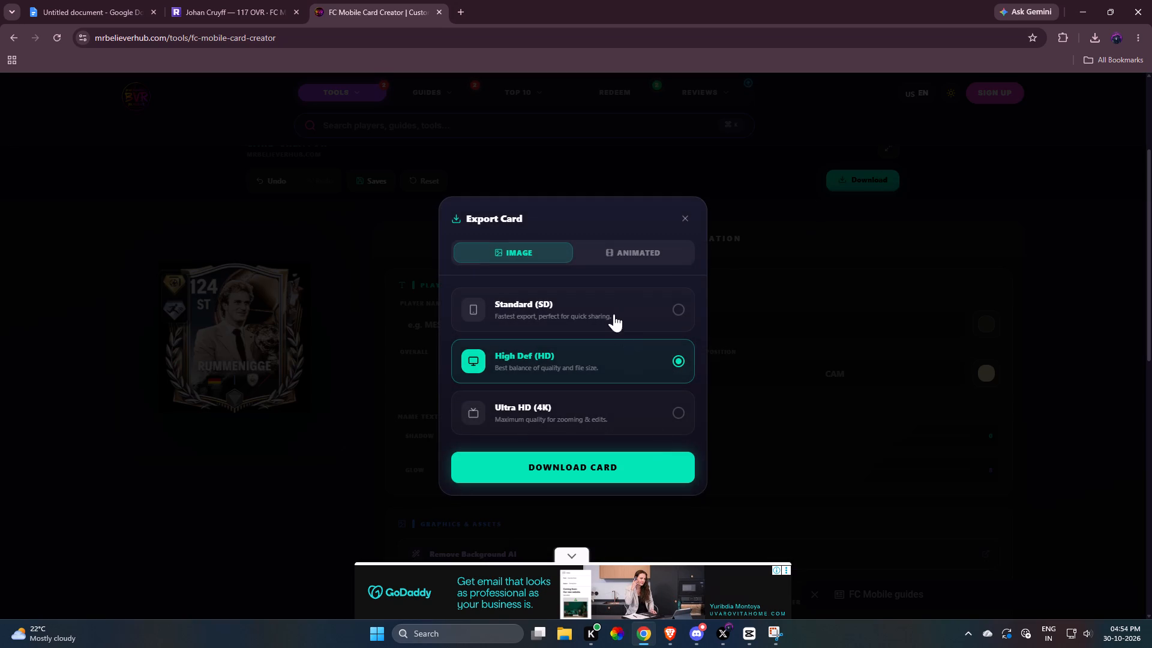
{"action": "left_click", "coordinate": [650, 424]}
{"action": "left_click", "coordinate": [655, 472]}
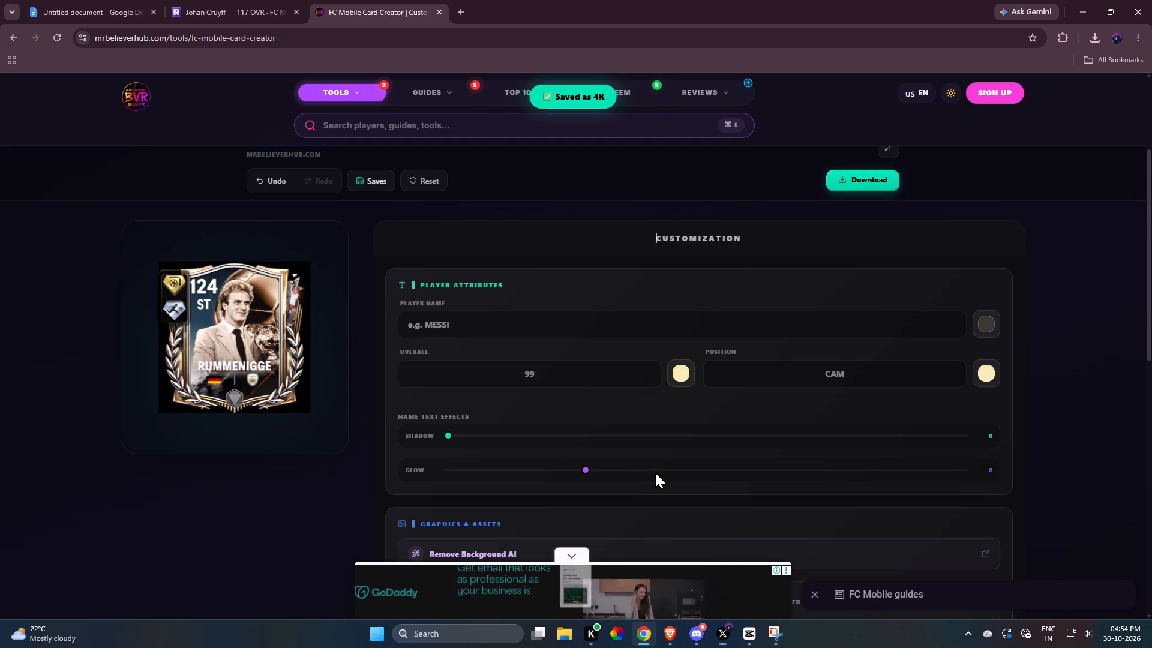
{"action": "left_click", "coordinate": [980, 69]}
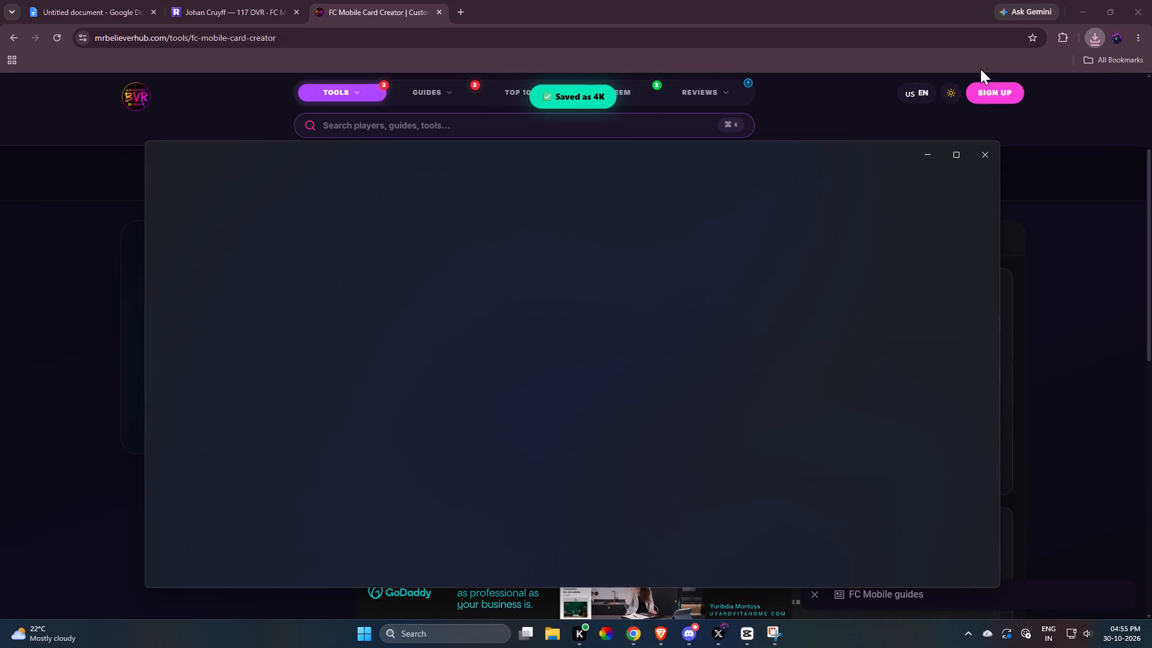
{"action": "scroll", "coordinate": [581, 281], "scroll_direction": "down", "scroll_amount": 3}
{"action": "scroll", "coordinate": [676, 281], "scroll_direction": "up", "scroll_amount": 4}
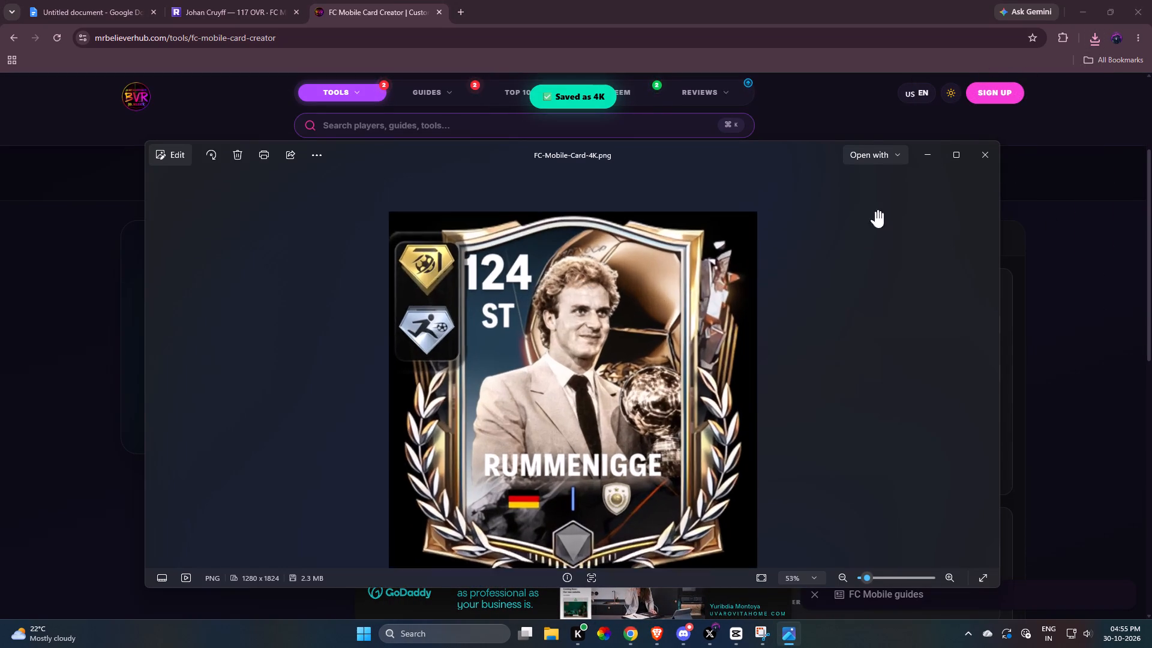
{"action": "scroll", "coordinate": [712, 304], "scroll_direction": "down", "scroll_amount": 5}
{"action": "left_click", "coordinate": [963, 165]}
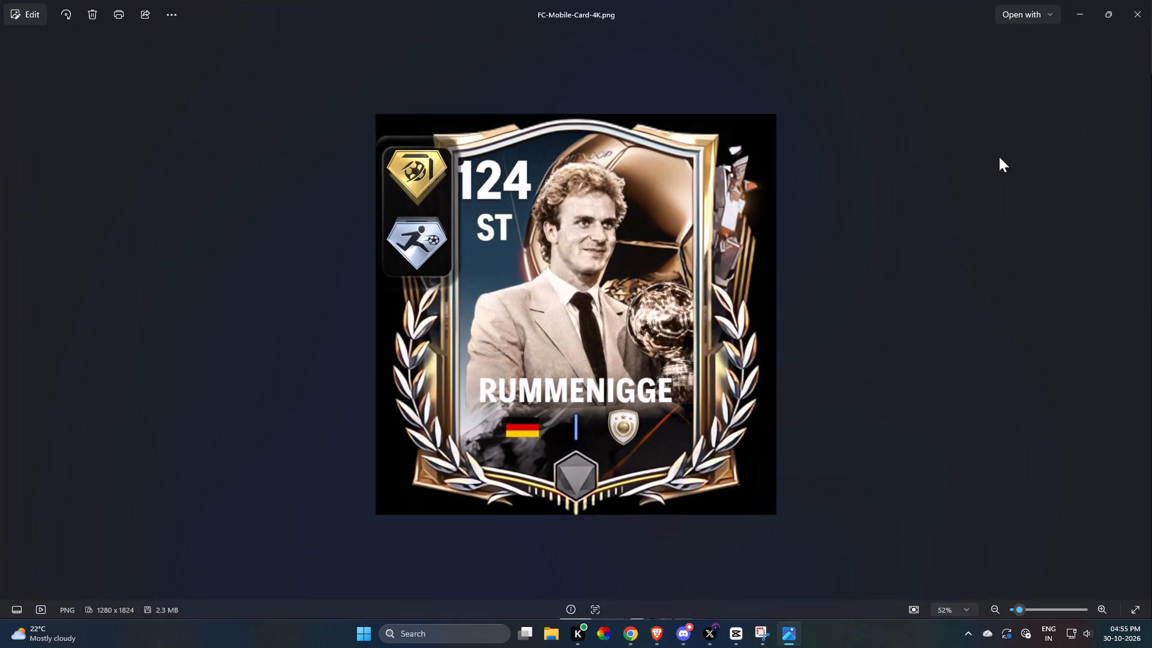
{"action": "left_click", "coordinate": [1143, 0]}
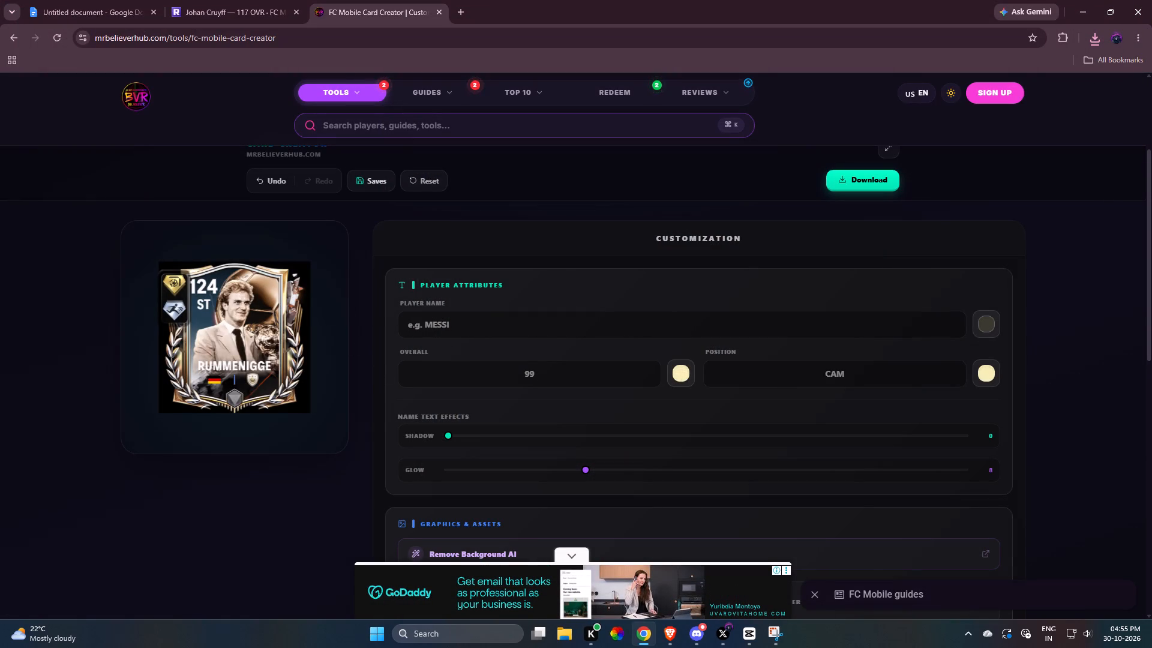
In CapCut, import FC-Mobile-Card-4K.png and replace the Rummenigge card clip beside Cruyff's with it.
{"action": "left_click", "coordinate": [745, 635]}
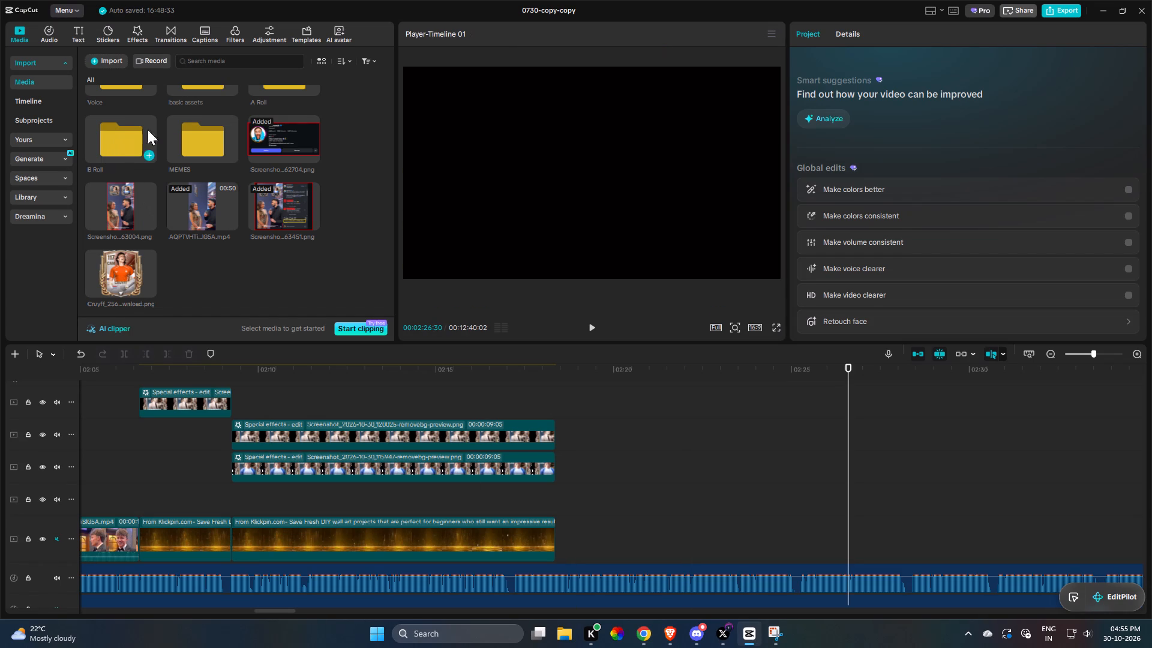
{"action": "left_click_drag", "start_coordinate": [200, 442], "coordinate": [483, 451]}
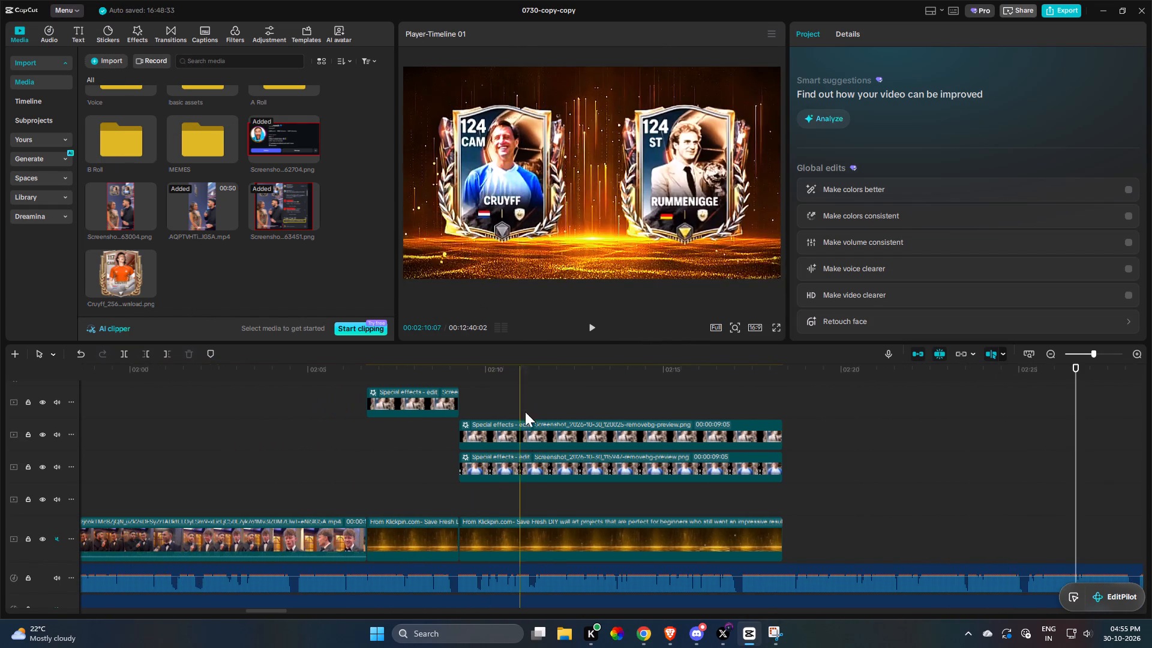
{"action": "left_click", "coordinate": [520, 398]}
{"action": "left_click", "coordinate": [97, 61]}
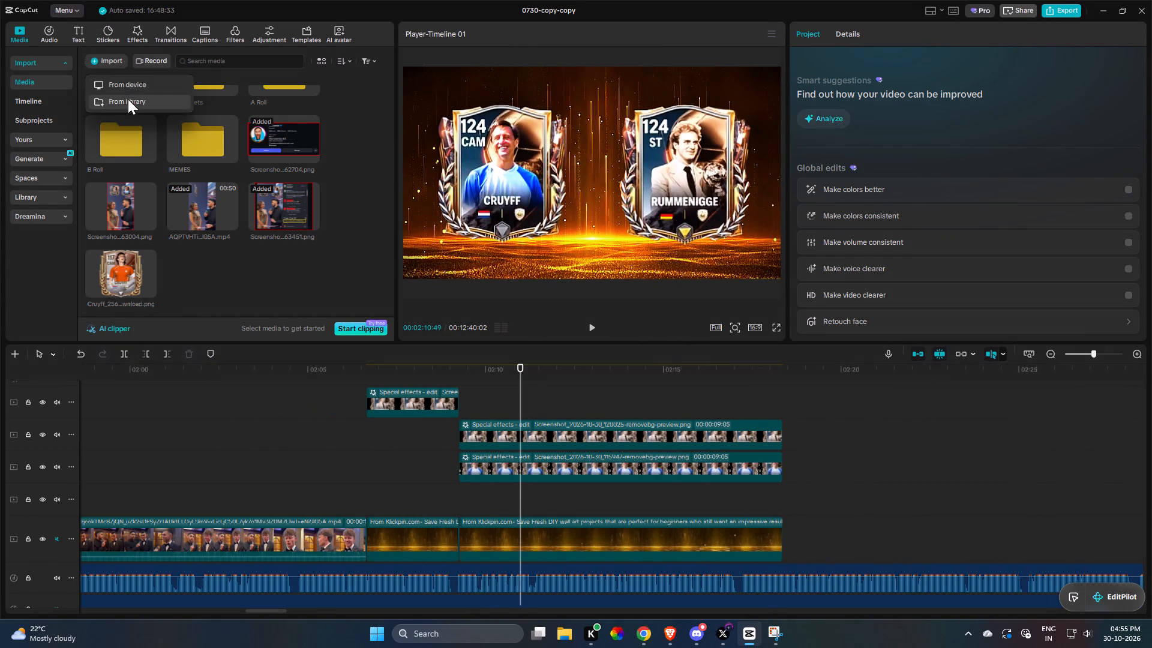
{"action": "left_click", "coordinate": [130, 85]}
{"action": "double_click", "coordinate": [140, 100]}
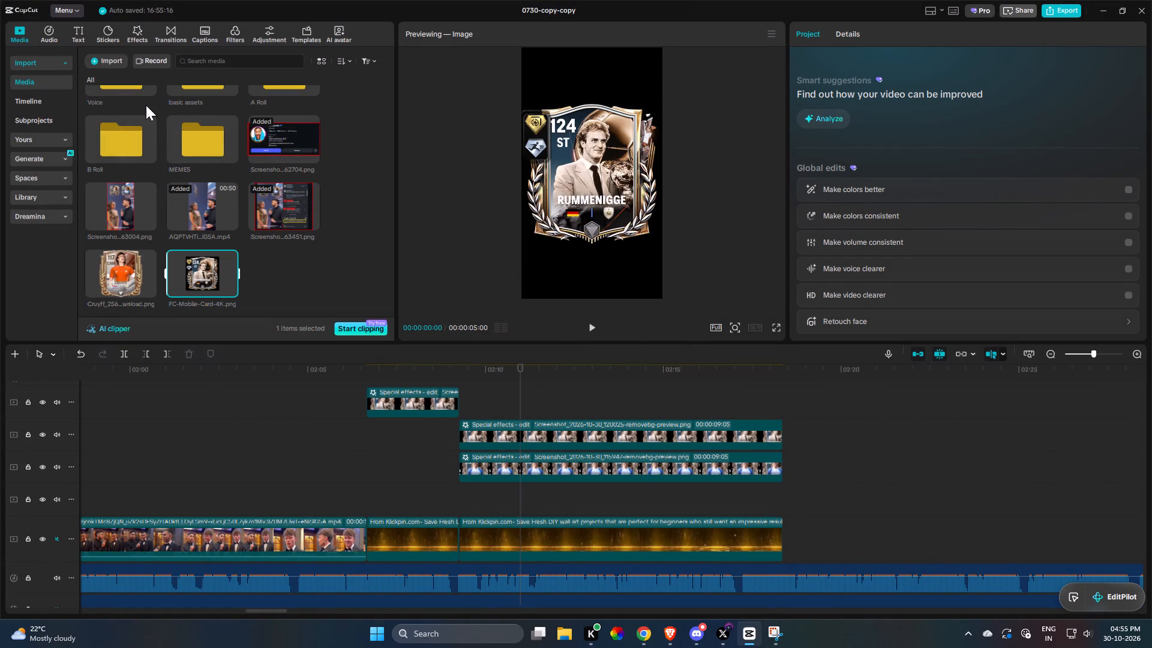
{"action": "left_click_drag", "start_coordinate": [209, 283], "coordinate": [492, 434]}
{"action": "left_click", "coordinate": [621, 442]}
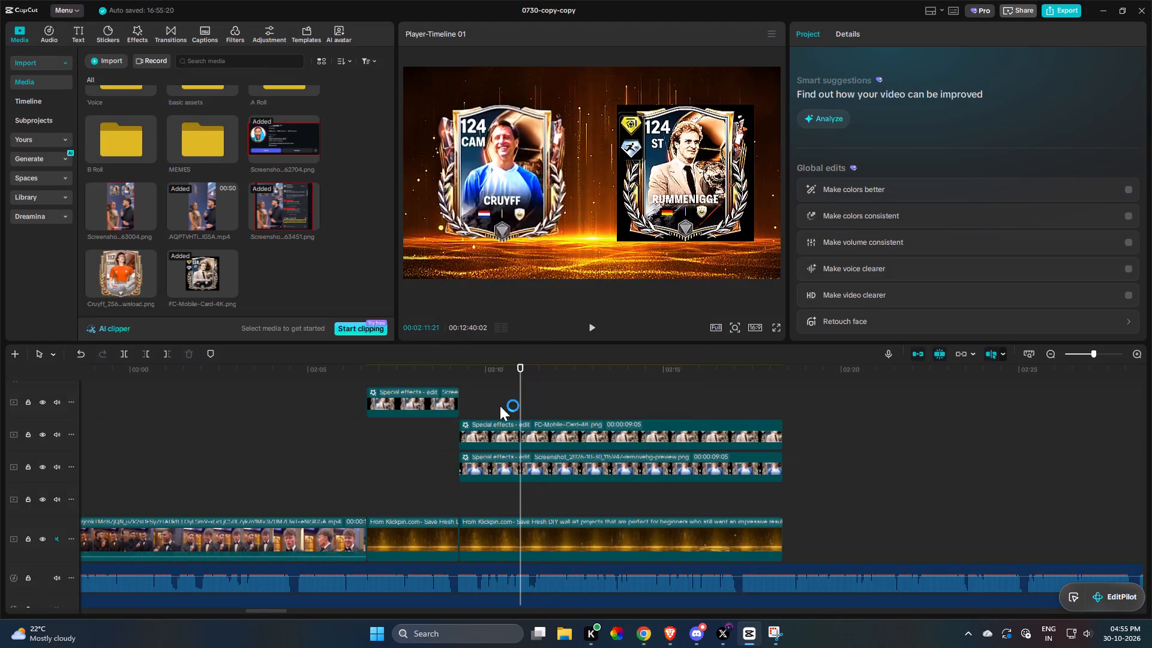
Apply automatic background removal to the new Rummenigge card clip and play back the two-card comparison.
{"action": "key", "text": "space"}
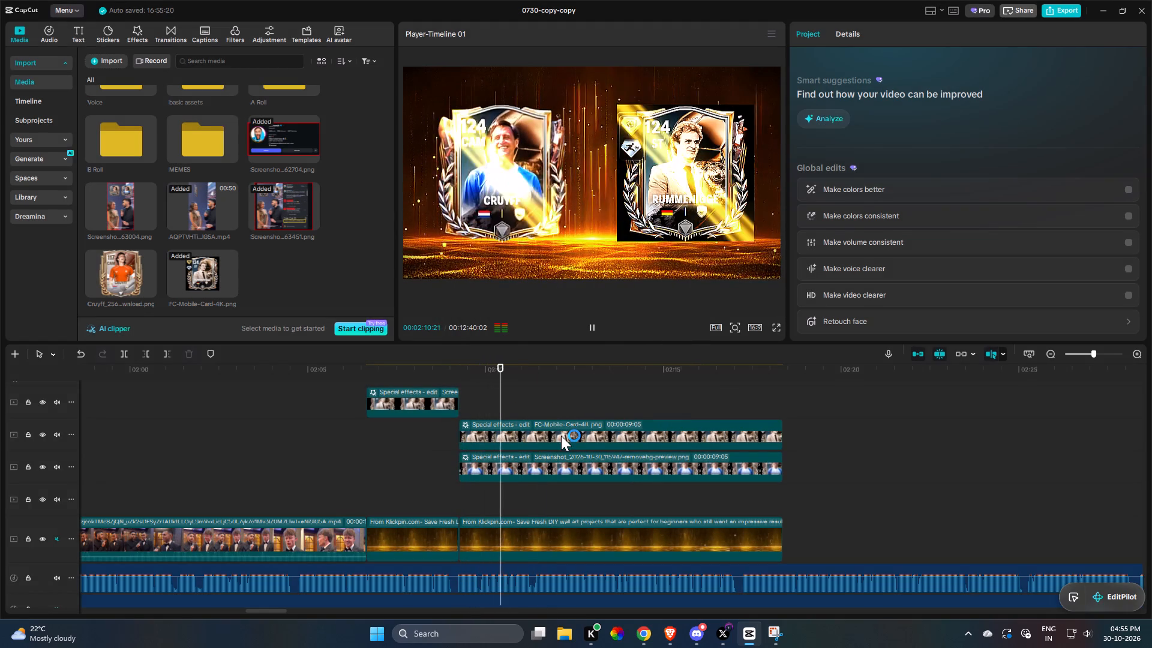
{"action": "left_click", "coordinate": [561, 436]}
{"action": "key", "text": "space"}
{"action": "left_click", "coordinate": [918, 66]}
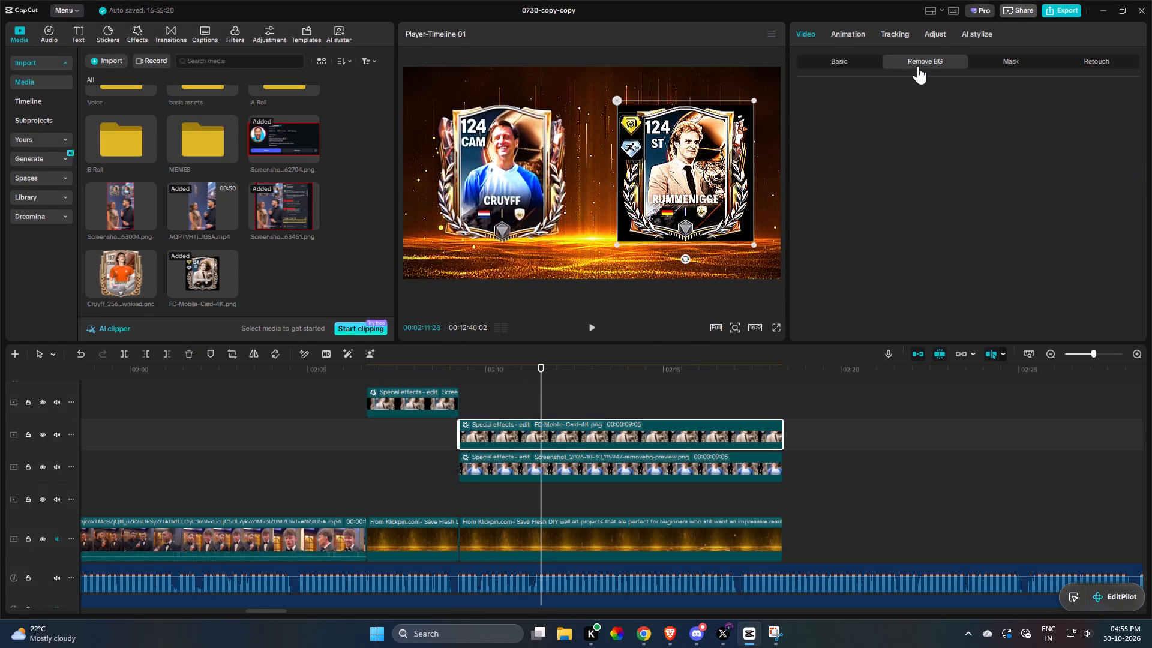
{"action": "left_click", "coordinate": [799, 90]}
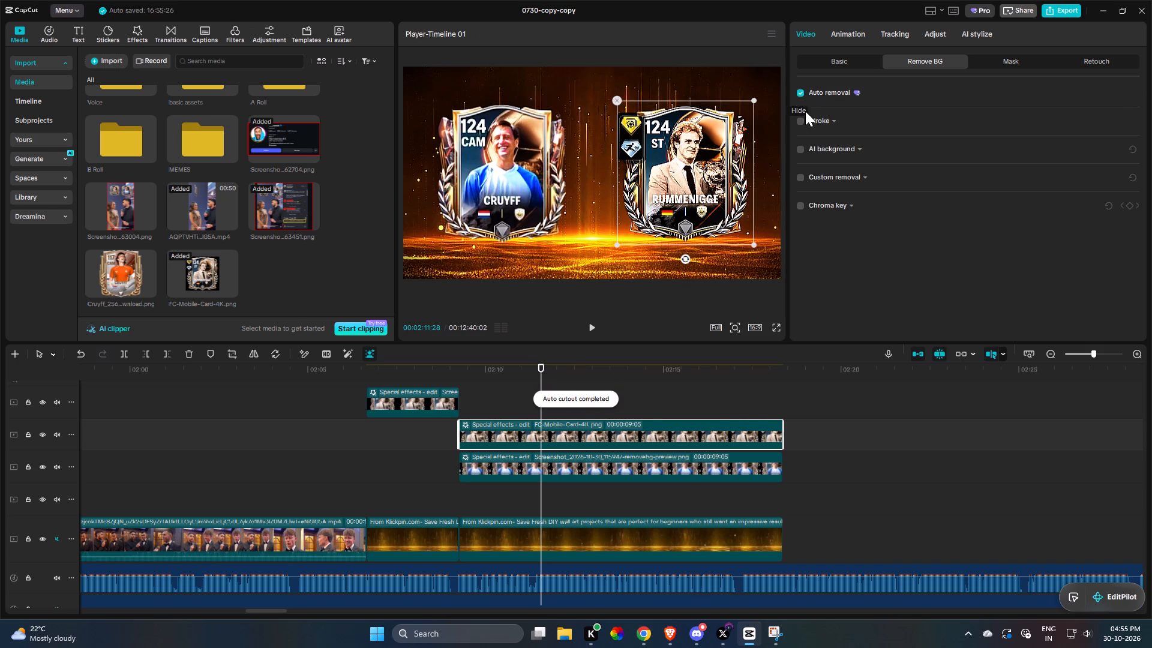
{"action": "left_click", "coordinate": [478, 403]}
{"action": "key", "text": "space"}
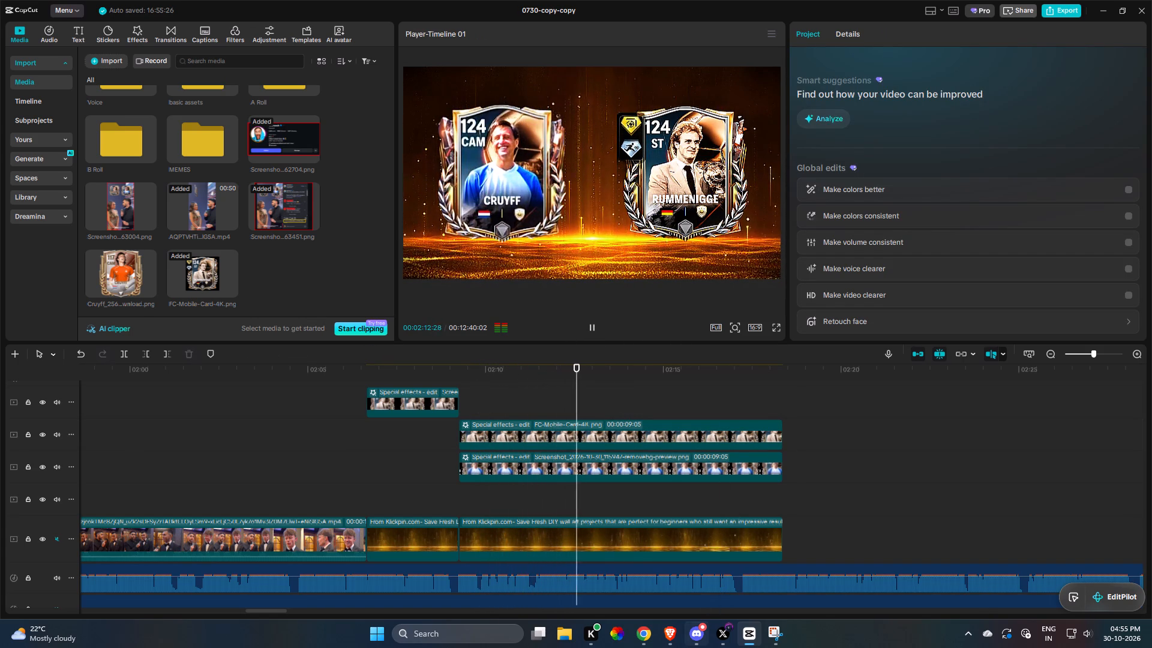
{"action": "key", "text": "space"}
Back in the browser's card creator, upload the 124 CAM Cruyff card JPG as the card template without further image edits.
{"action": "left_click", "coordinate": [644, 644]}
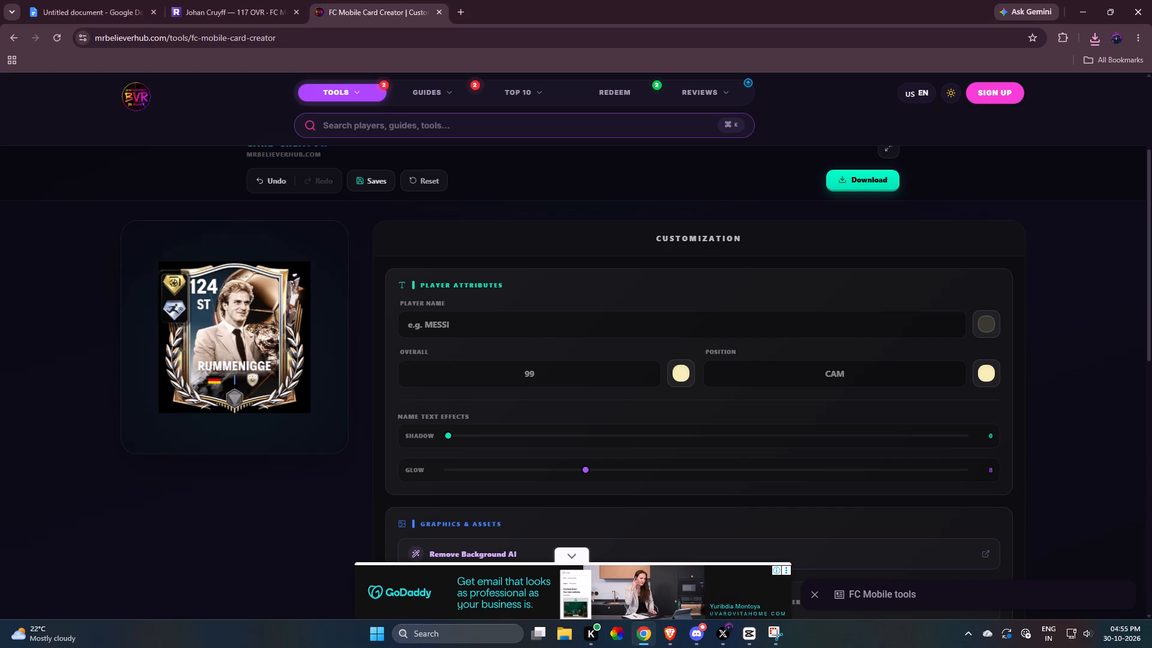
{"action": "scroll", "coordinate": [669, 340], "scroll_direction": "down", "scroll_amount": 2}
{"action": "scroll", "coordinate": [546, 427], "scroll_direction": "down", "scroll_amount": 2}
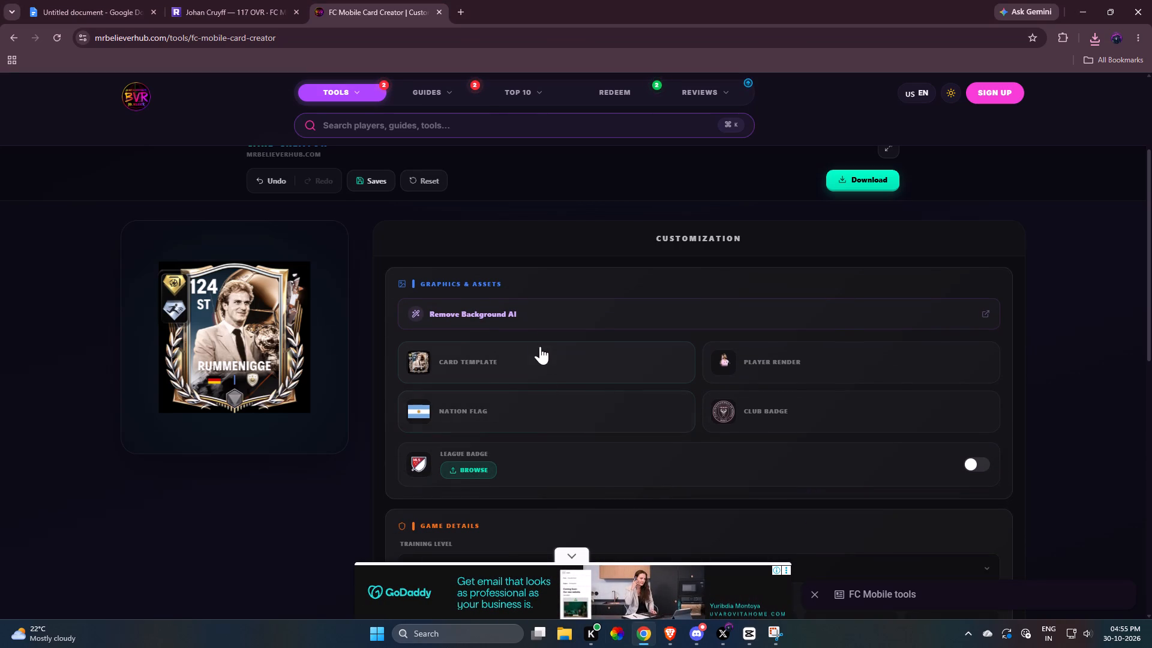
{"action": "left_click", "coordinate": [549, 364]}
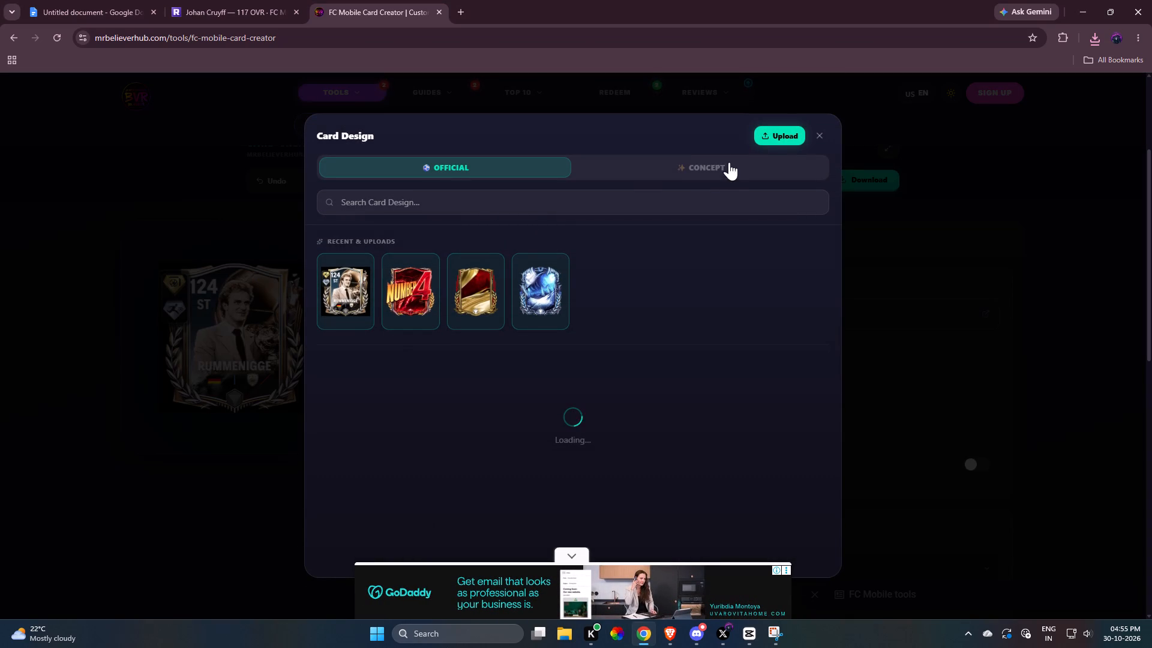
{"action": "left_click", "coordinate": [759, 140]}
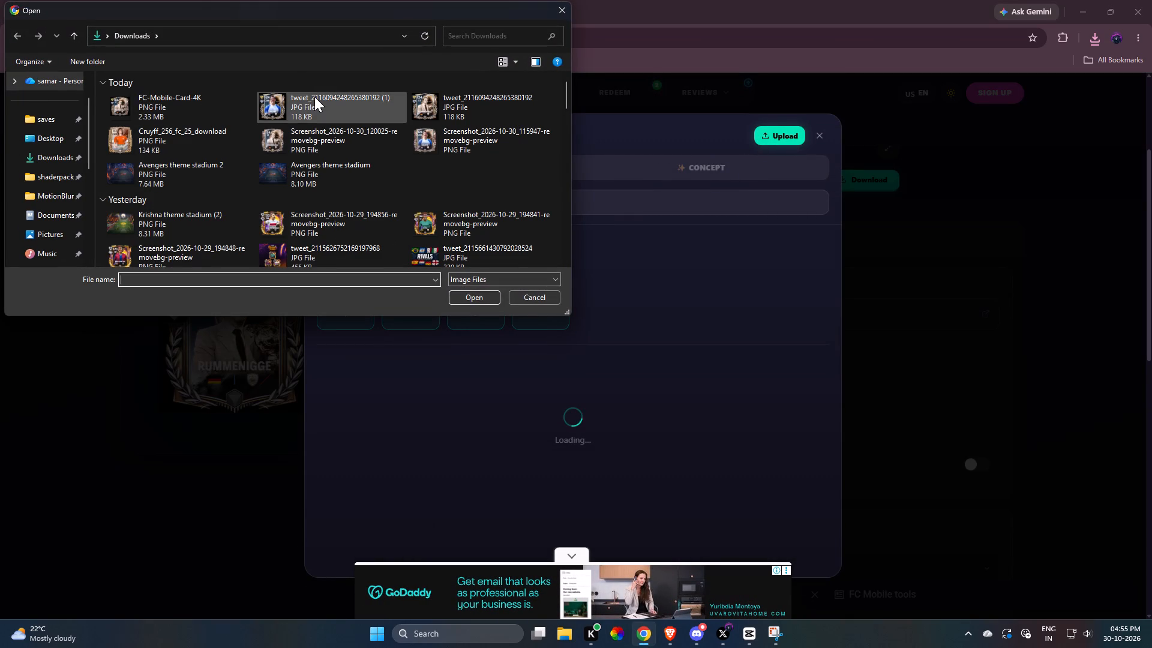
{"action": "double_click", "coordinate": [314, 97]}
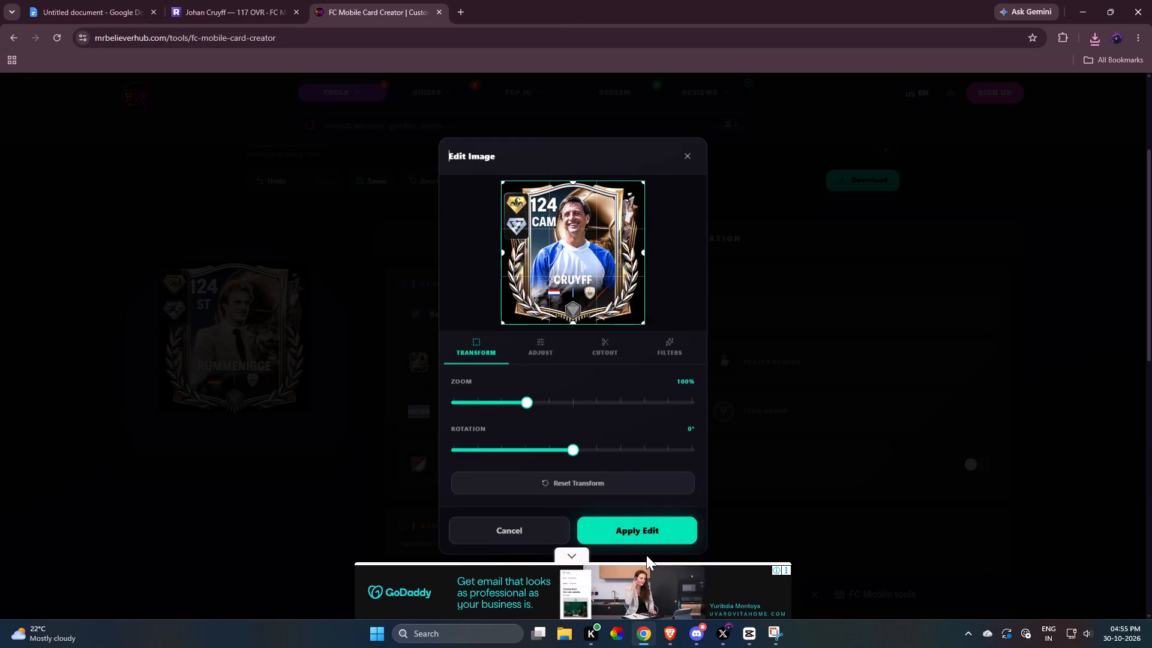
{"action": "left_click", "coordinate": [648, 527]}
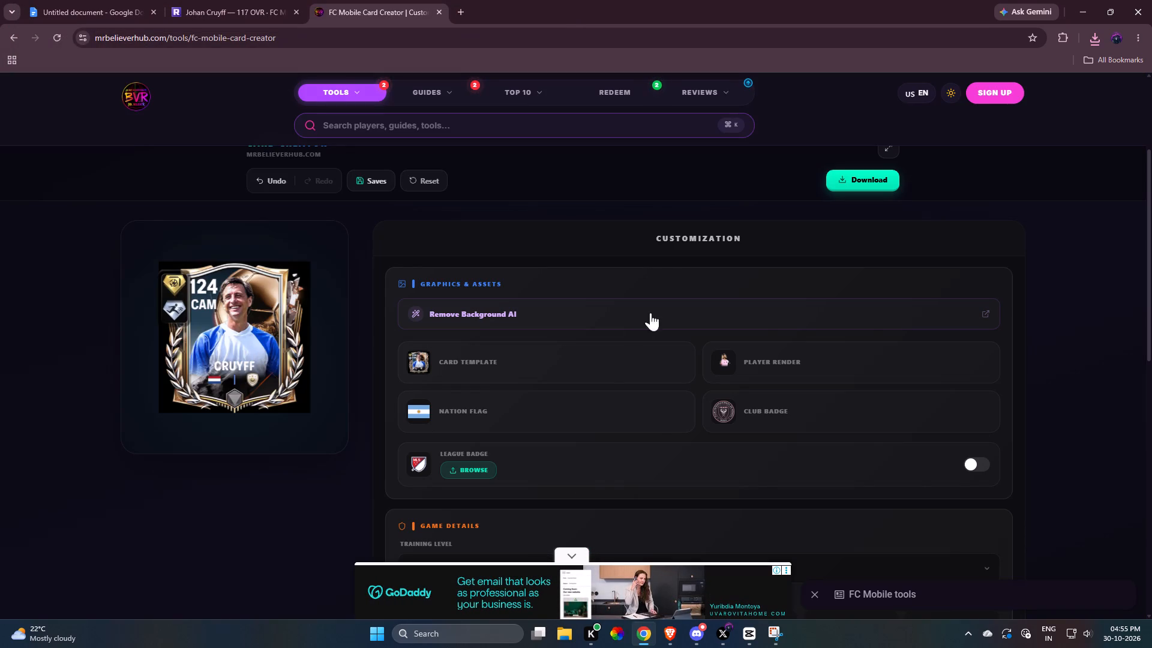
Nudge the playstyle badges slightly downward on the 124 CAM Cruyff card.
{"action": "scroll", "coordinate": [482, 266], "scroll_direction": "down", "scroll_amount": 3}
{"action": "scroll", "coordinate": [296, 334], "scroll_direction": "up", "scroll_amount": 2}
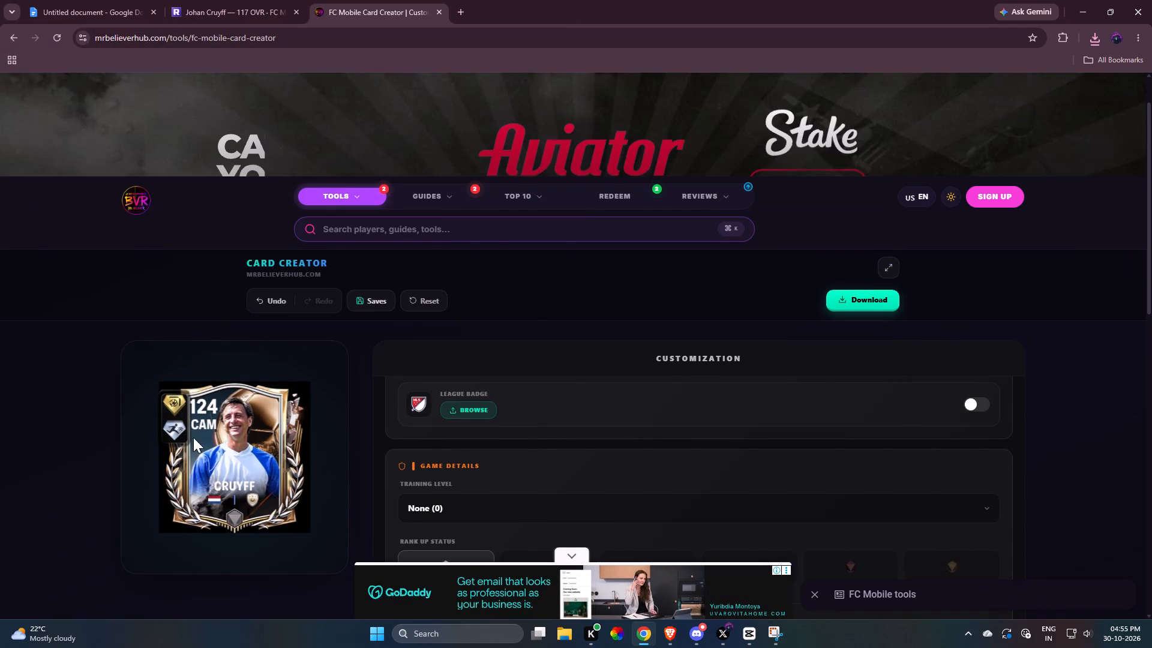
{"action": "left_click", "coordinate": [173, 413]}
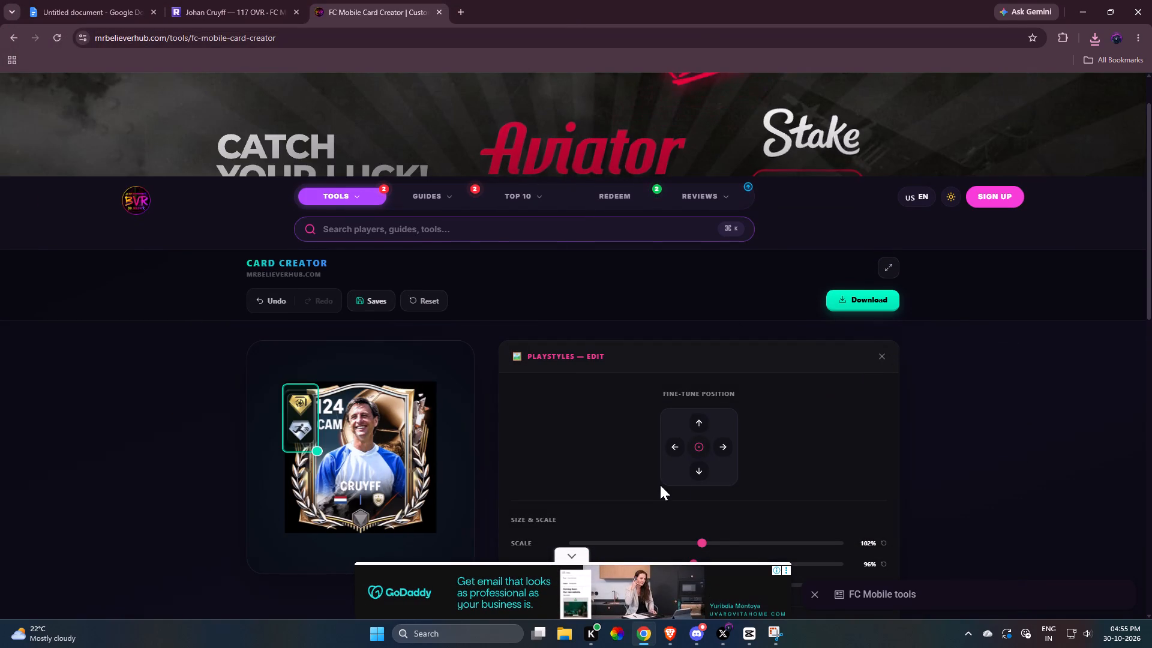
{"action": "left_click", "coordinate": [704, 478]}
{"action": "left_click", "coordinate": [704, 478]}
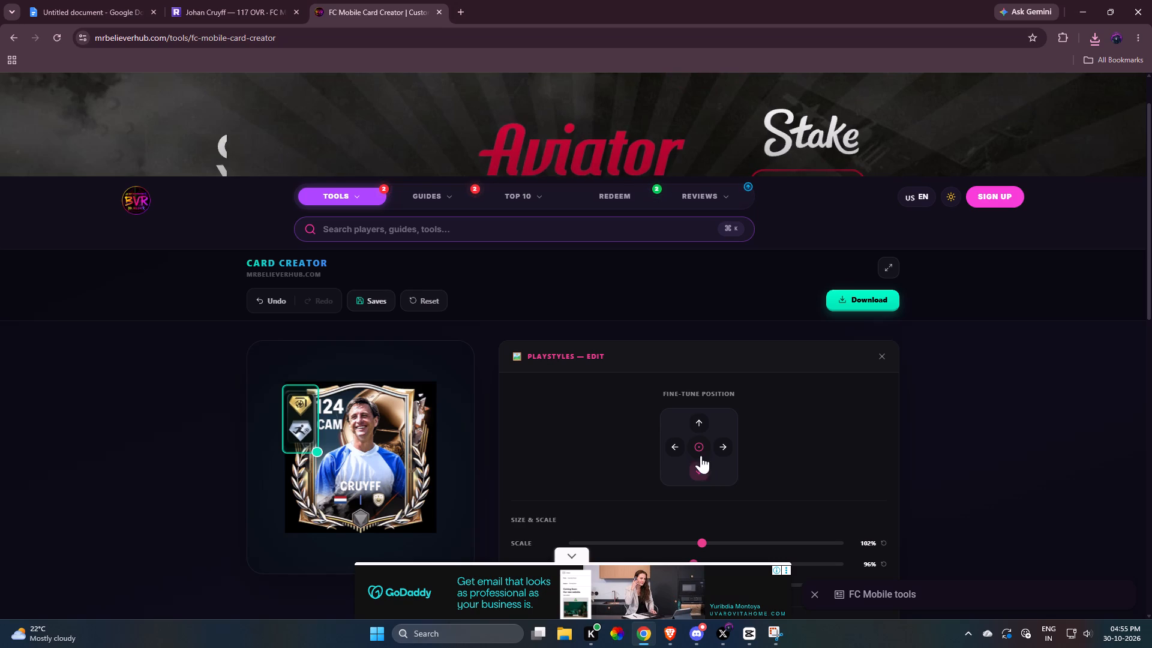
{"action": "left_click", "coordinate": [700, 424]}
{"action": "left_click", "coordinate": [876, 359]}
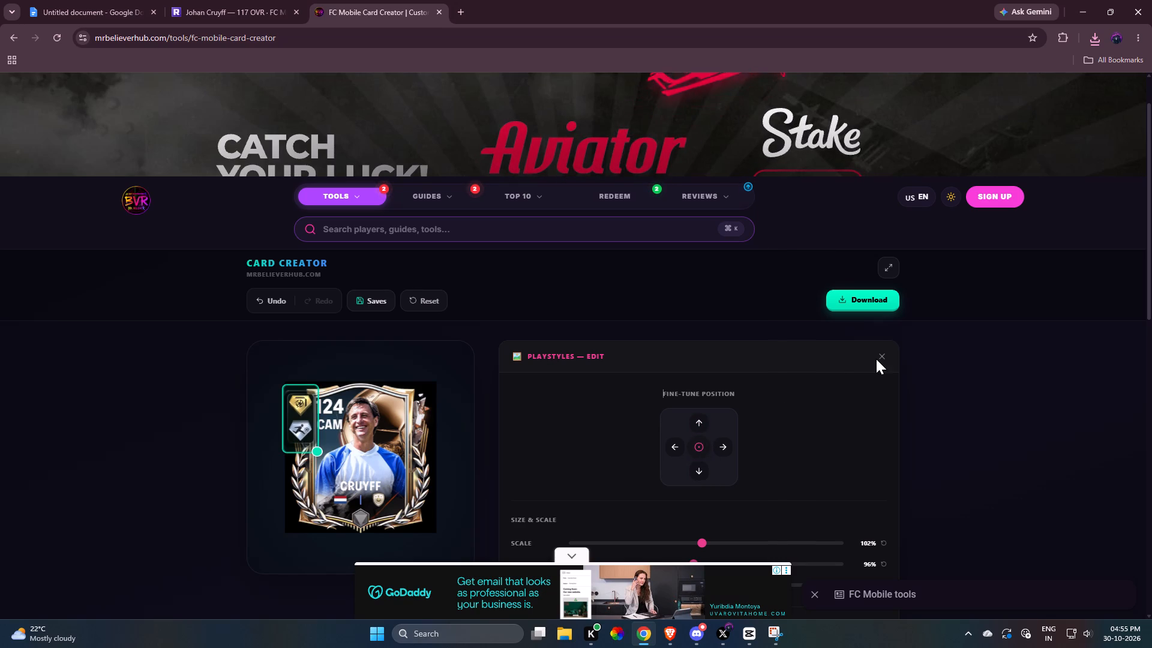
{"action": "left_click", "coordinate": [881, 356]}
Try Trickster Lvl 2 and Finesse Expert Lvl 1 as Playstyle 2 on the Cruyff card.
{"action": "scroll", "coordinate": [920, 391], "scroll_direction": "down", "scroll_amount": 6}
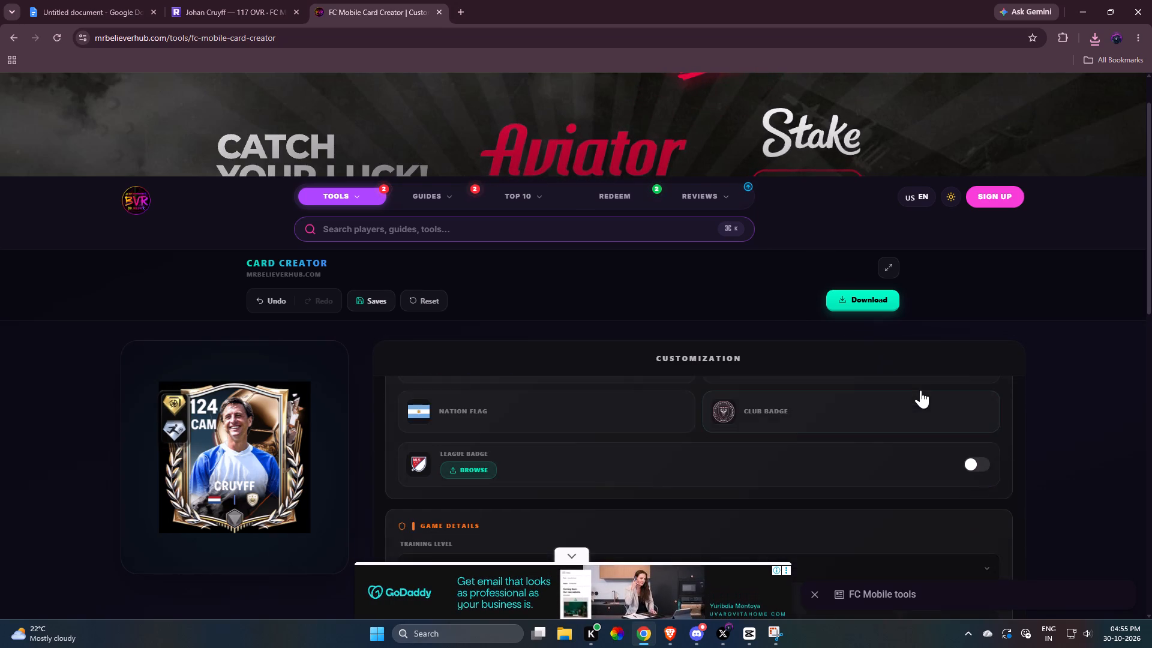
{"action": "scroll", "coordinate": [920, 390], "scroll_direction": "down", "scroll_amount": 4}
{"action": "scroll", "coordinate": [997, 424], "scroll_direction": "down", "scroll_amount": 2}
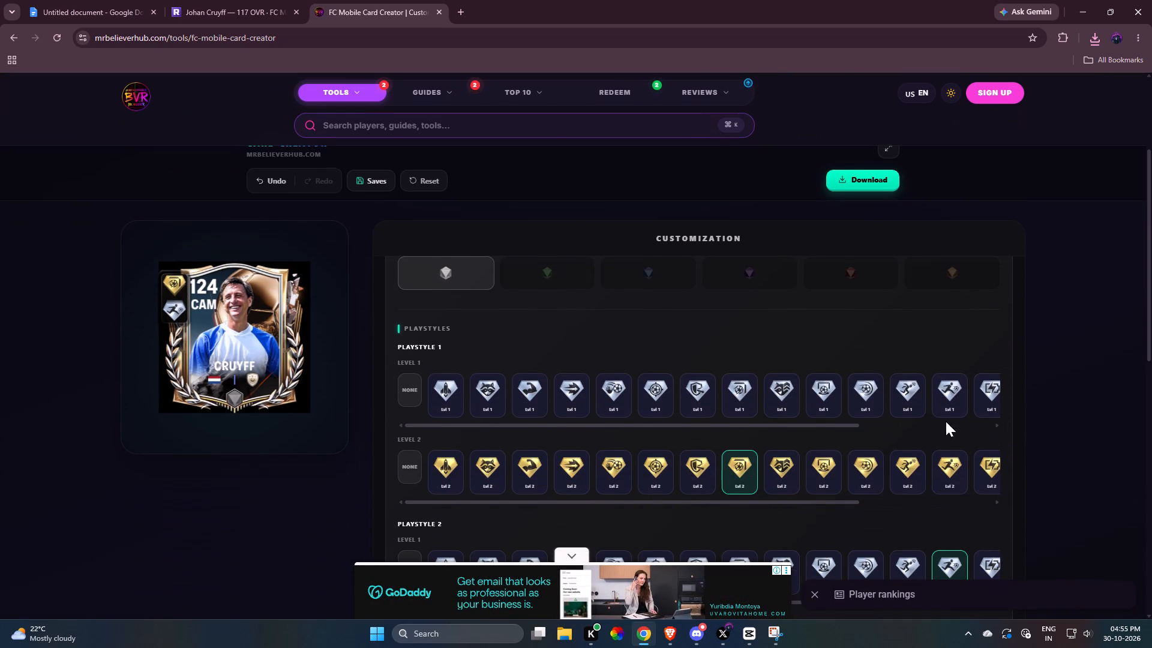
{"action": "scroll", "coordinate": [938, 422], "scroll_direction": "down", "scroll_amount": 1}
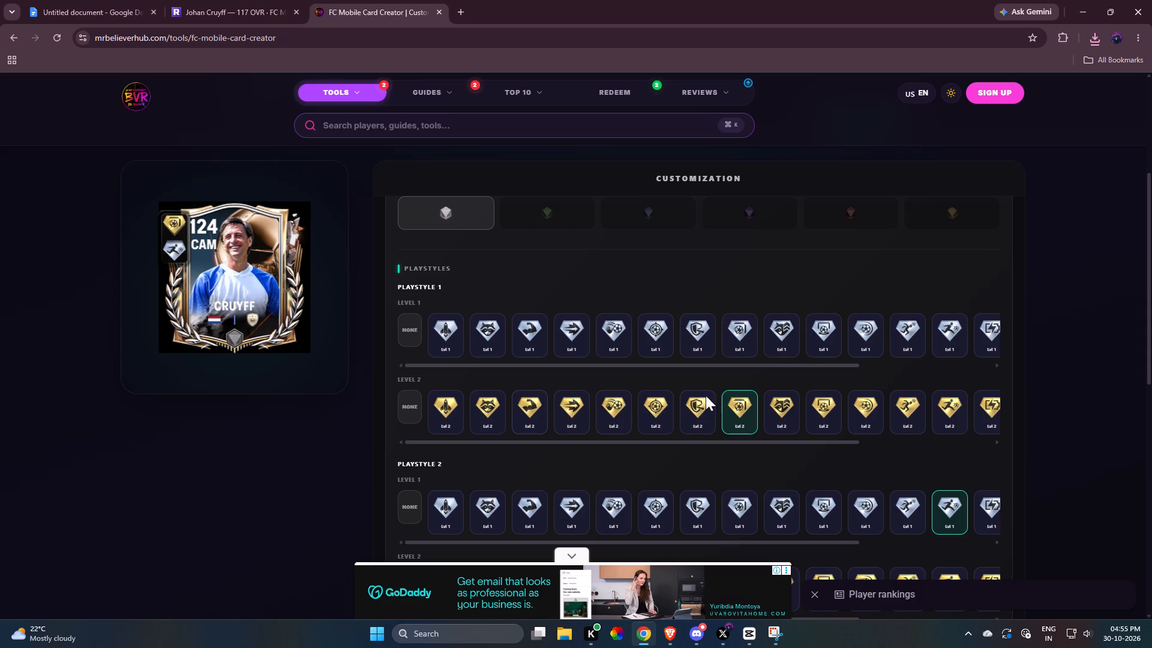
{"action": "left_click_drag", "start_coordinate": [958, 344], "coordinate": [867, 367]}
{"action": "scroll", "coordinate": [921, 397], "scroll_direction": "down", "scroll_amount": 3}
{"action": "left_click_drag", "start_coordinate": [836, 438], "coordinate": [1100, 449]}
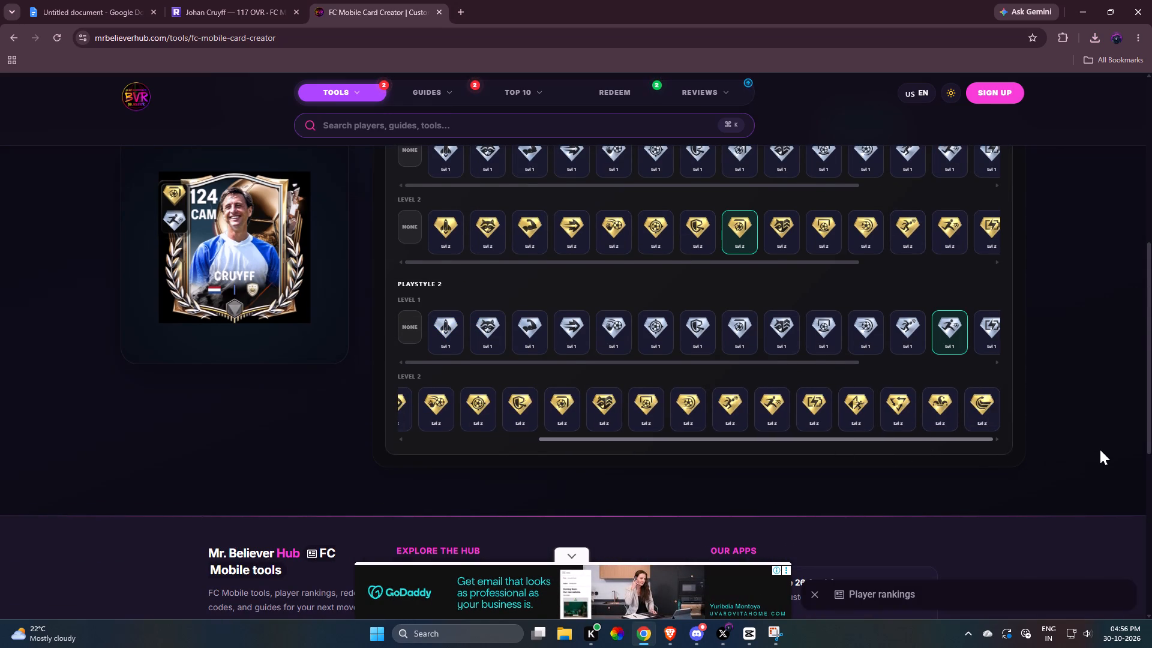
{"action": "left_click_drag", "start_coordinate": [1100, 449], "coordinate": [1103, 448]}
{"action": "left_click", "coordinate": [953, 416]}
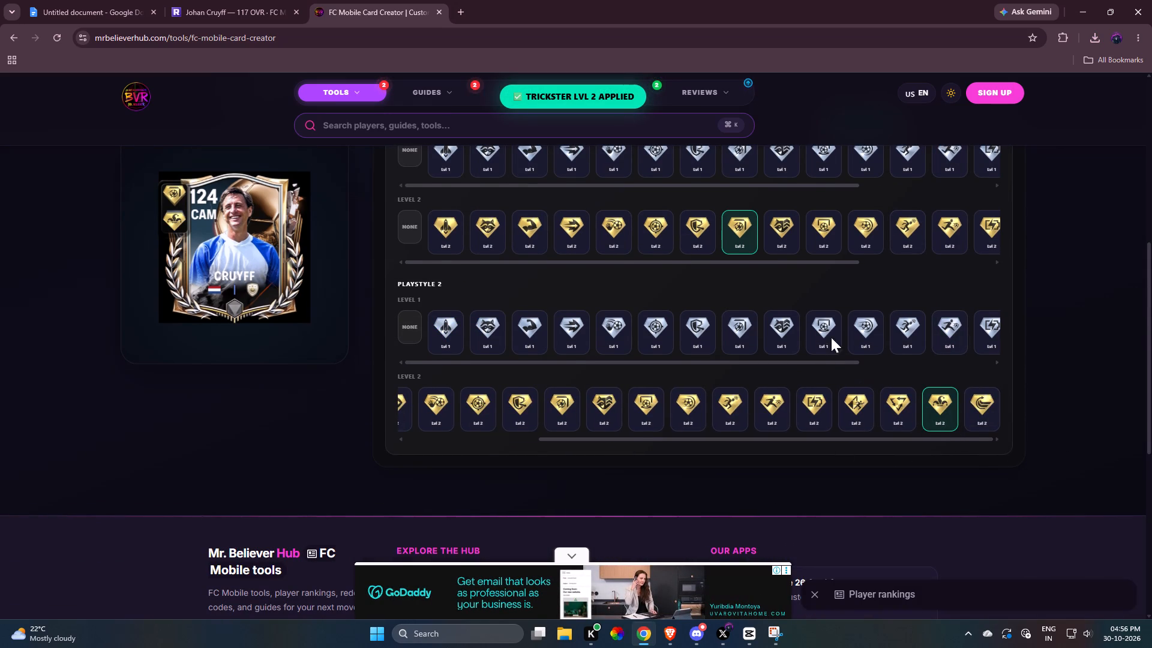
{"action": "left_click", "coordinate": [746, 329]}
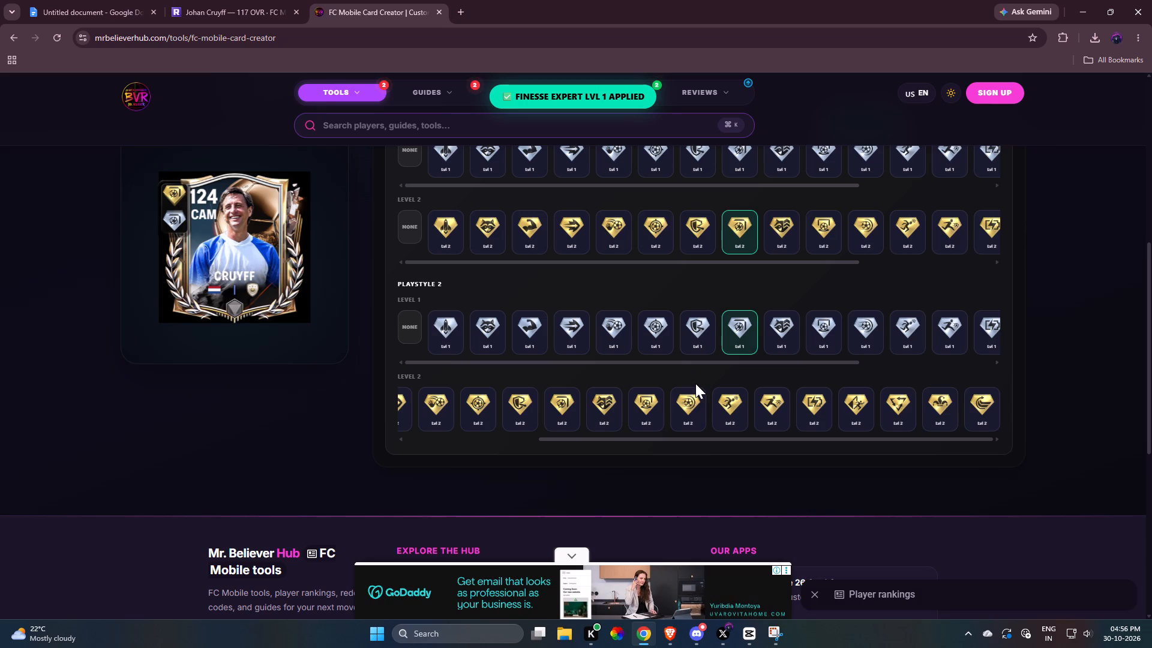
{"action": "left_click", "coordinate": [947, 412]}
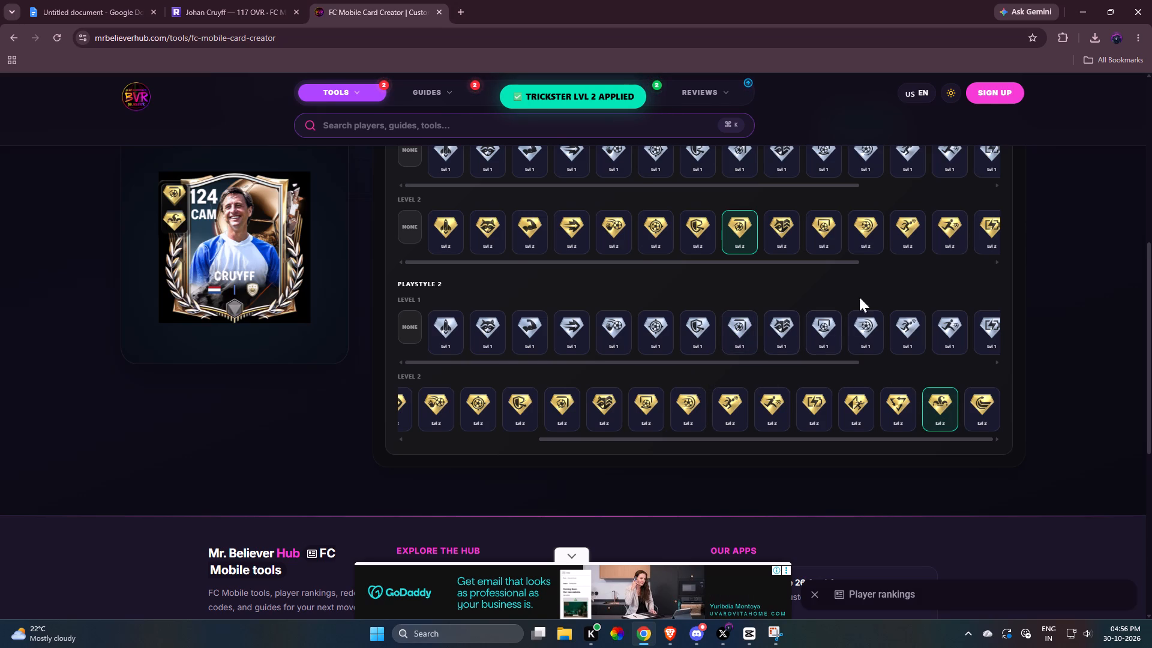
Set the Cruyff card's Playstyle 1 to Trickster Lvl 2 and Playstyle 2 to Clinical Finisher Lvl 1.
{"action": "scroll", "coordinate": [857, 277], "scroll_direction": "up", "scroll_amount": 1}
{"action": "left_click_drag", "start_coordinate": [749, 321], "coordinate": [902, 332]}
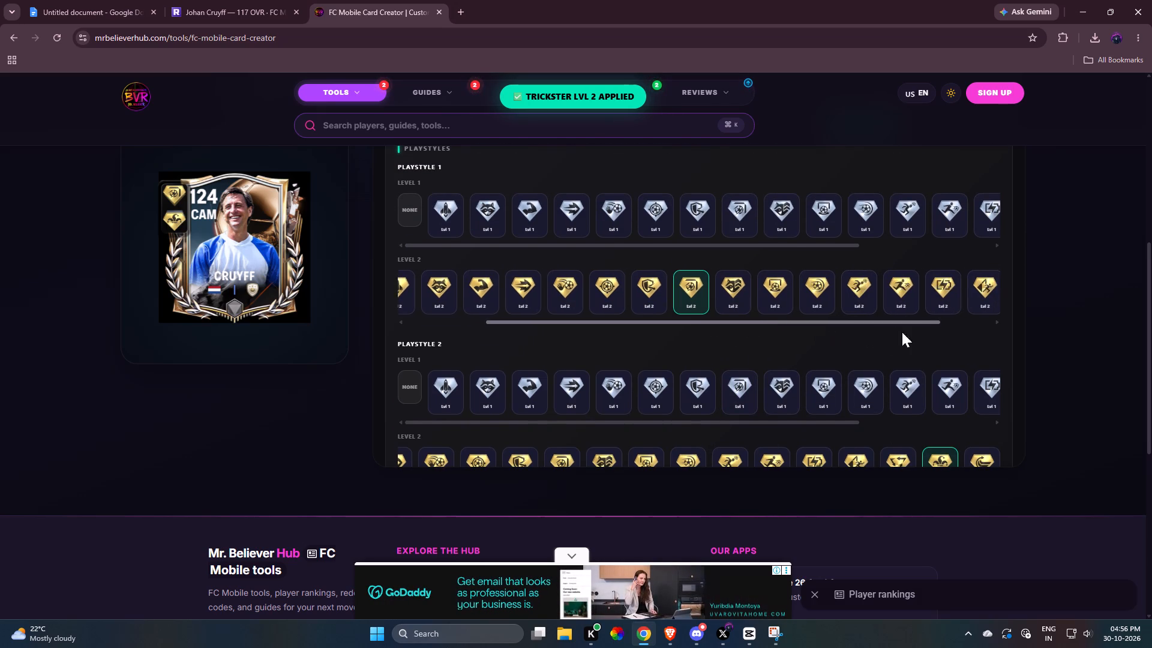
{"action": "left_click_drag", "start_coordinate": [902, 332], "coordinate": [983, 332]}
{"action": "left_click", "coordinate": [946, 287]}
{"action": "scroll", "coordinate": [925, 330], "scroll_direction": "down", "scroll_amount": 2}
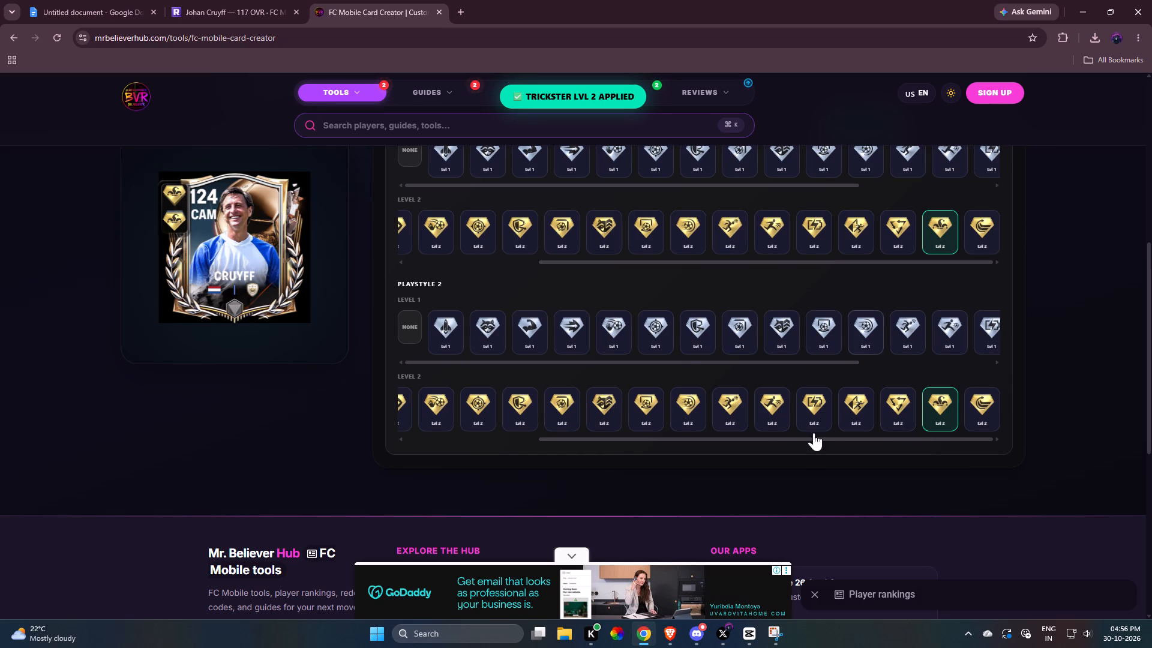
{"action": "left_click_drag", "start_coordinate": [809, 442], "coordinate": [617, 447]}
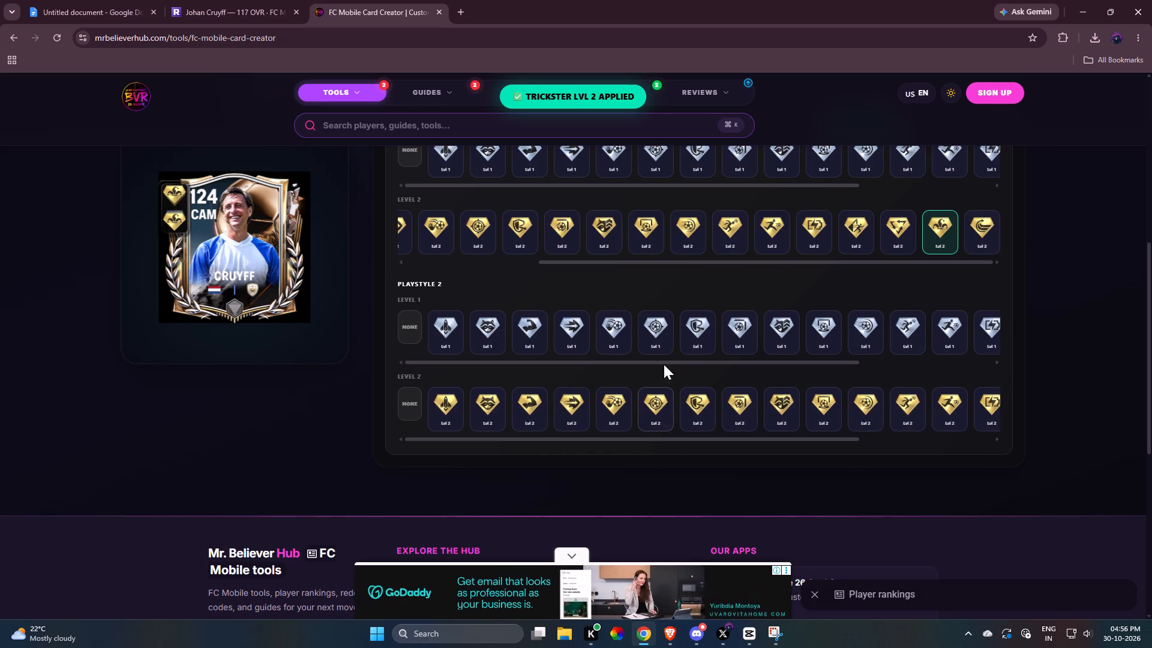
{"action": "left_click", "coordinate": [664, 334]}
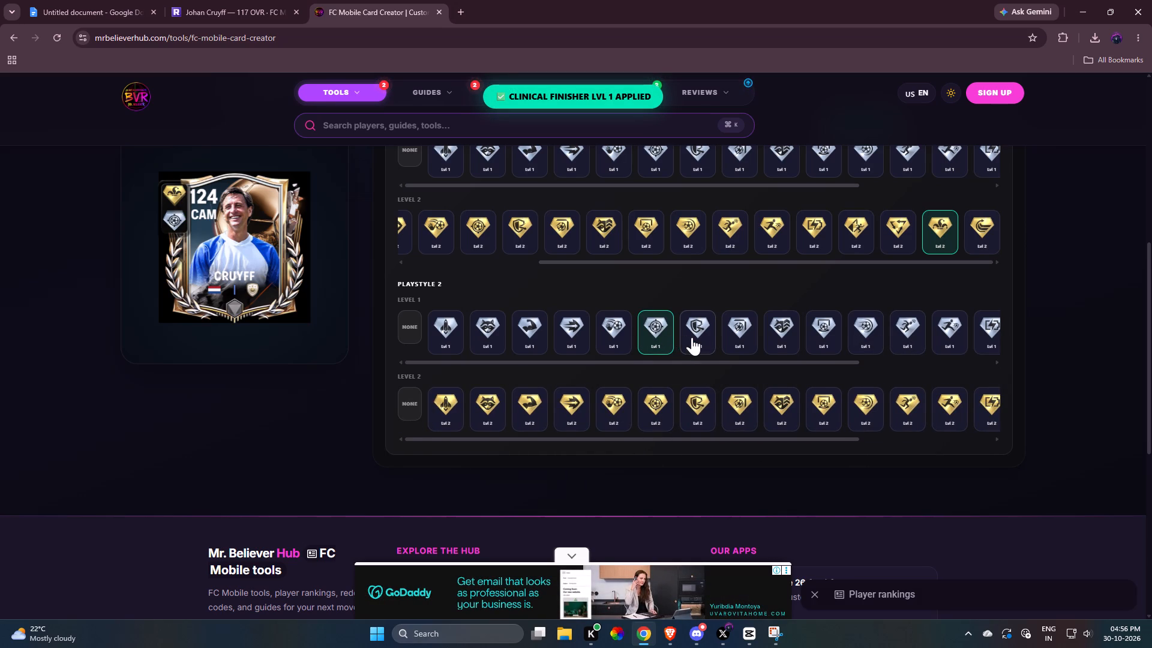
Download the Cruyff card as an Ultra HD (4K) image.
{"action": "scroll", "coordinate": [703, 336], "scroll_direction": "up", "scroll_amount": 19}
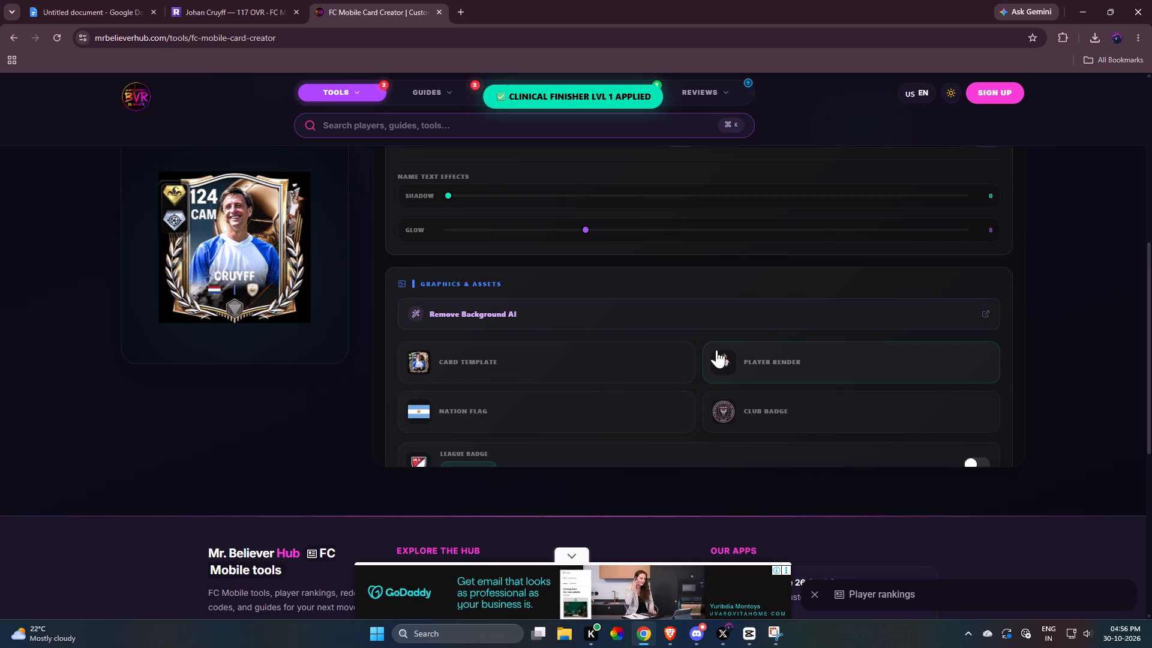
{"action": "scroll", "coordinate": [716, 350], "scroll_direction": "up", "scroll_amount": 11}
{"action": "scroll", "coordinate": [578, 346], "scroll_direction": "down", "scroll_amount": 2}
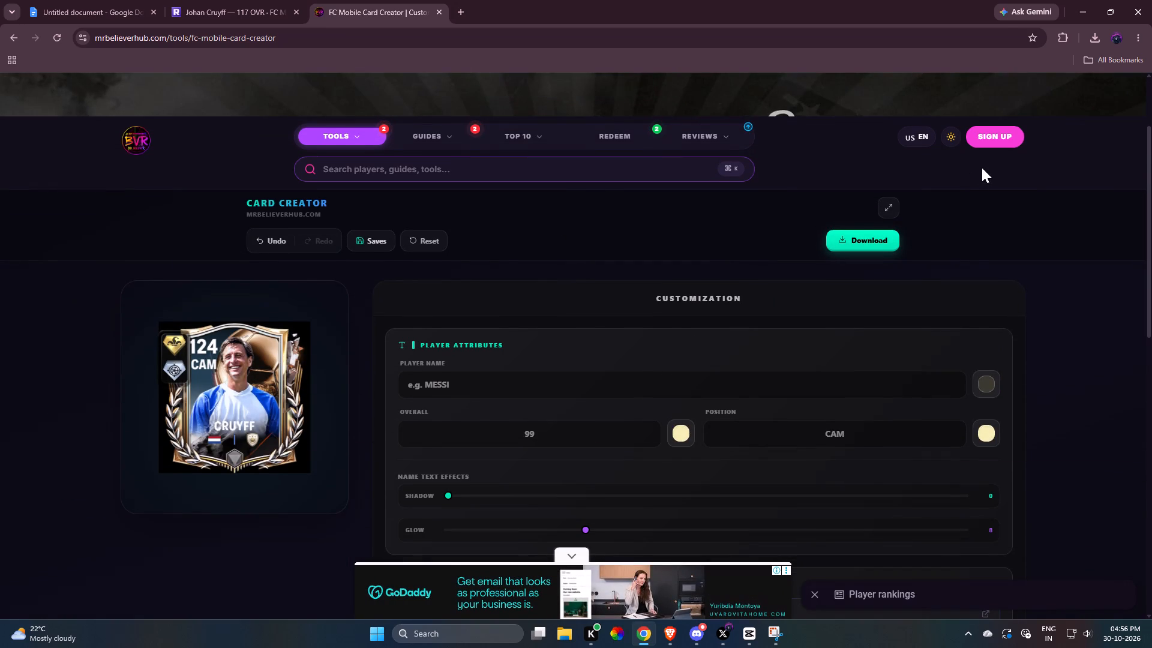
{"action": "left_click", "coordinate": [877, 236]}
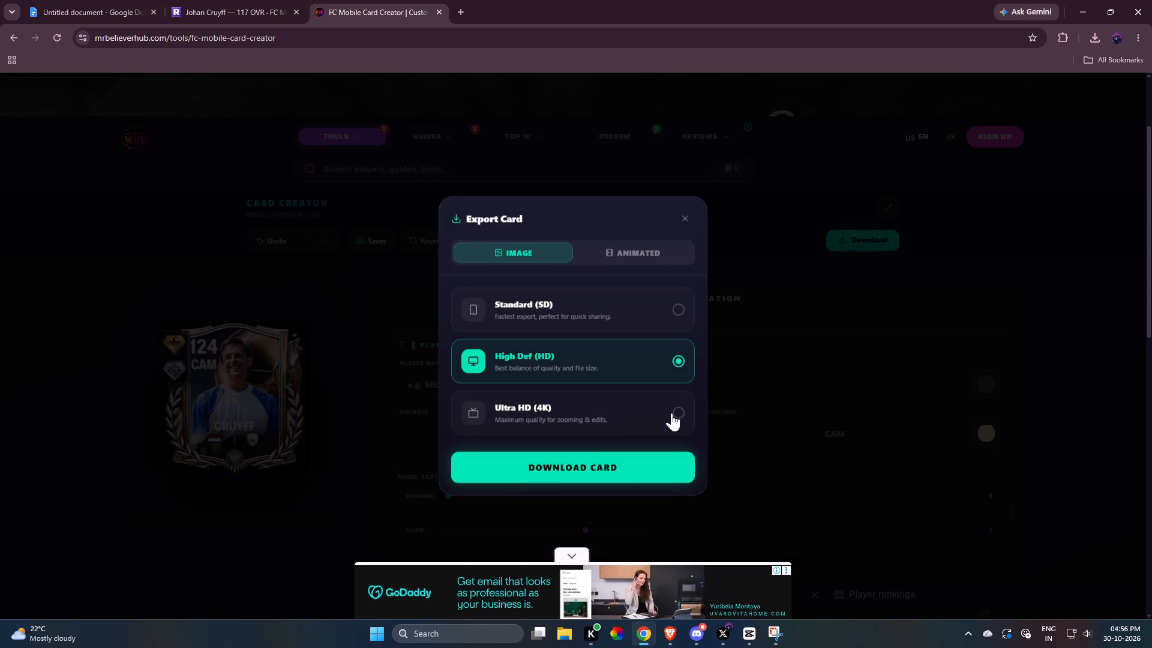
{"action": "left_click", "coordinate": [671, 413]}
{"action": "left_click", "coordinate": [659, 468]}
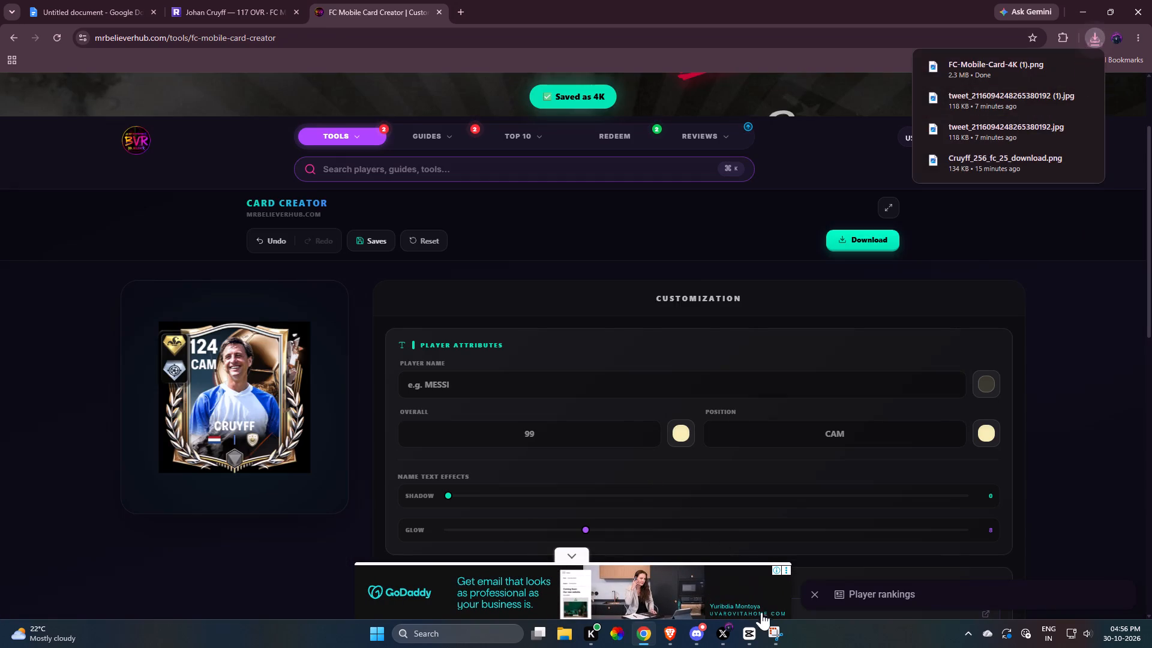
In CapCut, import FC-Mobile-Card-4K (1).png and replace the Cruyff clip in the two-card comparison with it, keeping the original video effect.
{"action": "left_click", "coordinate": [757, 623]}
{"action": "left_click", "coordinate": [98, 55]}
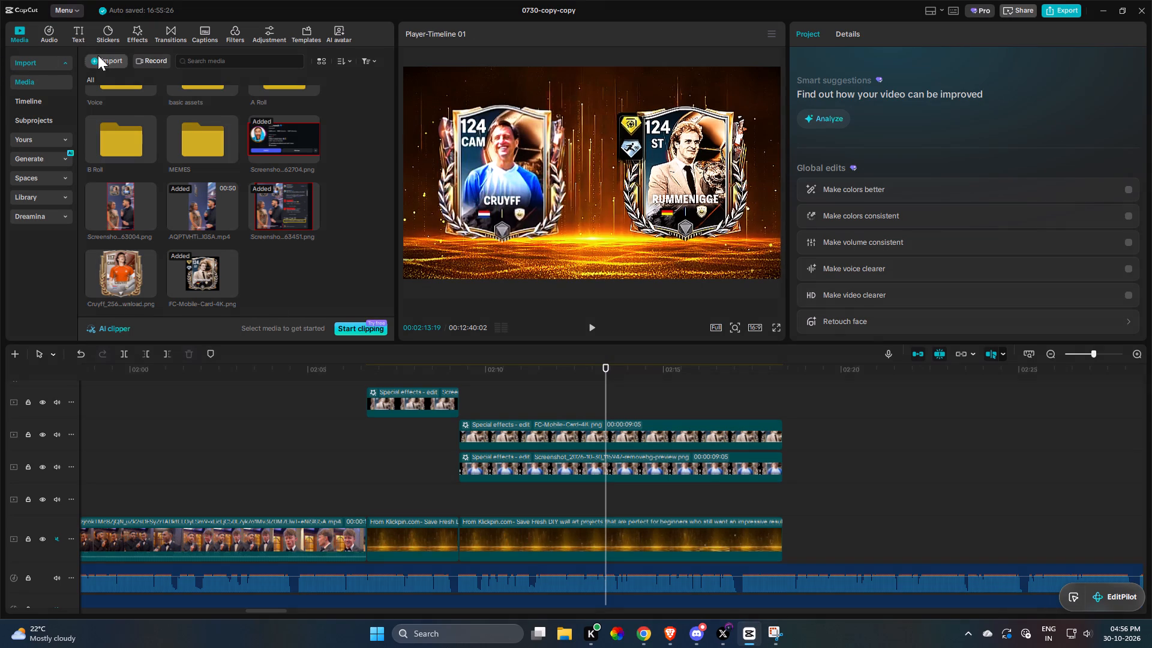
{"action": "left_click", "coordinate": [131, 83]}
{"action": "double_click", "coordinate": [140, 98]}
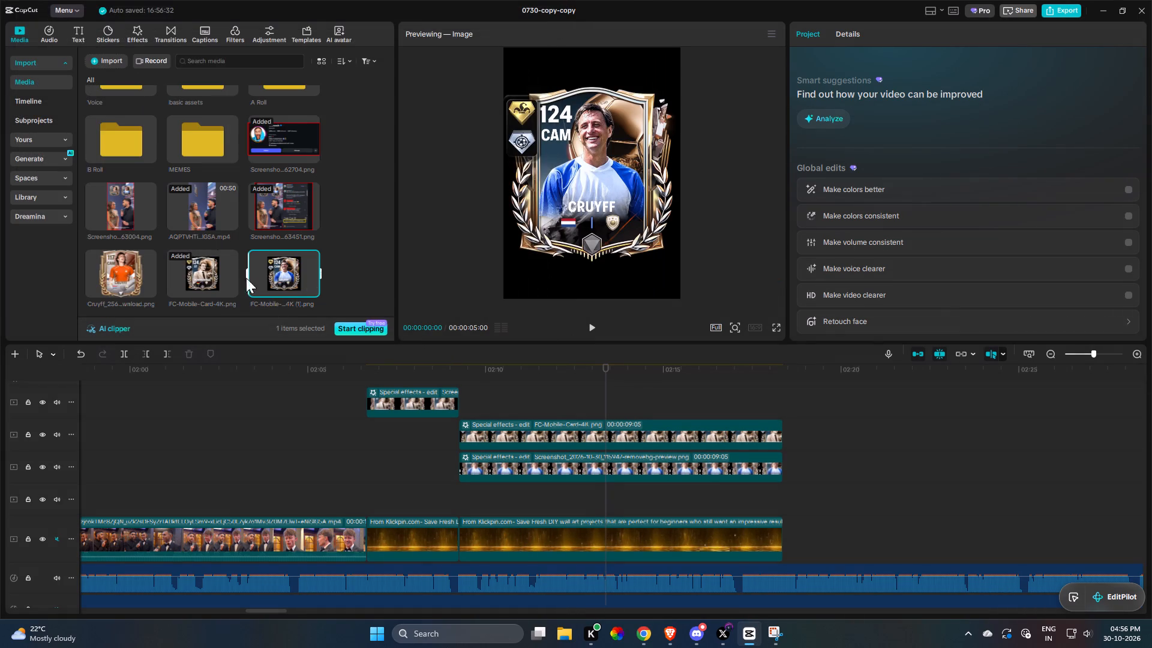
{"action": "left_click_drag", "start_coordinate": [277, 260], "coordinate": [503, 473]}
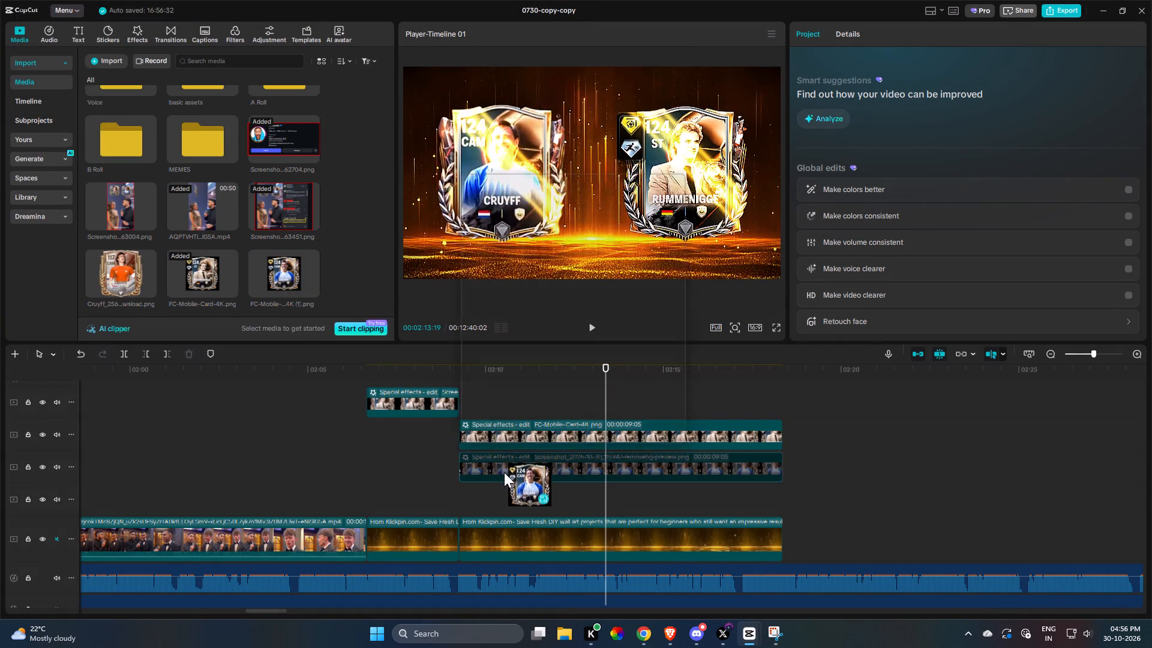
{"action": "left_click", "coordinate": [620, 430]}
{"action": "key", "text": "space"}
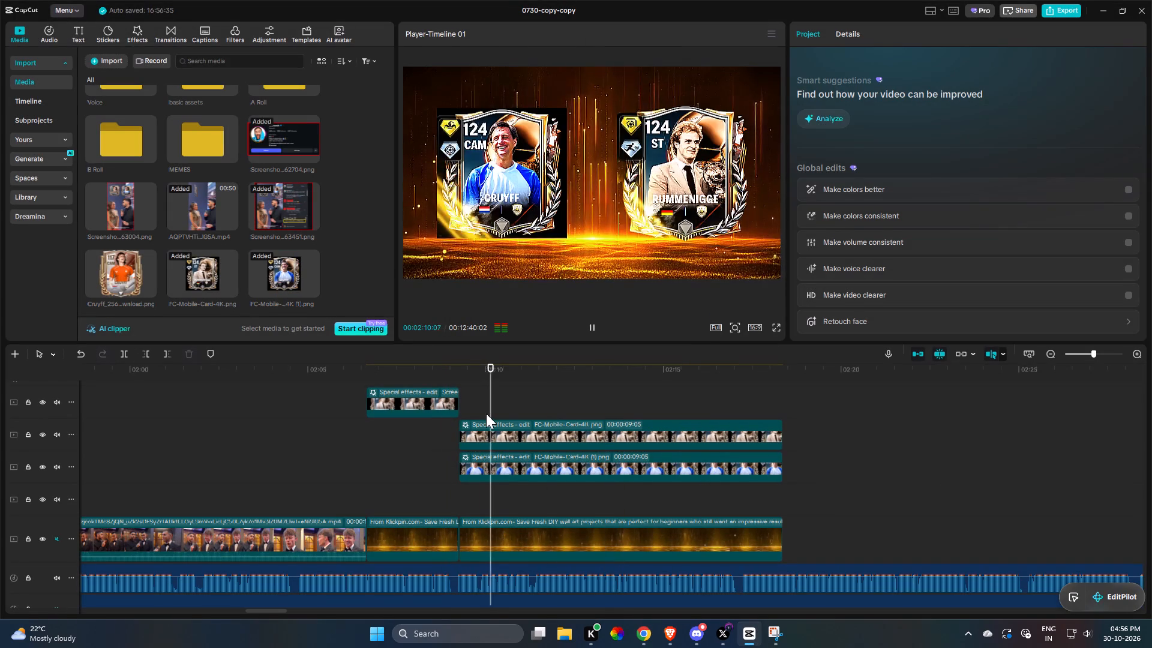
Apply automatic background removal to the new Cruyff card clip and play back the two-card comparison.
{"action": "left_click", "coordinate": [578, 467]}
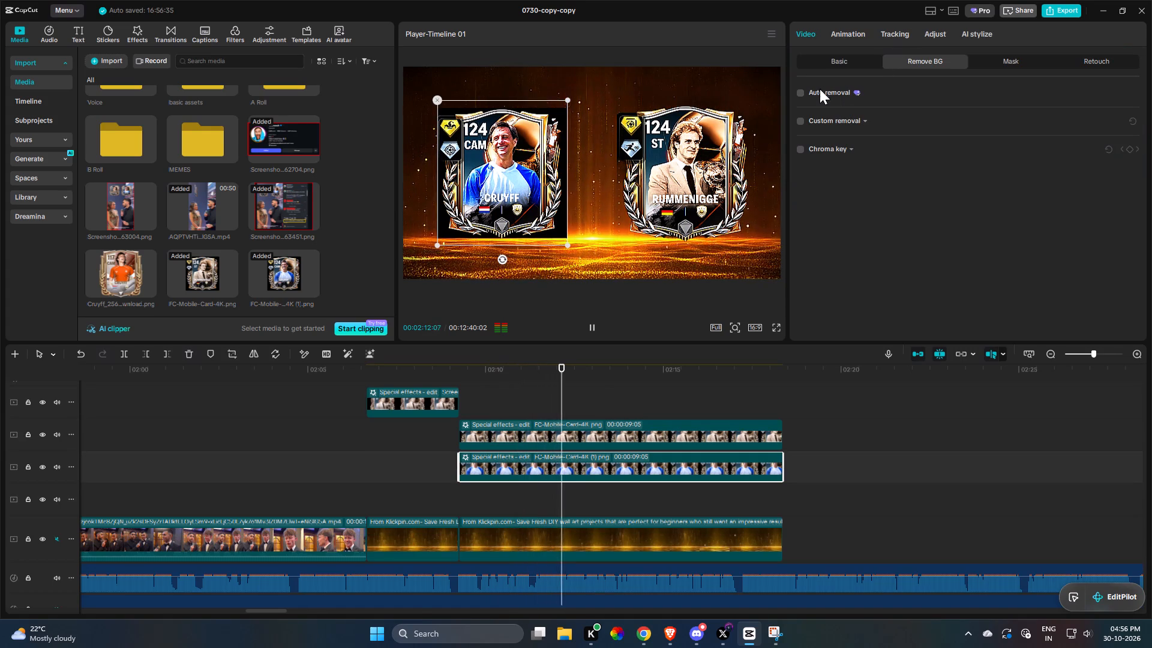
{"action": "left_click", "coordinate": [800, 92]}
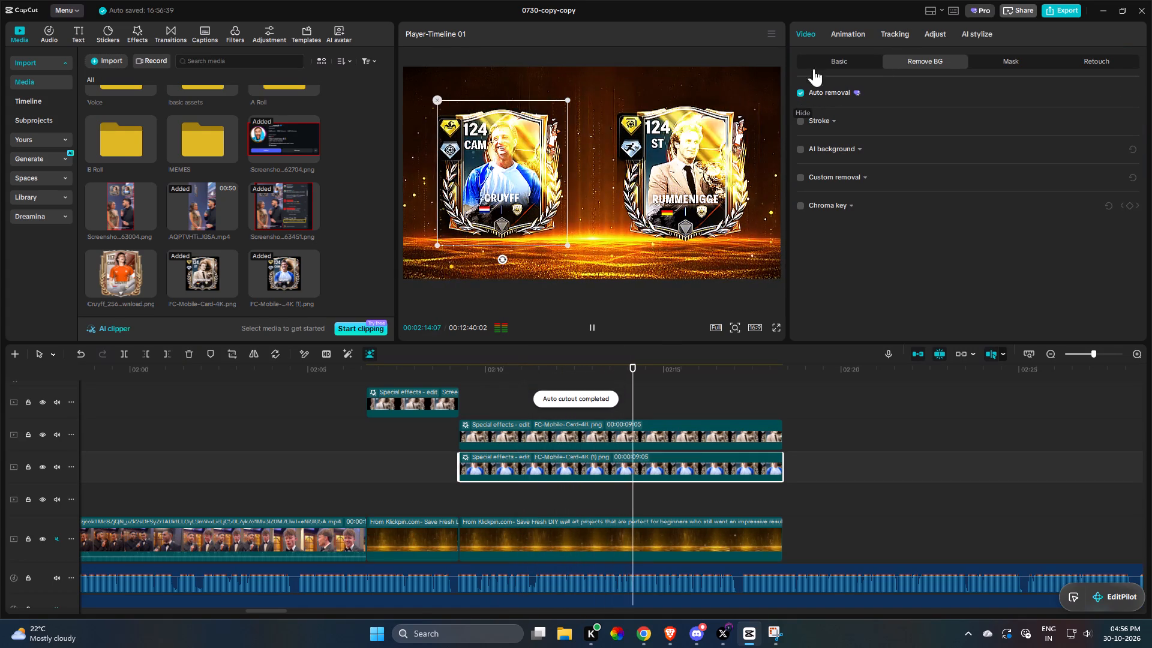
{"action": "left_click", "coordinate": [477, 387]}
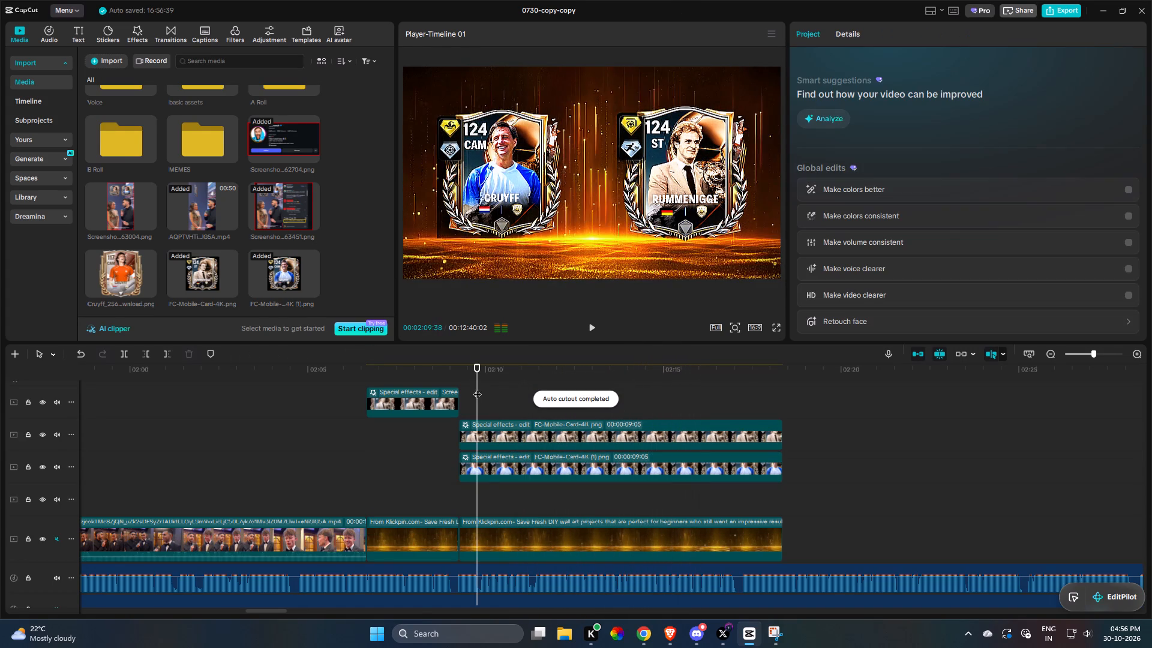
{"action": "key", "text": "space"}
{"action": "left_click", "coordinate": [518, 421]}
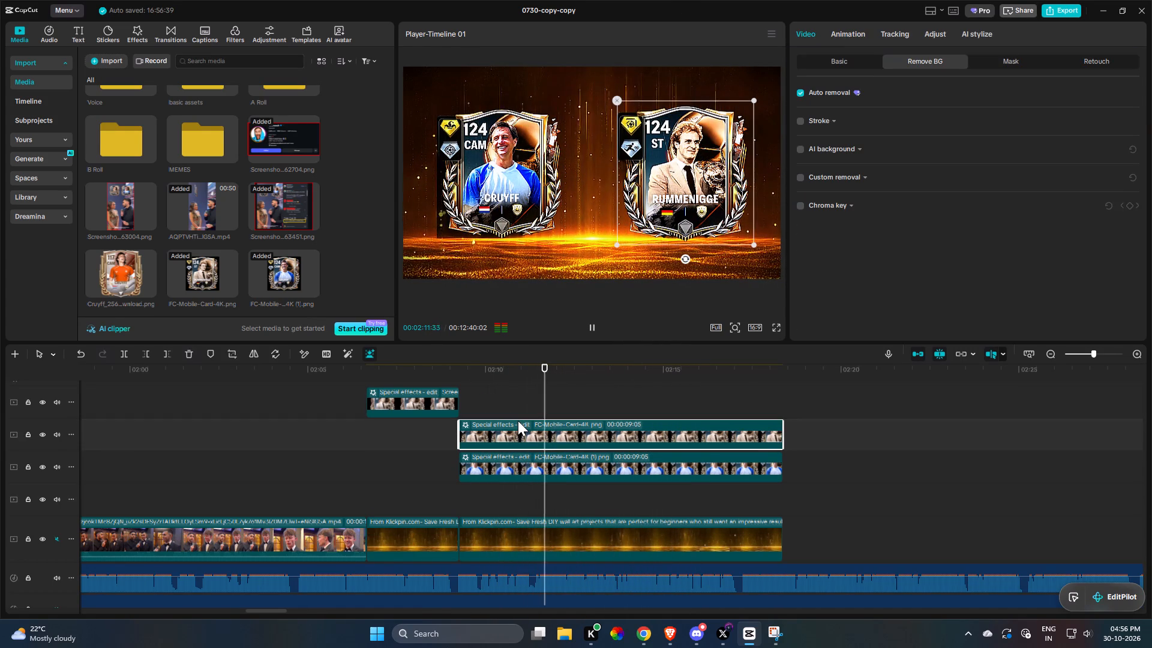
{"action": "key", "text": "space"}
Replace the solo Rummenigge card clip just before the two-card comparison with FC-Mobile-Card-4K.png, keeping the original video effect.
{"action": "scroll", "coordinate": [517, 426], "scroll_direction": "up", "scroll_amount": 1}
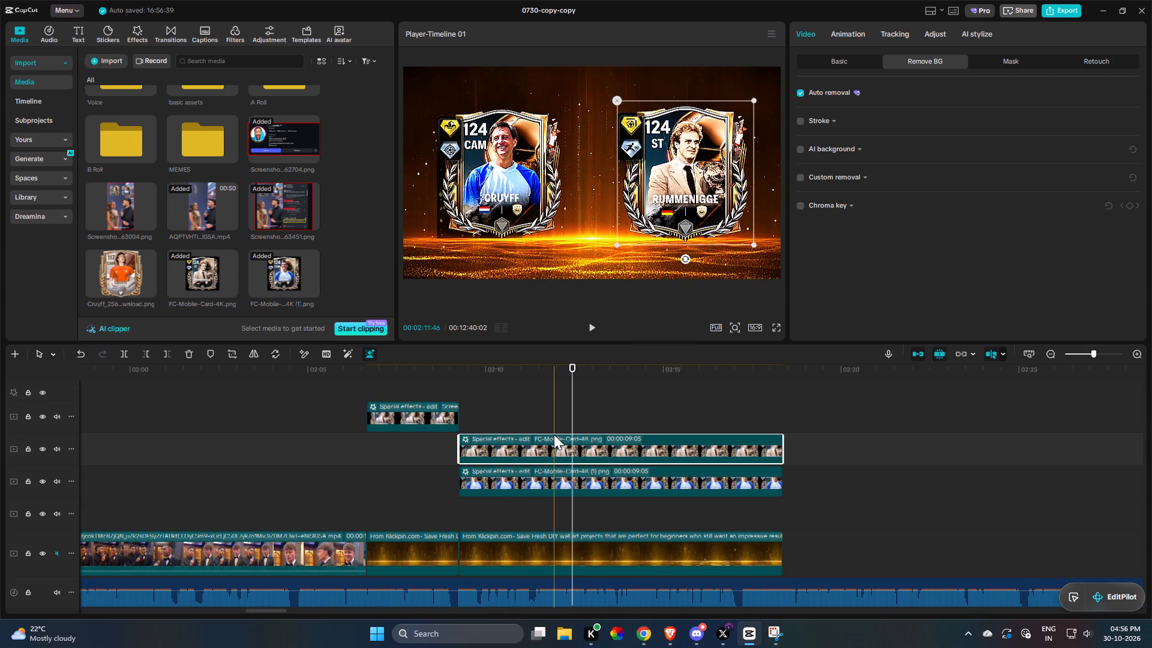
{"action": "key", "text": "shift+c"}
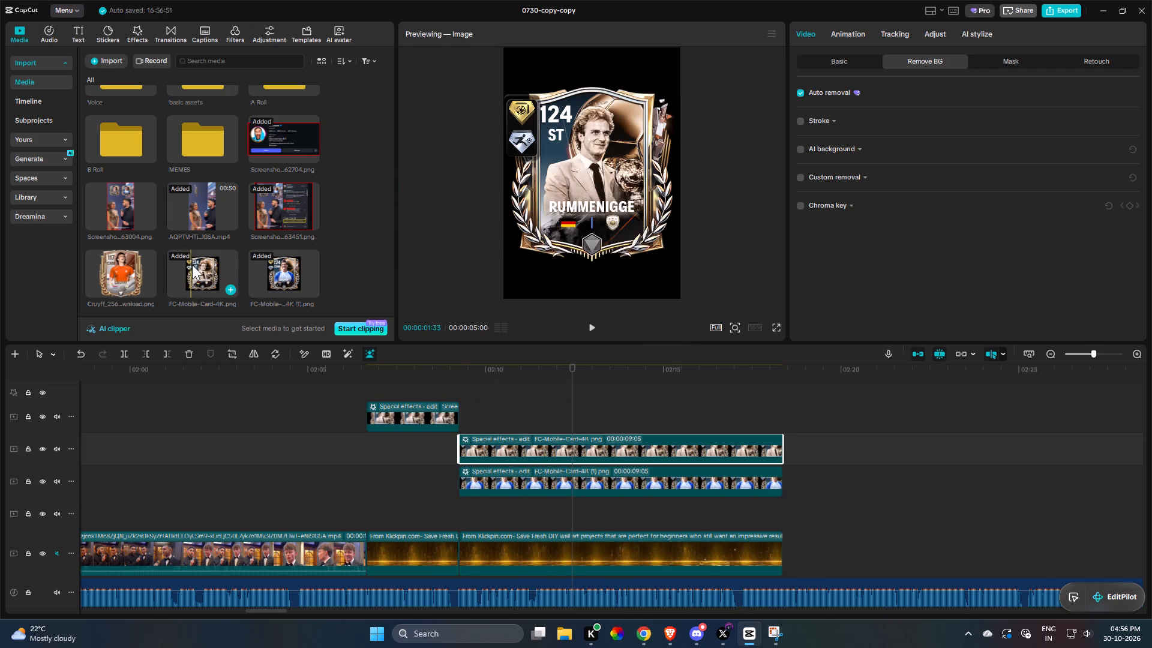
{"action": "scroll", "coordinate": [387, 358], "scroll_direction": "up", "scroll_amount": 2}
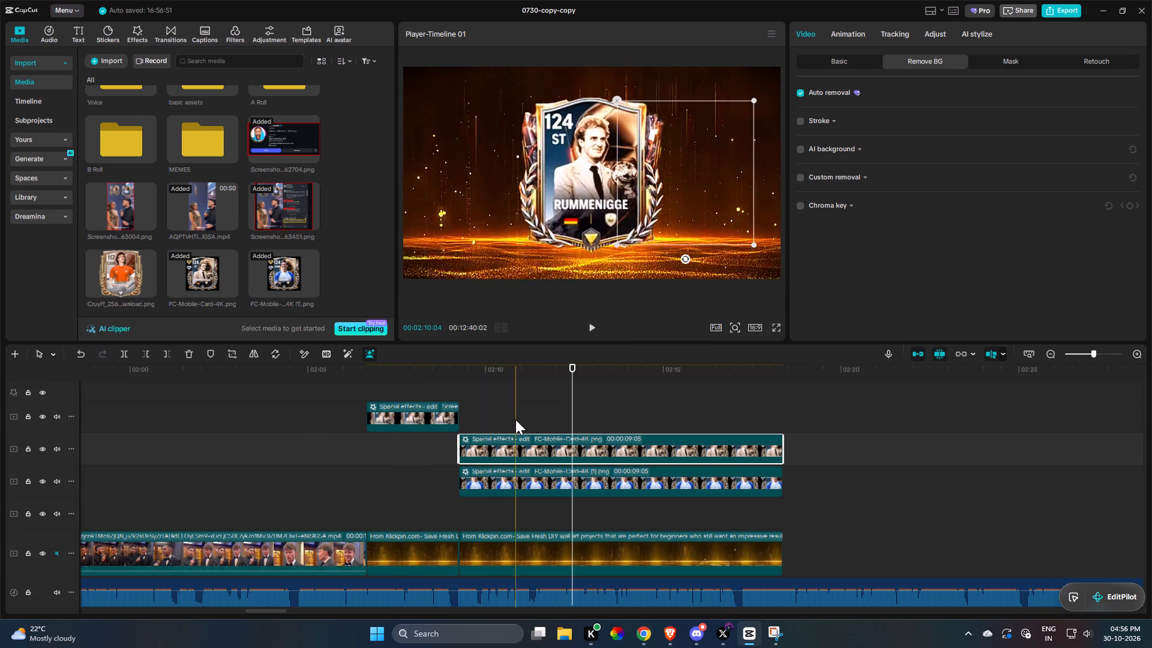
{"action": "left_click_drag", "start_coordinate": [195, 279], "coordinate": [406, 418]}
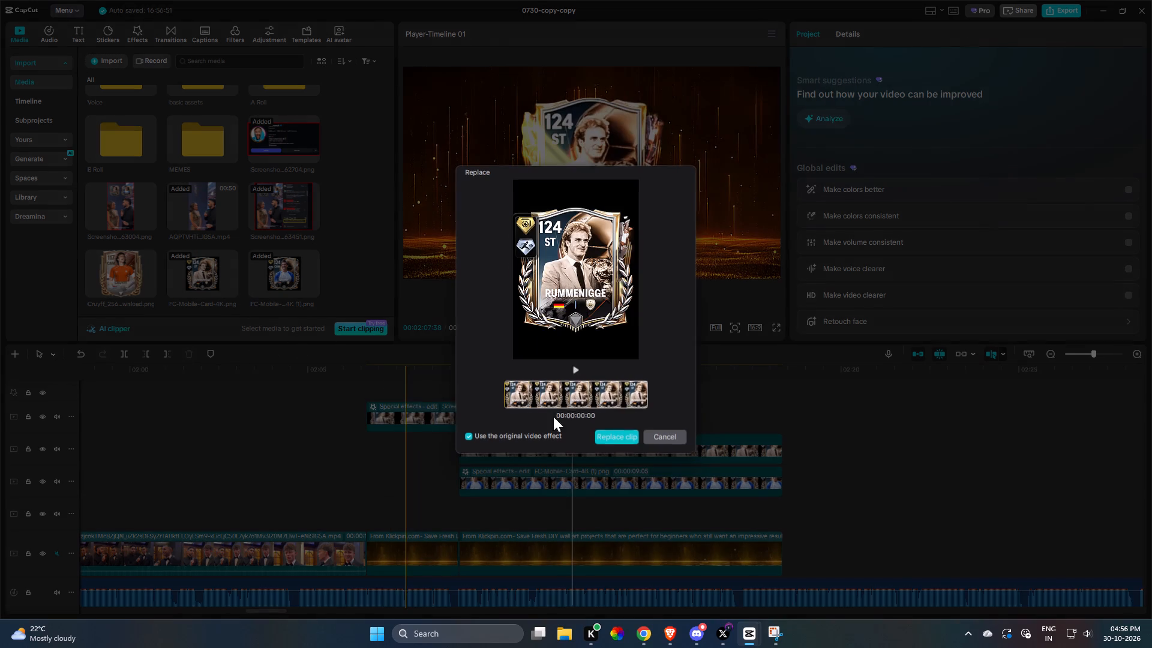
{"action": "left_click", "coordinate": [617, 431]}
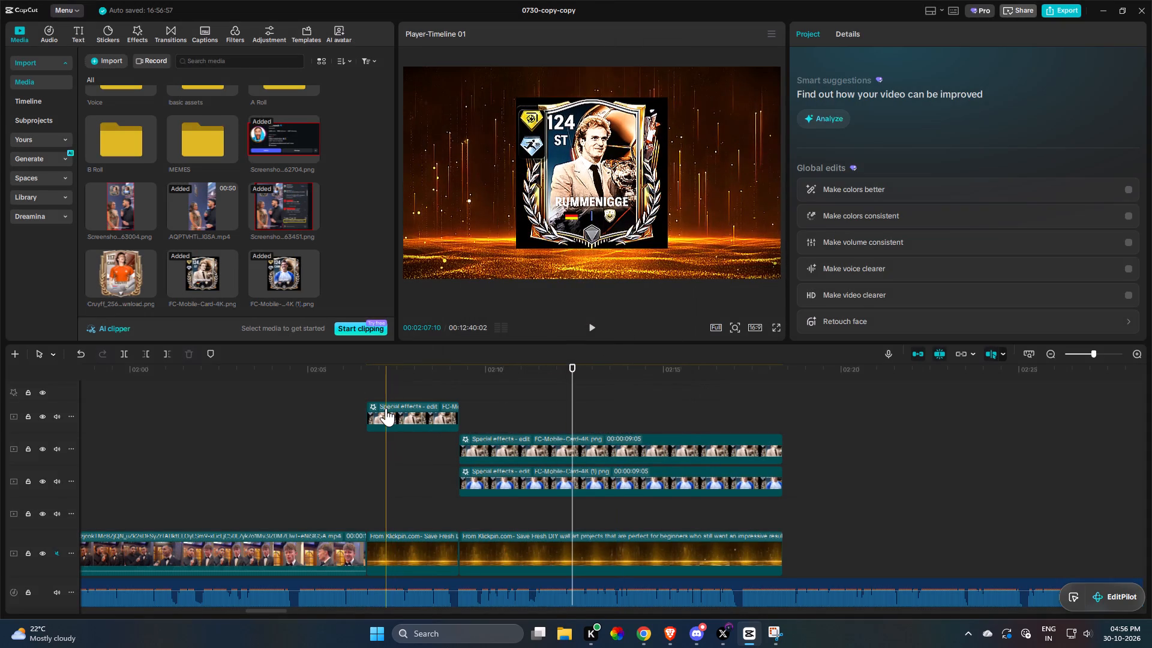
Apply automatic background removal to the replaced solo Rummenigge card clip.
{"action": "left_click", "coordinate": [386, 408]}
{"action": "left_click", "coordinate": [399, 464]}
{"action": "left_click", "coordinate": [402, 416]}
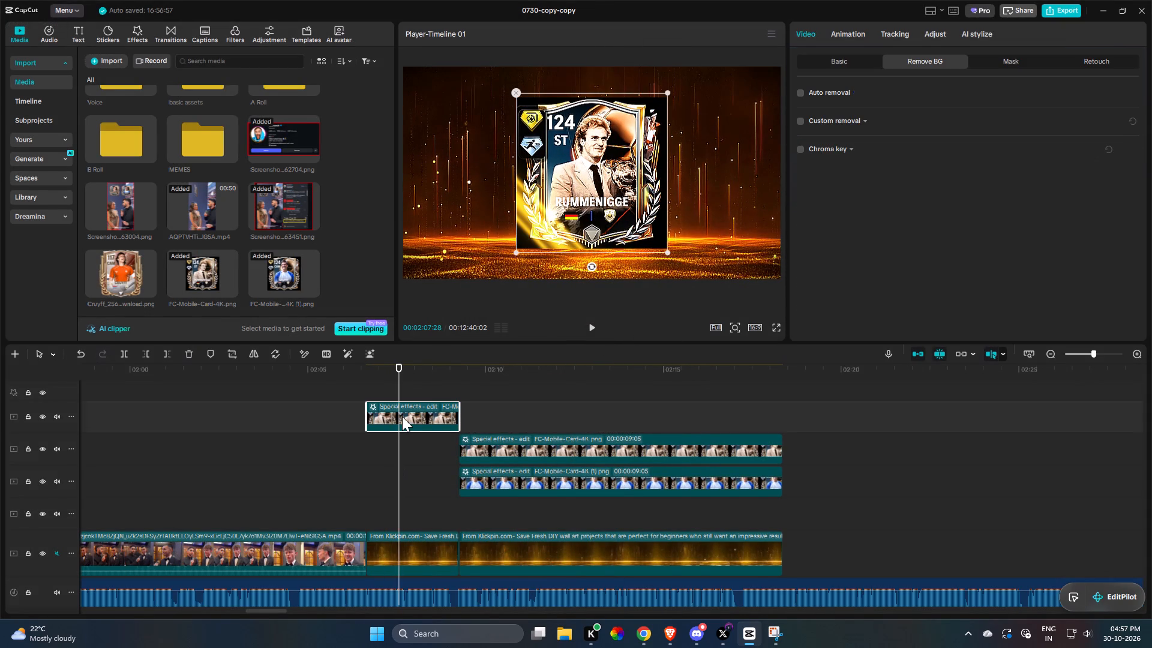
{"action": "left_click", "coordinate": [799, 94]}
{"action": "left_click_drag", "start_coordinate": [509, 449], "coordinate": [274, 481]}
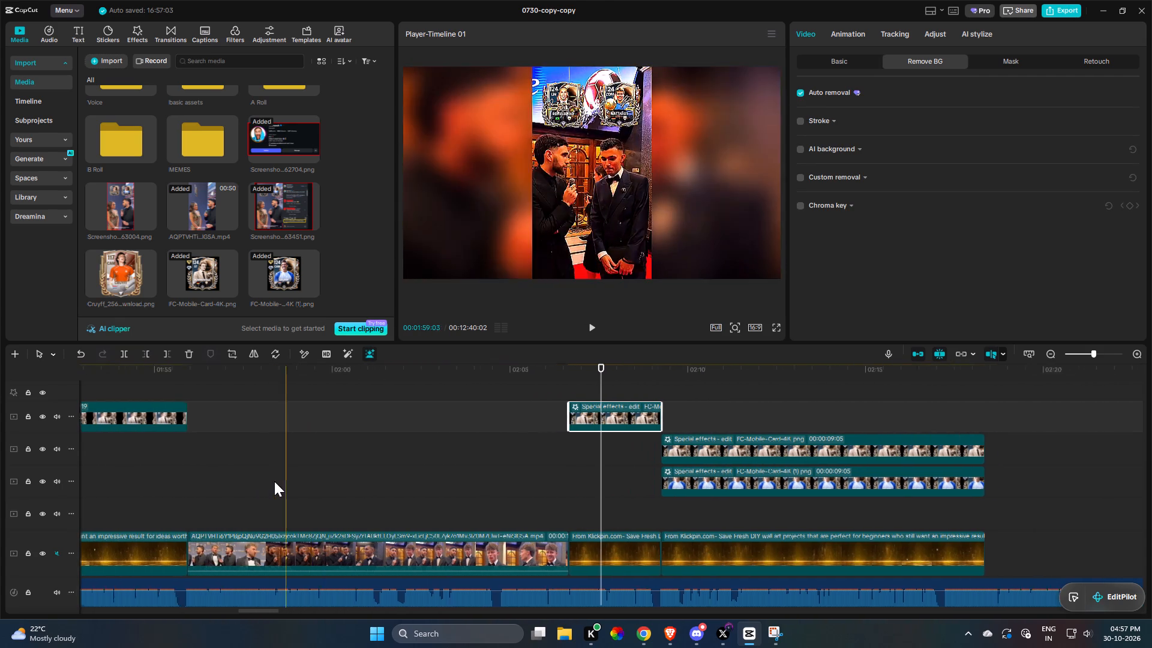
Replace the earlier solo Rummenigge card clip, starting around 01:45, with FC-Mobile-Card-4K.png, keeping the original video effect.
{"action": "left_click_drag", "start_coordinate": [274, 481], "coordinate": [274, 479]}
{"action": "left_click_drag", "start_coordinate": [253, 467], "coordinate": [245, 418]}
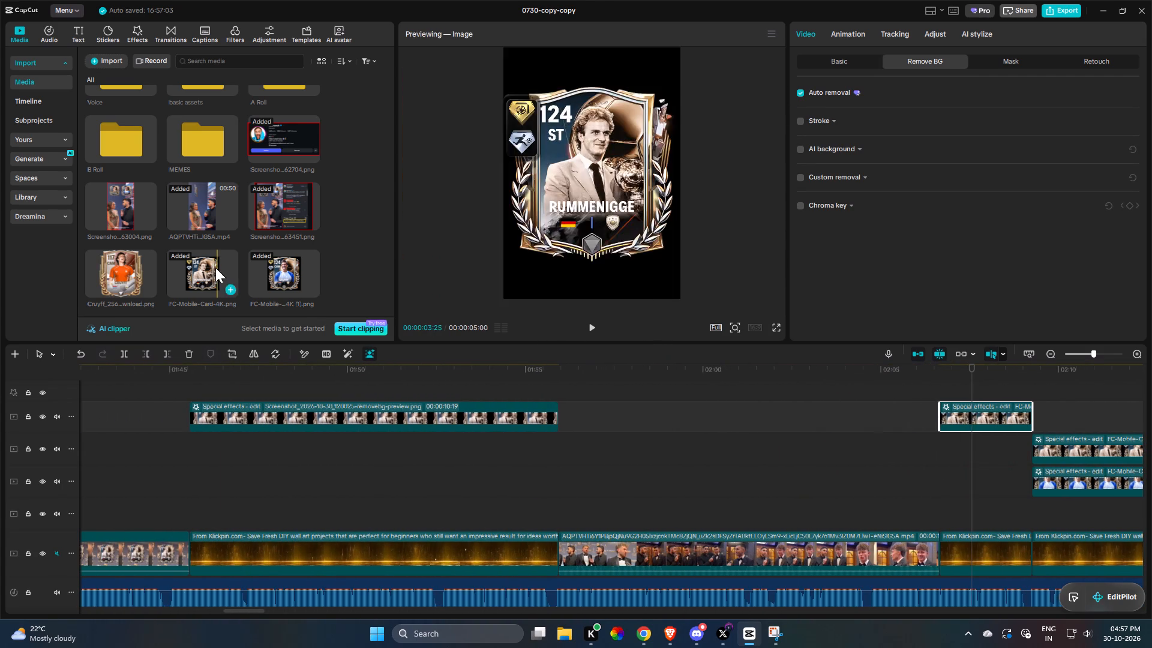
{"action": "left_click_drag", "start_coordinate": [215, 268], "coordinate": [336, 406]}
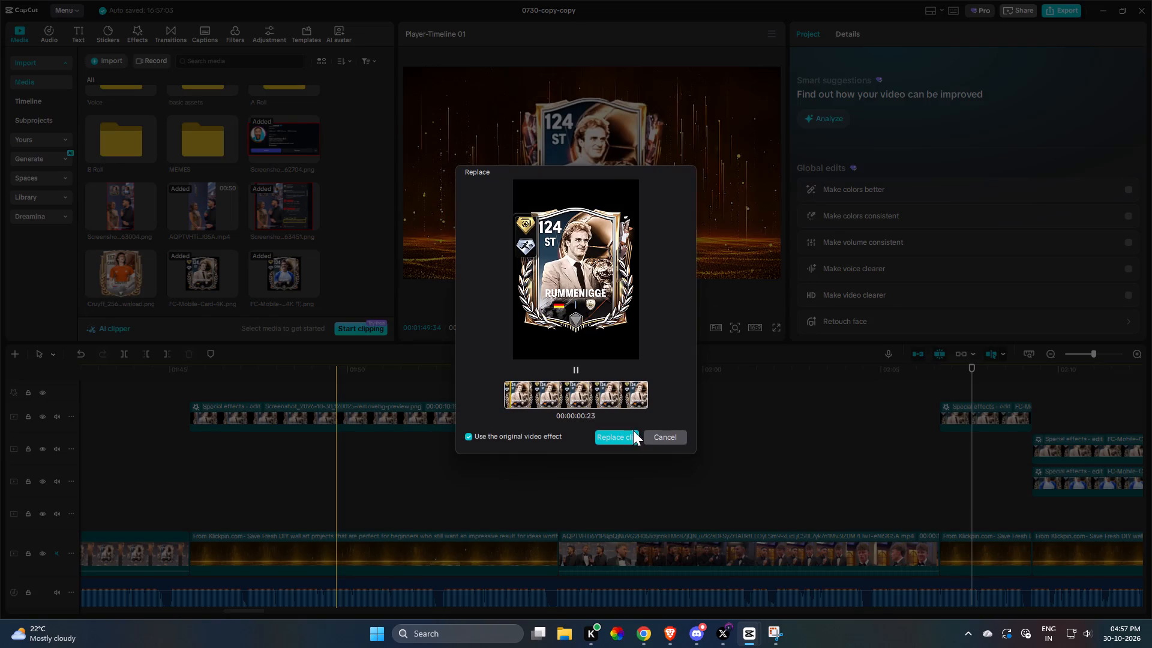
{"action": "left_click", "coordinate": [620, 439]}
Apply automatic background removal to the replaced Rummenigge card clip around 01:45.
{"action": "left_click", "coordinate": [480, 418]}
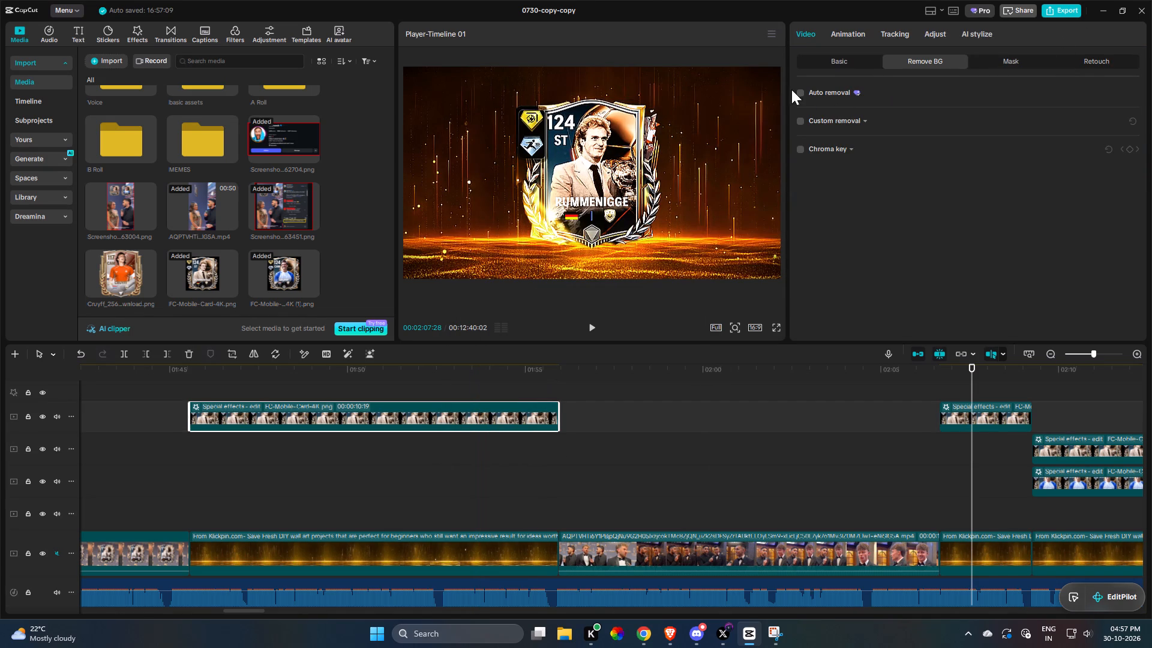
{"action": "left_click", "coordinate": [798, 93]}
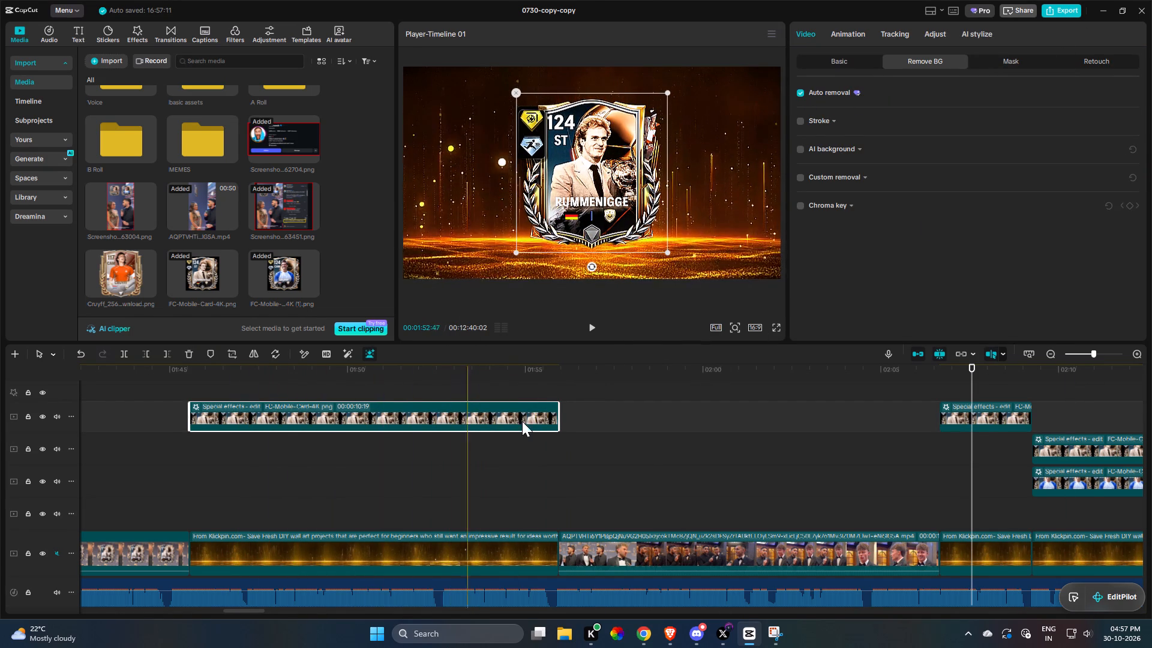
Replace the long solo Cruyff card clip, starting around 01:04, with FC-Mobile-Card-4K (1).png, keeping the original video effect.
{"action": "left_click_drag", "start_coordinate": [704, 508], "coordinate": [983, 515]}
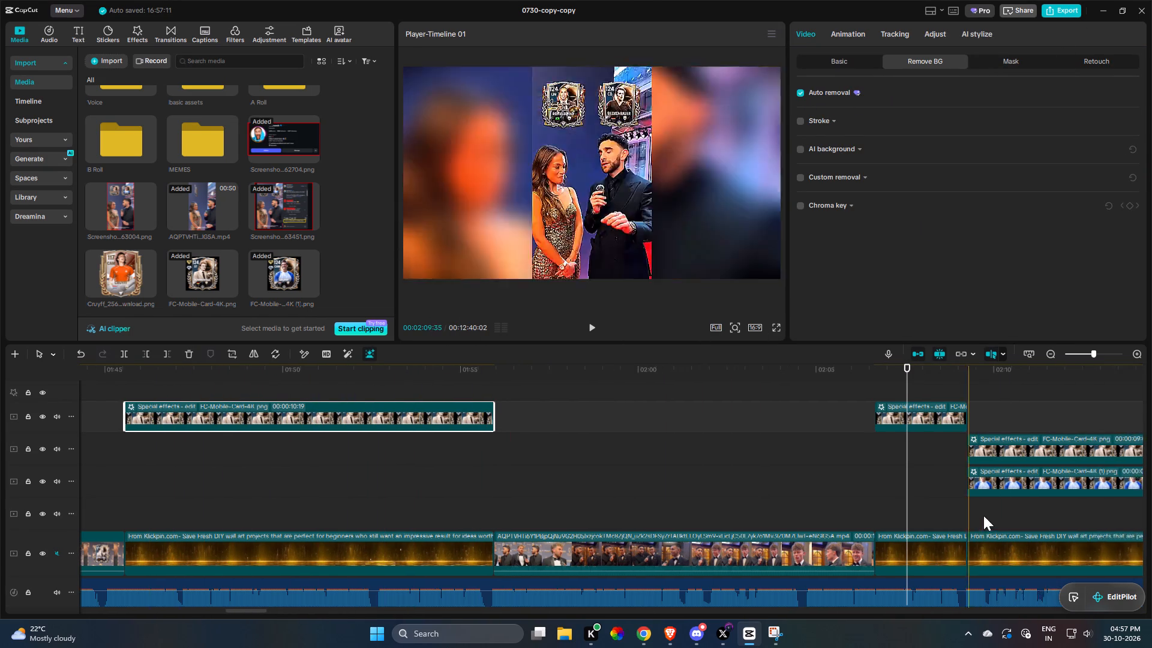
{"action": "left_click_drag", "start_coordinate": [983, 515], "coordinate": [764, 464]}
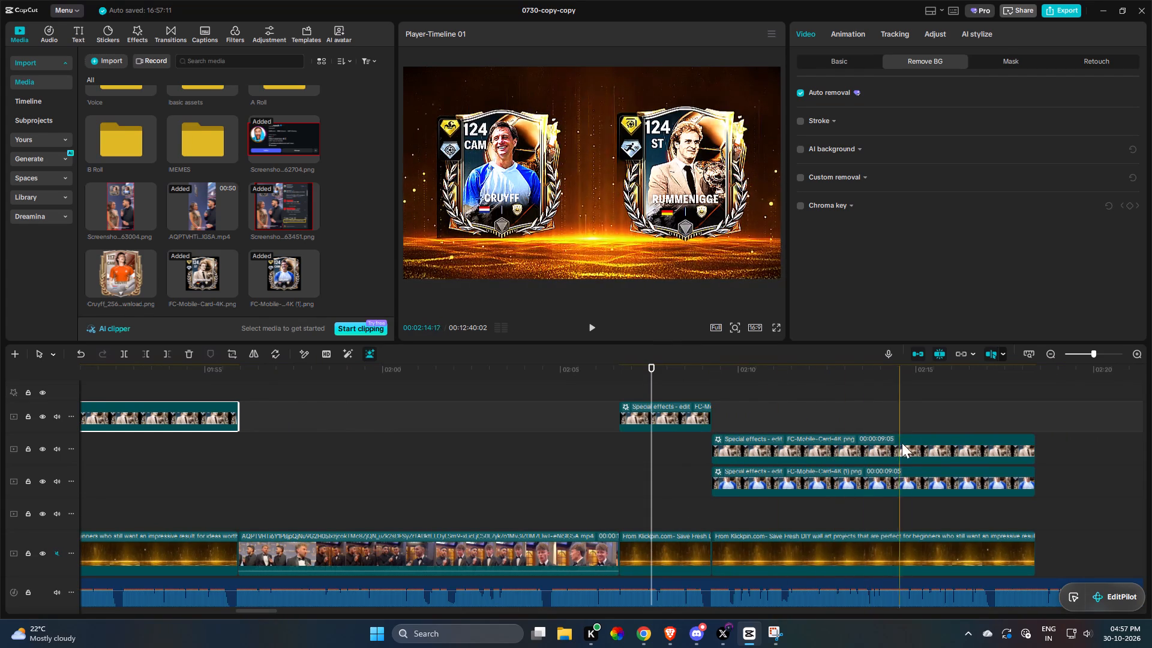
{"action": "left_click_drag", "start_coordinate": [825, 463], "coordinate": [798, 439]}
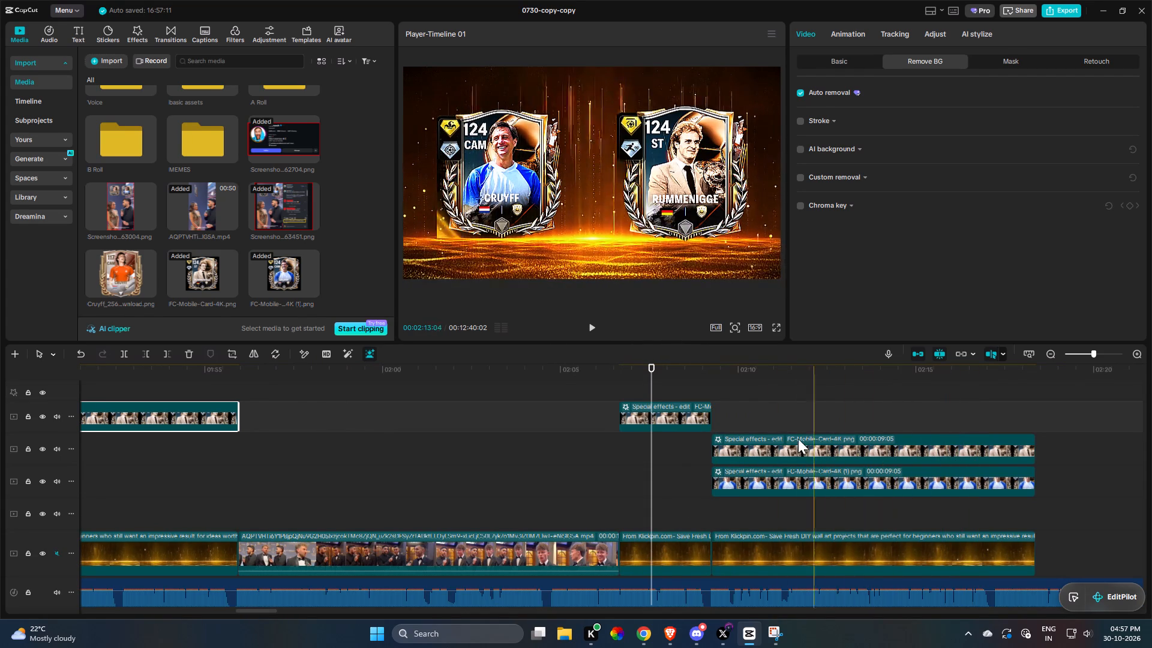
{"action": "left_click_drag", "start_coordinate": [798, 439], "coordinate": [456, 419]}
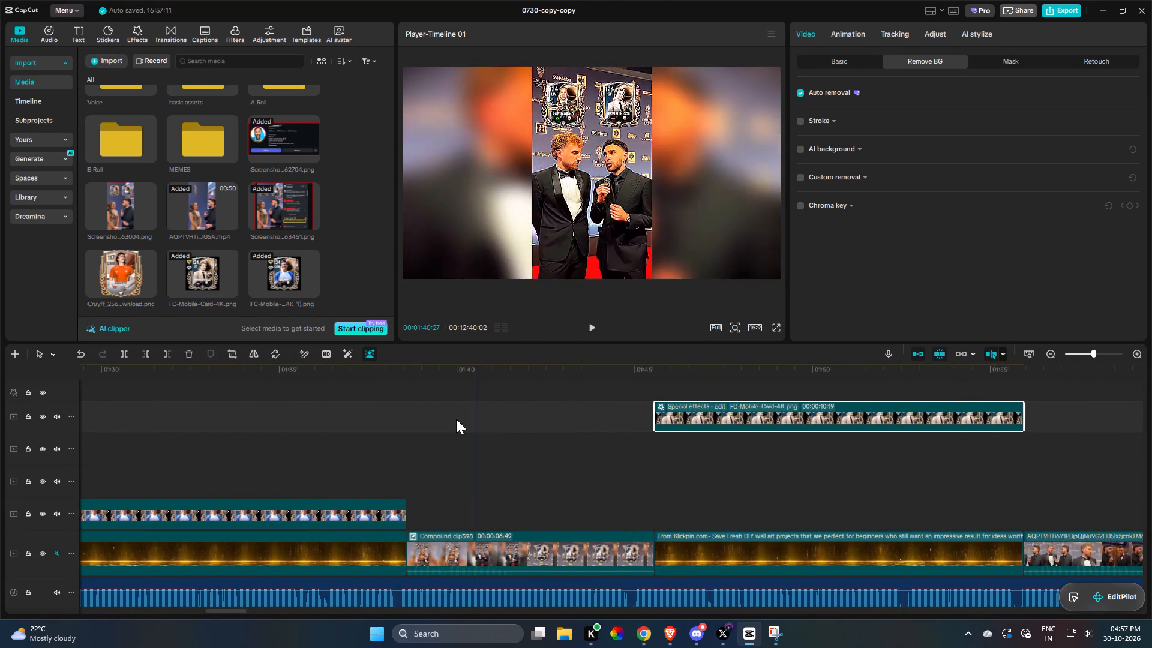
{"action": "left_click_drag", "start_coordinate": [612, 393], "coordinate": [360, 403]}
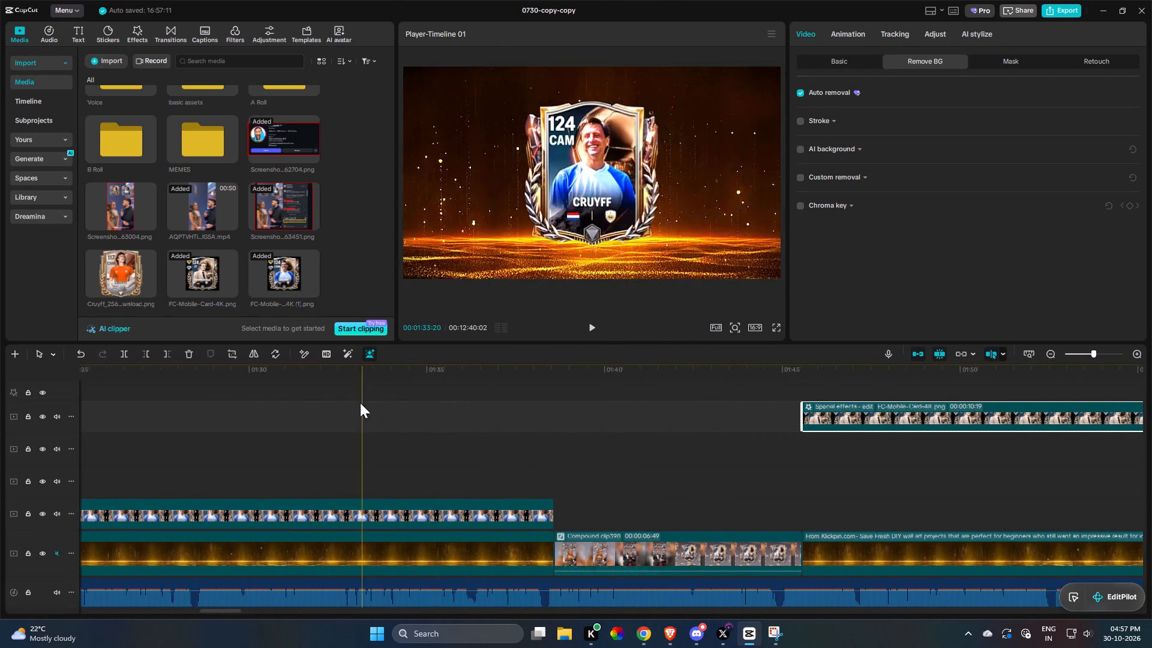
{"action": "left_click_drag", "start_coordinate": [360, 403], "coordinate": [350, 401]}
{"action": "left_click_drag", "start_coordinate": [302, 269], "coordinate": [409, 470]}
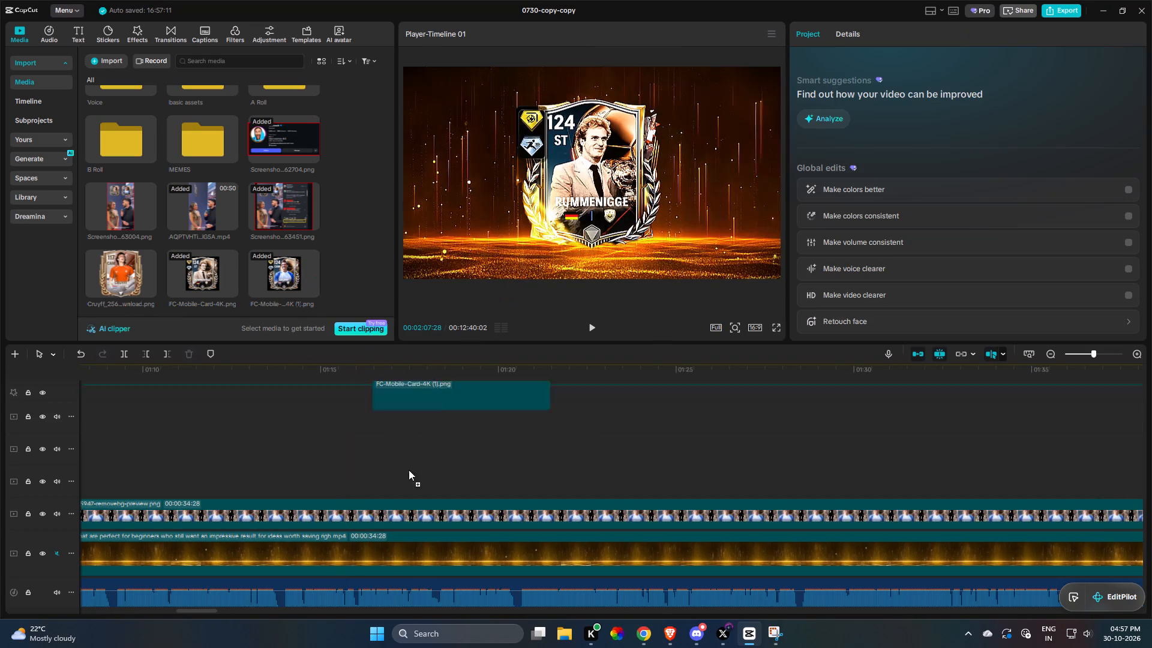
{"action": "left_click_drag", "start_coordinate": [409, 470], "coordinate": [424, 512]}
{"action": "left_click", "coordinate": [629, 437]}
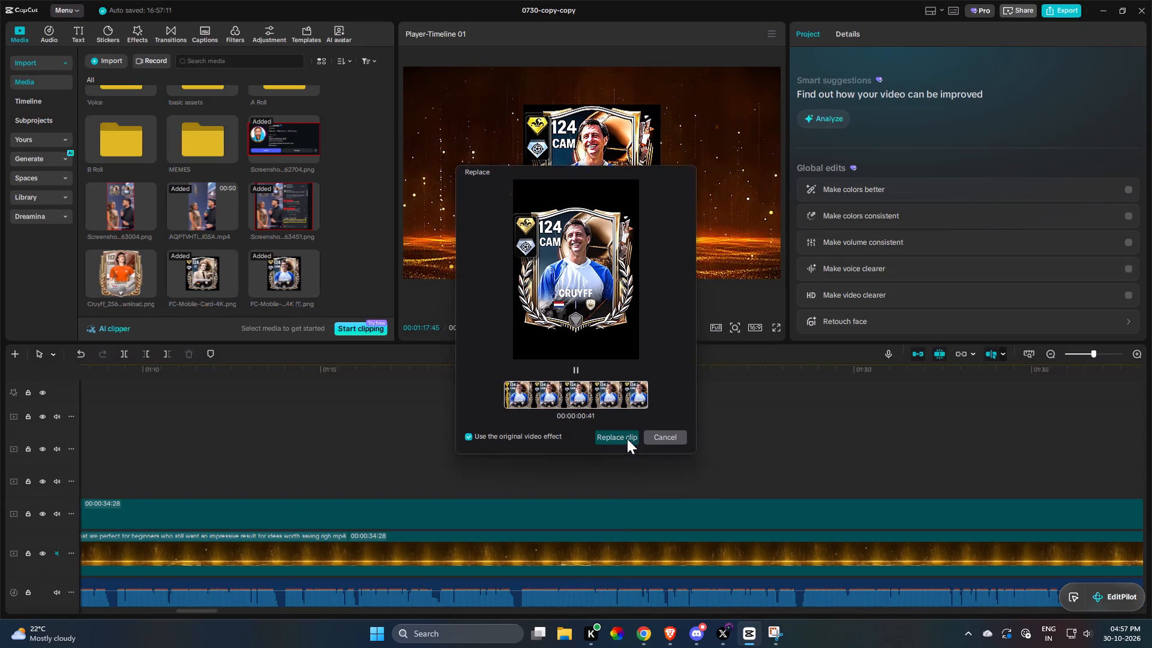
Apply automatic background removal to the replaced solo Cruyff card clip and play back part of it.
{"action": "left_click", "coordinate": [631, 513]}
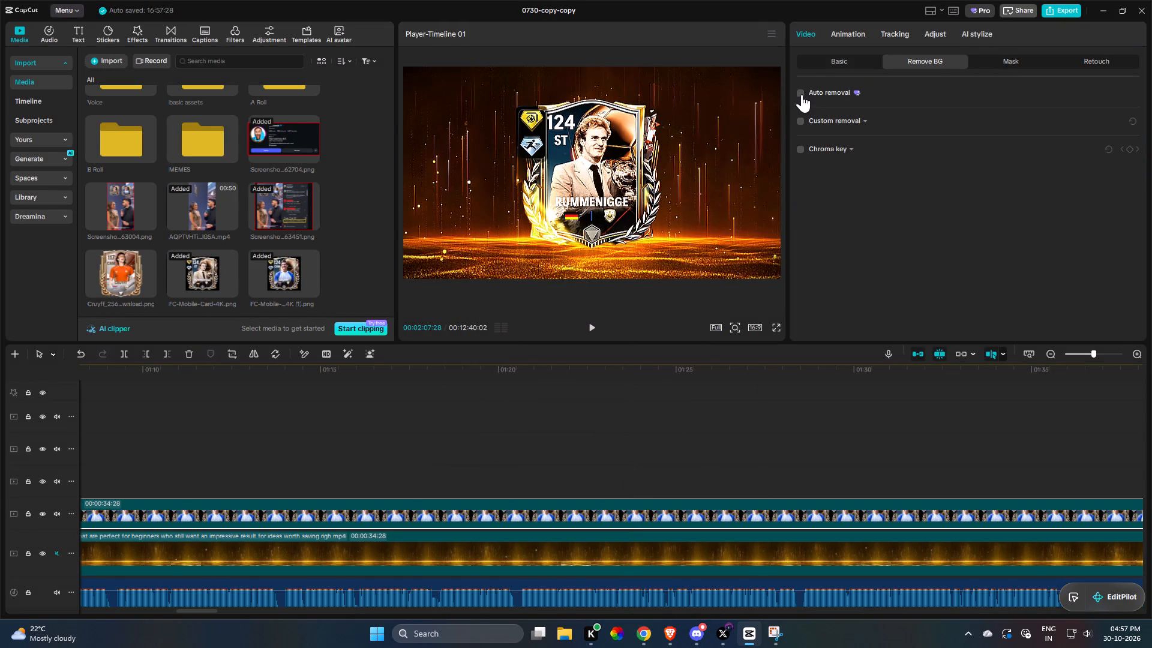
{"action": "left_click", "coordinate": [800, 94]}
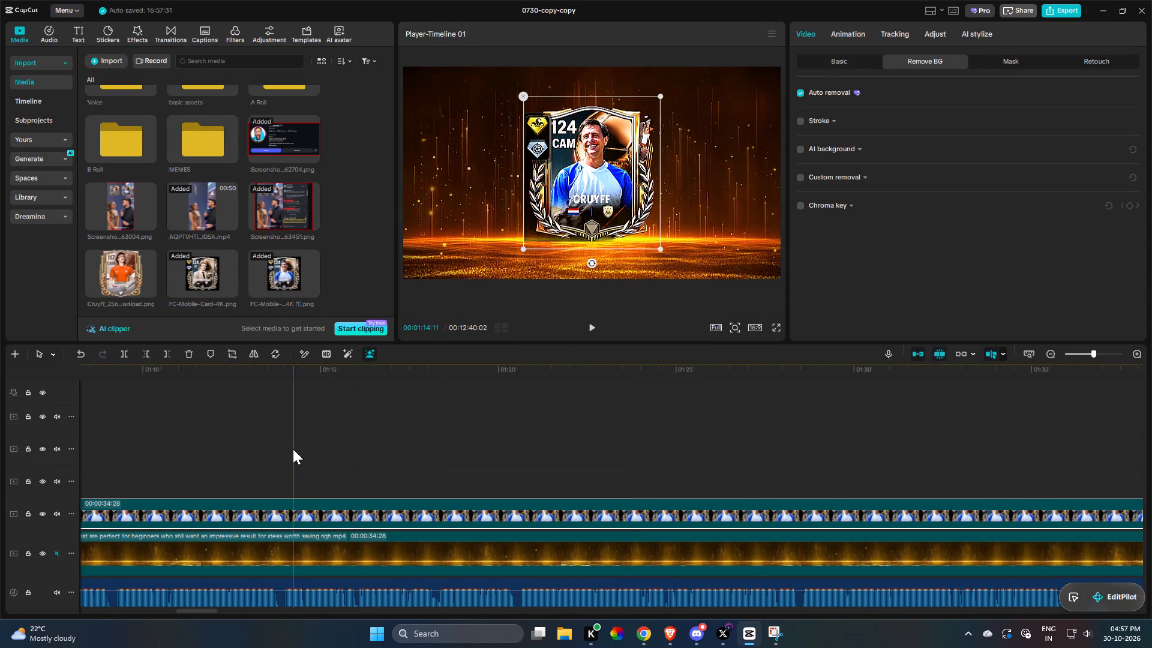
{"action": "left_click", "coordinate": [293, 449]}
{"action": "left_click_drag", "start_coordinate": [310, 453], "coordinate": [506, 486]}
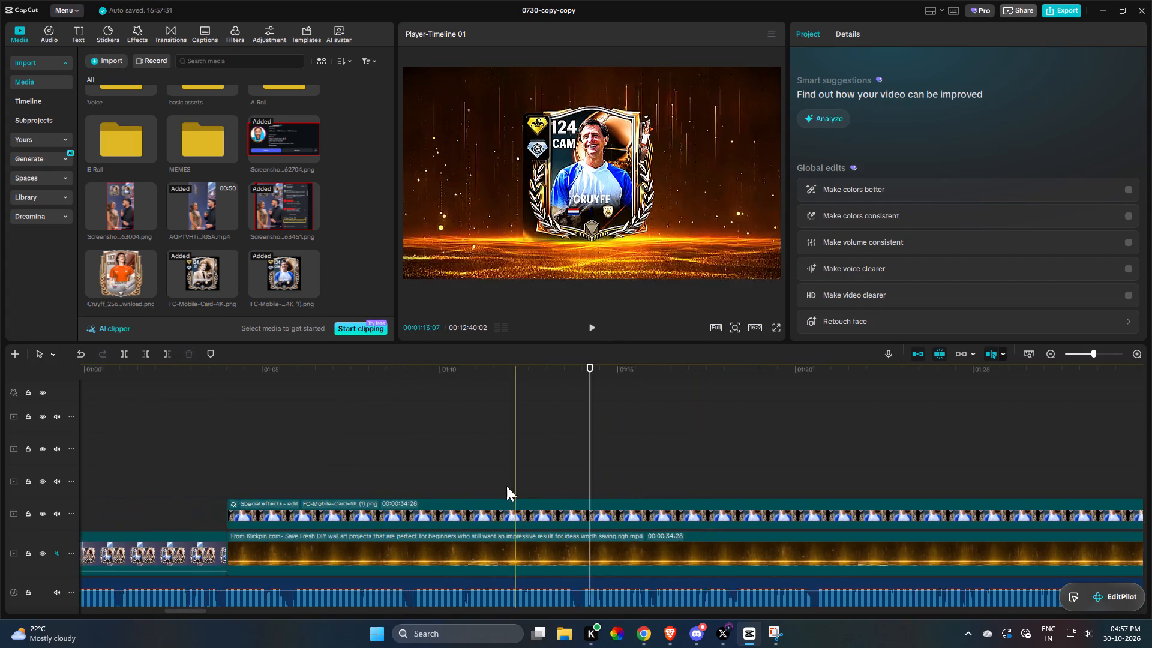
{"action": "left_click_drag", "start_coordinate": [506, 486], "coordinate": [500, 489]}
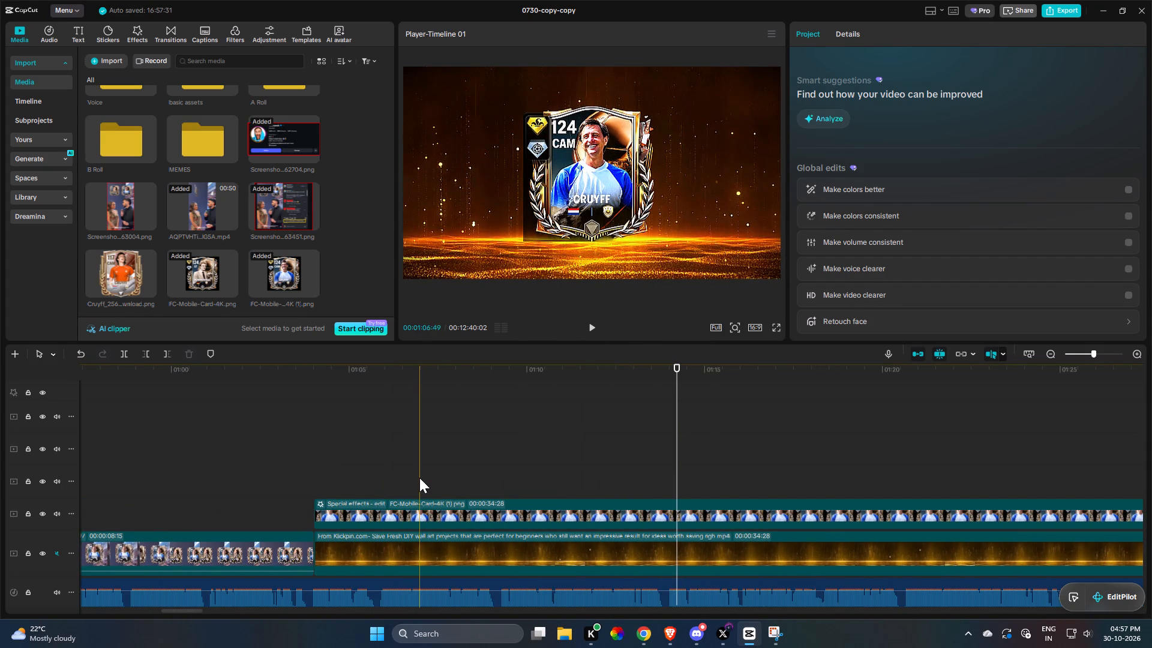
{"action": "key", "text": "space"}
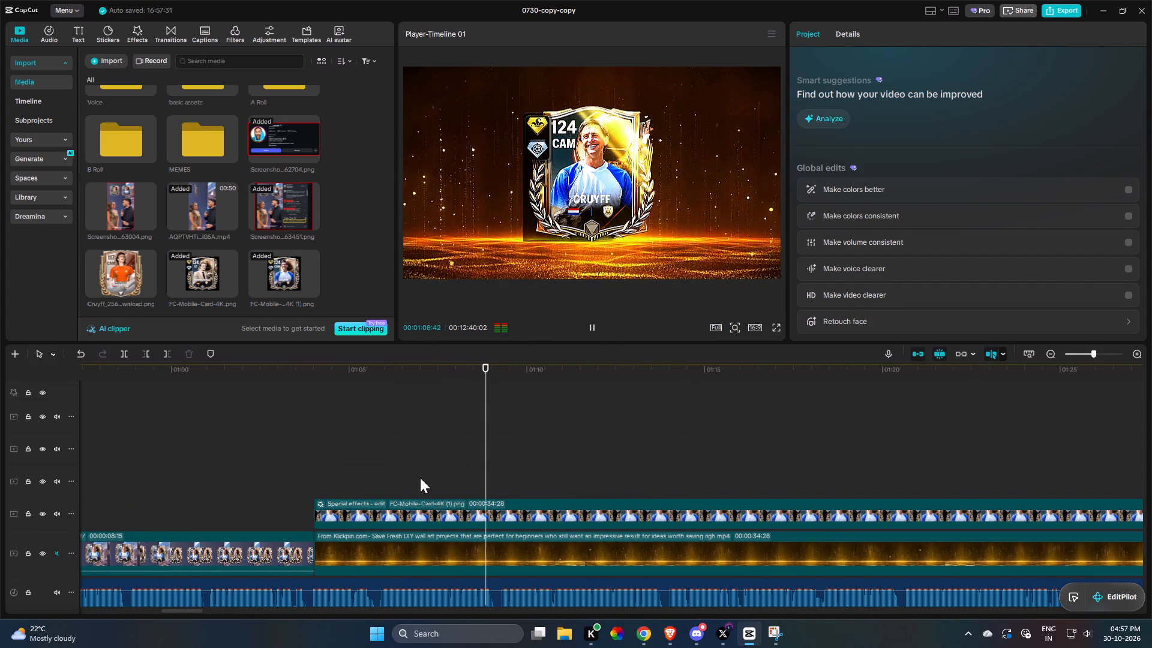
{"action": "left_click", "coordinate": [601, 505]}
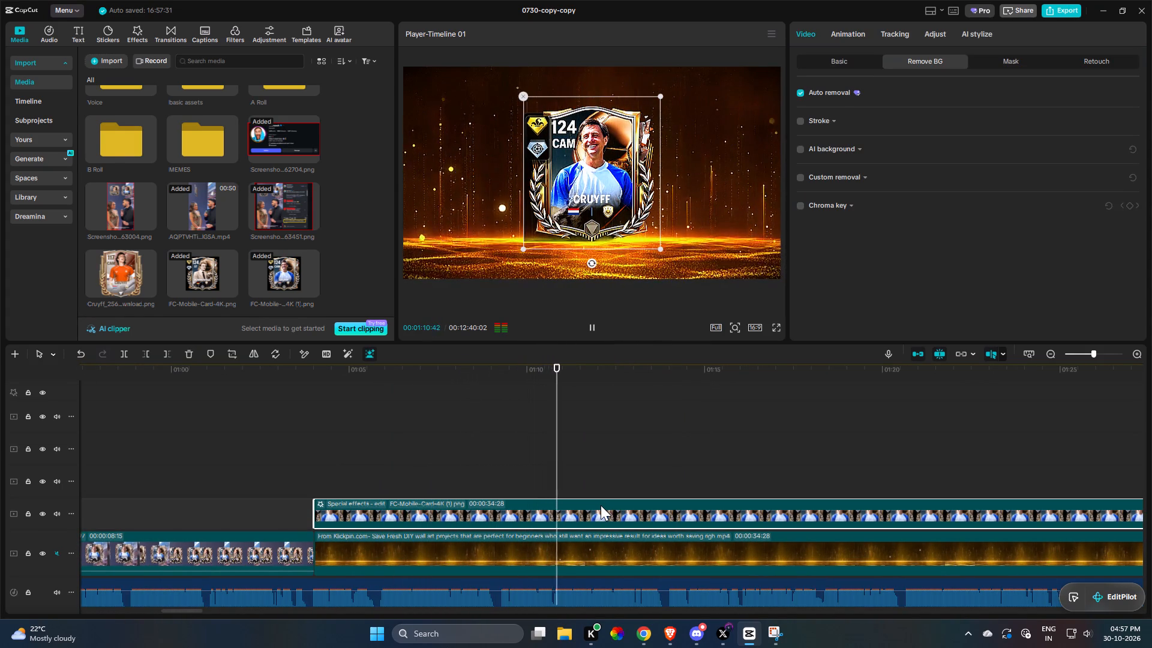
{"action": "key", "text": "space"}
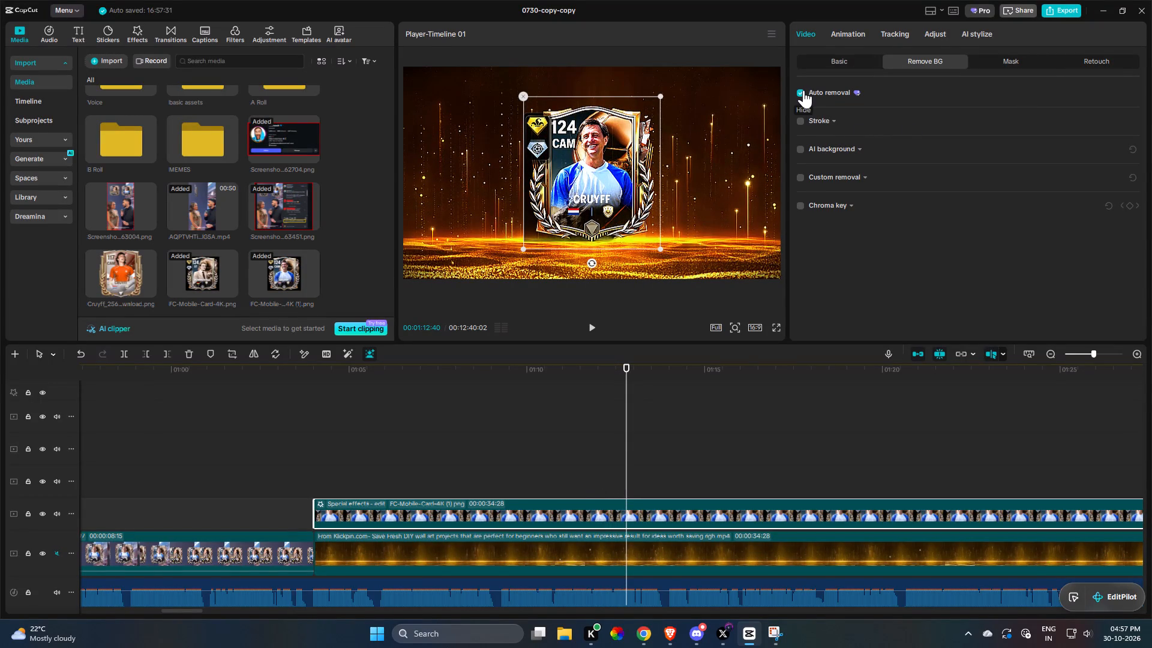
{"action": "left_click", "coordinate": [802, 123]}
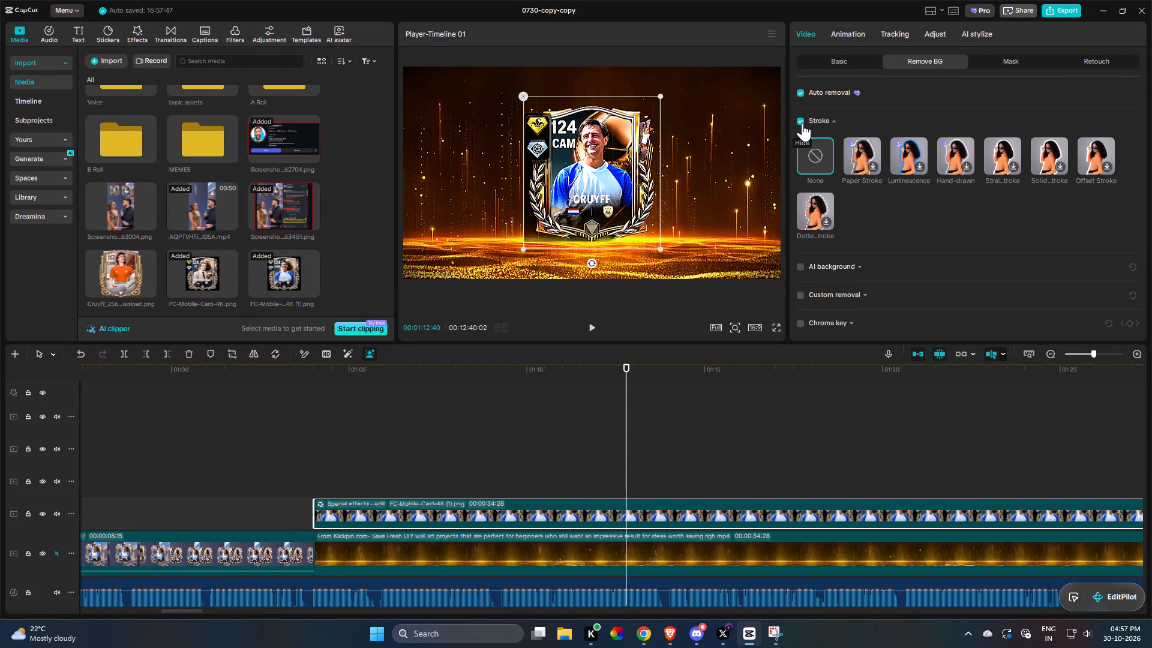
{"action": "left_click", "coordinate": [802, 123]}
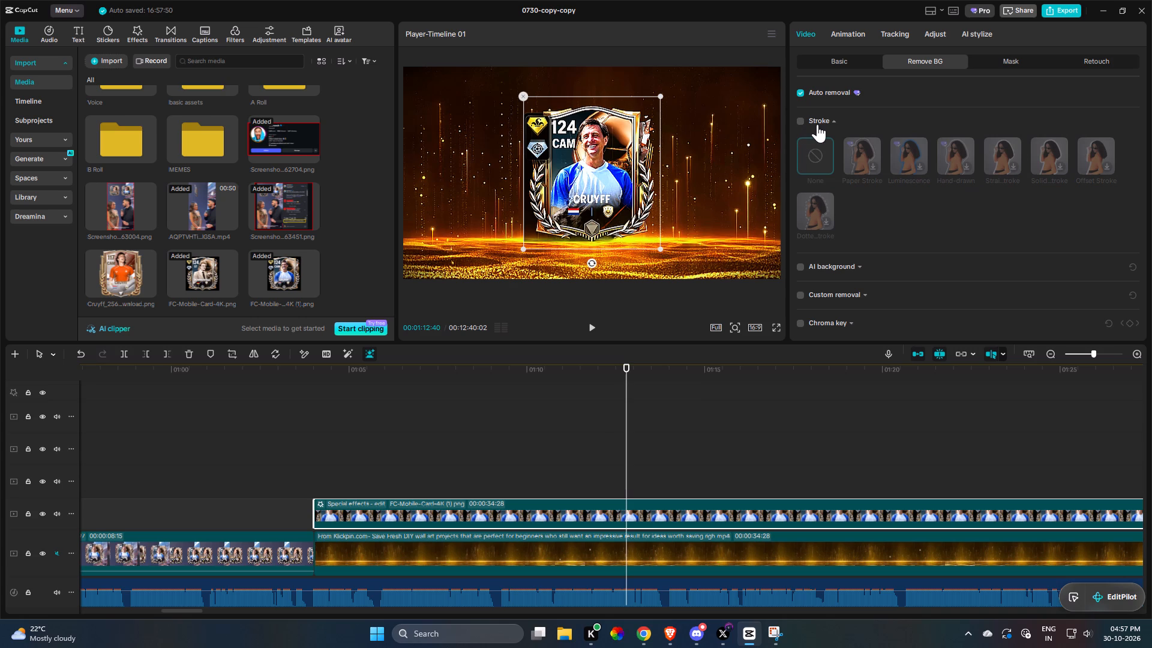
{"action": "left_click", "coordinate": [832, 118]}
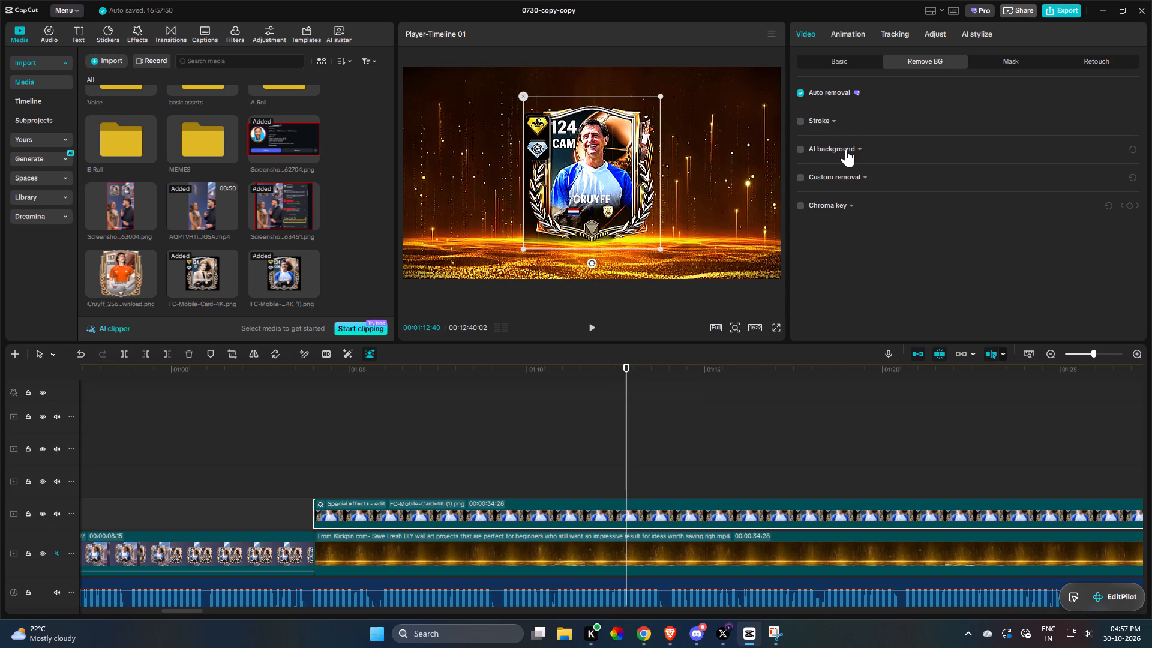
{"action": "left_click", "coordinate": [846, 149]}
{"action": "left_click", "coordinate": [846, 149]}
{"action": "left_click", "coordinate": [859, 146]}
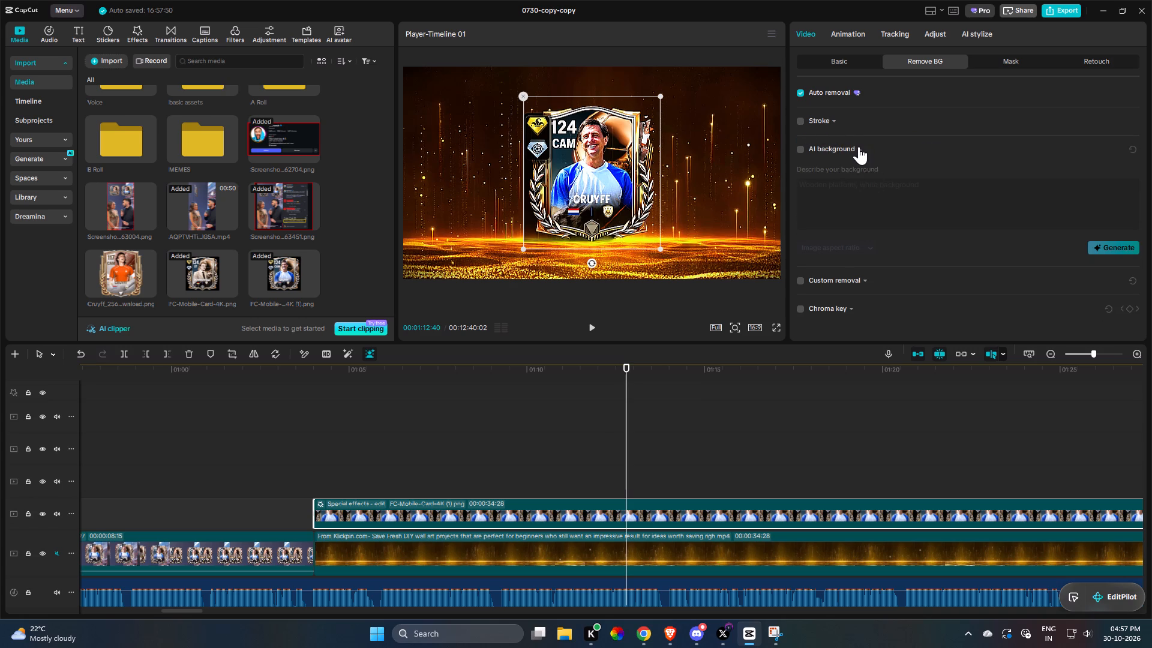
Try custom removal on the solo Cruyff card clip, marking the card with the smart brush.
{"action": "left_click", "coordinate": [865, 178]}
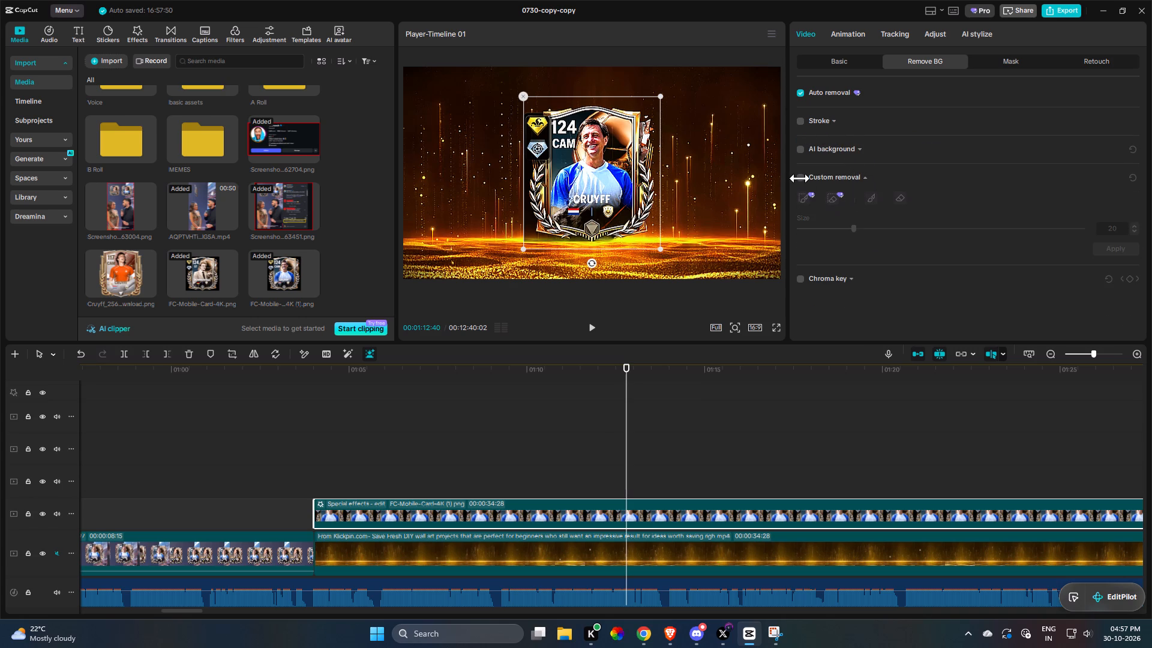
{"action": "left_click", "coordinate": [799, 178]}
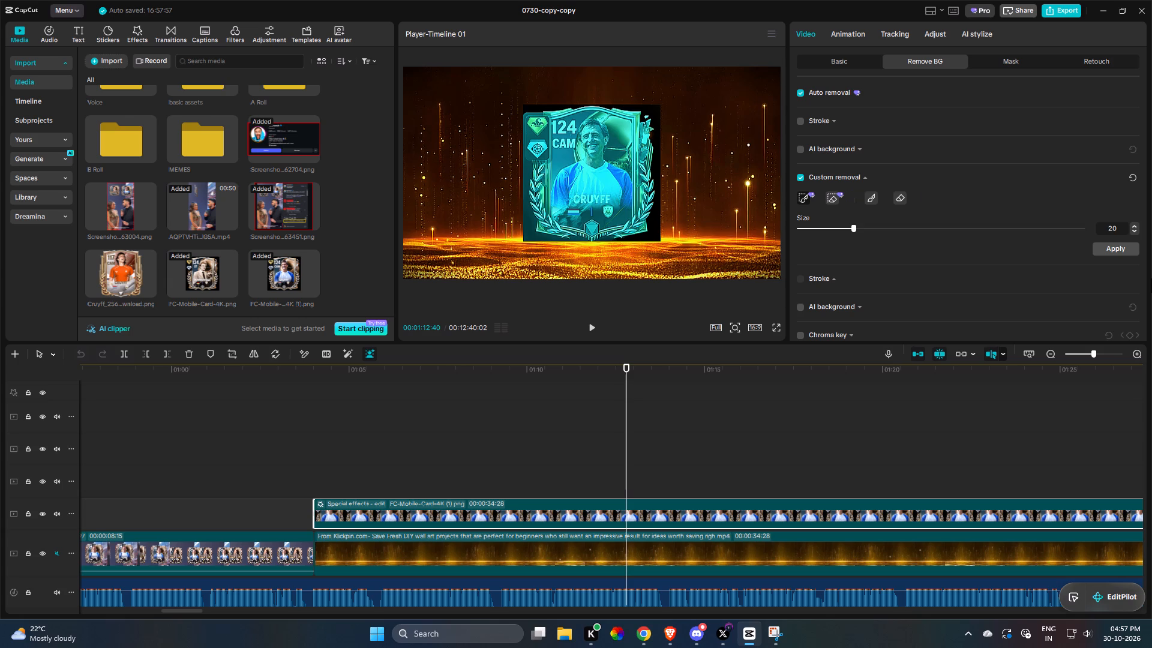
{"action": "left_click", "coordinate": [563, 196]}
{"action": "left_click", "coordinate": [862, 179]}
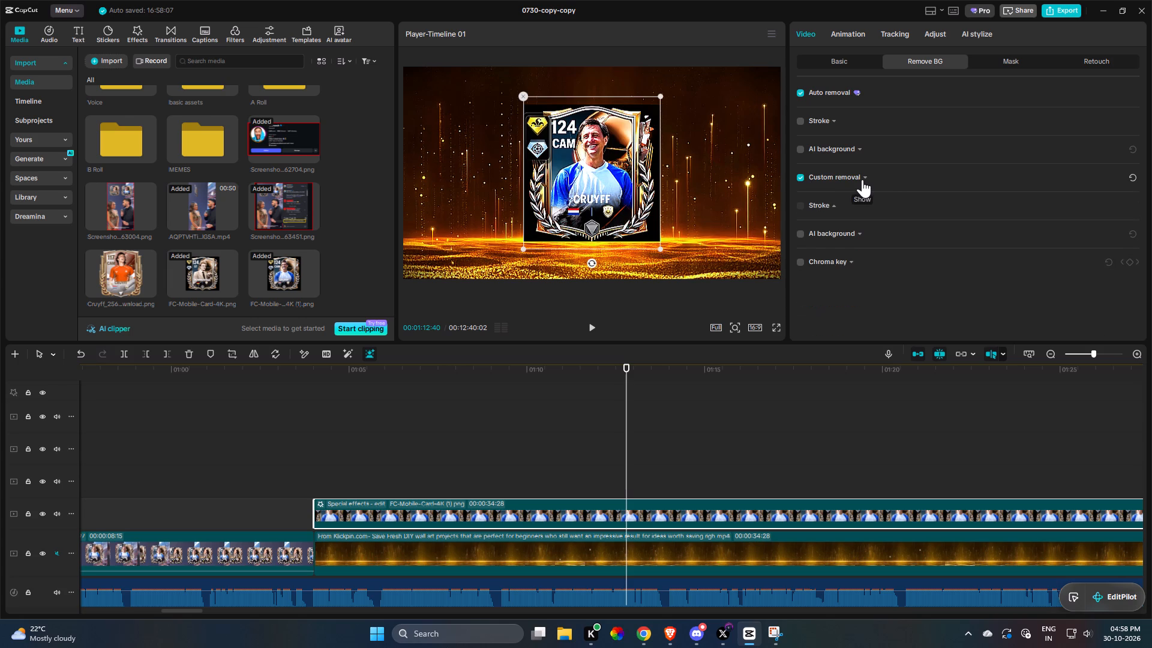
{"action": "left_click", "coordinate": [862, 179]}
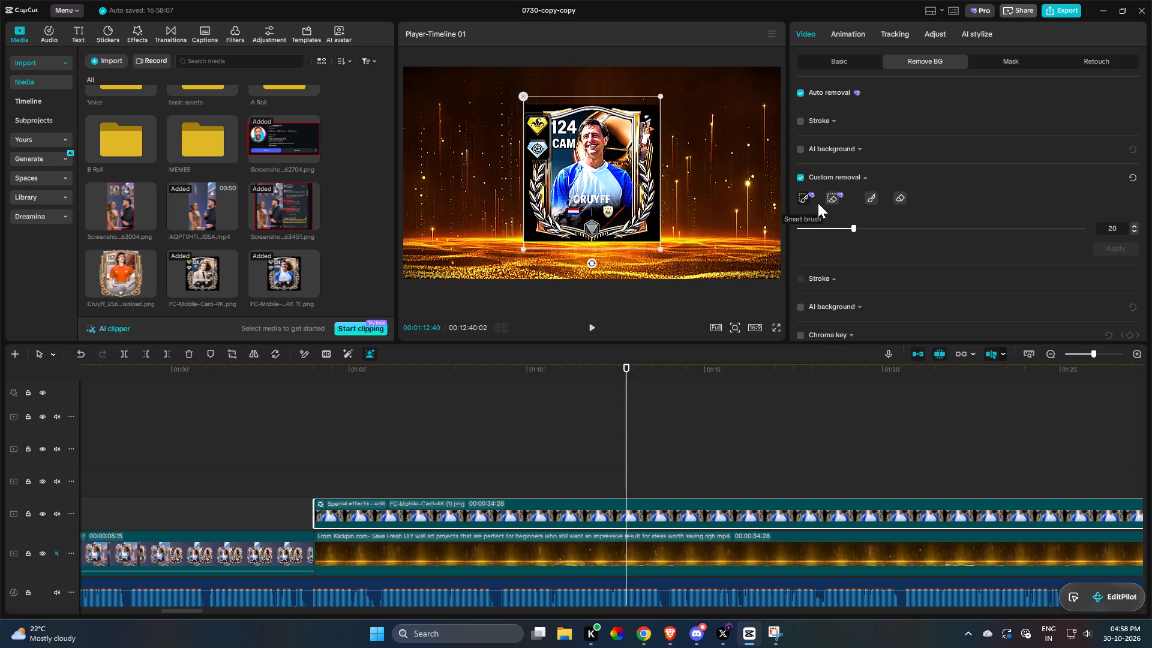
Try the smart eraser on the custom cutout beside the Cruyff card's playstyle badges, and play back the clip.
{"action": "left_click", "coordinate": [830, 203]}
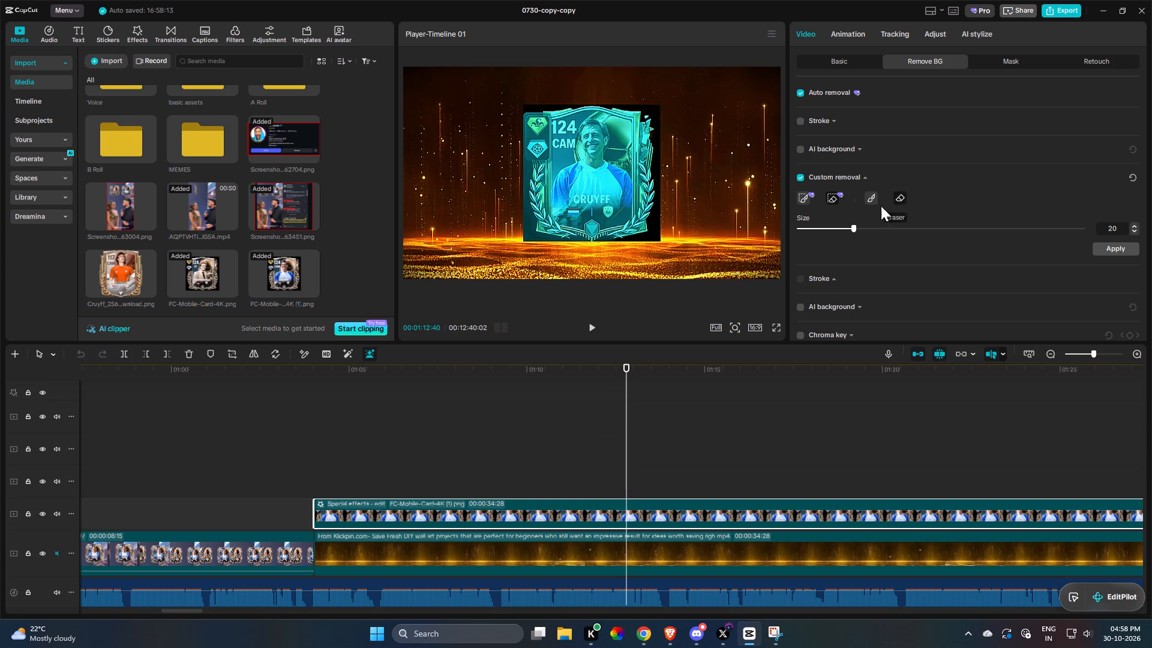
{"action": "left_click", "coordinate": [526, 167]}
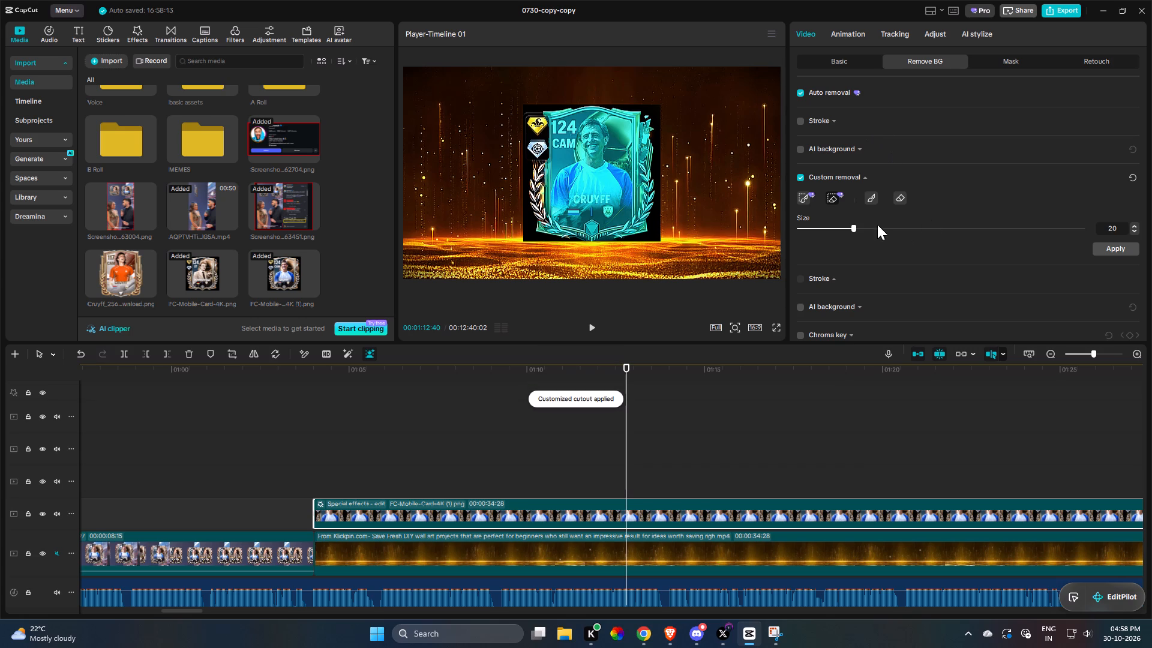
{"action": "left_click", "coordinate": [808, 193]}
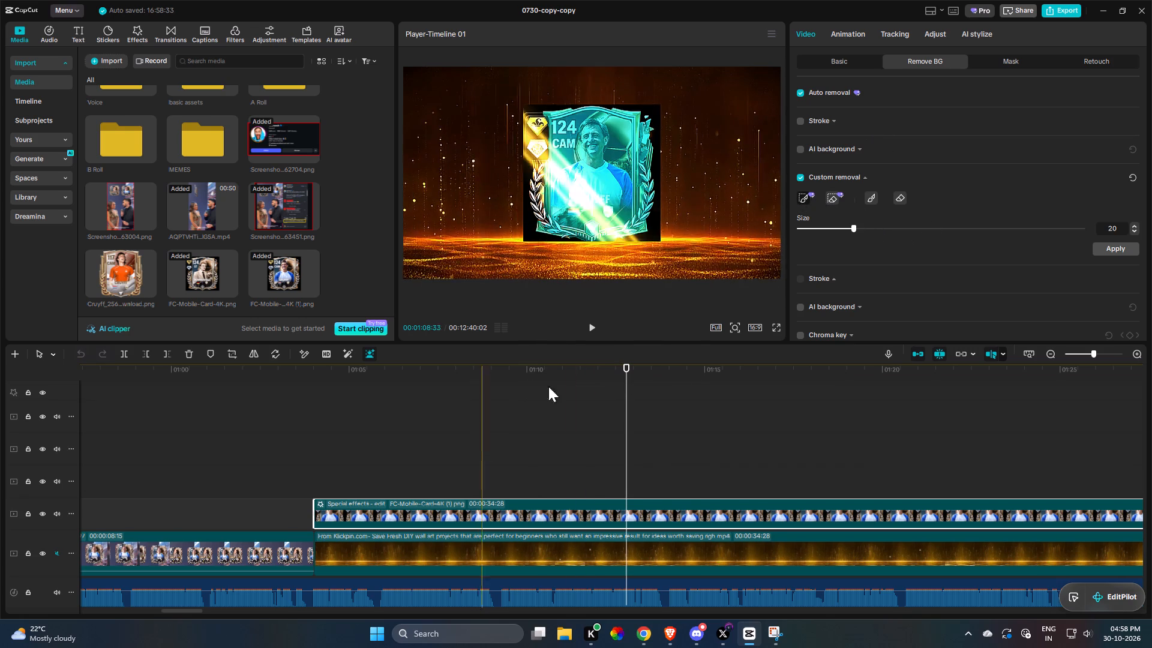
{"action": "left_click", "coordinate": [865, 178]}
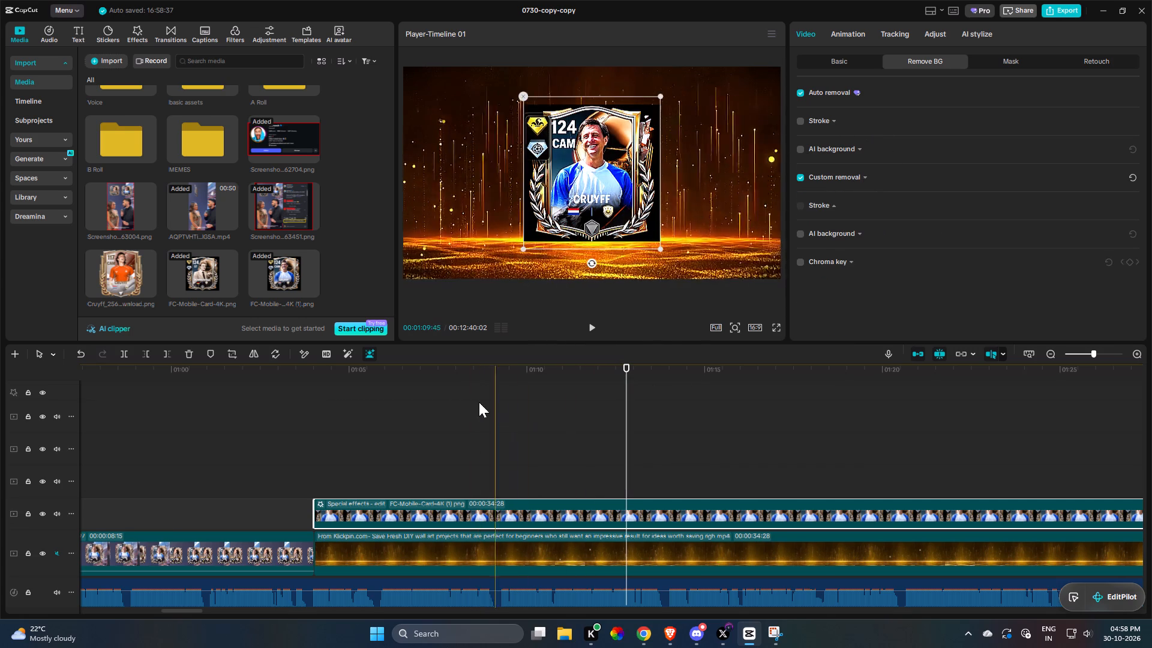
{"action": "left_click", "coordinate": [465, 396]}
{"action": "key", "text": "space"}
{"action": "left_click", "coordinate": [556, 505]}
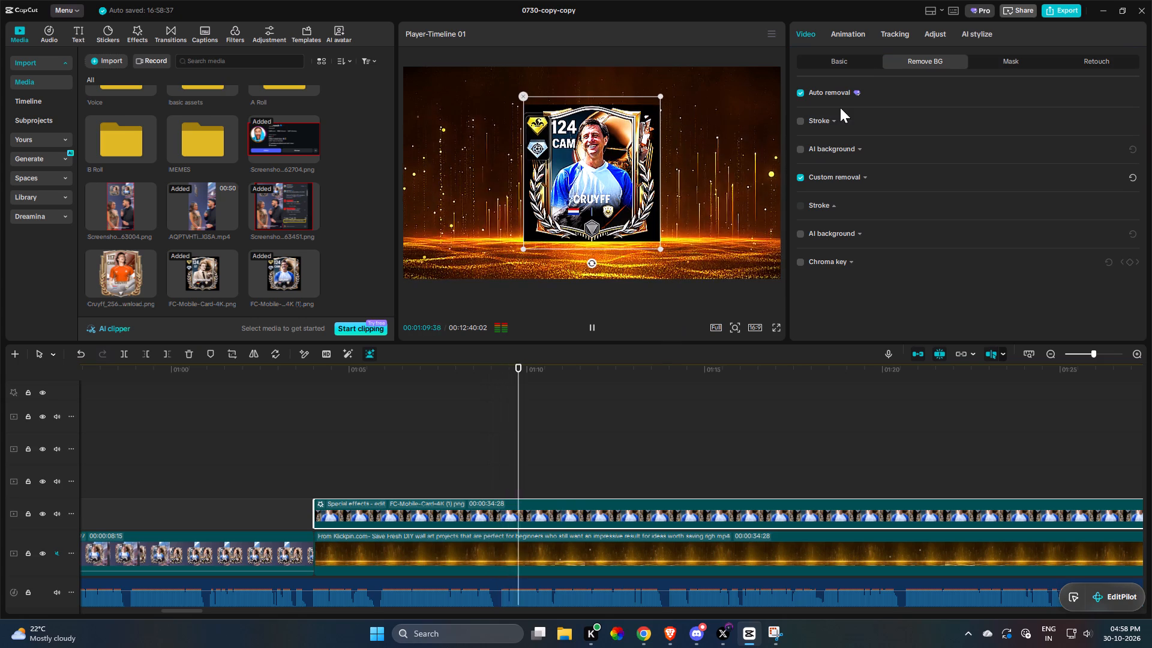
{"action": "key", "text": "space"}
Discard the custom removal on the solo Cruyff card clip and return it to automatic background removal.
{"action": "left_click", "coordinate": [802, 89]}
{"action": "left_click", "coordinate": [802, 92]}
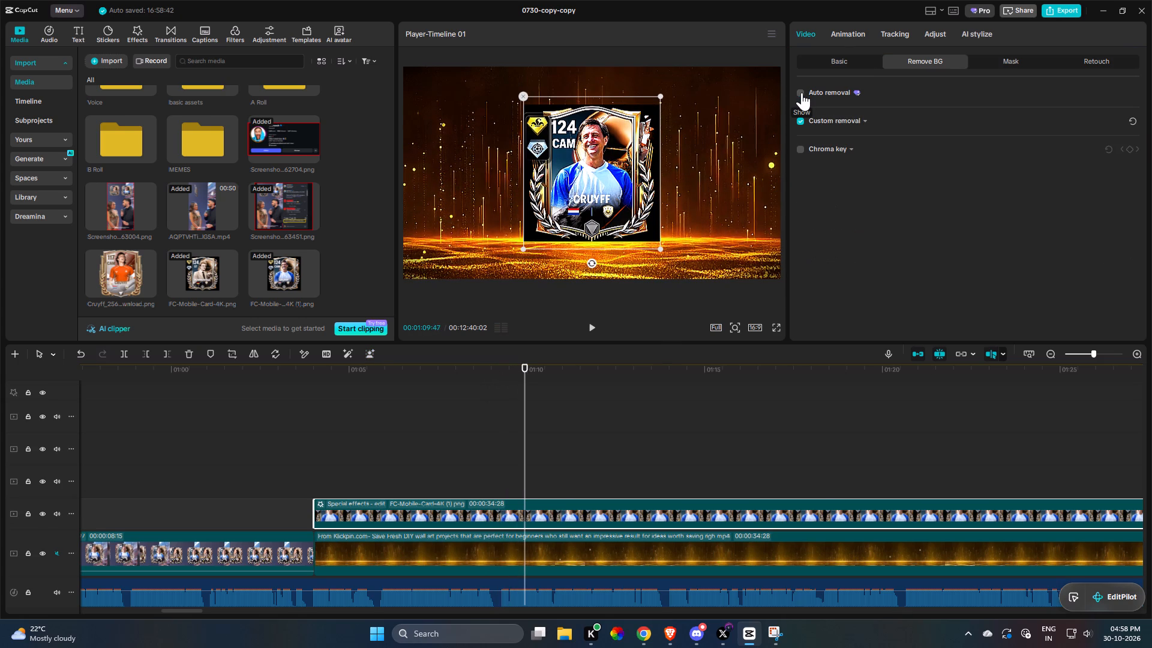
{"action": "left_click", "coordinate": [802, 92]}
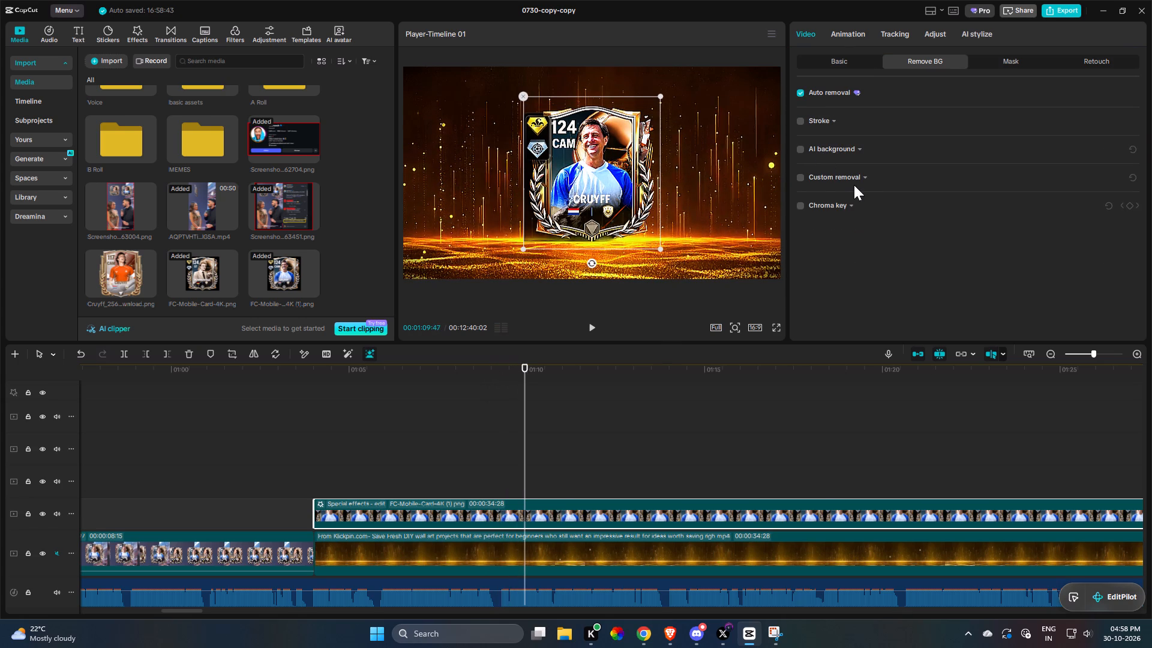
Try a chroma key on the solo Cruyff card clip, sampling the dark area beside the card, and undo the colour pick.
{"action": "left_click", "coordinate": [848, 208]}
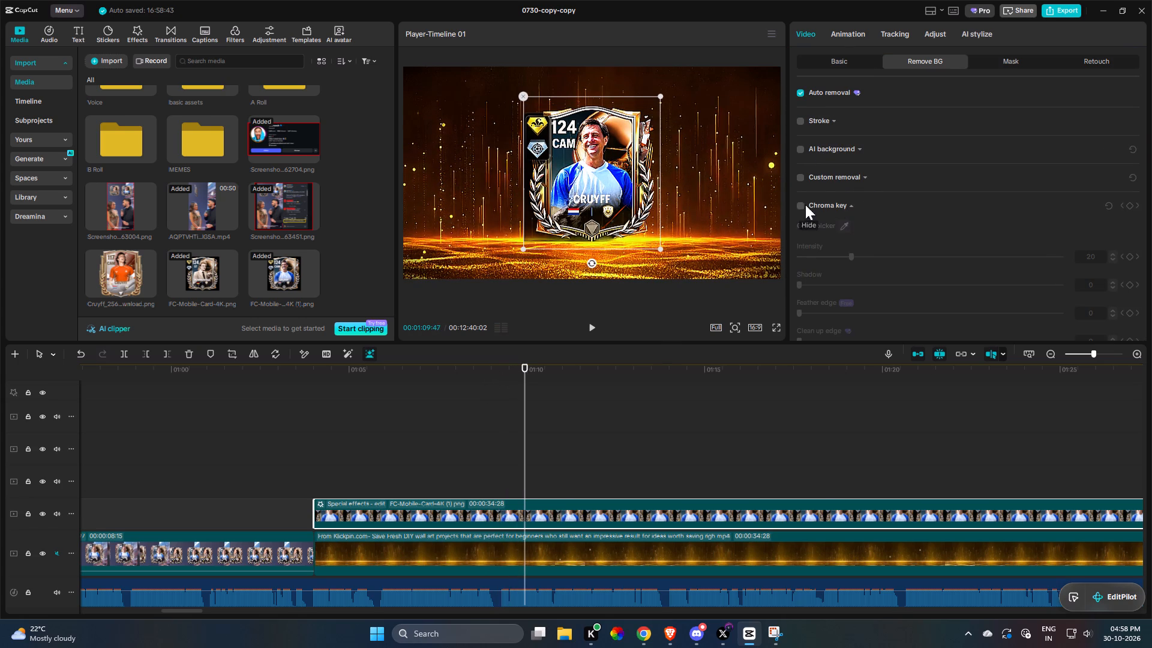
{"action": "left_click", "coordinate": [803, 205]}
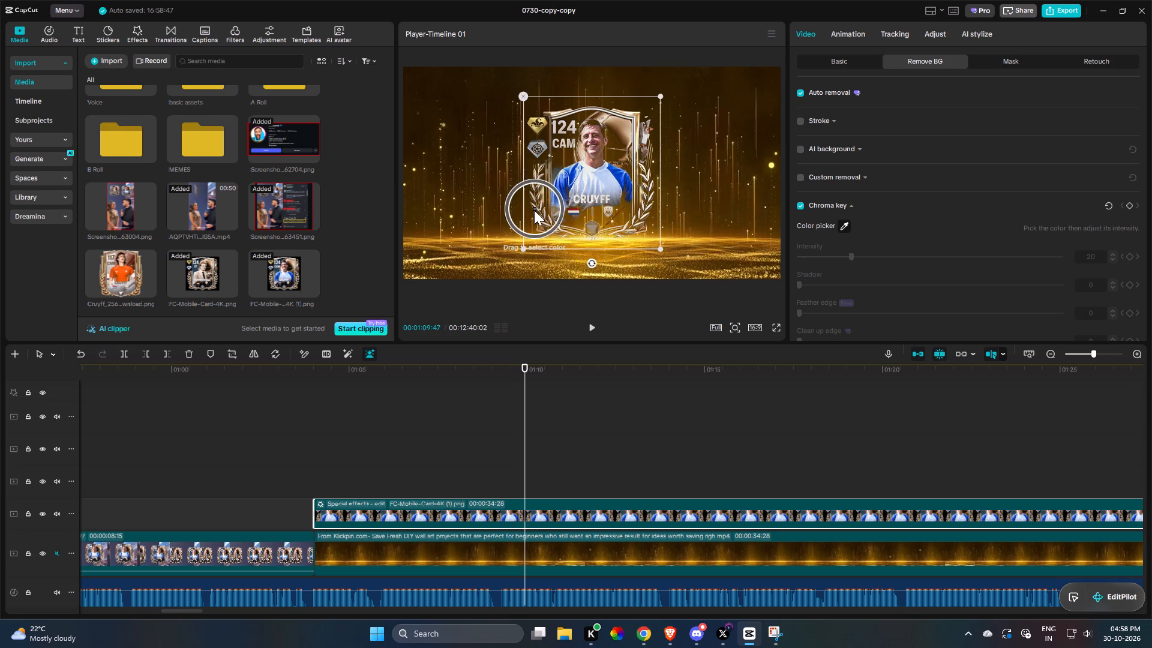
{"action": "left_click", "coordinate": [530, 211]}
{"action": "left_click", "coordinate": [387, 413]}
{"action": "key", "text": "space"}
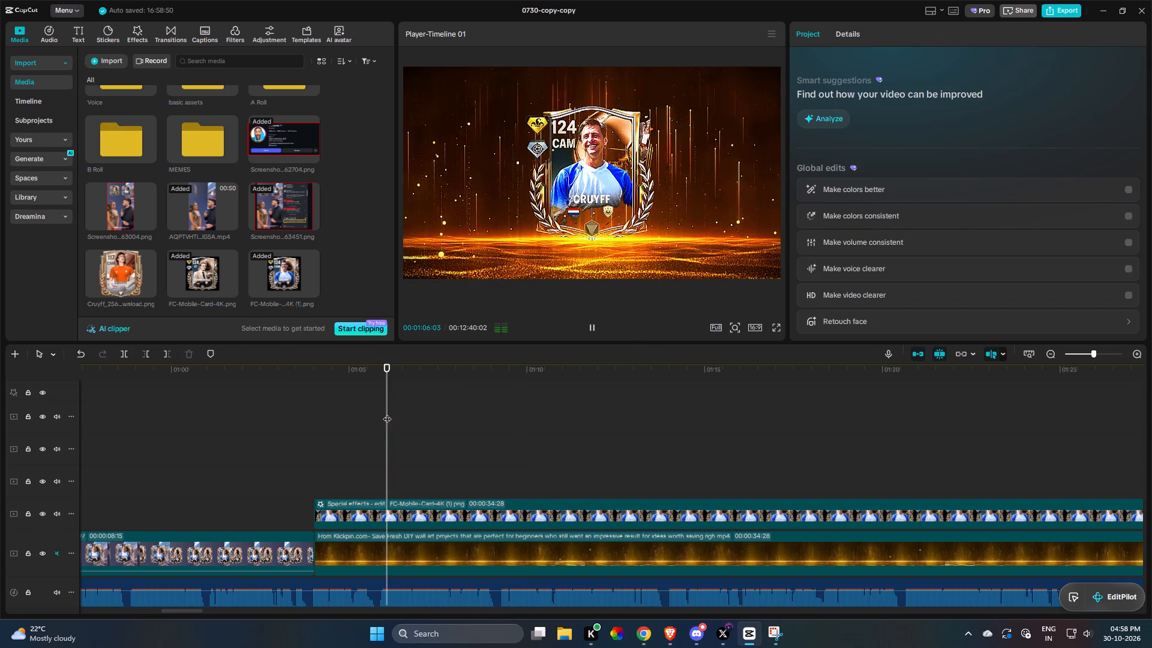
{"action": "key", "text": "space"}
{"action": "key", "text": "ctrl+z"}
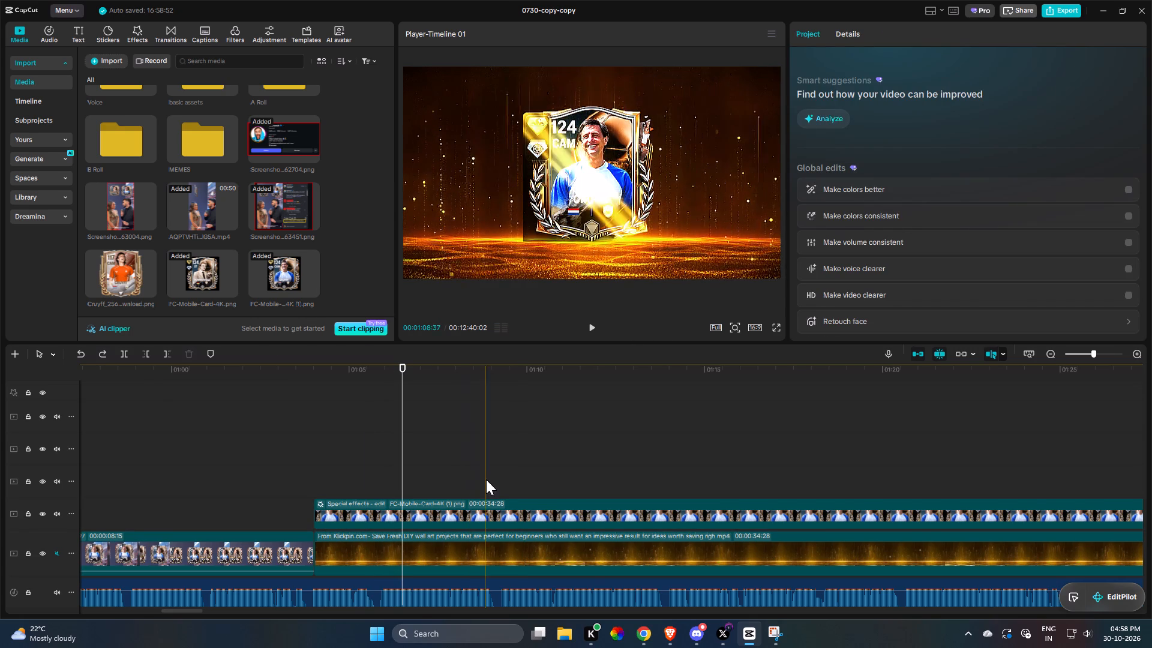
Play back the solo Cruyff card clip to check the card's edges and badges, glancing at the card creator page in Chrome.
{"action": "key", "text": "space"}
{"action": "left_click", "coordinate": [434, 504]}
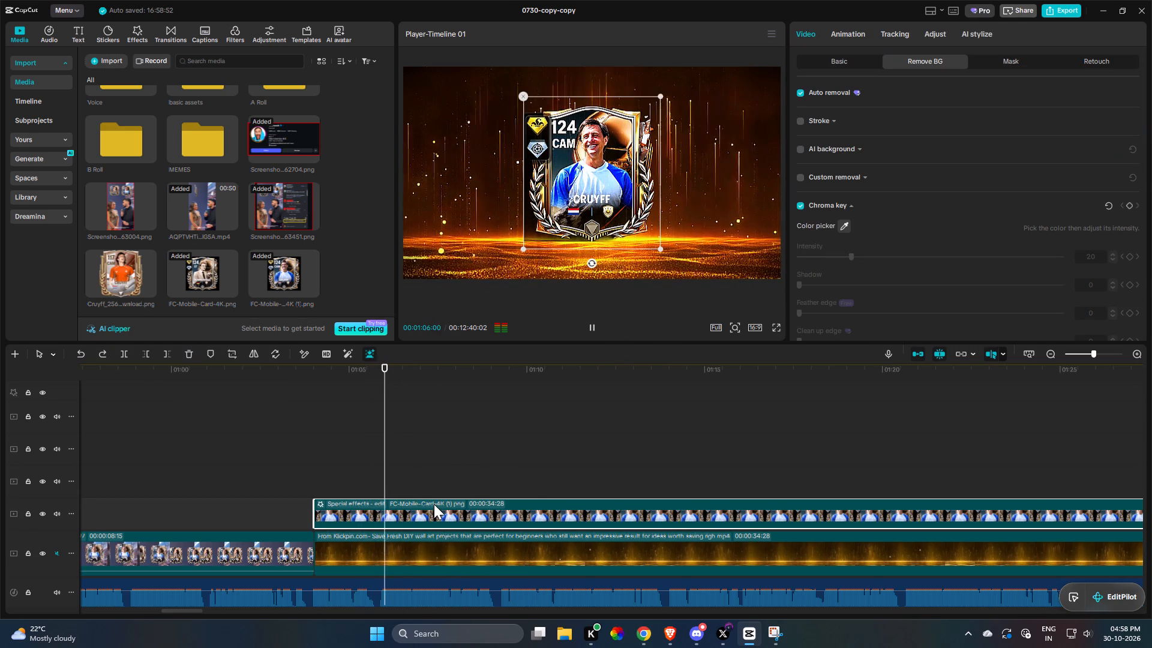
{"action": "key", "text": "space"}
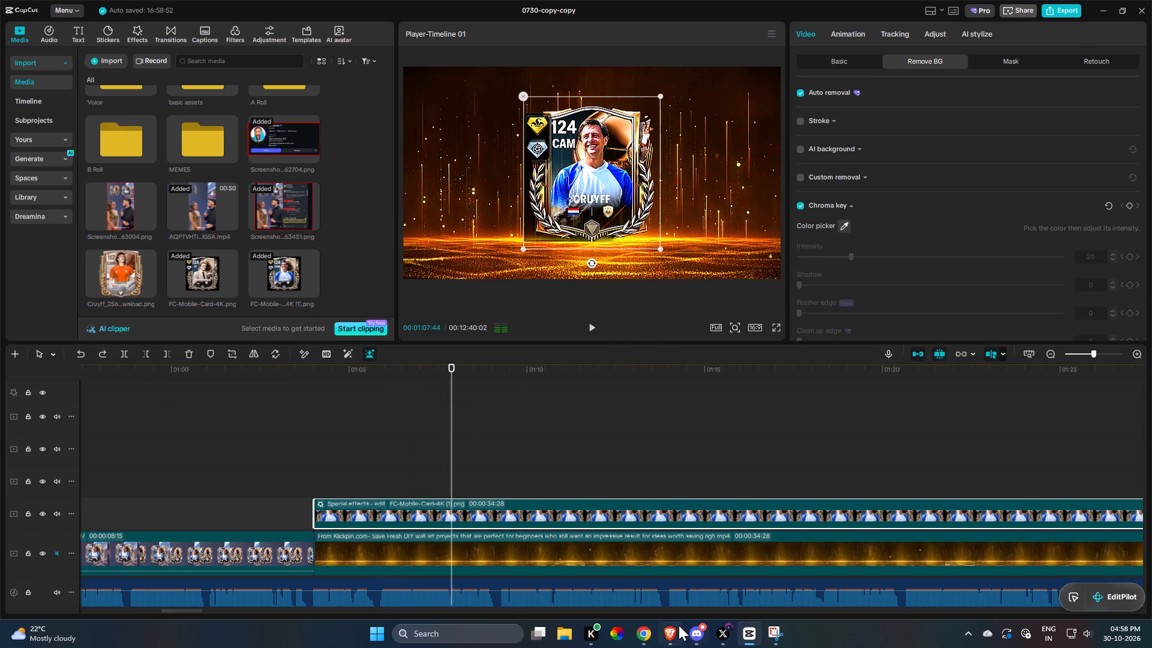
{"action": "left_click", "coordinate": [649, 635]}
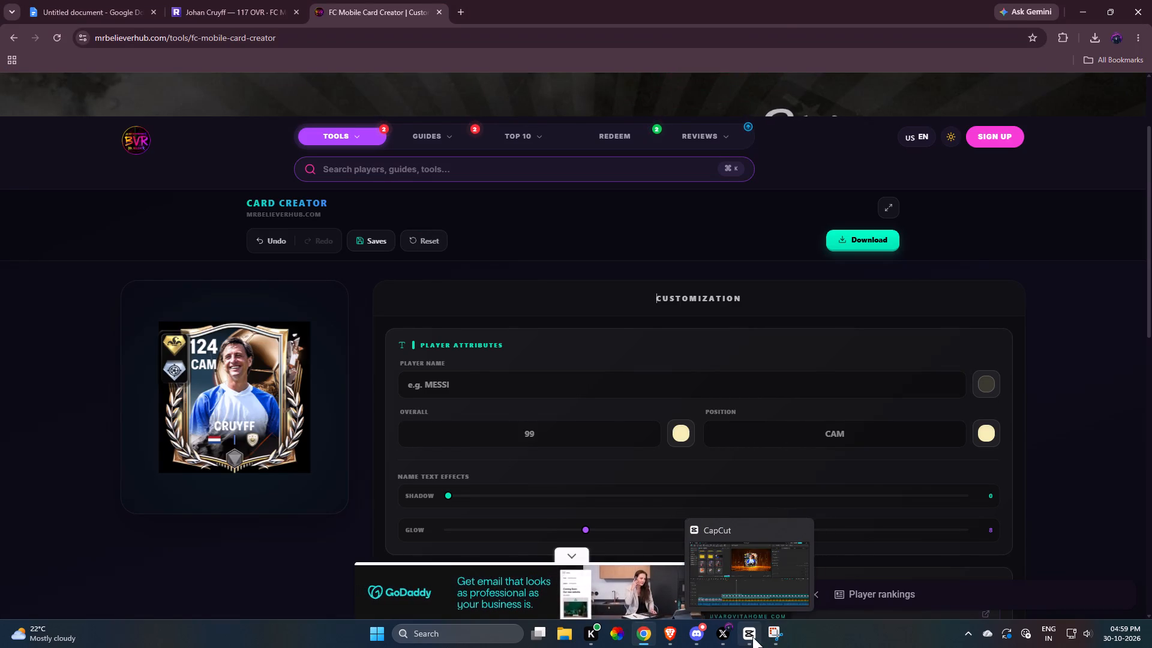
{"action": "left_click", "coordinate": [752, 637]}
{"action": "left_click", "coordinate": [484, 432]}
{"action": "key", "text": "space"}
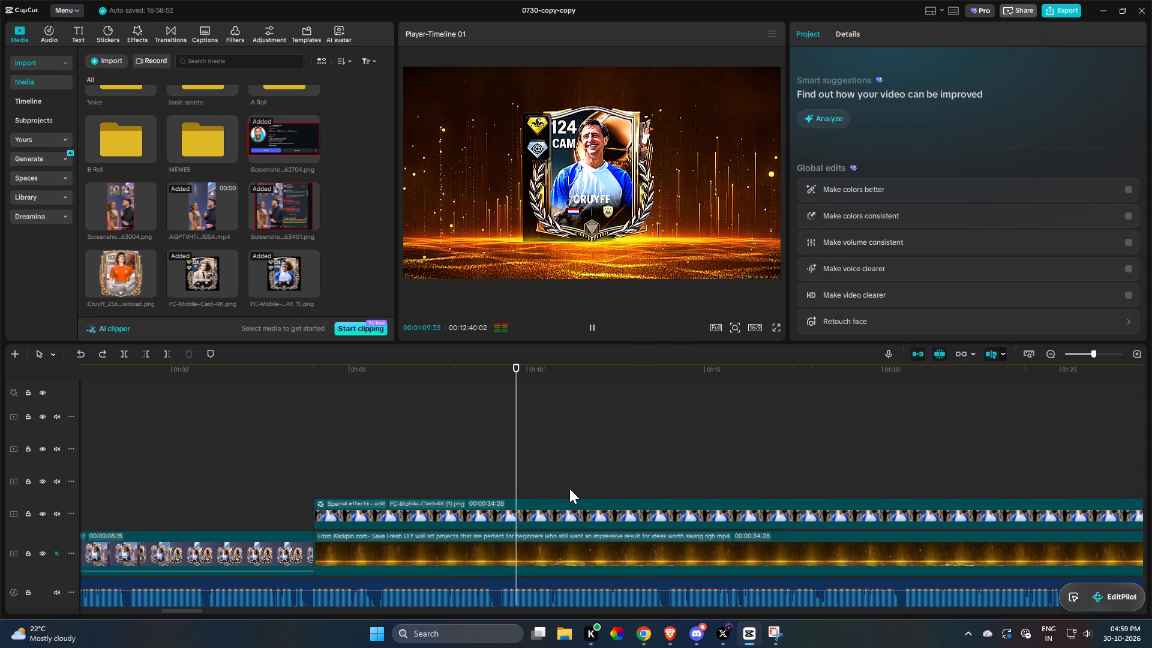
{"action": "left_click", "coordinate": [598, 524]}
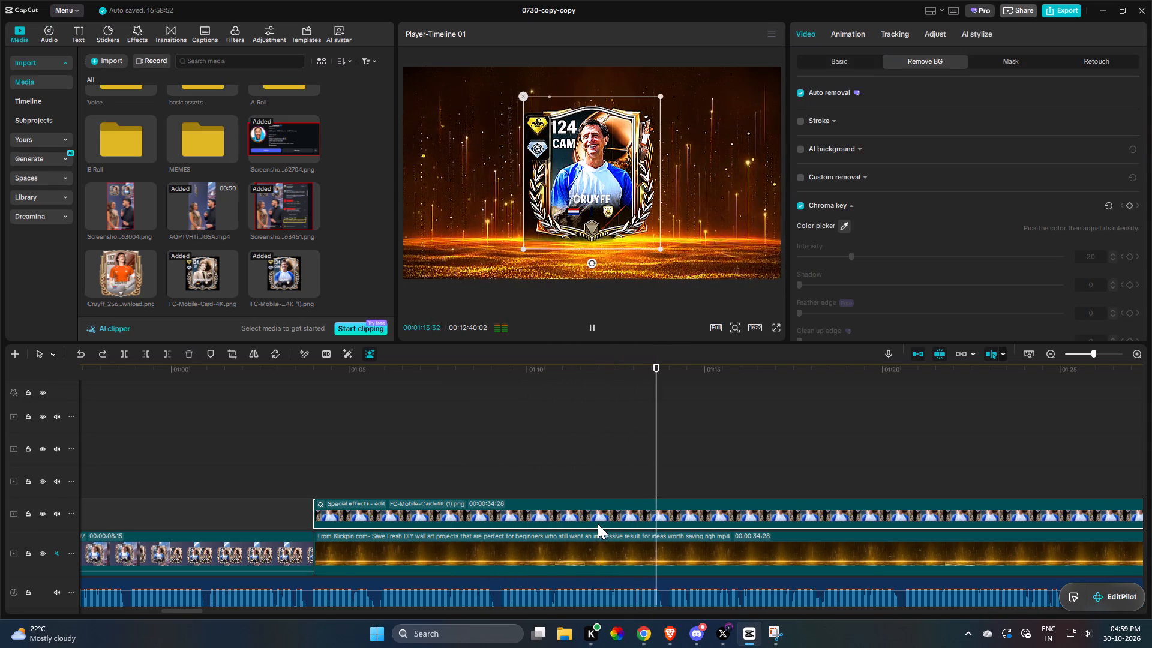
{"action": "key", "text": "space"}
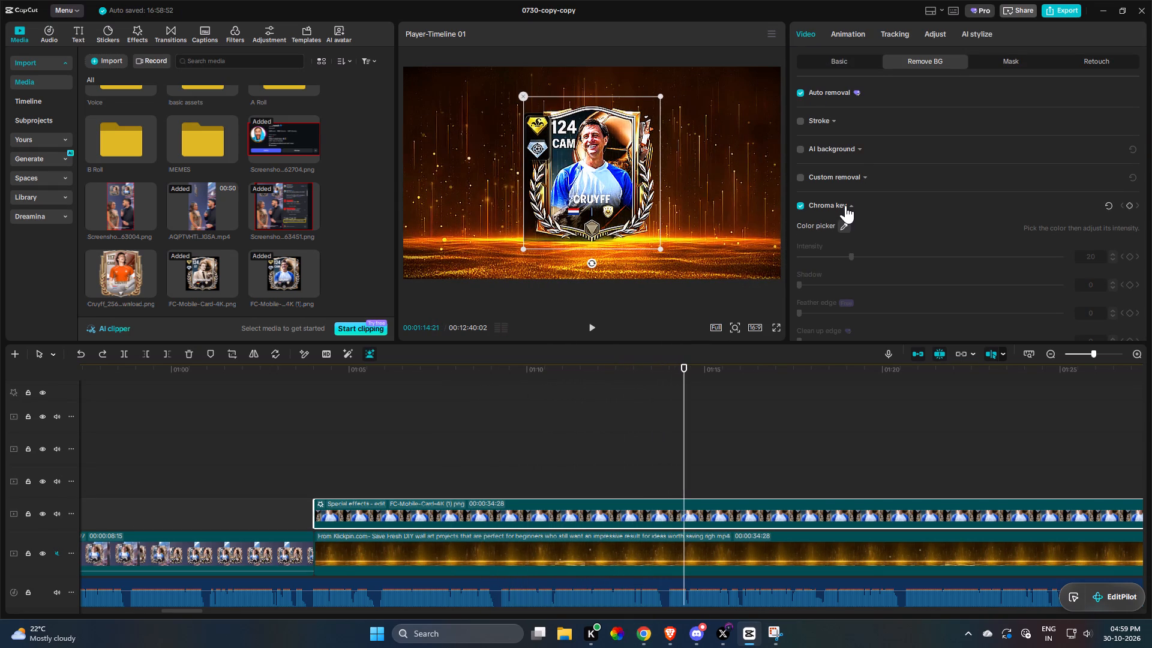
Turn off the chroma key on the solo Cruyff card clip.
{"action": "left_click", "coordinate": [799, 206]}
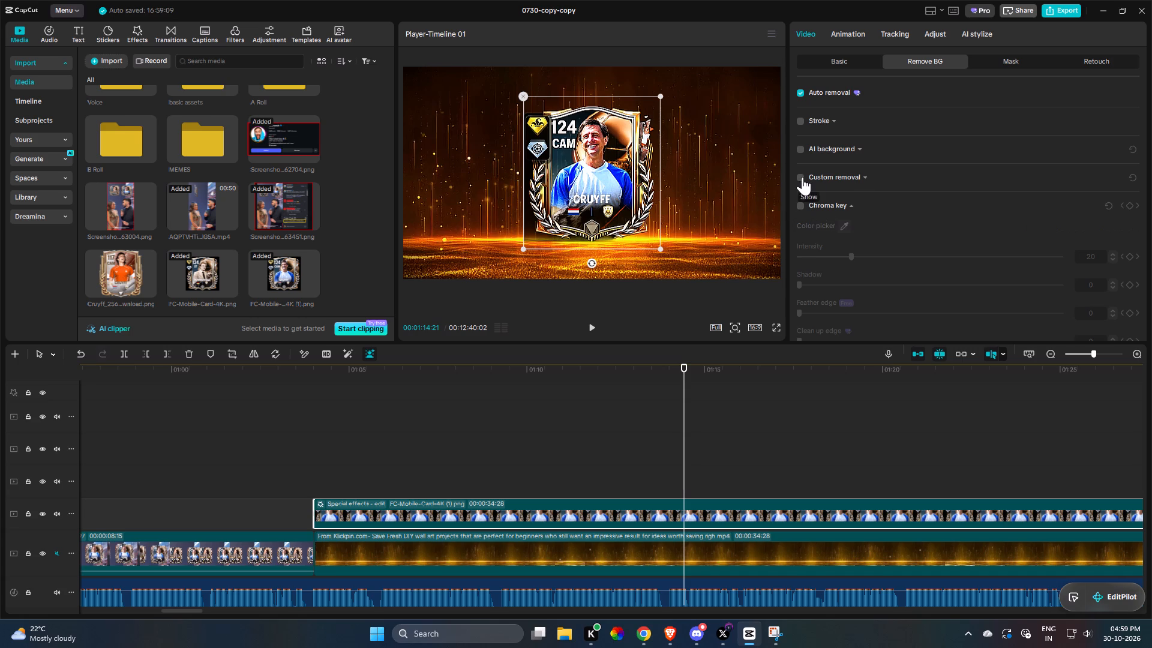
Enable custom removal on the solo Cruyff card clip and mark the two playstyle badges with the smart brush to keep them.
{"action": "left_click", "coordinate": [800, 178]}
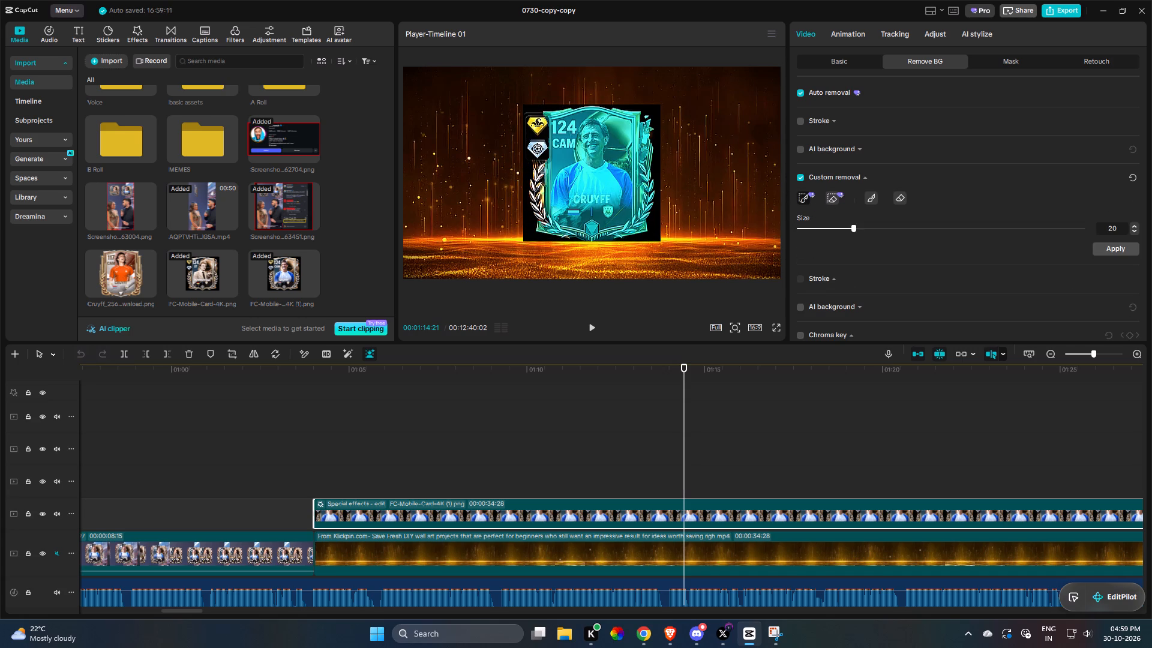
{"action": "left_click_drag", "start_coordinate": [542, 169], "coordinate": [543, 220]}
{"action": "left_click_drag", "start_coordinate": [543, 220], "coordinate": [536, 121]}
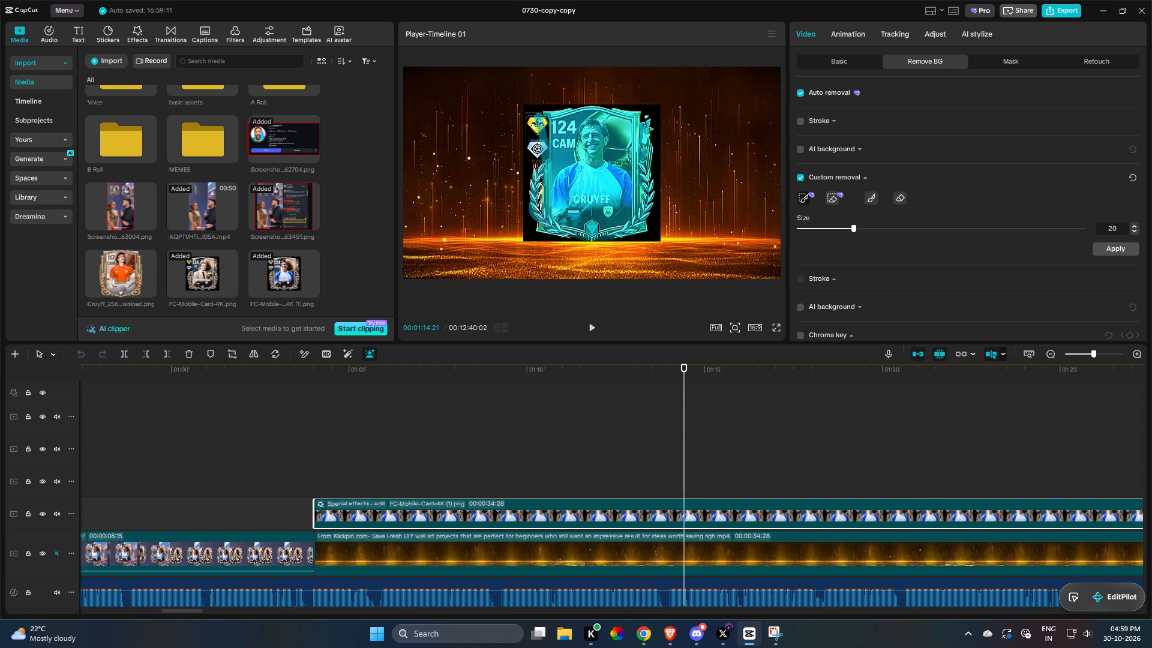
{"action": "left_click_drag", "start_coordinate": [536, 121], "coordinate": [544, 154]}
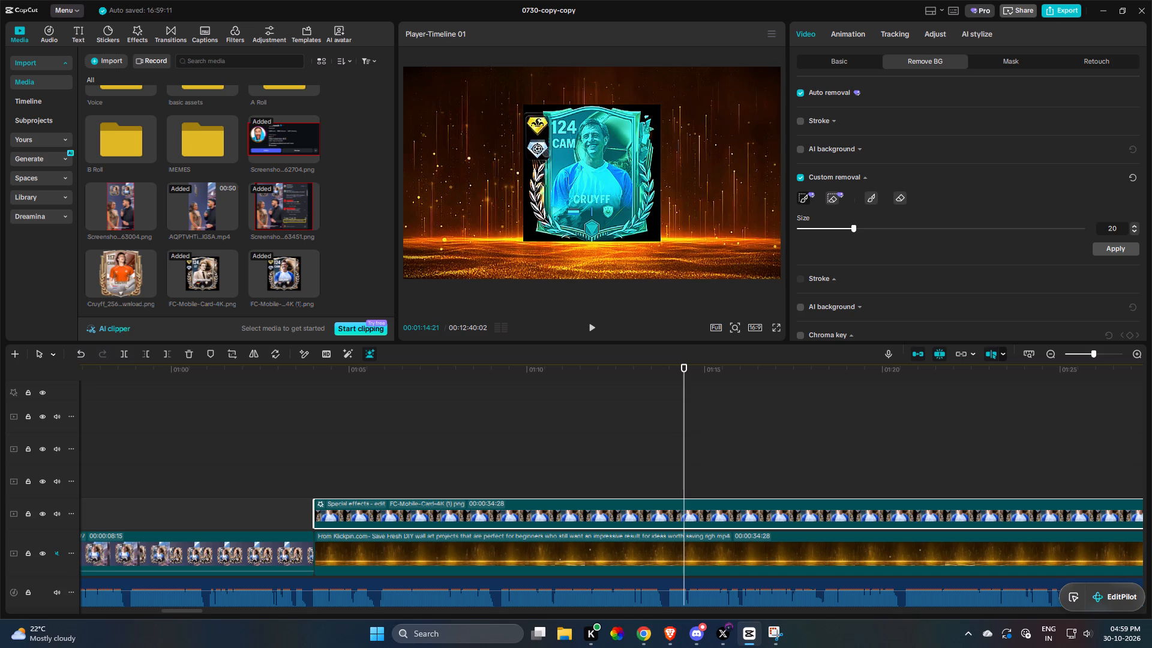
Use the smart eraser to unmark the dark area beside the Cruyff card, below its playstyle badges.
{"action": "left_click", "coordinate": [835, 196]}
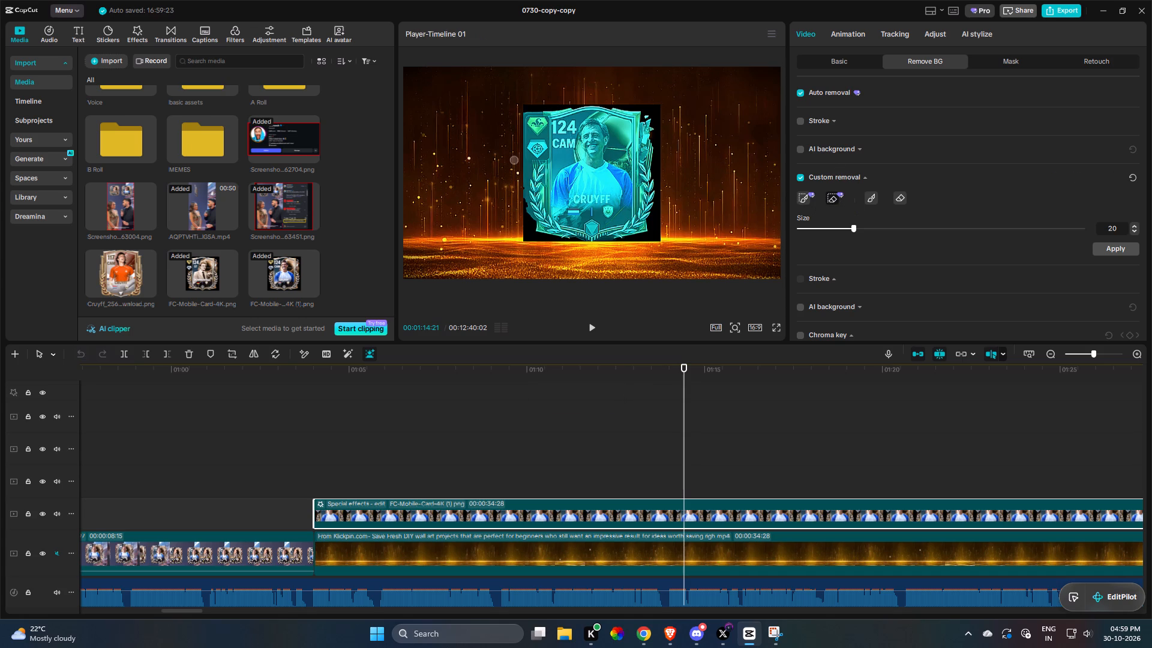
{"action": "left_click_drag", "start_coordinate": [526, 166], "coordinate": [524, 167]}
{"action": "left_click_drag", "start_coordinate": [524, 167], "coordinate": [527, 207]}
{"action": "left_click_drag", "start_coordinate": [527, 207], "coordinate": [527, 212]}
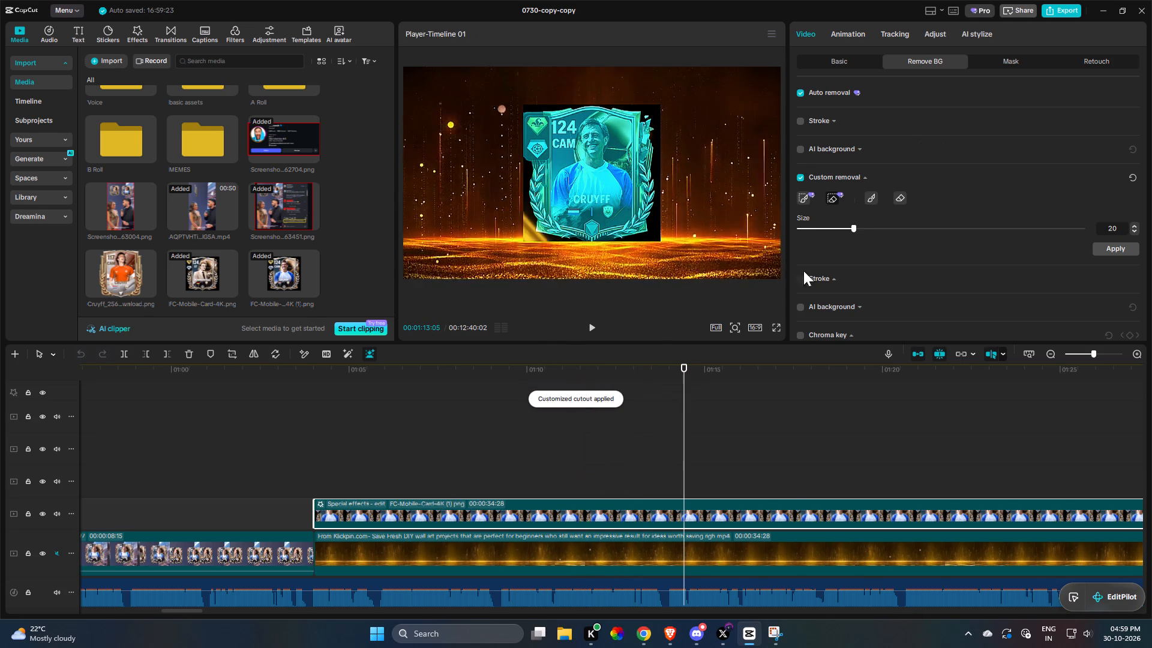
Reapply automatic removal, re-enable custom removal on the solo Cruyff card clip, apply the cutout, and play it back.
{"action": "left_click", "coordinate": [865, 179]}
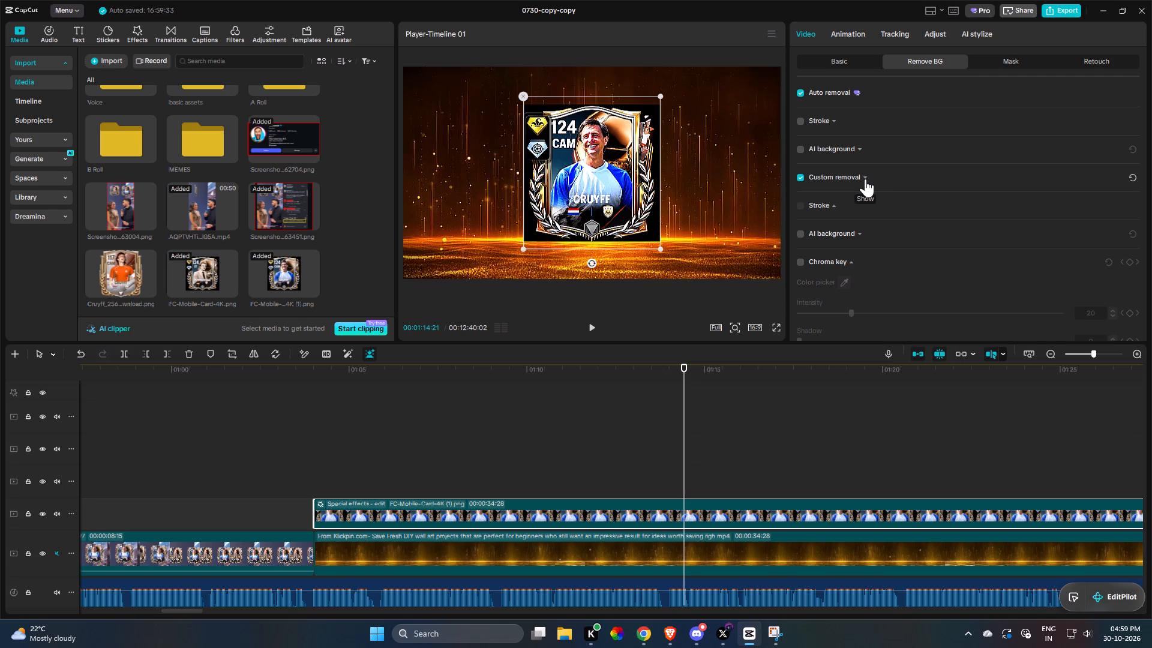
{"action": "left_click", "coordinate": [799, 92]}
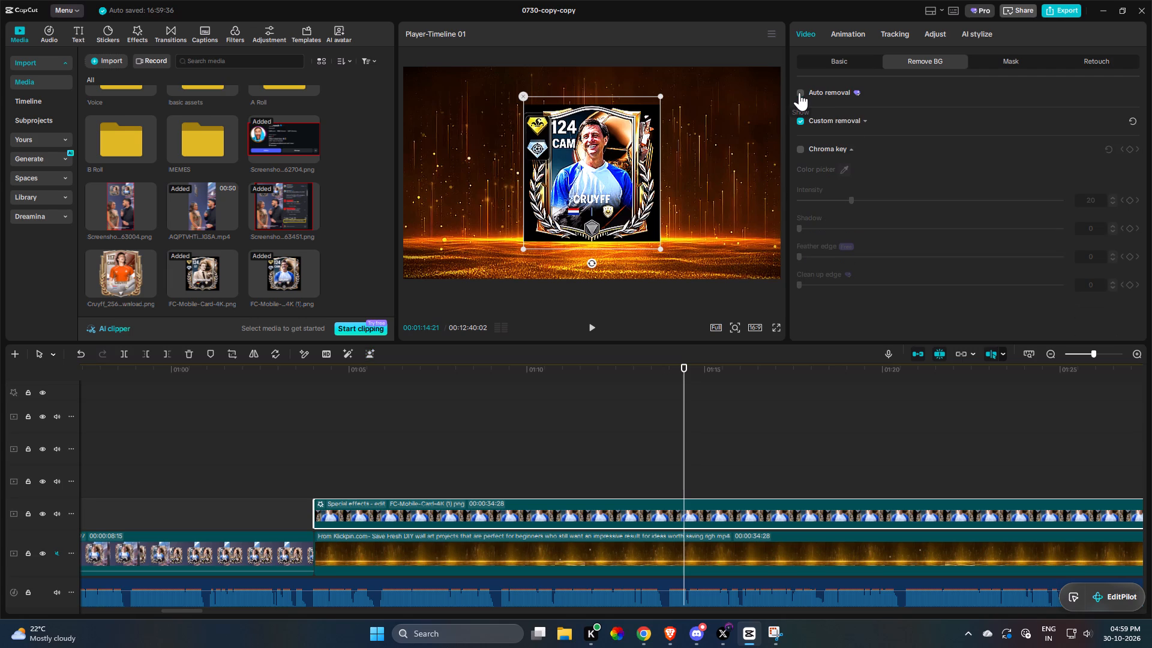
{"action": "left_click", "coordinate": [805, 91]}
{"action": "left_click", "coordinate": [801, 91]}
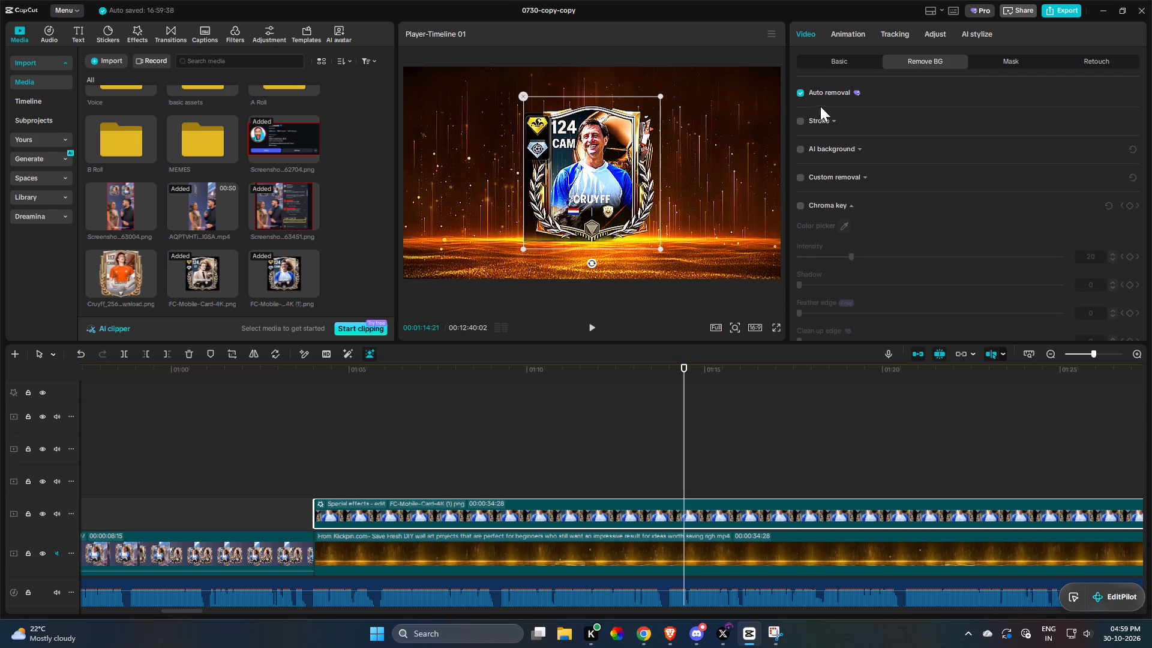
{"action": "left_click", "coordinate": [803, 179]}
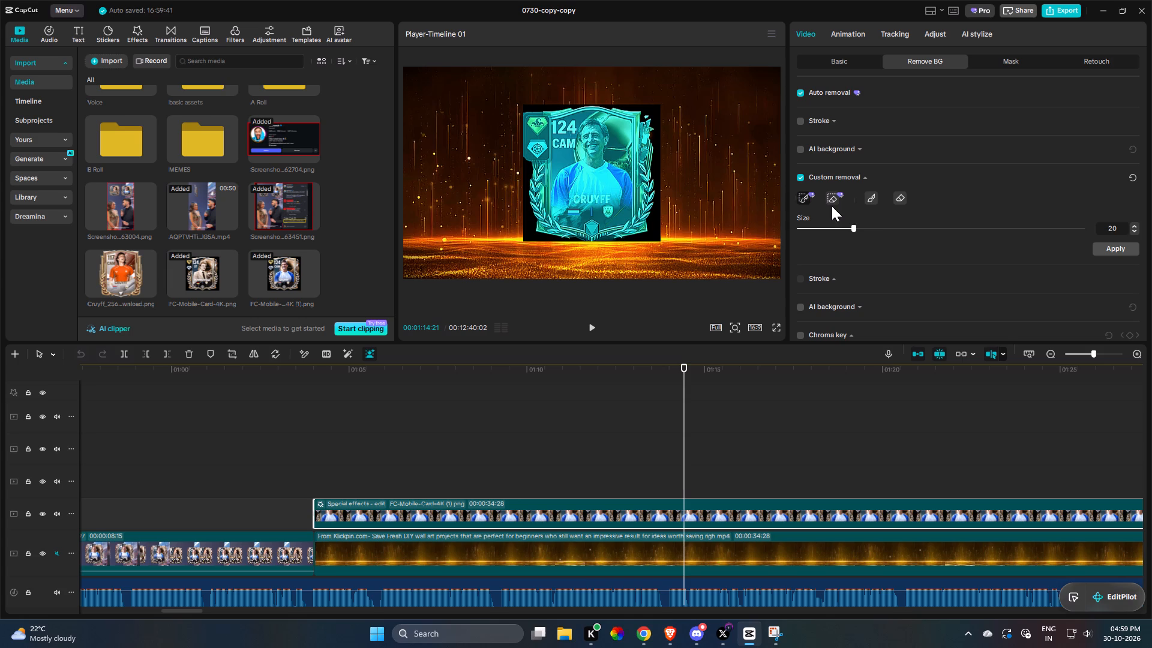
{"action": "left_click", "coordinate": [1117, 250]}
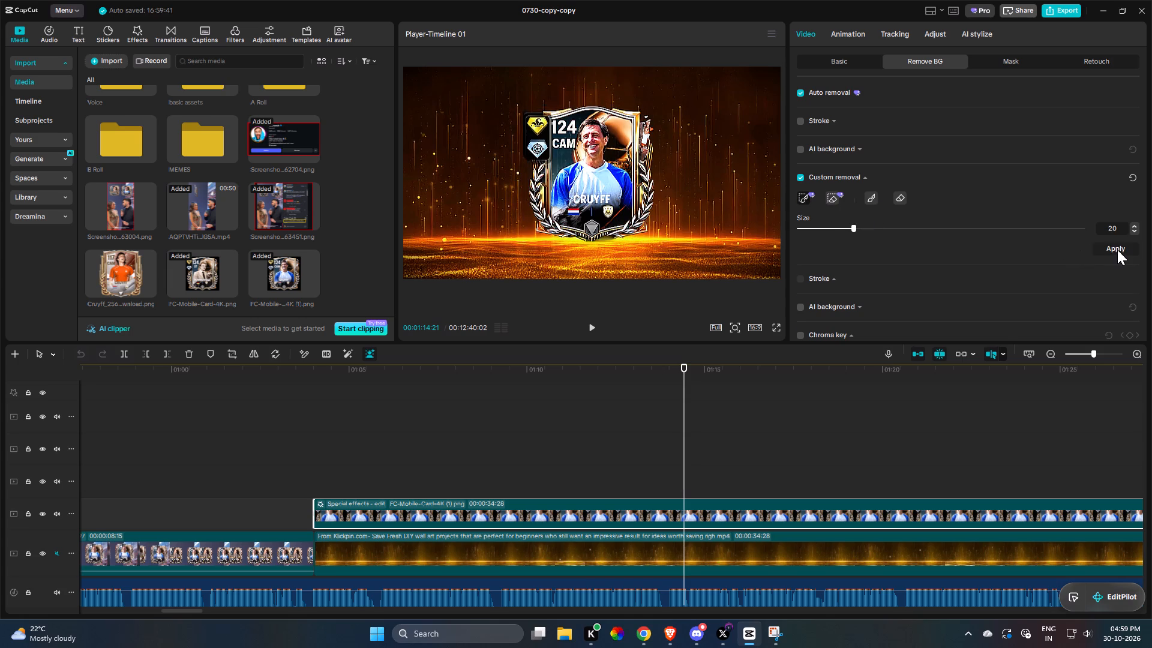
{"action": "left_click", "coordinate": [433, 430]}
{"action": "key", "text": "space"}
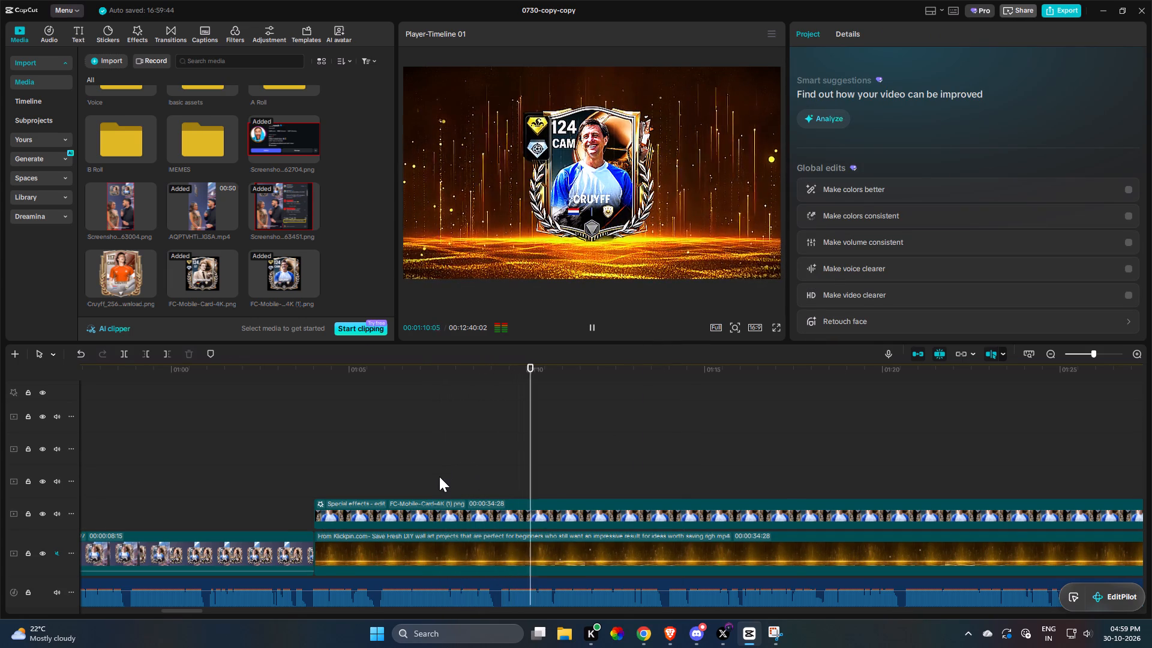
{"action": "key", "text": "space"}
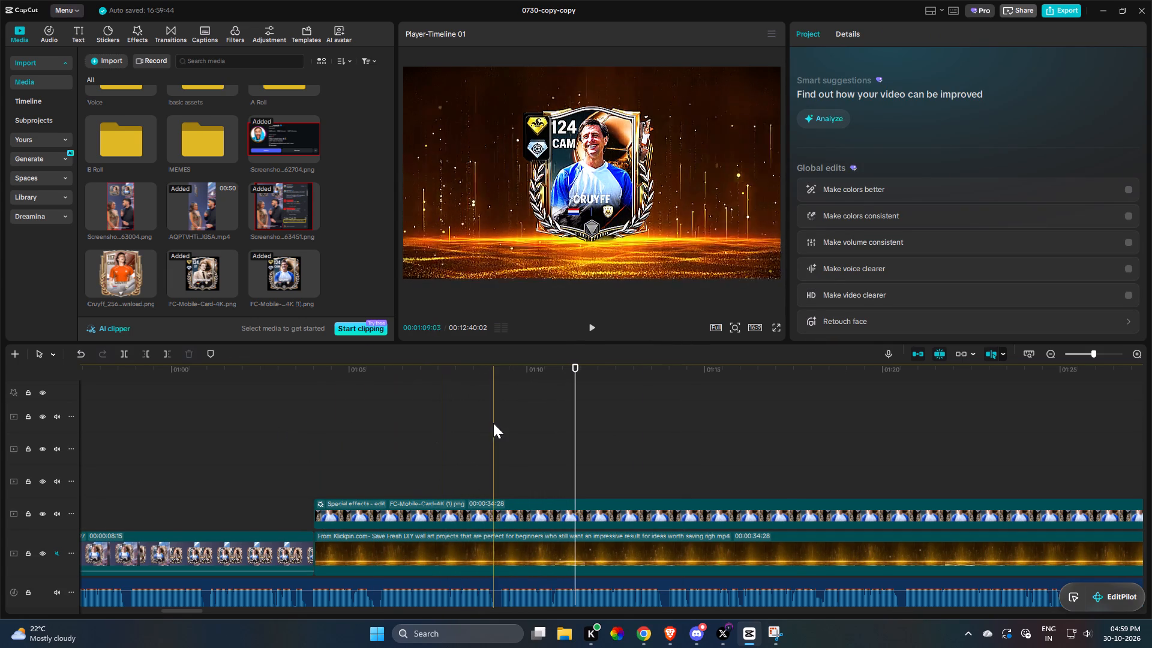
Review the following solo Rummenigge card clip and the paired Cruyff and Rummenigge card clips by playing them back.
{"action": "left_click_drag", "start_coordinate": [527, 472], "coordinate": [673, 511]}
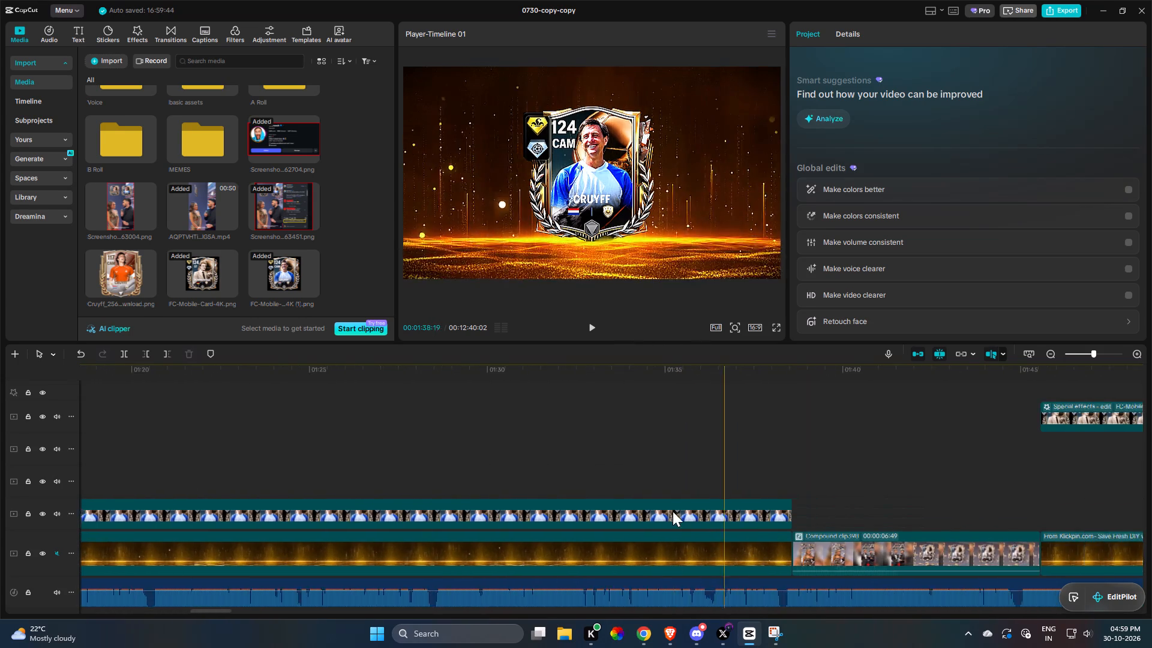
{"action": "left_click_drag", "start_coordinate": [673, 511], "coordinate": [475, 480]}
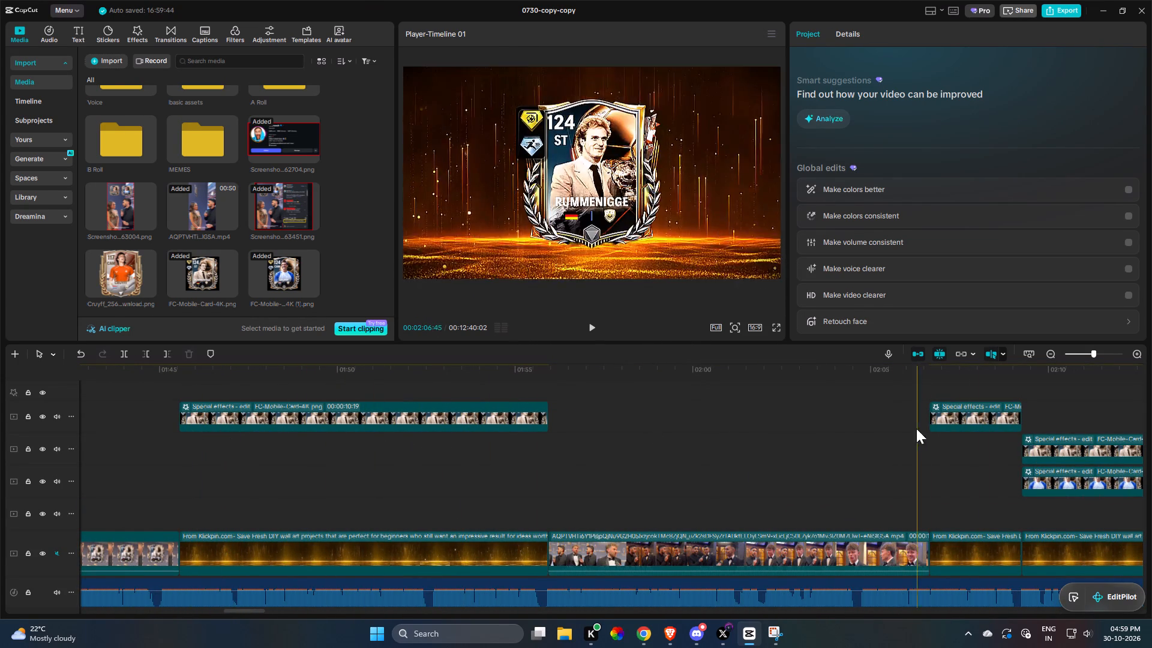
{"action": "key", "text": "space"}
{"action": "left_click_drag", "start_coordinate": [953, 440], "coordinate": [905, 478]}
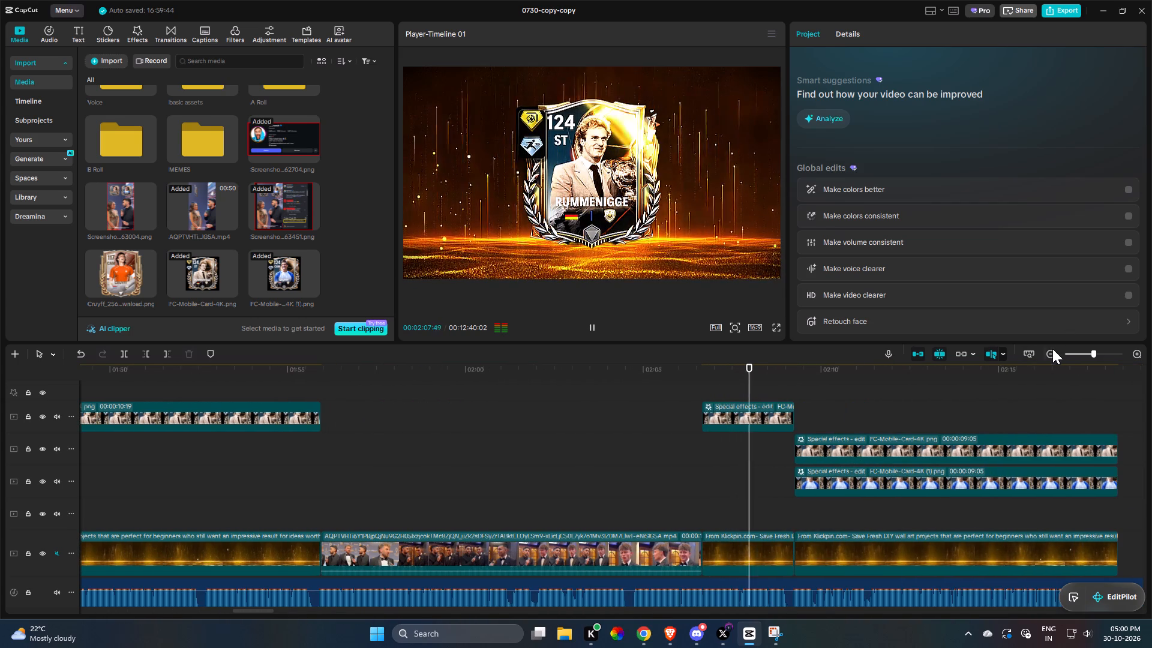
{"action": "left_click", "coordinate": [1051, 349]}
{"action": "left_click", "coordinate": [901, 417]}
{"action": "key", "text": "space"}
{"action": "left_click_drag", "start_coordinate": [935, 441], "coordinate": [880, 461]}
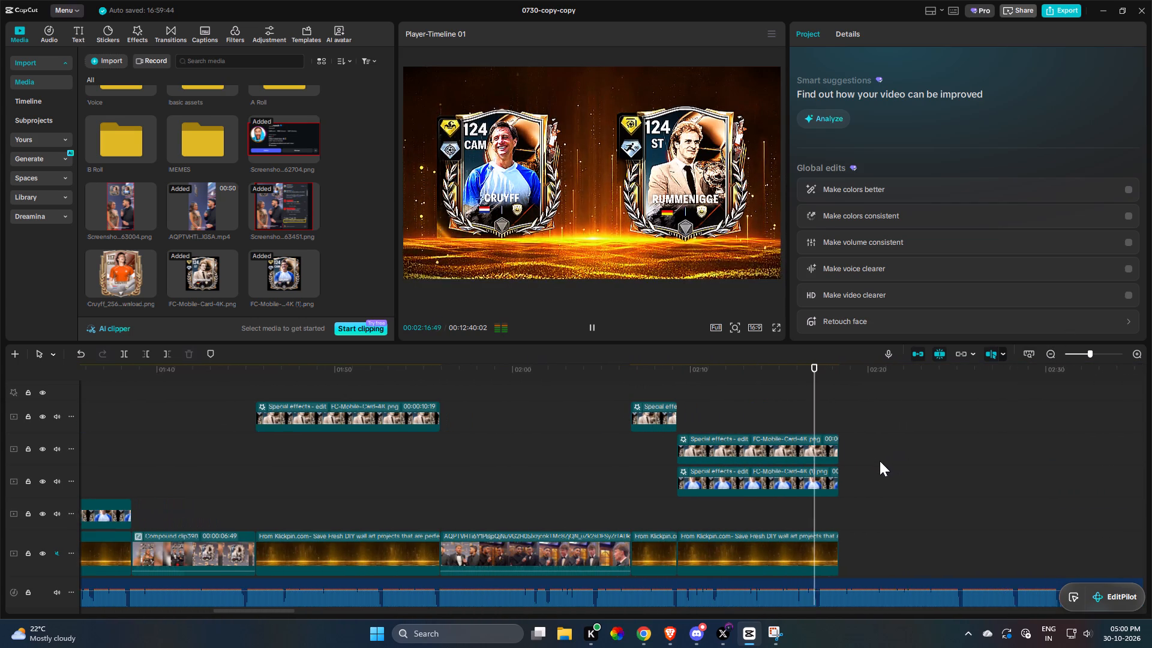
{"action": "left_click_drag", "start_coordinate": [880, 461], "coordinate": [871, 464]}
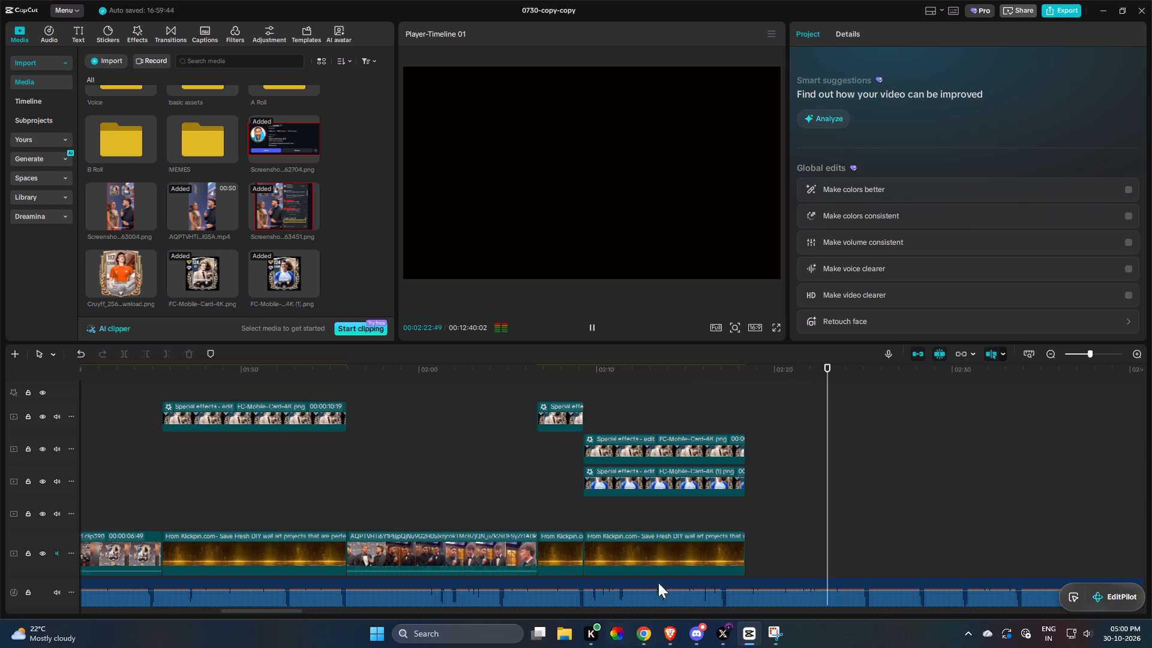
{"action": "left_click_drag", "start_coordinate": [697, 410], "coordinate": [704, 408]}
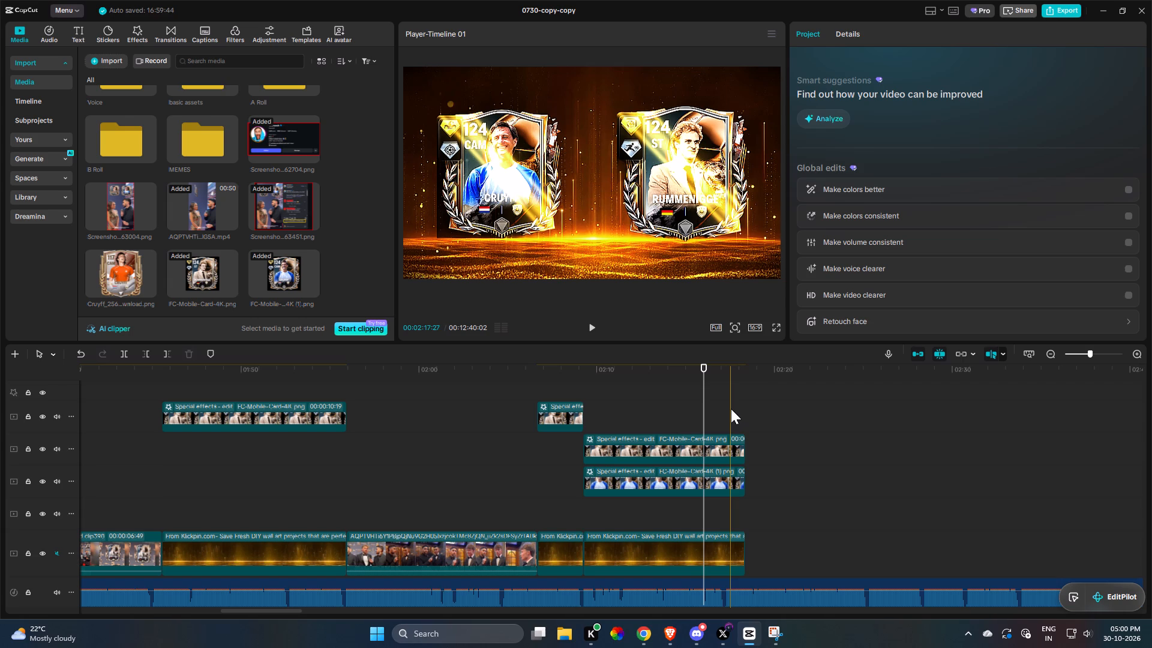
{"action": "key", "text": "space"}
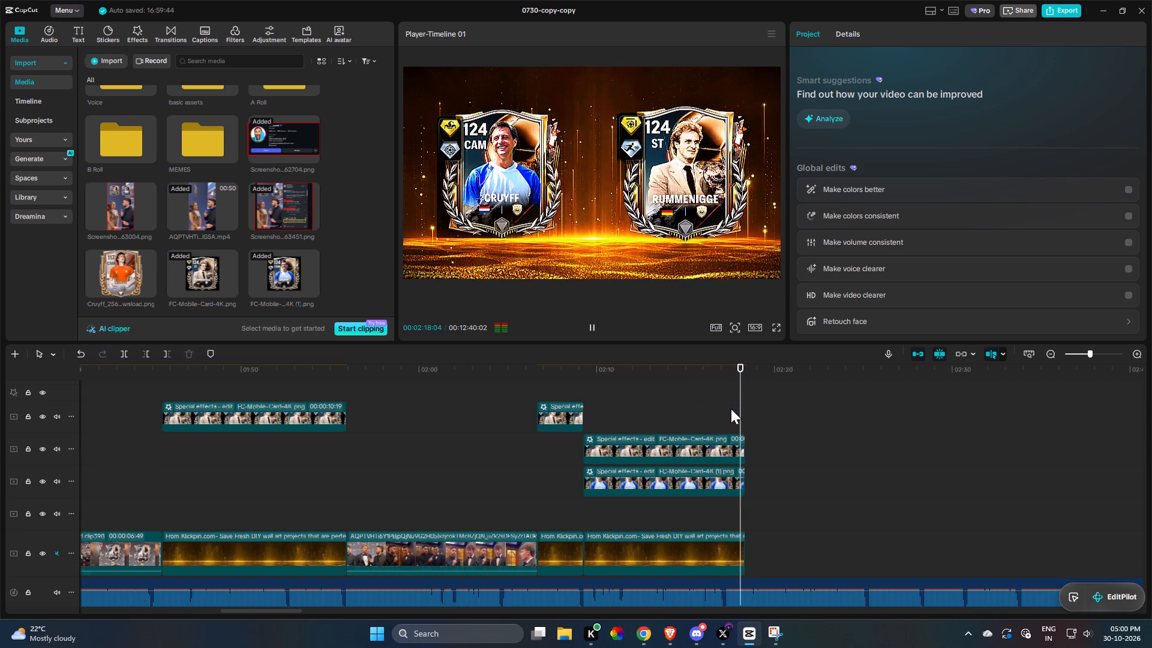
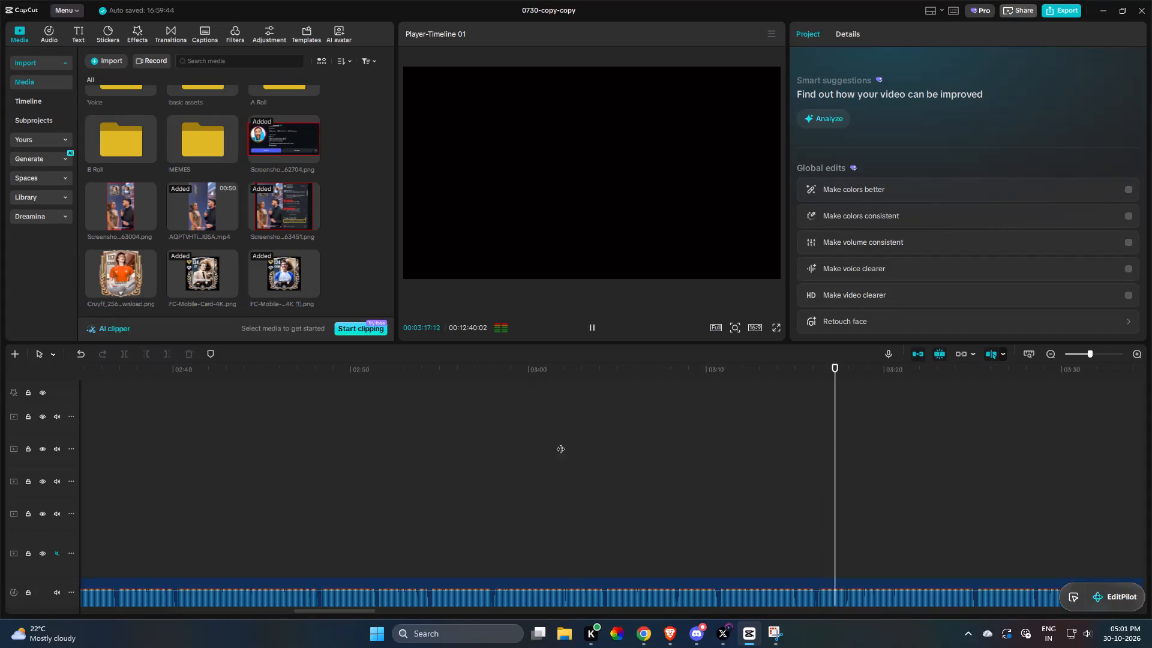
Play back the audio in the empty timeline section shortly after the three-minute mark.
{"action": "key", "text": "space"}
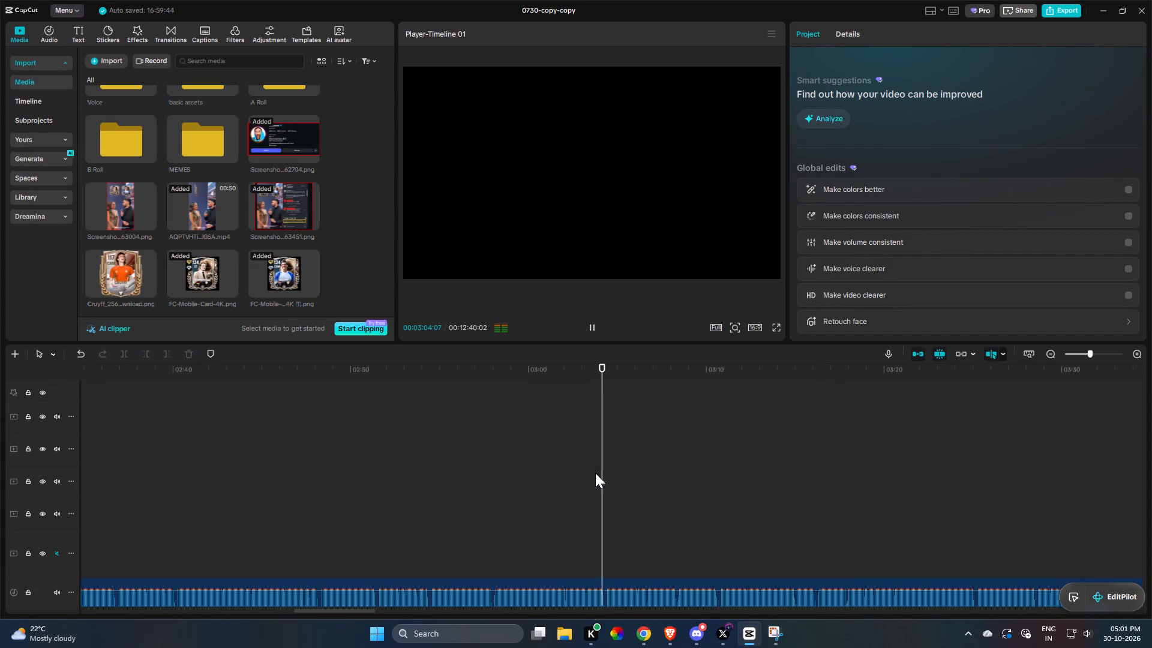
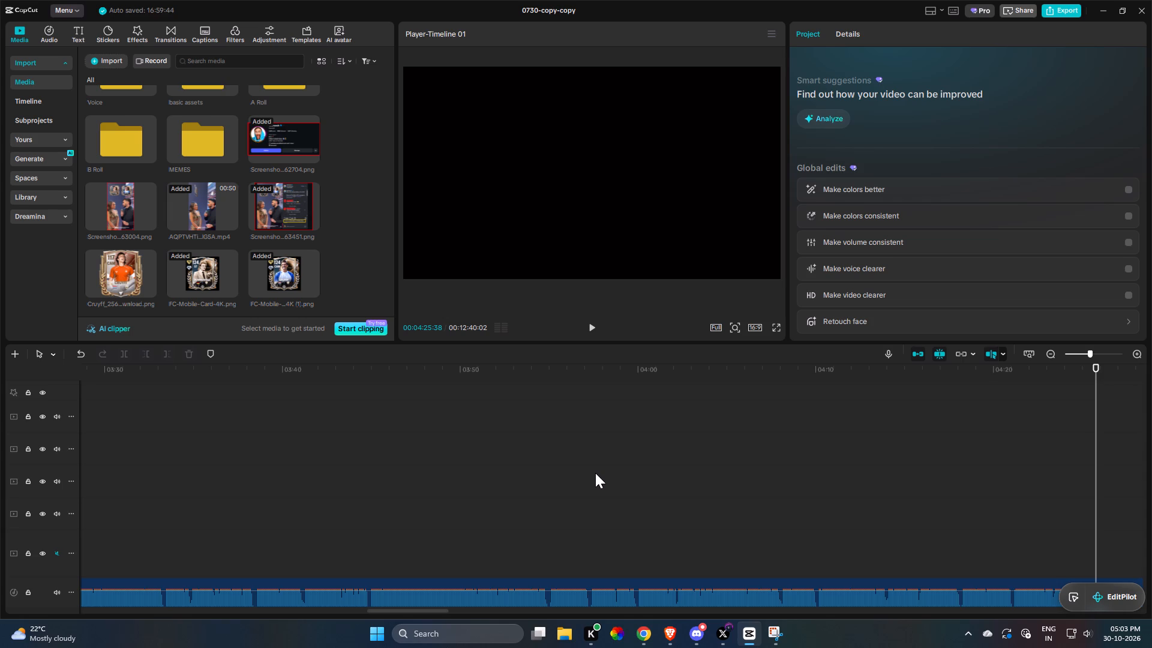
Listen to the audio in the empty timeline section from about 4:25, and replay the passage starting at about 4:42.
{"action": "key", "text": "space"}
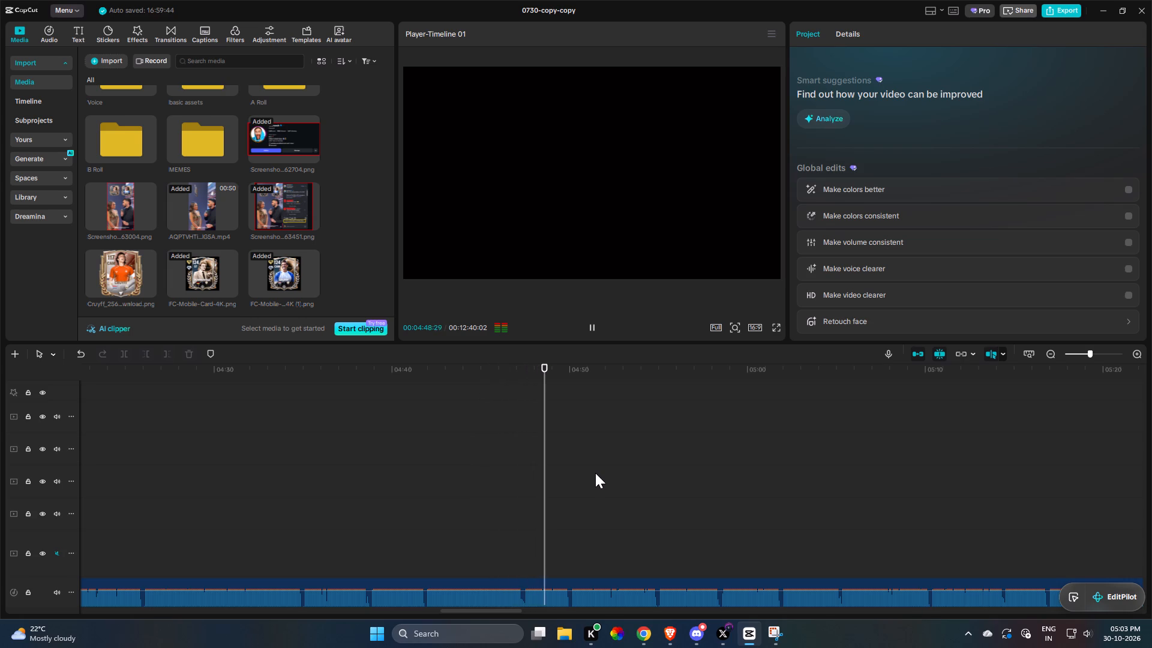
{"action": "key", "text": "space"}
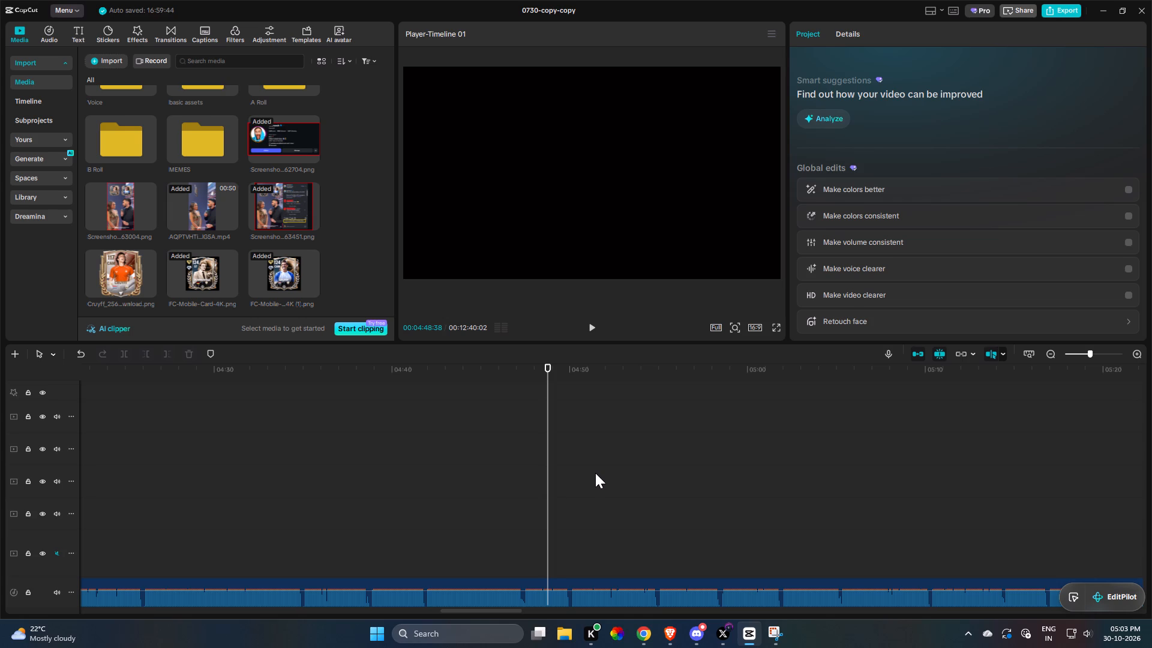
{"action": "left_click", "coordinate": [443, 498]}
{"action": "key", "text": "space"}
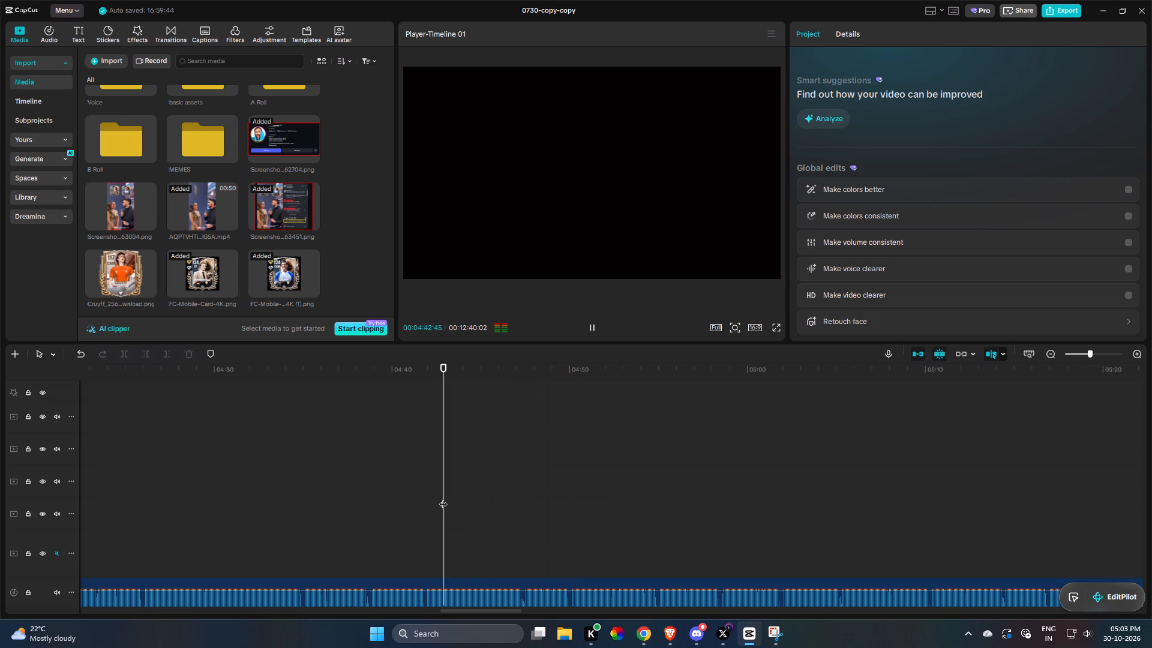
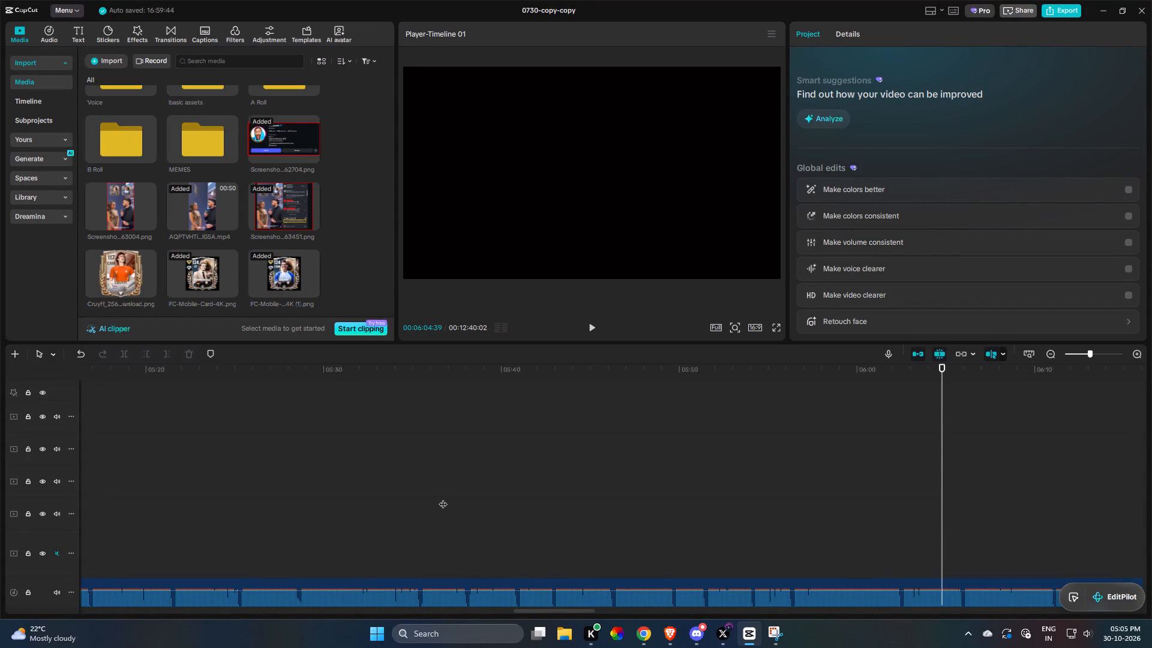
Listen to the audio in the empty timeline section from about 6:04, pausing at about 6:14 before resuming playback.
{"action": "key", "text": "space"}
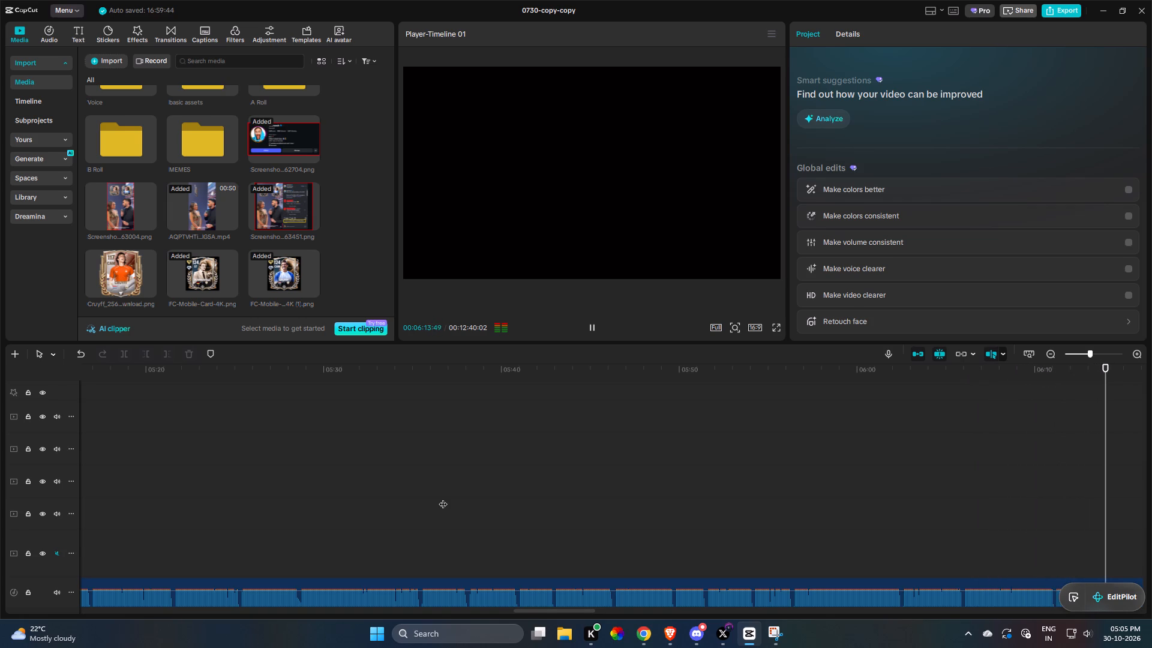
{"action": "key", "text": "space"}
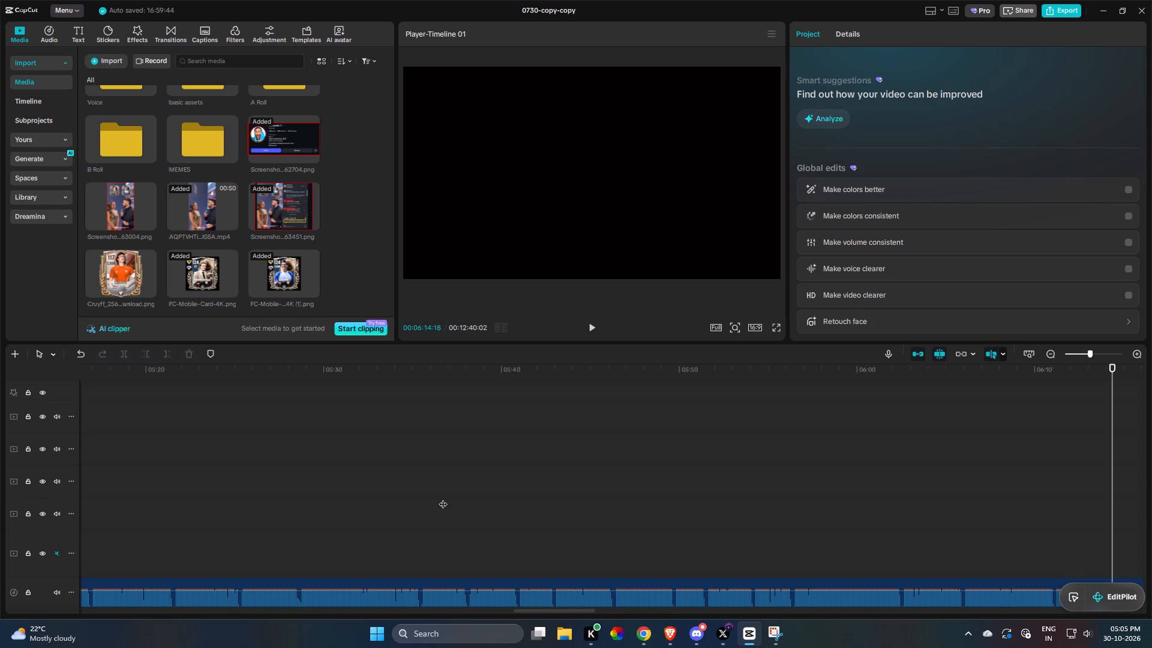
{"action": "key", "text": "space"}
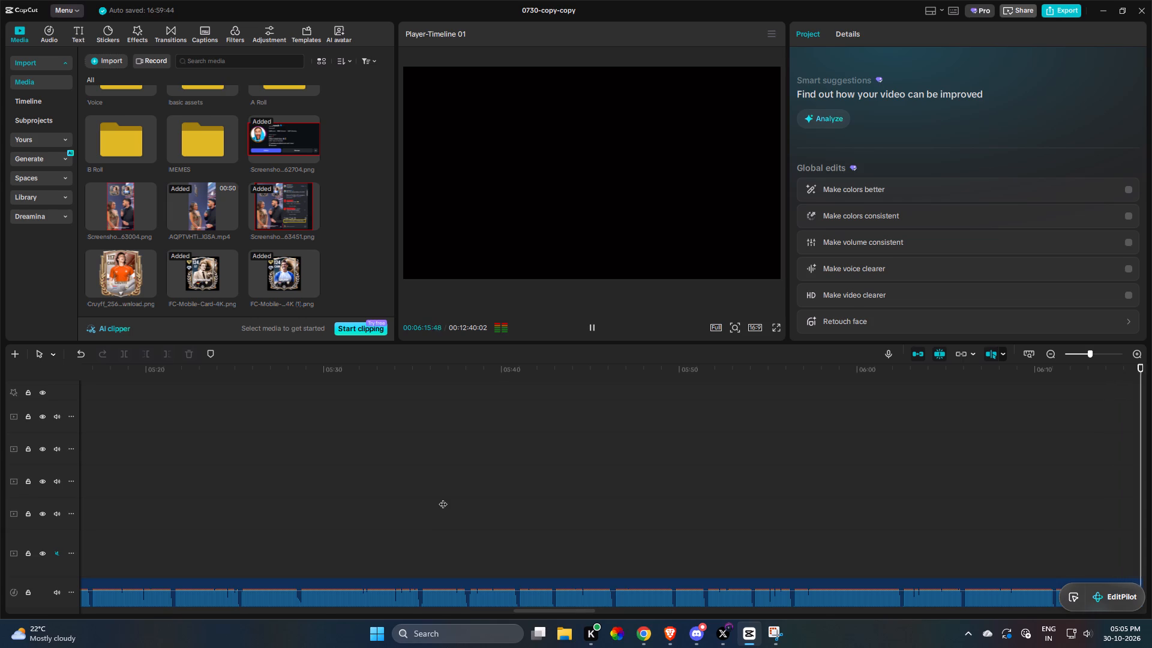
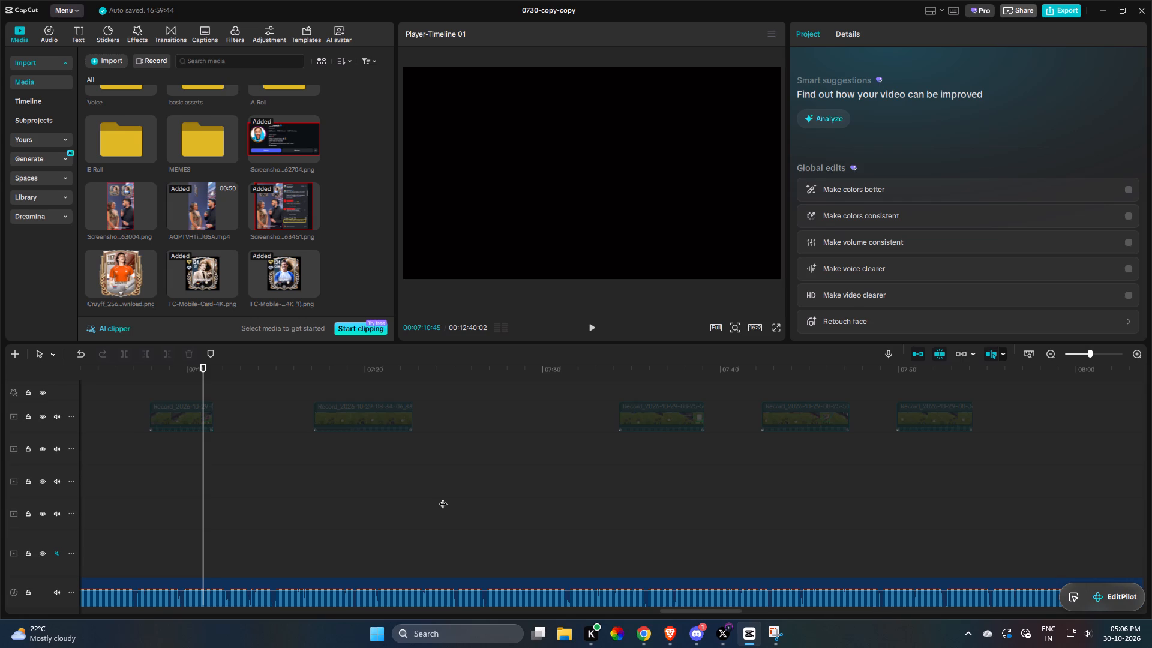
Play the timeline from about 7:10 to listen to the audio in the section without visuals.
{"action": "key", "text": "space"}
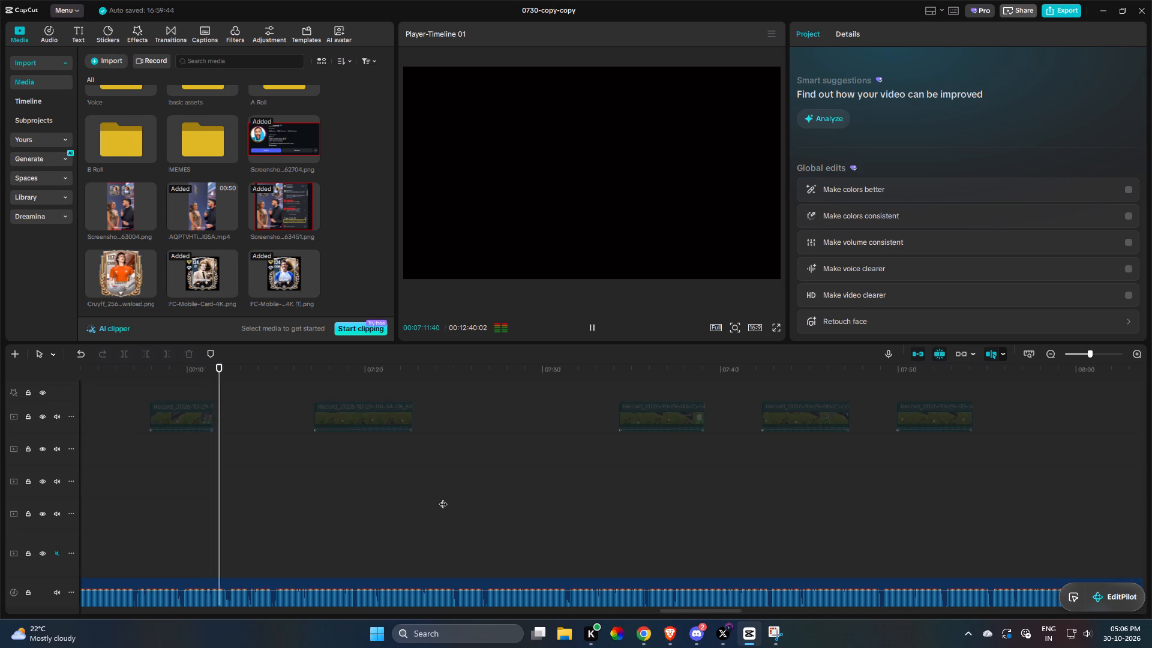
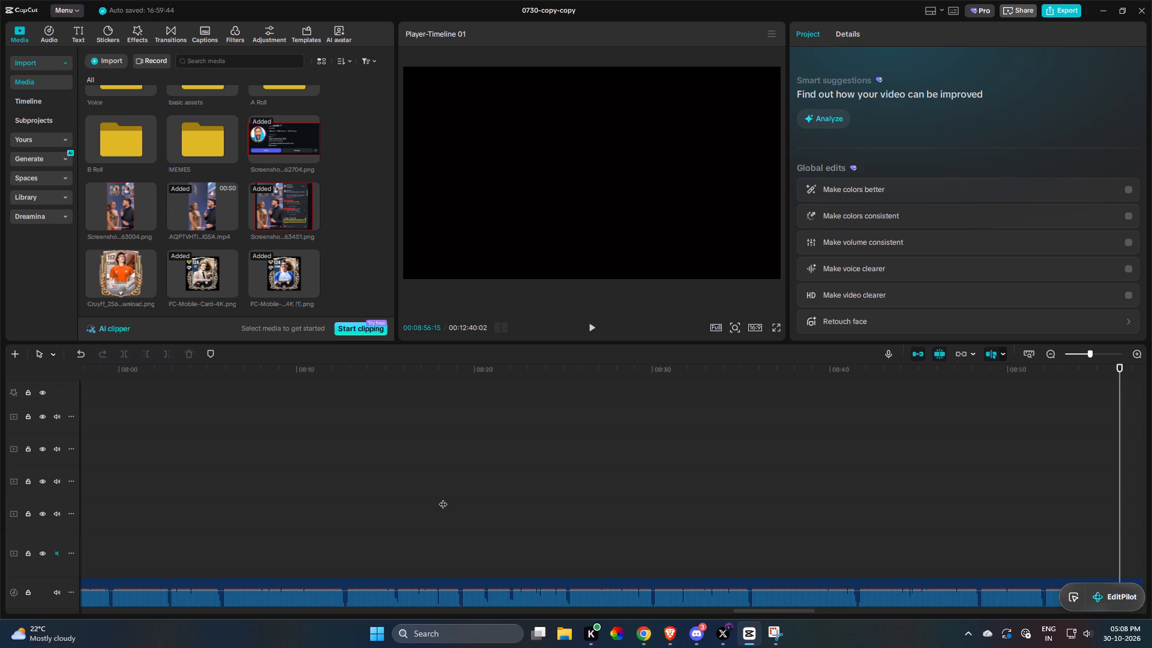
Resume timeline playback from about 8:56 to listen to the next part of the audio without visuals.
{"action": "key", "text": "space"}
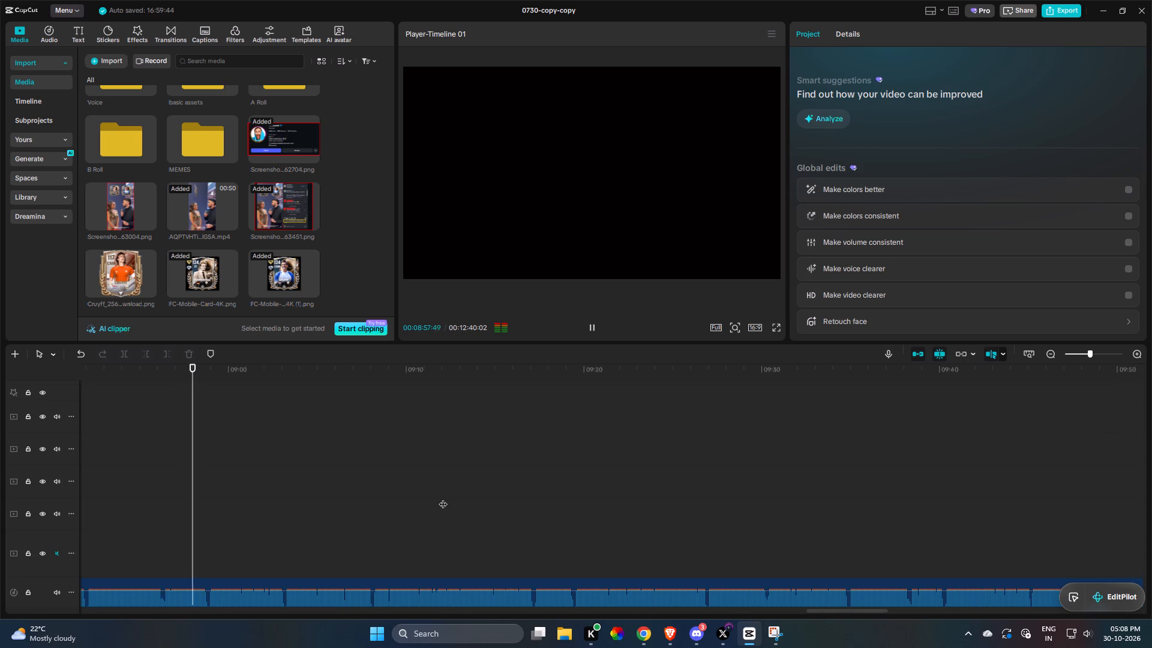
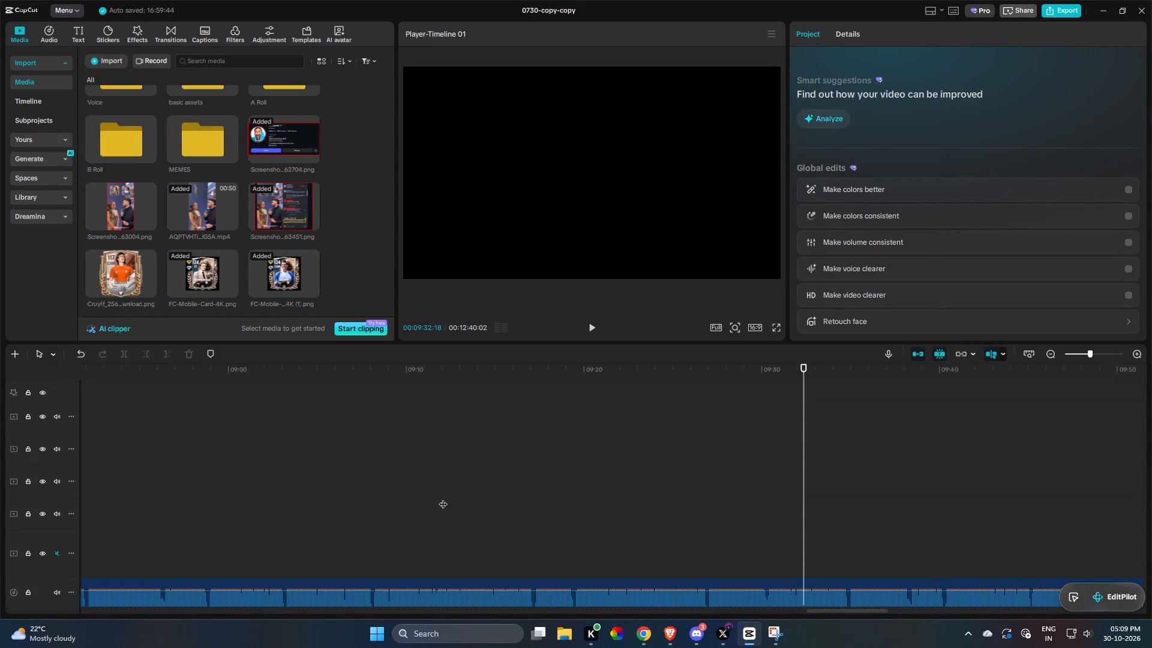
Continue playing the timeline from about 9:32, pausing at about 9:40 before resuming, to review the audio without visuals.
{"action": "key", "text": "space"}
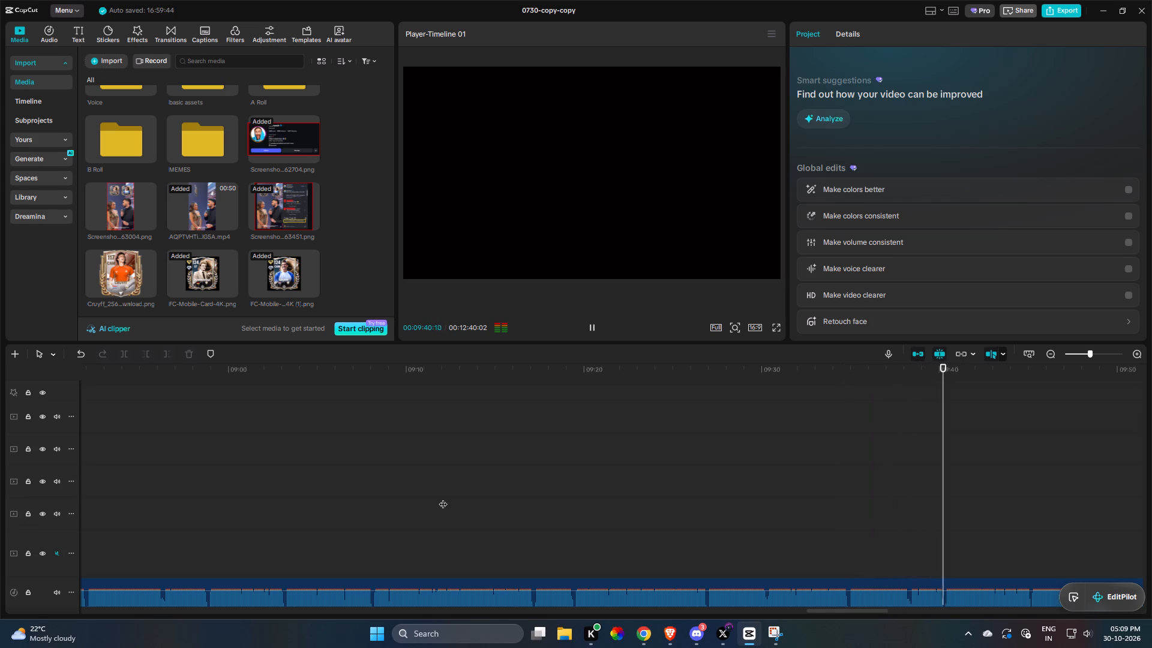
{"action": "key", "text": "space"}
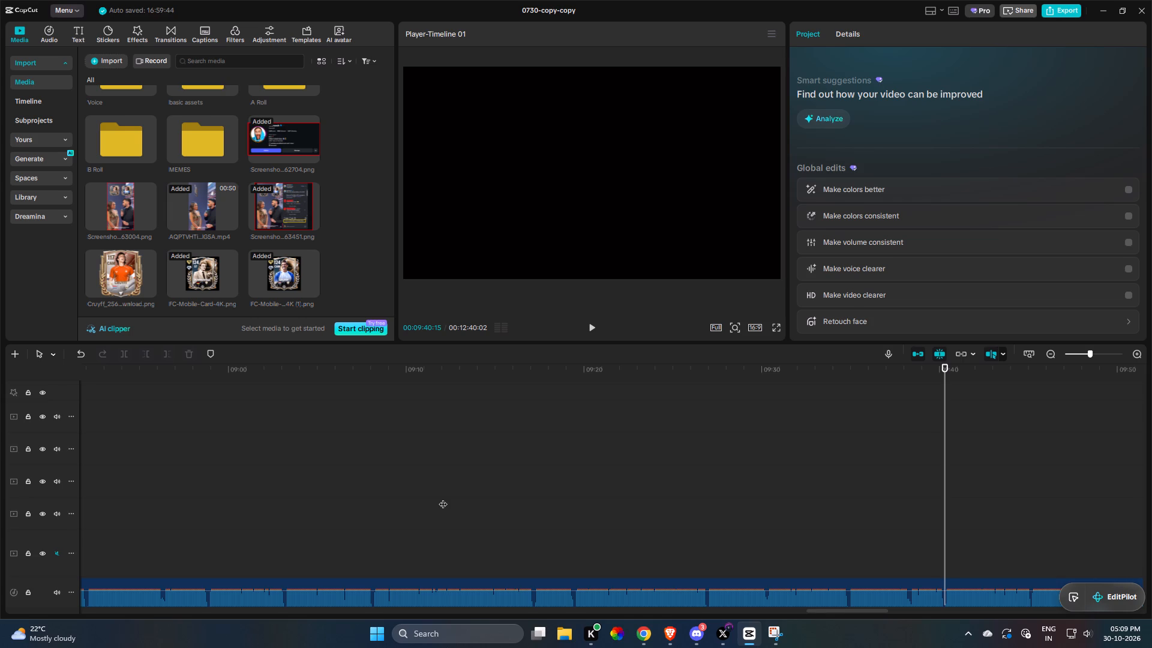
{"action": "key", "text": "space"}
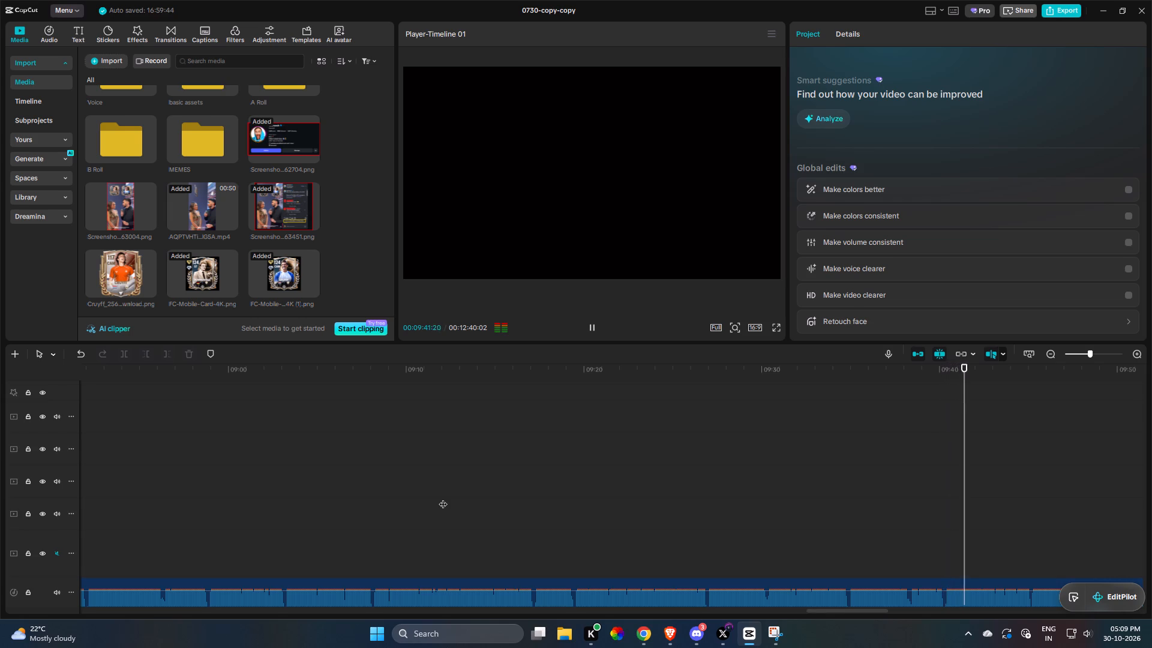
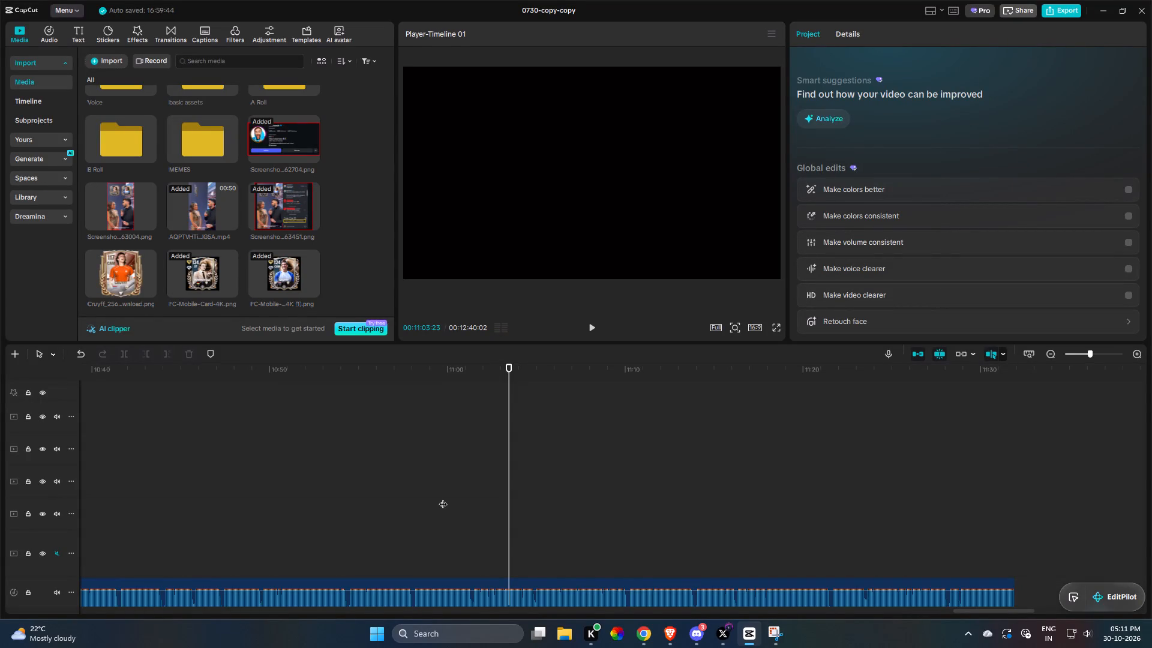
Resume playing the timeline from about 11:03 to review the remaining audio that has no visuals.
{"action": "key", "text": "space"}
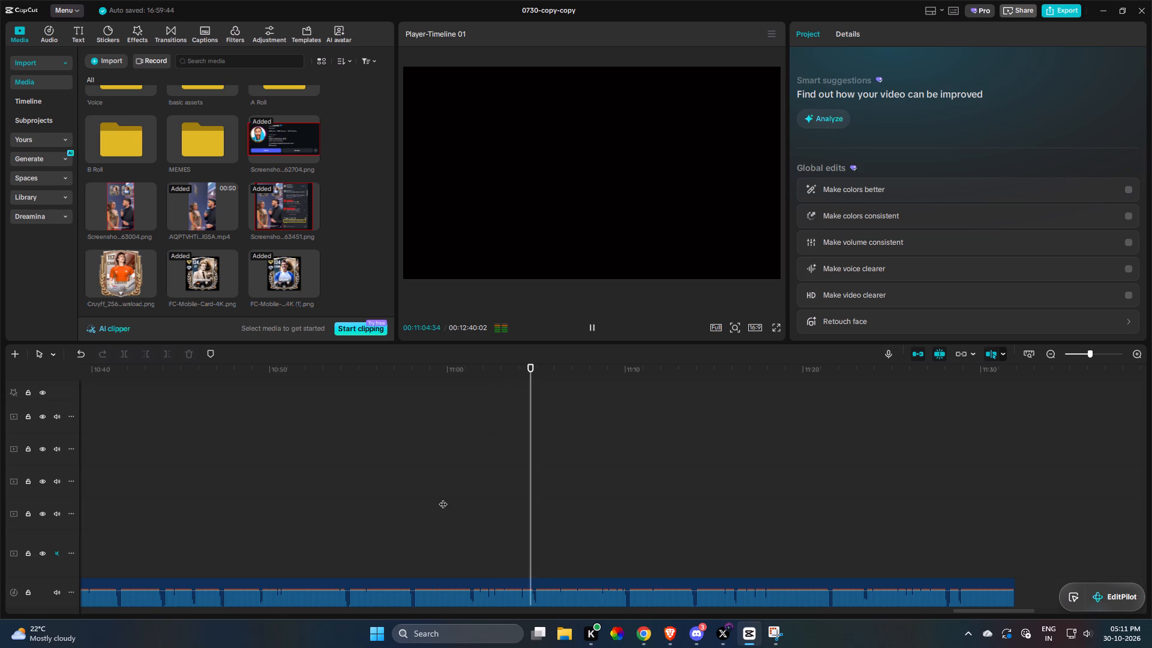
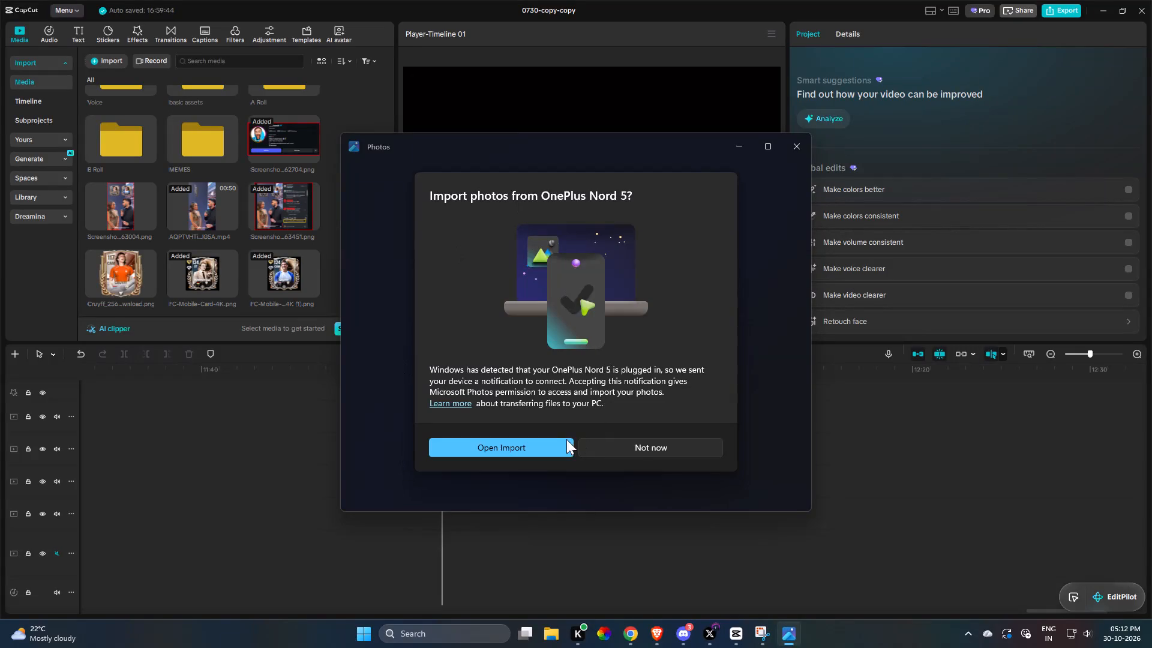
Open the OnePlus Nord 5 media import in Photos, and return to CapCut.
{"action": "left_click", "coordinate": [549, 441]}
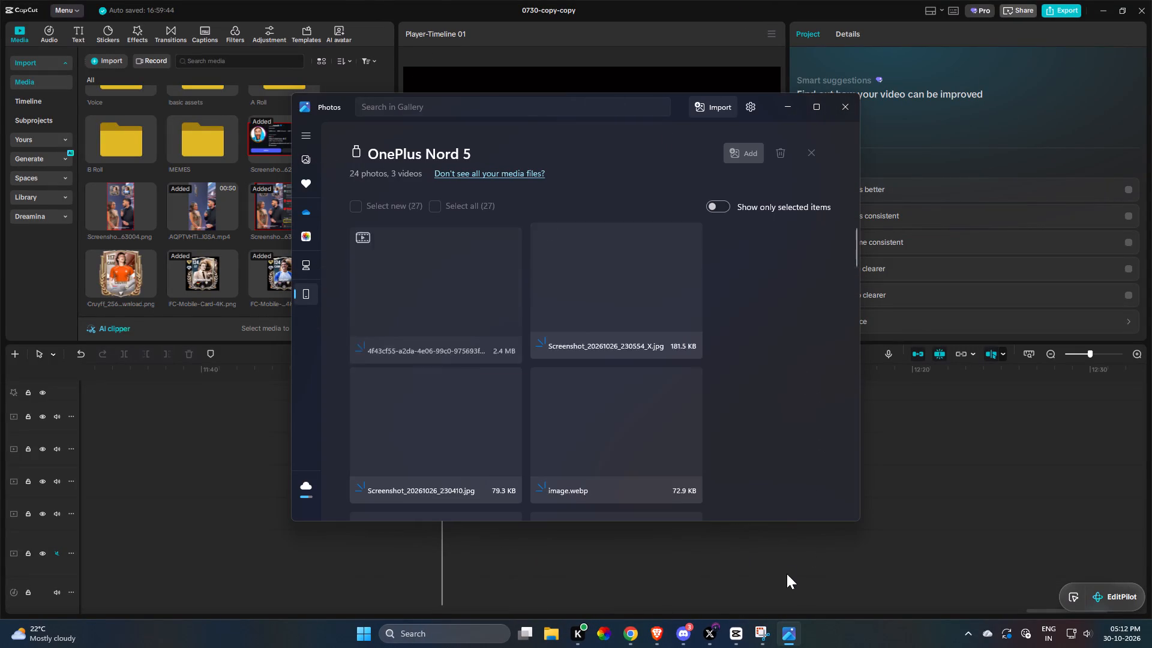
{"action": "left_click", "coordinate": [792, 112]}
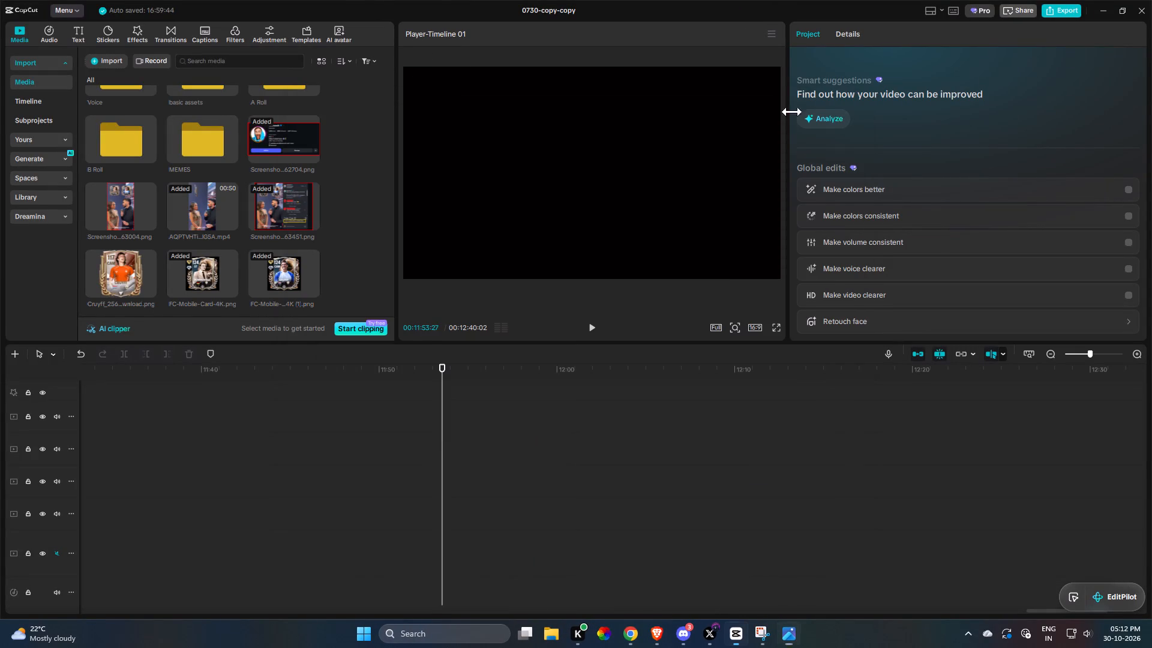
Replace the opening Cruyff card clip at the timeline's start with FC-Mobile-Card-4K (1).png, using the original video effect.
{"action": "left_click_drag", "start_coordinate": [1046, 611], "coordinate": [0, 571]}
{"action": "scroll", "coordinate": [119, 485], "scroll_direction": "up", "scroll_amount": 8}
{"action": "scroll", "coordinate": [218, 274], "scroll_direction": "up", "scroll_amount": 4}
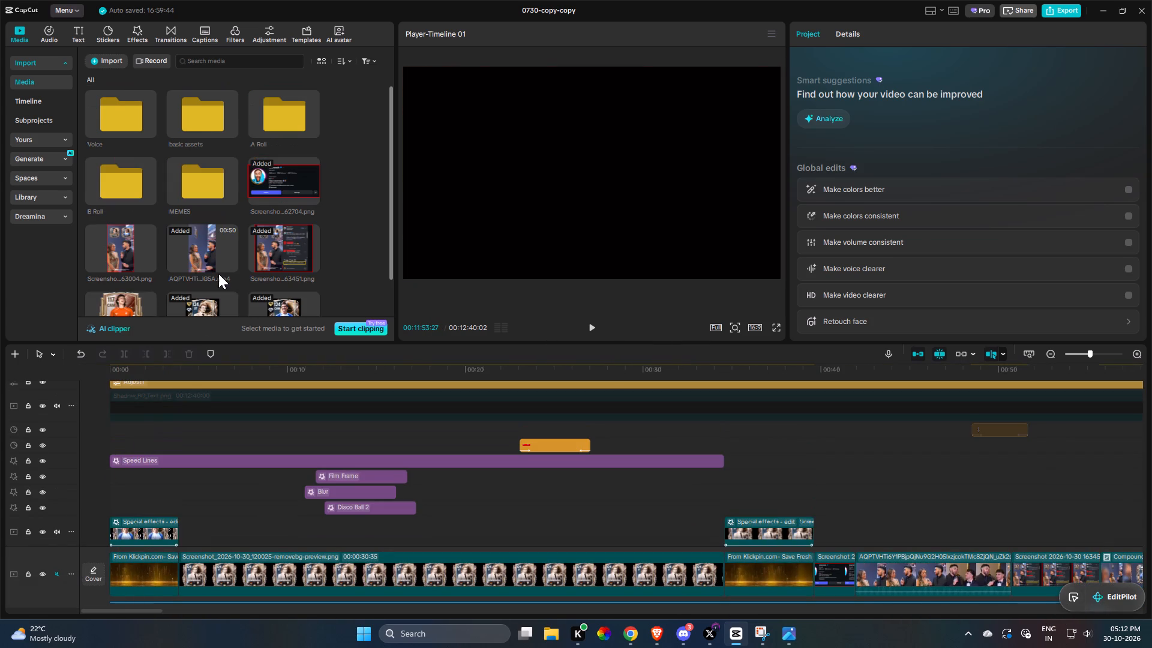
{"action": "scroll", "coordinate": [218, 274], "scroll_direction": "up", "scroll_amount": 6}
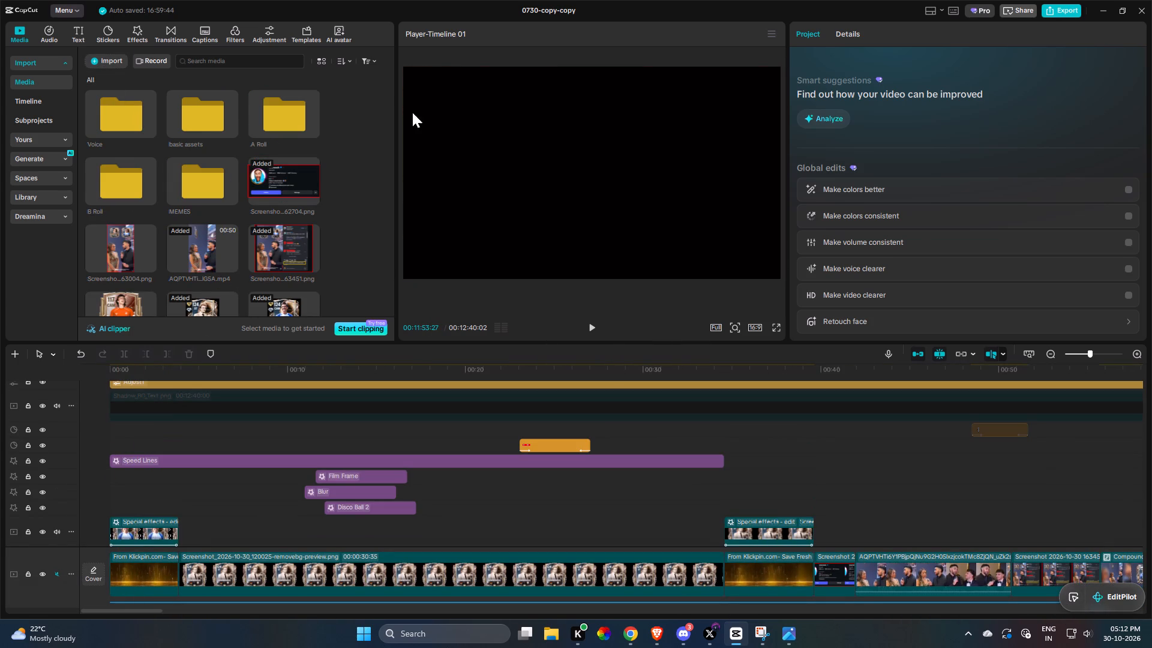
{"action": "double_click", "coordinate": [287, 124]}
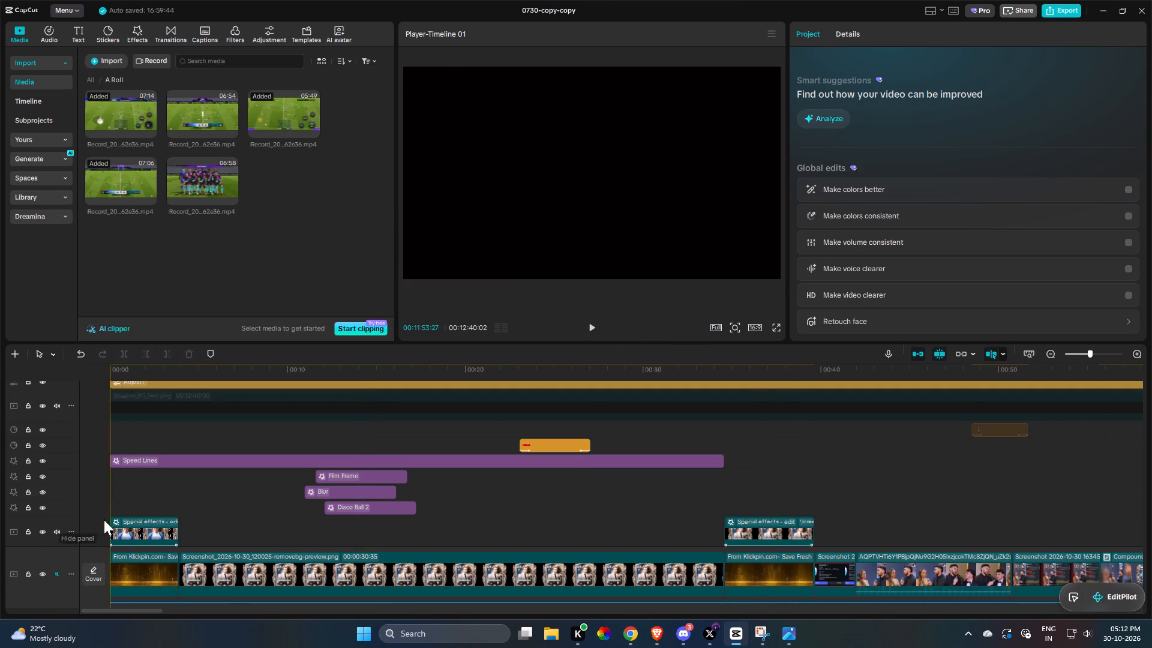
{"action": "left_click", "coordinate": [158, 497]}
{"action": "left_click", "coordinate": [89, 77]}
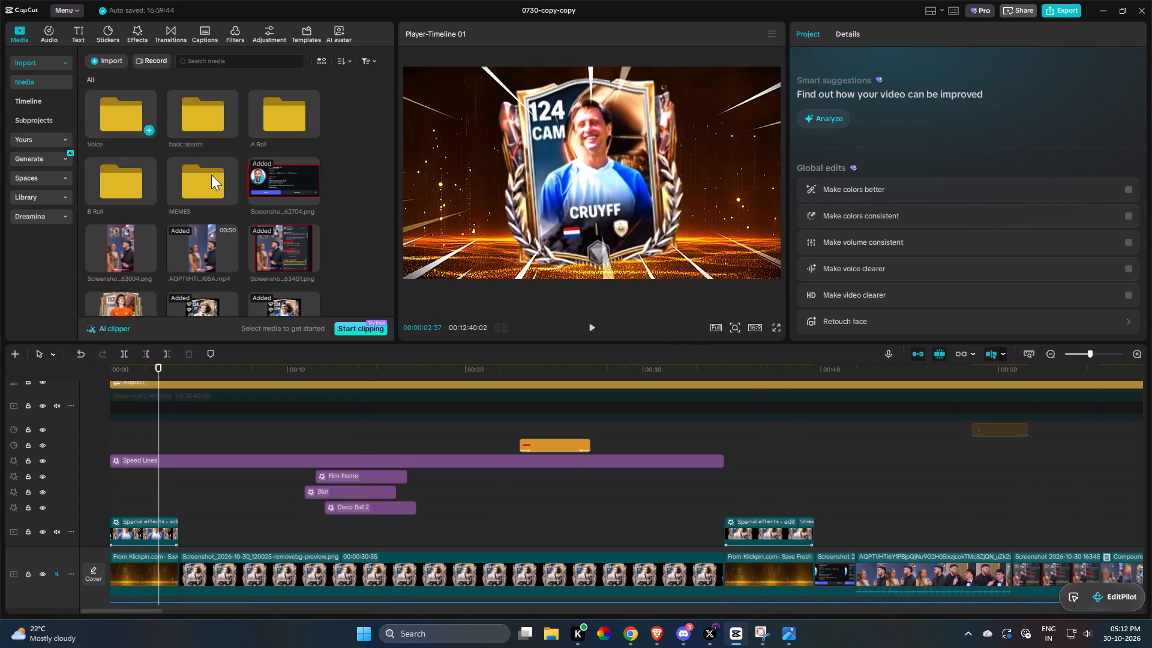
{"action": "scroll", "coordinate": [227, 203], "scroll_direction": "down", "scroll_amount": 8}
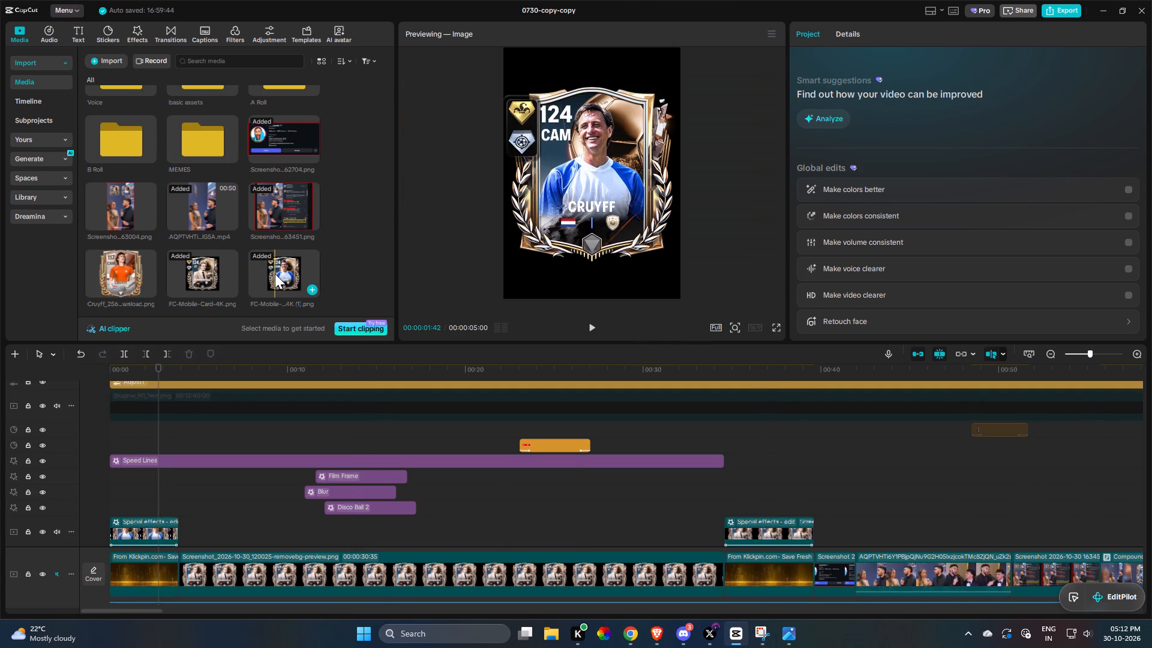
{"action": "left_click_drag", "start_coordinate": [275, 274], "coordinate": [142, 530]}
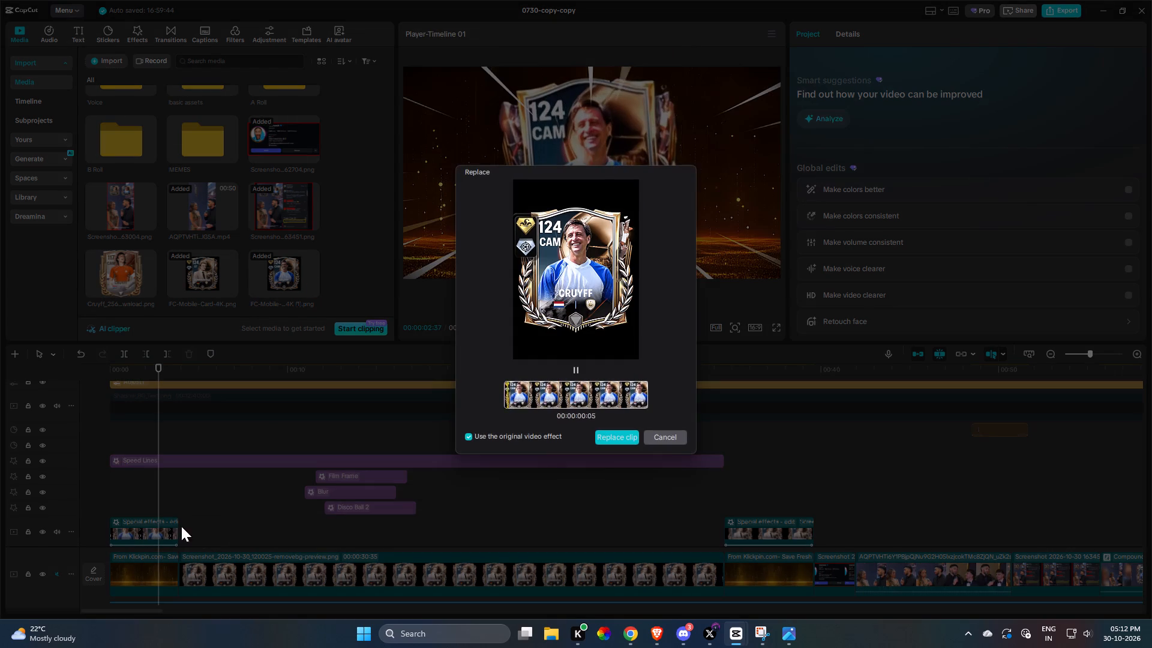
{"action": "left_click", "coordinate": [613, 437]}
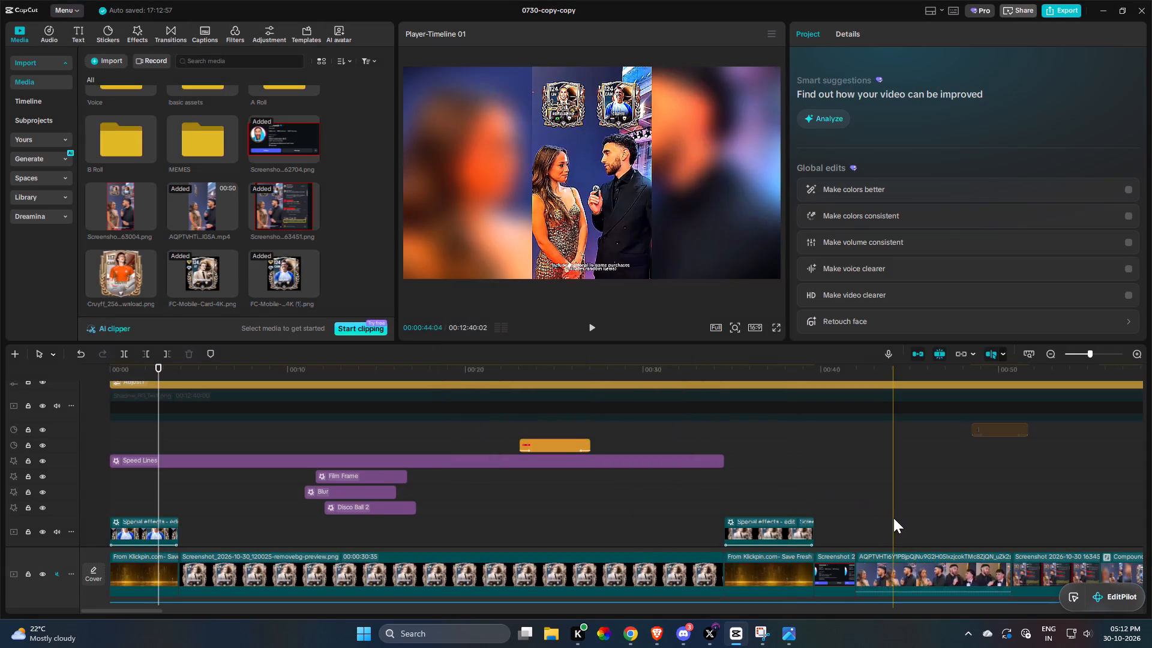
Copy the attributes of the long Cruyff card clip after 1:00 and paste them onto the opening Cruyff card clip.
{"action": "left_click_drag", "start_coordinate": [892, 517], "coordinate": [928, 548]}
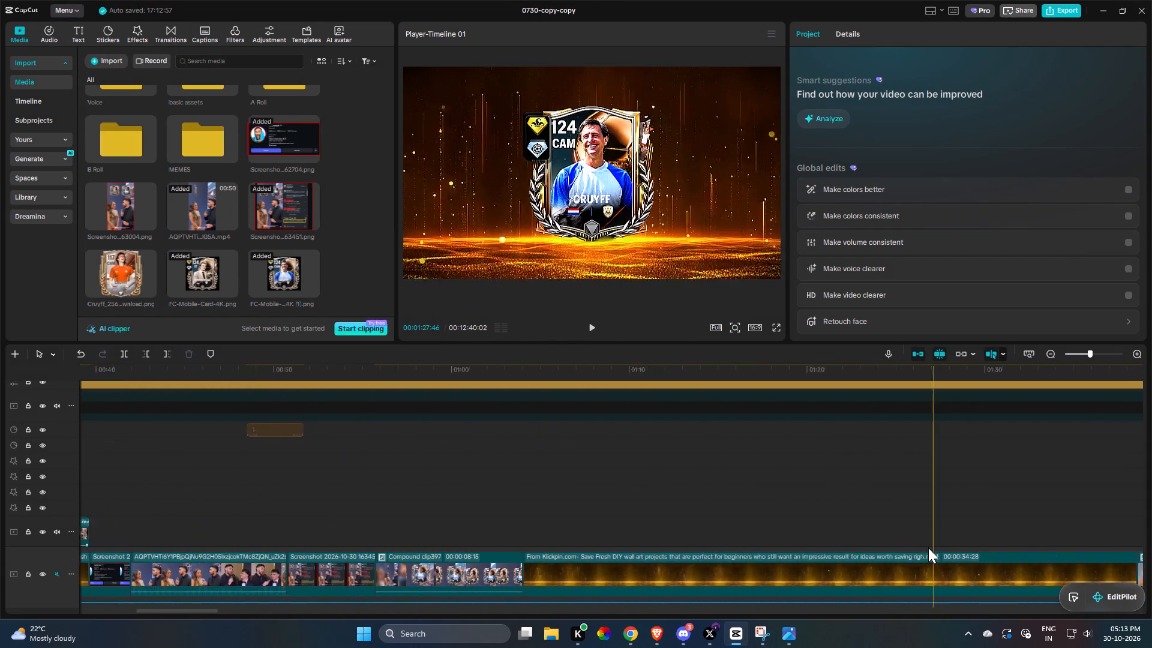
{"action": "left_click_drag", "start_coordinate": [928, 548], "coordinate": [859, 542]}
{"action": "scroll", "coordinate": [677, 512], "scroll_direction": "down", "scroll_amount": 6}
{"action": "scroll", "coordinate": [614, 492], "scroll_direction": "down", "scroll_amount": 4}
{"action": "left_click", "coordinate": [494, 476]}
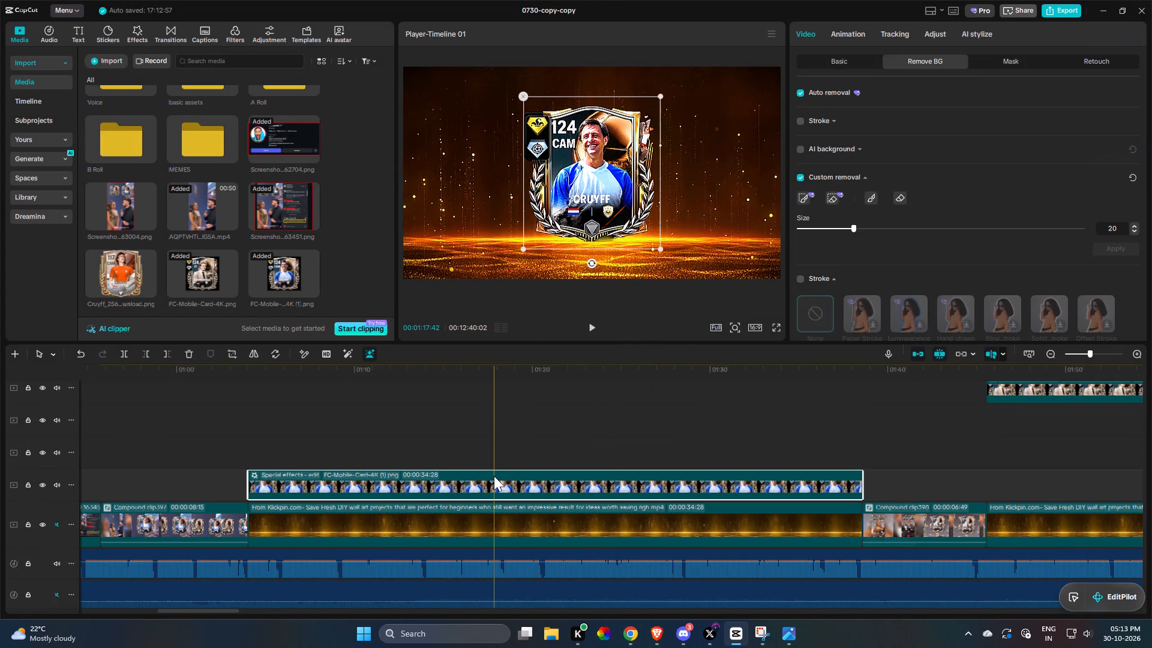
{"action": "key", "text": "shift+c"}
{"action": "left_click_drag", "start_coordinate": [494, 476], "coordinate": [274, 499]}
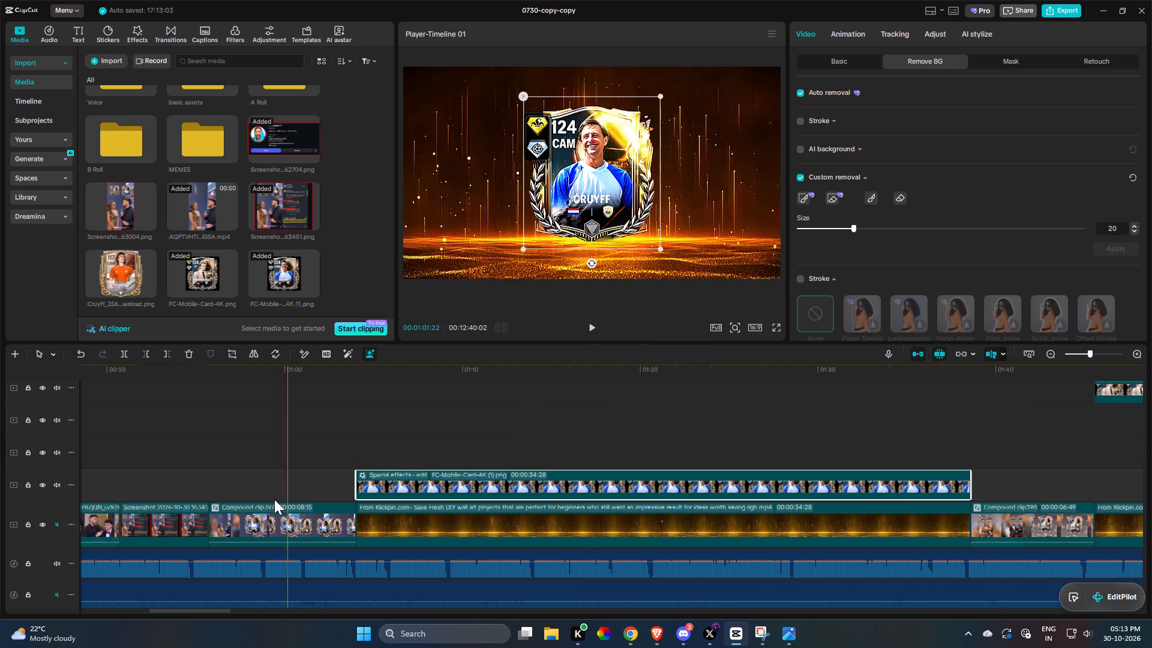
{"action": "left_click_drag", "start_coordinate": [274, 499], "coordinate": [131, 493]}
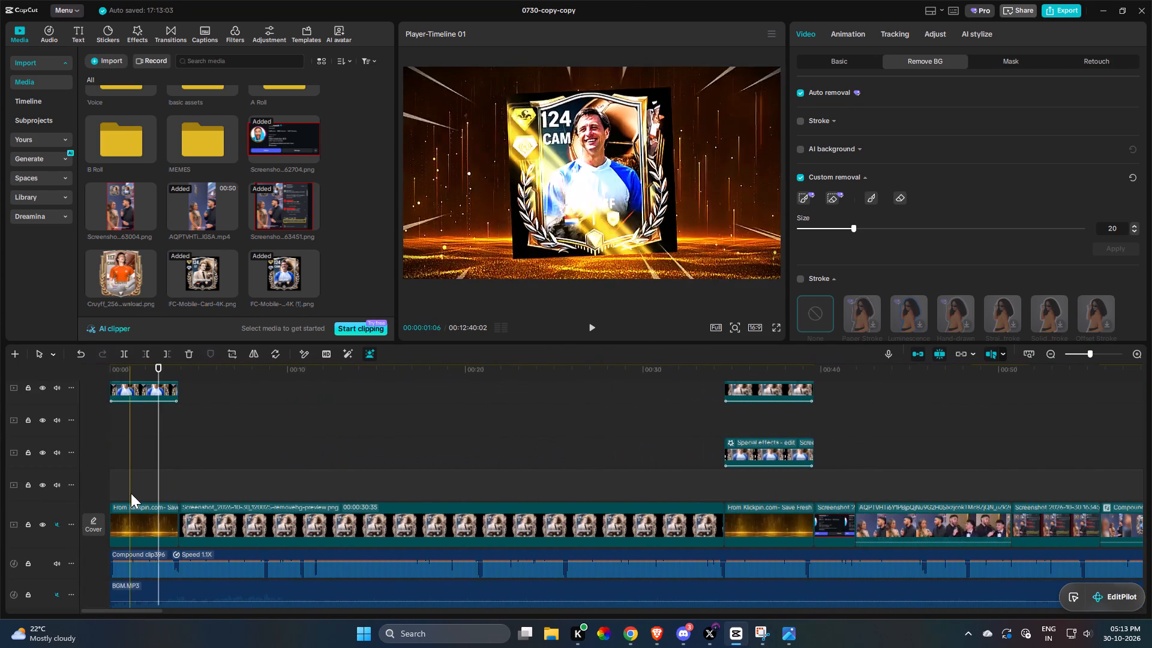
{"action": "left_click_drag", "start_coordinate": [131, 493], "coordinate": [133, 494]}
{"action": "scroll", "coordinate": [130, 494], "scroll_direction": "up", "scroll_amount": 3}
{"action": "left_click", "coordinate": [148, 435]}
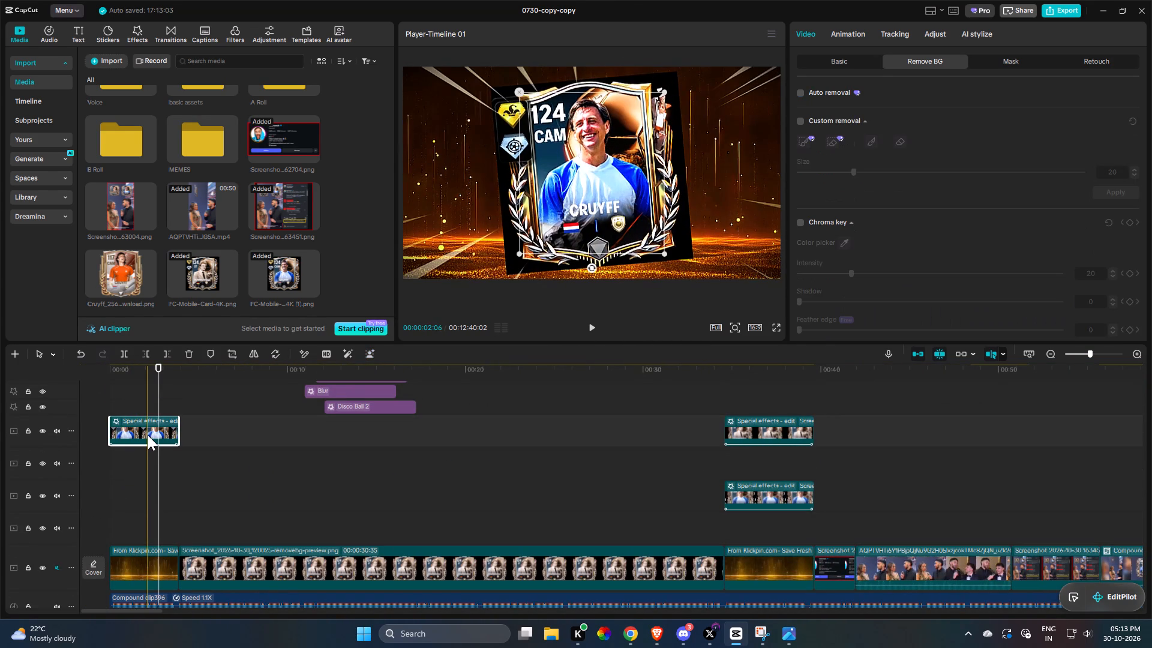
{"action": "key", "text": "shift+v"}
{"action": "left_click", "coordinate": [725, 389]}
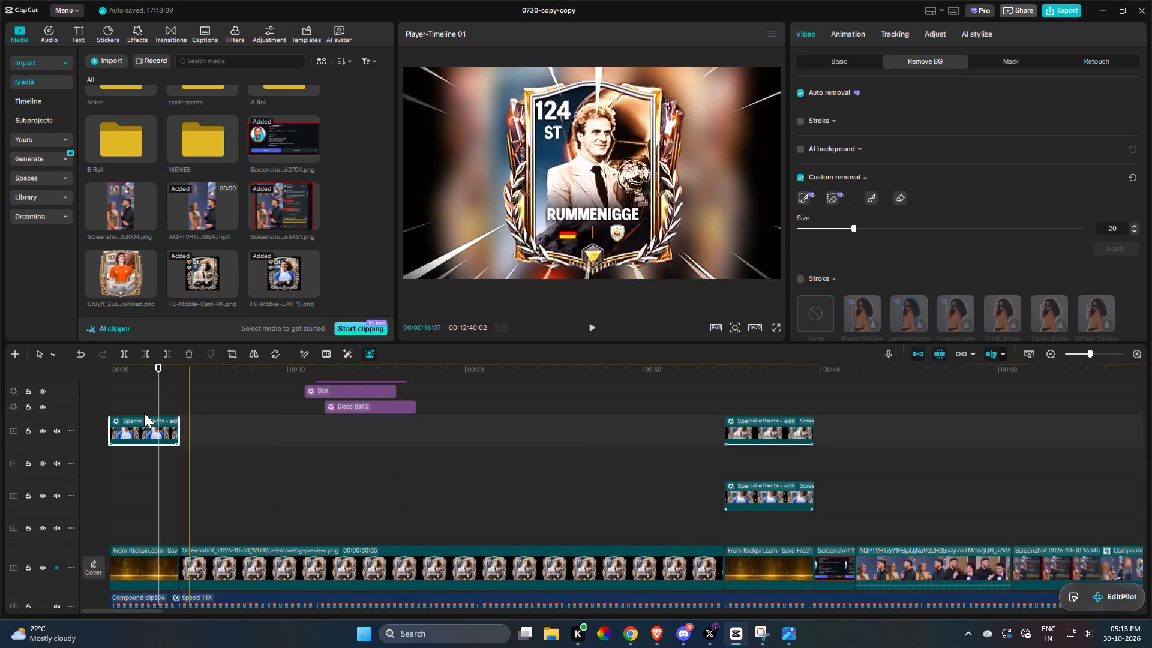
Replace the Cruyff card clip in the two-card section at about 0:35 with FC-Mobile-Card-4K (1).png, using the original video effect.
{"action": "scroll", "coordinate": [641, 456], "scroll_direction": "up", "scroll_amount": 2}
{"action": "key", "text": "space"}
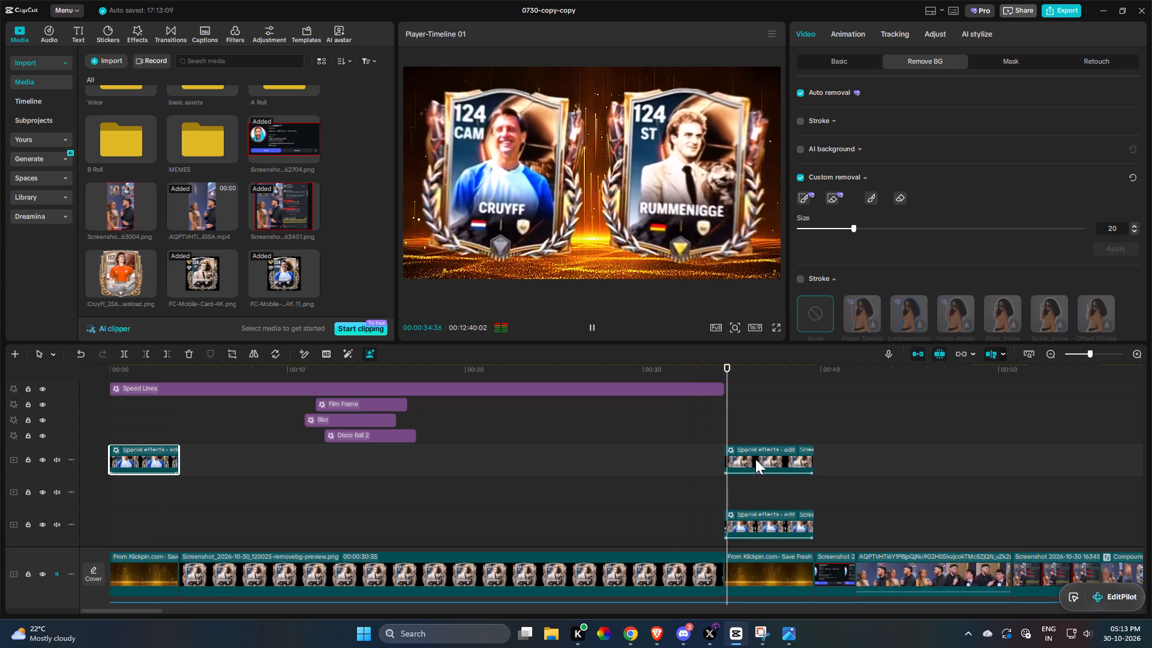
{"action": "left_click_drag", "start_coordinate": [768, 463], "coordinate": [394, 344]}
{"action": "key", "text": "space"}
{"action": "left_click_drag", "start_coordinate": [280, 265], "coordinate": [587, 536]}
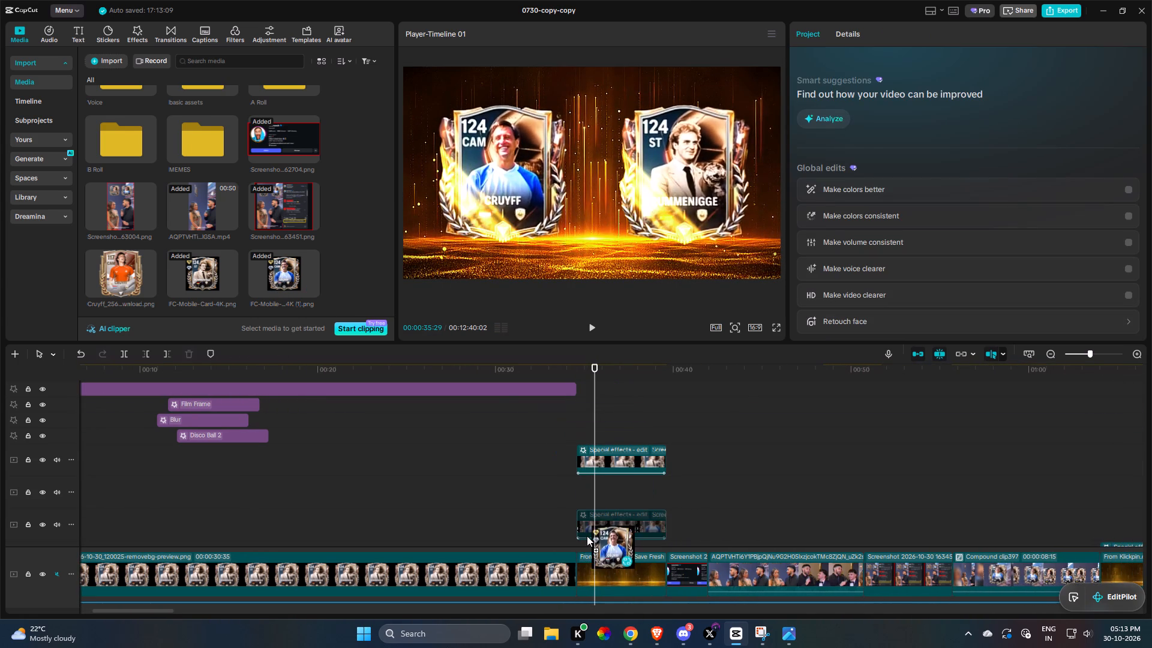
{"action": "left_click_drag", "start_coordinate": [587, 536], "coordinate": [587, 536]}
{"action": "left_click", "coordinate": [614, 433]}
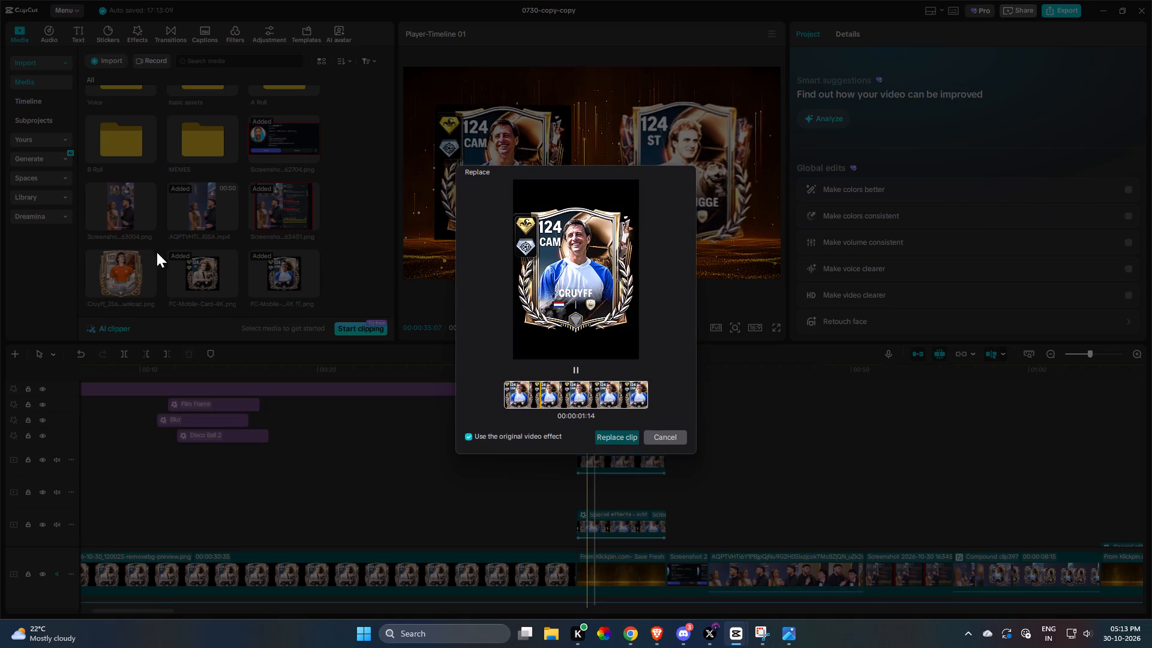
Replace the Rummenigge card clip in the two-card section at about 0:35 with FC-Mobile-Card-4K.png, using the original video effect.
{"action": "left_click_drag", "start_coordinate": [191, 280], "coordinate": [595, 455]}
{"action": "left_click", "coordinate": [623, 432]}
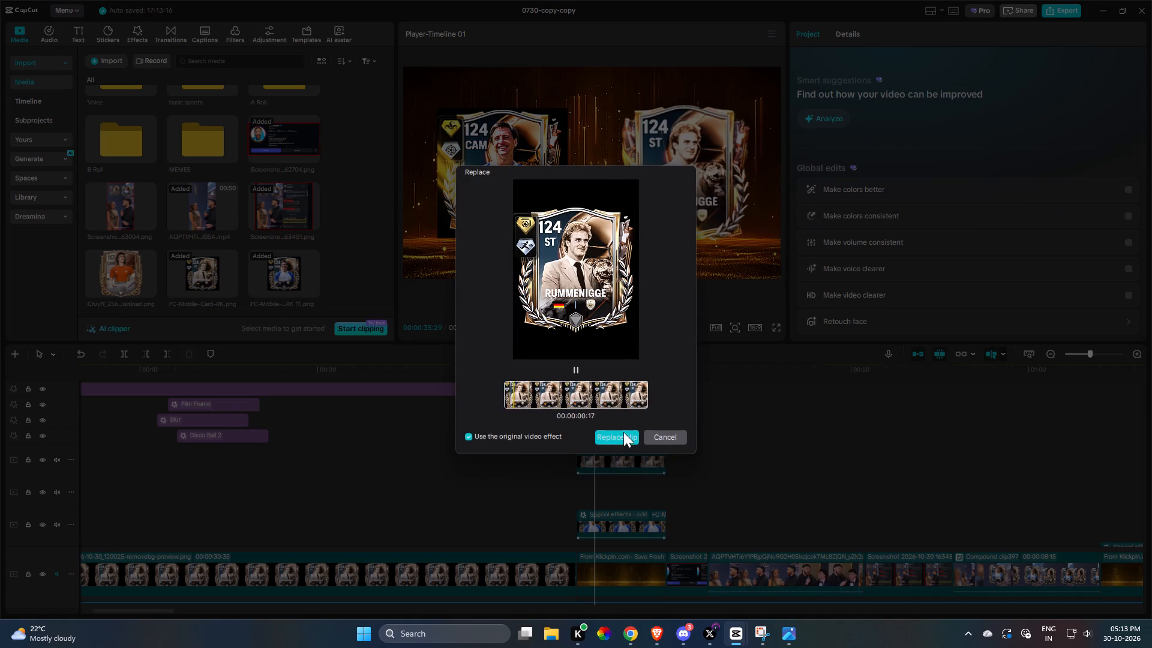
Paste the copied attributes, including location size and auto remove, onto the Cruyff card clip in the two-card section.
{"action": "left_click", "coordinate": [634, 531]}
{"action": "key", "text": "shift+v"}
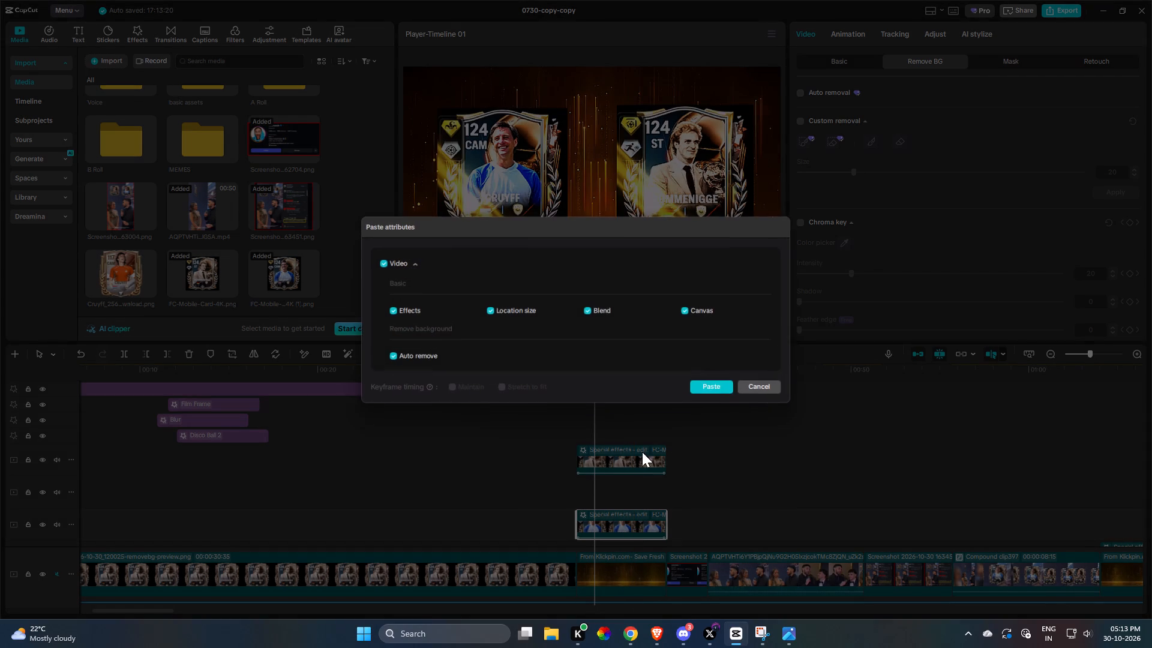
{"action": "left_click", "coordinate": [712, 384]}
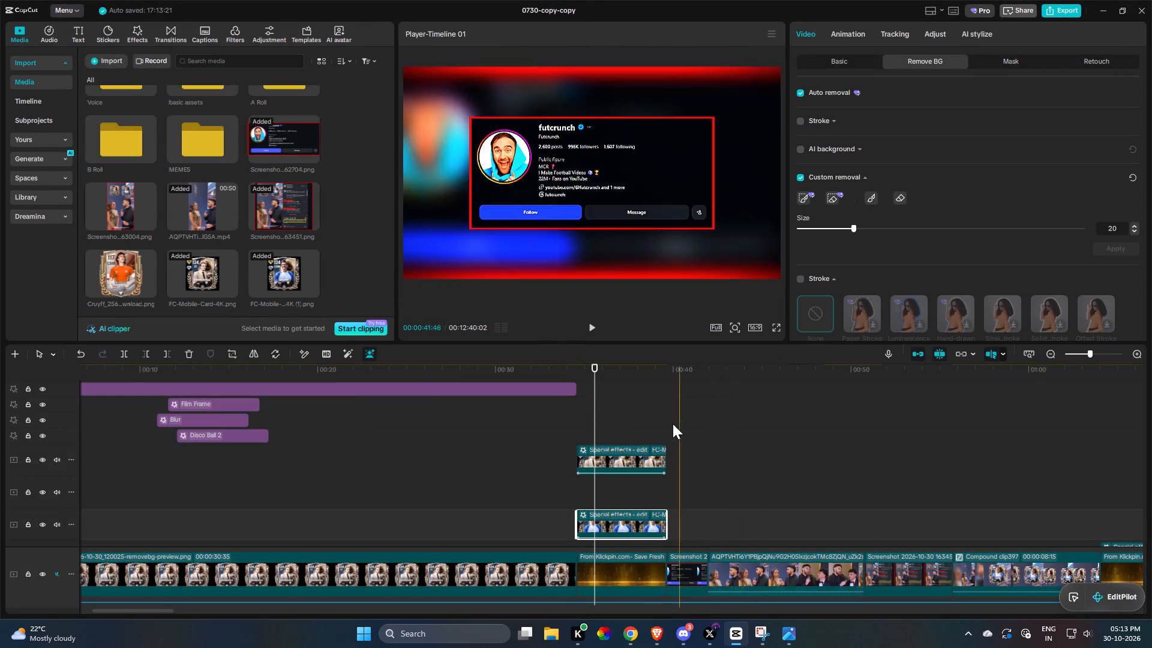
Move the Cruyff card to the left half of the video frame, clear of the Rummenigge card.
{"action": "left_click", "coordinate": [618, 462]}
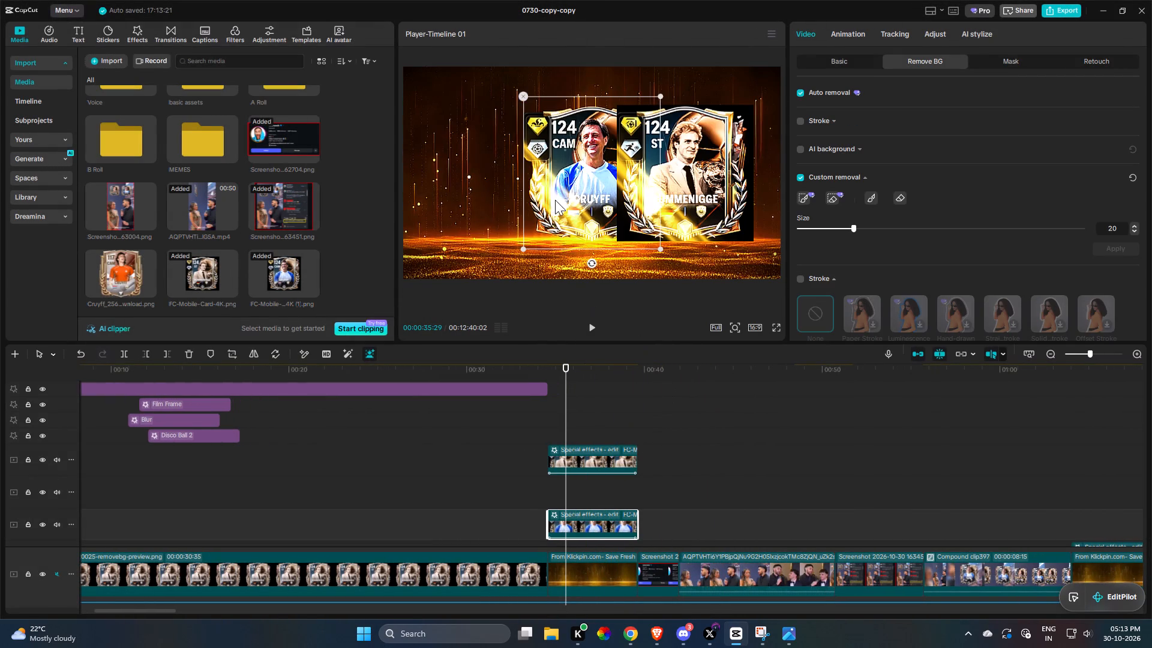
{"action": "left_click_drag", "start_coordinate": [563, 200], "coordinate": [465, 198]}
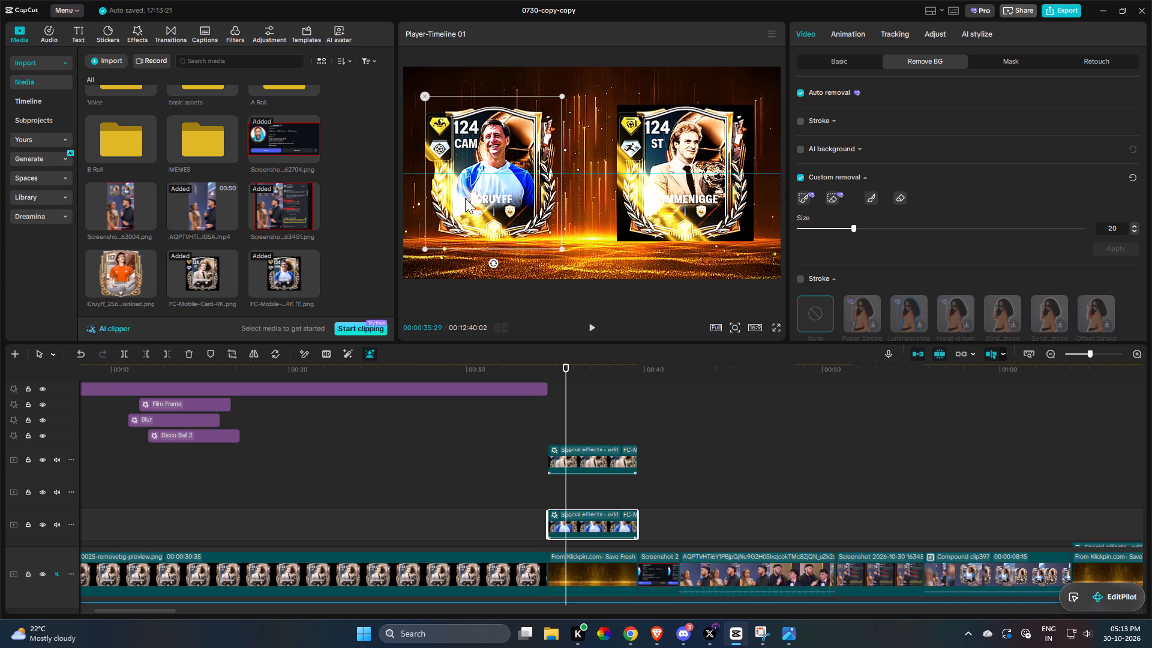
{"action": "left_click_drag", "start_coordinate": [465, 198], "coordinate": [472, 198]}
Paste the copied attributes, including location size and auto remove, onto the Rummenigge card clip in the two-card section.
{"action": "left_click", "coordinate": [601, 440]}
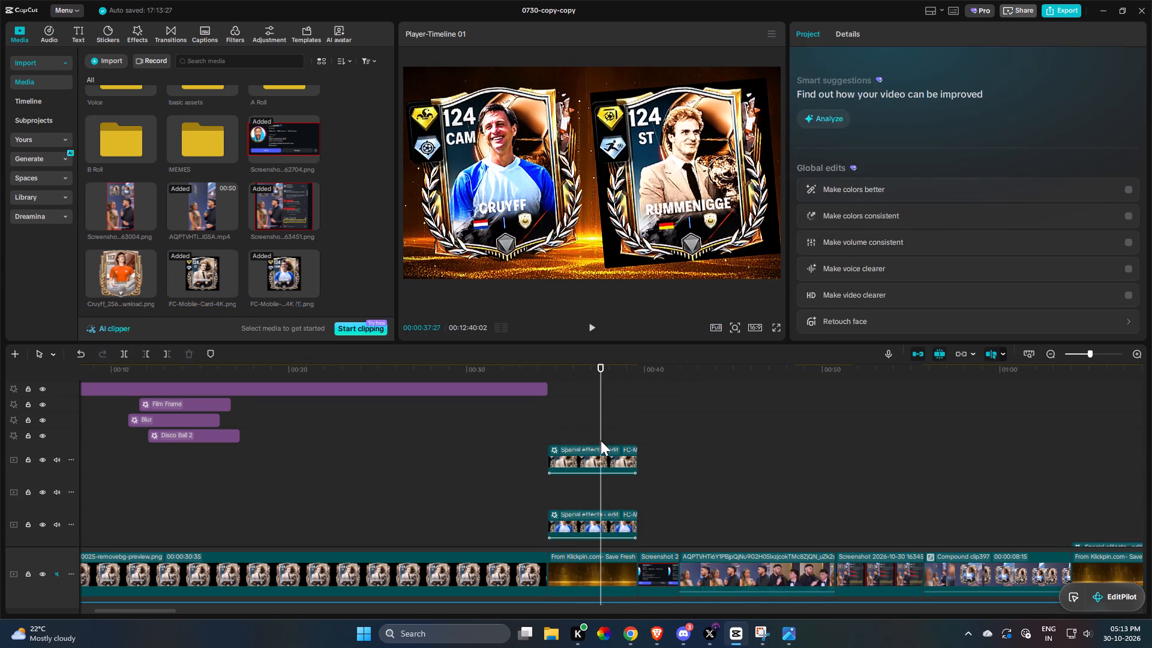
{"action": "left_click", "coordinate": [602, 452]}
{"action": "left_click", "coordinate": [652, 420]}
{"action": "left_click", "coordinate": [619, 446]}
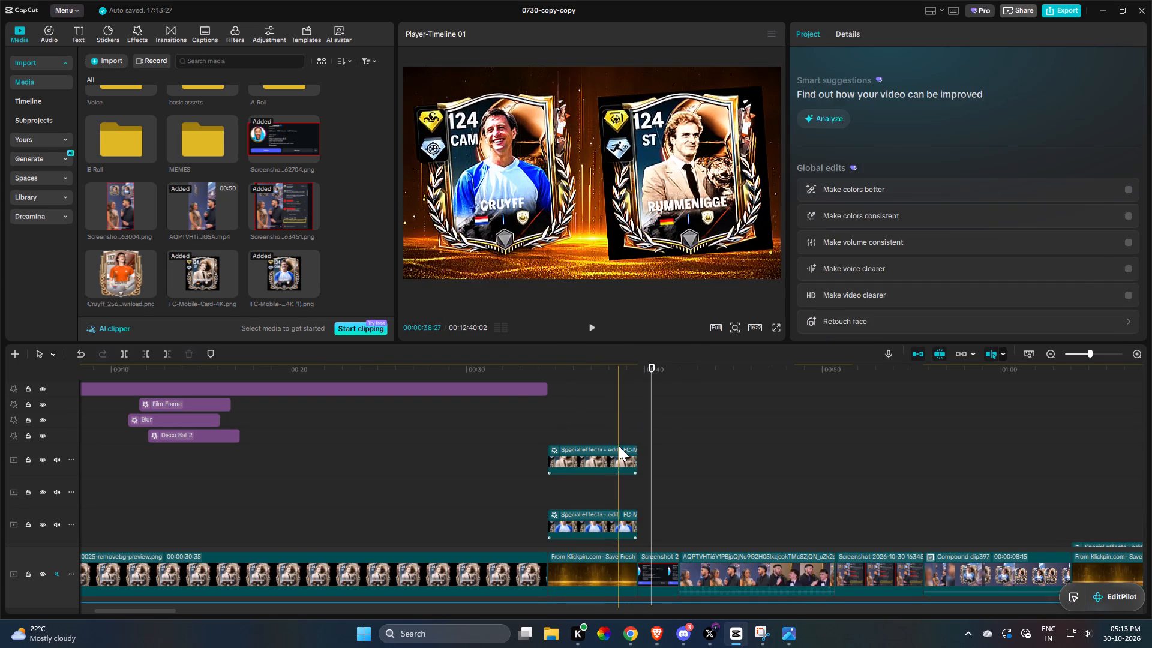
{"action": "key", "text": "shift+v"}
{"action": "left_click", "coordinate": [723, 391]}
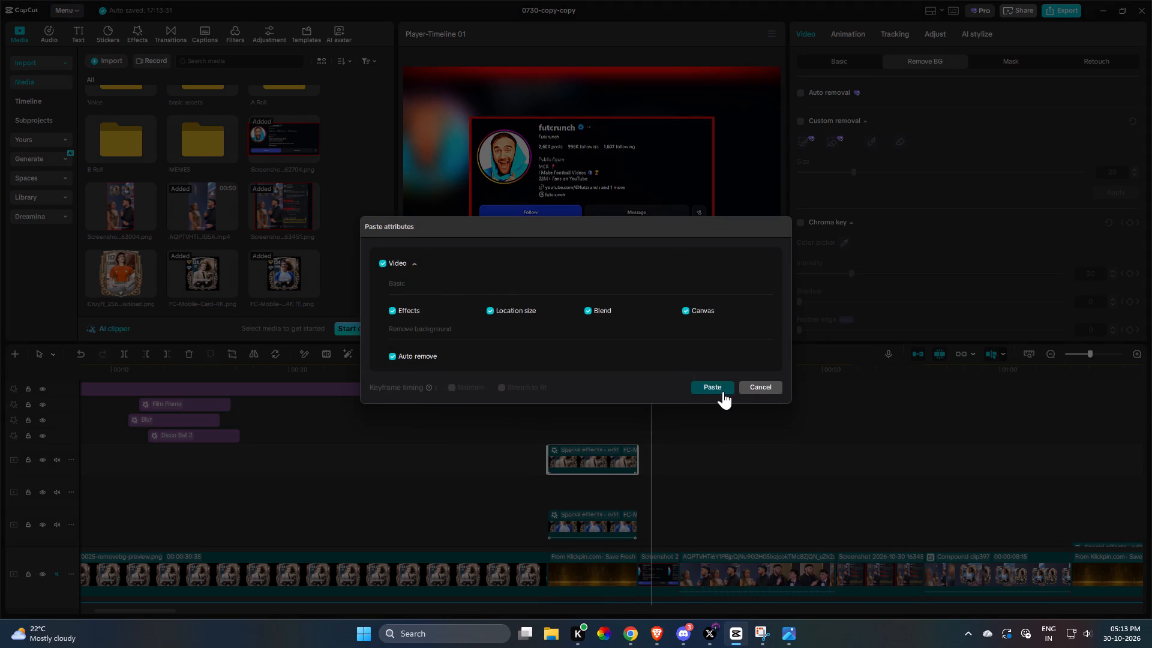
Reposition the badged Rummenigge card in the right half of the frame, beside the Cruyff card, in the 0:35 section.
{"action": "left_click", "coordinate": [572, 418]}
{"action": "key", "text": "space"}
{"action": "key", "text": "space"}
{"action": "left_click", "coordinate": [610, 458]}
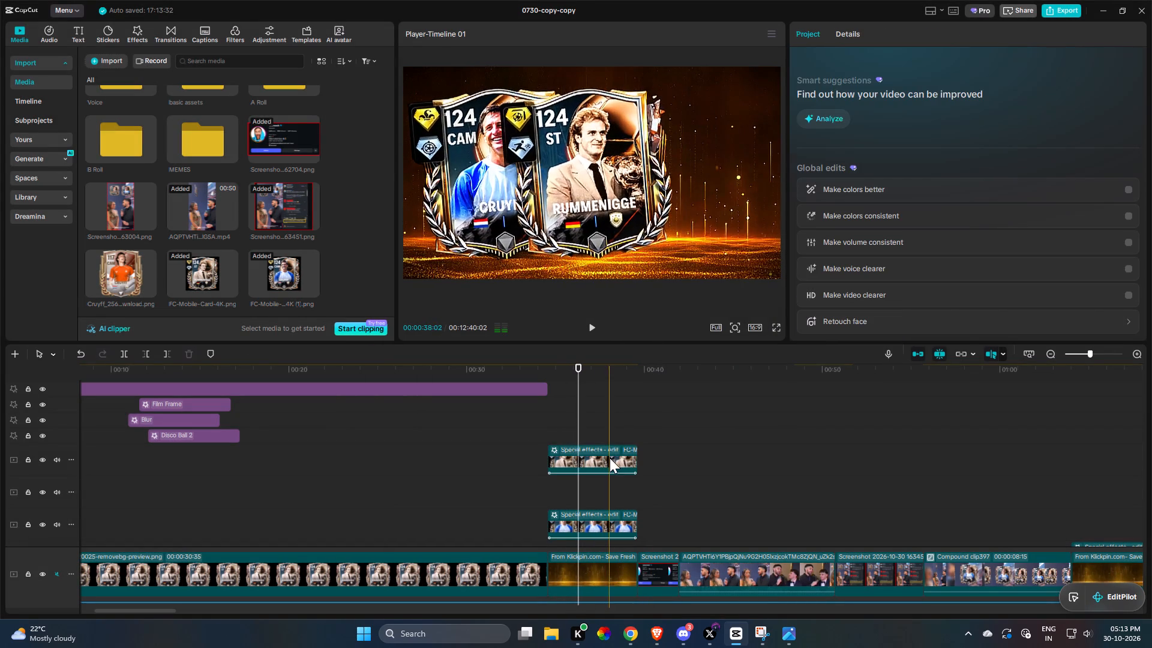
{"action": "left_click_drag", "start_coordinate": [596, 197], "coordinate": [686, 197]}
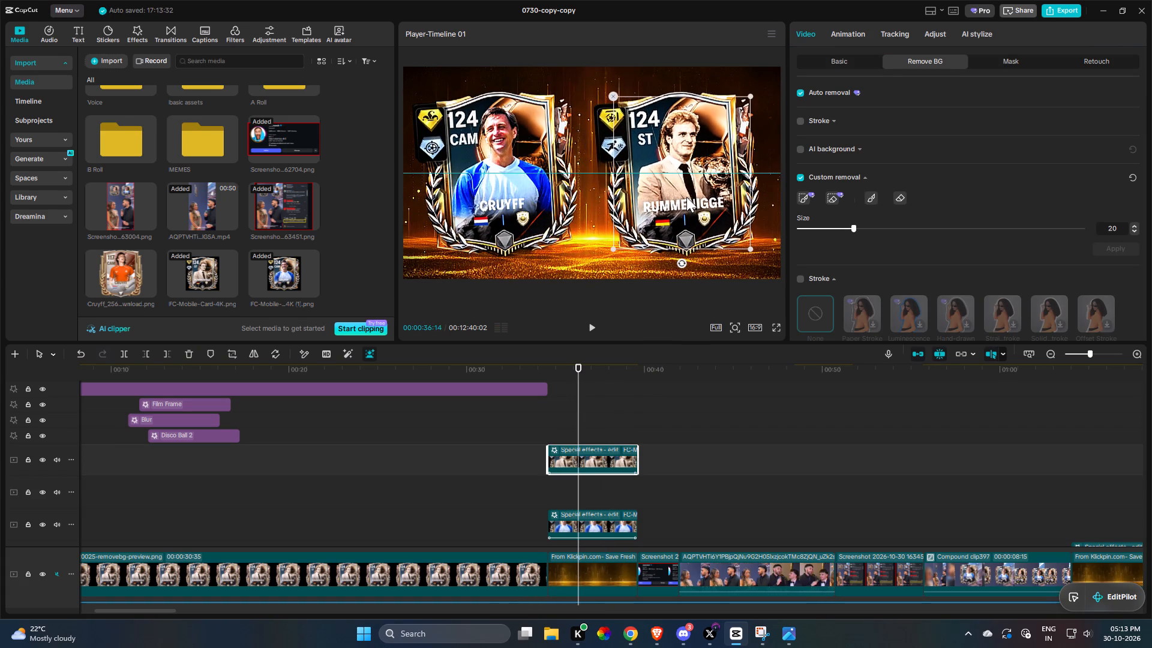
{"action": "left_click_drag", "start_coordinate": [686, 197], "coordinate": [695, 197]}
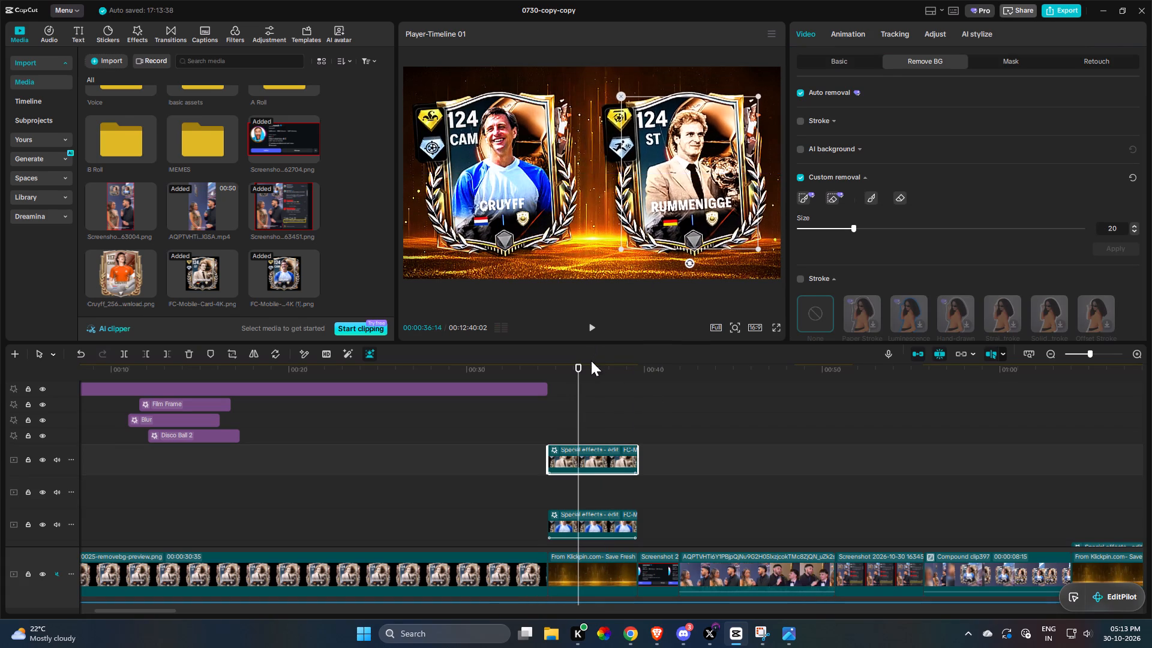
Play back from the two-card section at about 0:34 and check the card visuals through about 2:20.
{"action": "left_click", "coordinate": [547, 417]}
{"action": "key", "text": "space"}
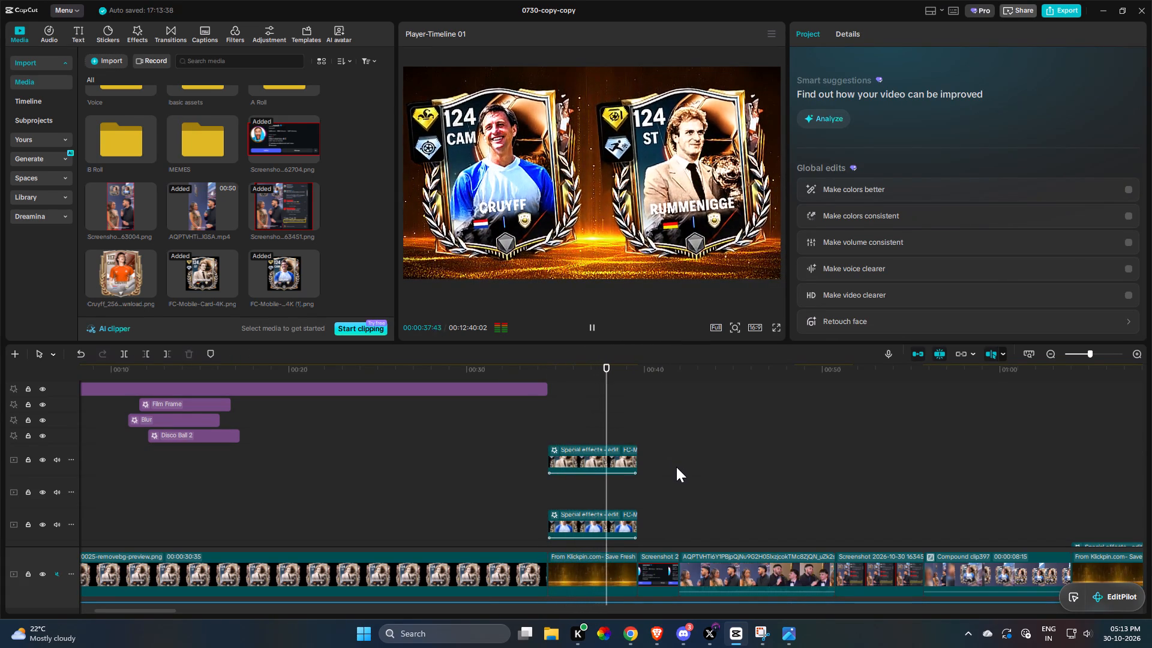
{"action": "left_click_drag", "start_coordinate": [749, 491], "coordinate": [781, 504]}
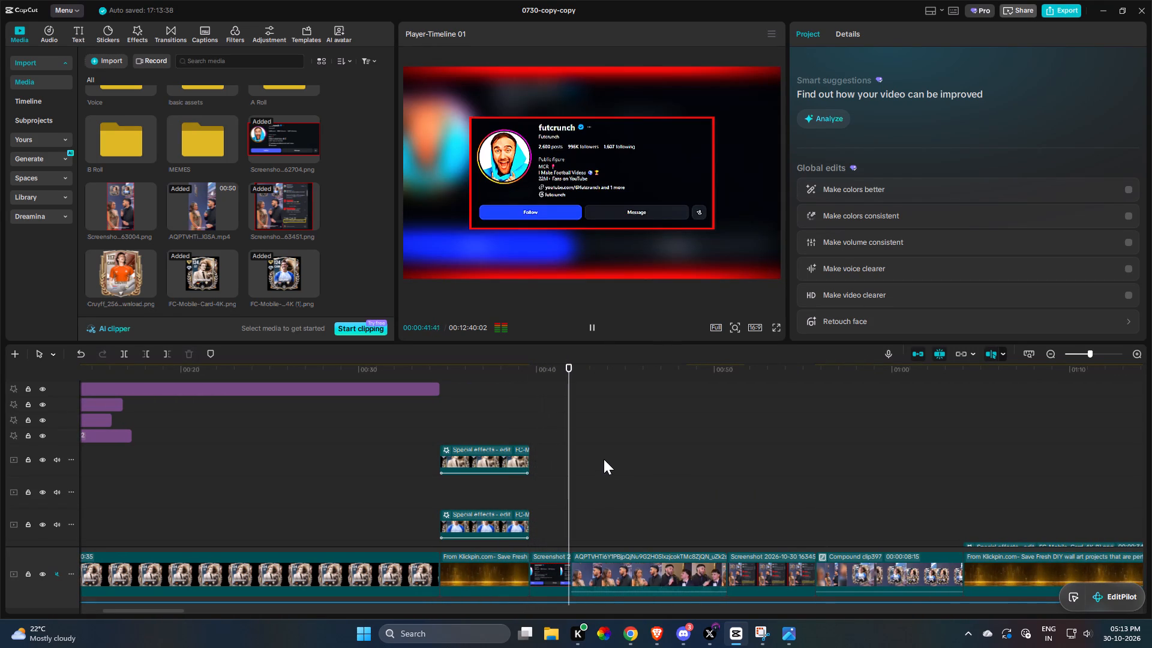
{"action": "scroll", "coordinate": [659, 413], "scroll_direction": "down", "scroll_amount": 4}
{"action": "left_click_drag", "start_coordinate": [666, 403], "coordinate": [659, 394]}
{"action": "key", "text": "space"}
{"action": "left_click_drag", "start_coordinate": [635, 402], "coordinate": [706, 432]}
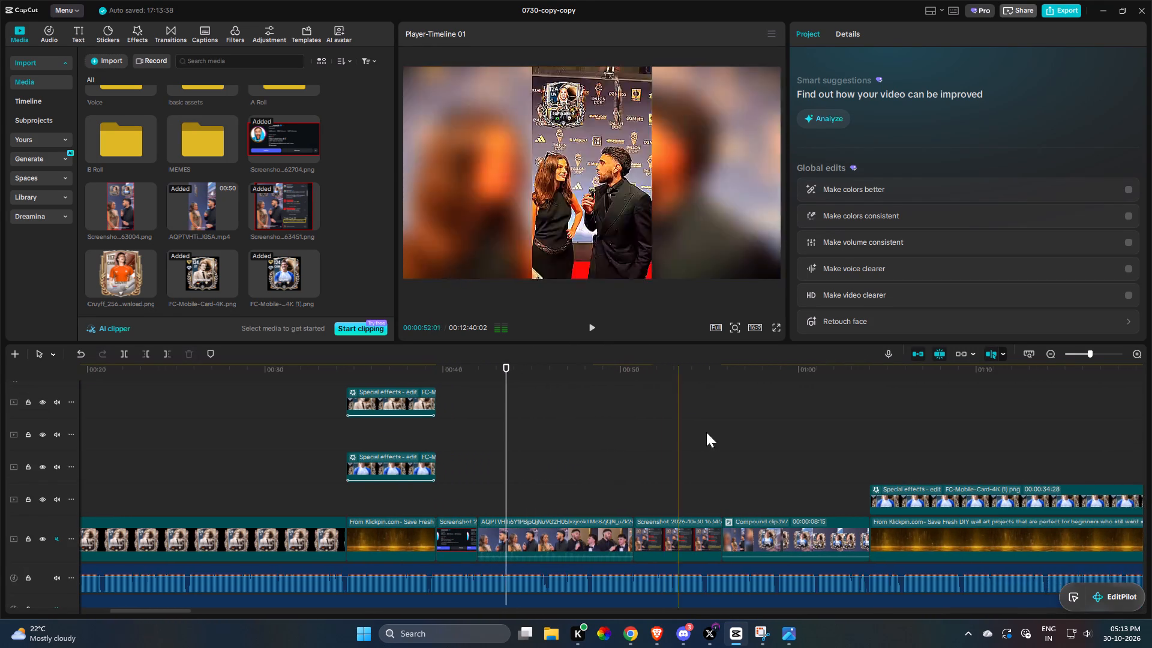
{"action": "left_click_drag", "start_coordinate": [706, 432], "coordinate": [526, 449]}
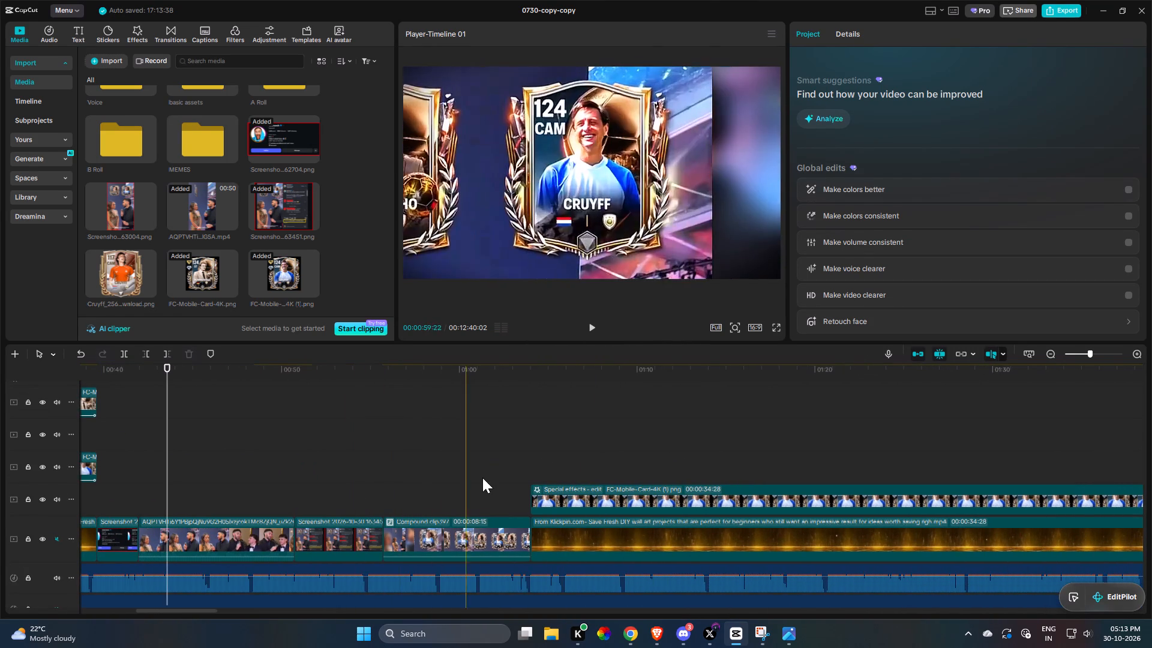
{"action": "key", "text": "space"}
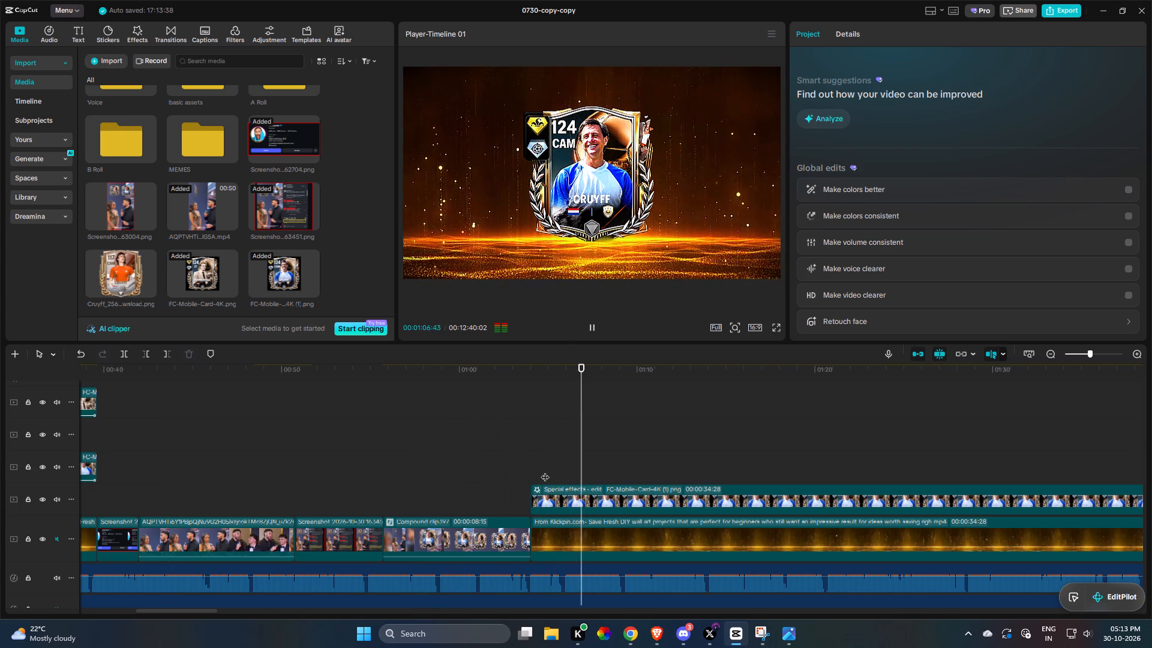
{"action": "left_click_drag", "start_coordinate": [966, 370], "coordinate": [630, 459]}
{"action": "left_click_drag", "start_coordinate": [599, 457], "coordinate": [745, 458]}
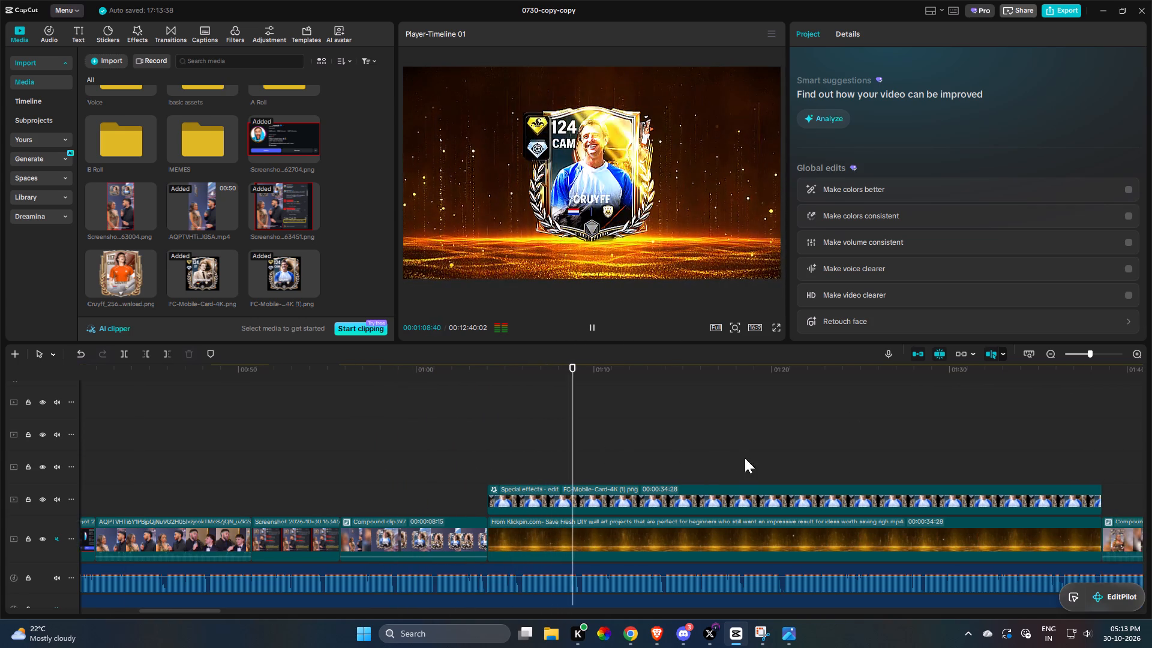
{"action": "key", "text": "space"}
{"action": "left_click_drag", "start_coordinate": [745, 458], "coordinate": [710, 463]}
{"action": "left_click_drag", "start_coordinate": [637, 463], "coordinate": [617, 457]}
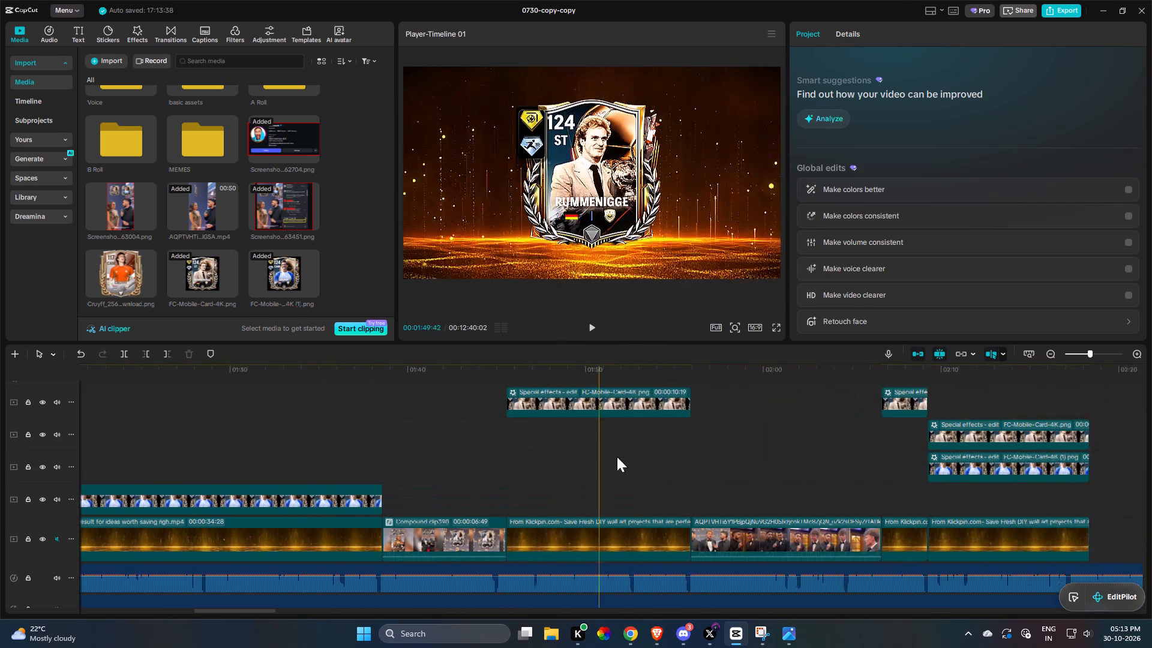
{"action": "left_click_drag", "start_coordinate": [617, 457], "coordinate": [647, 460]}
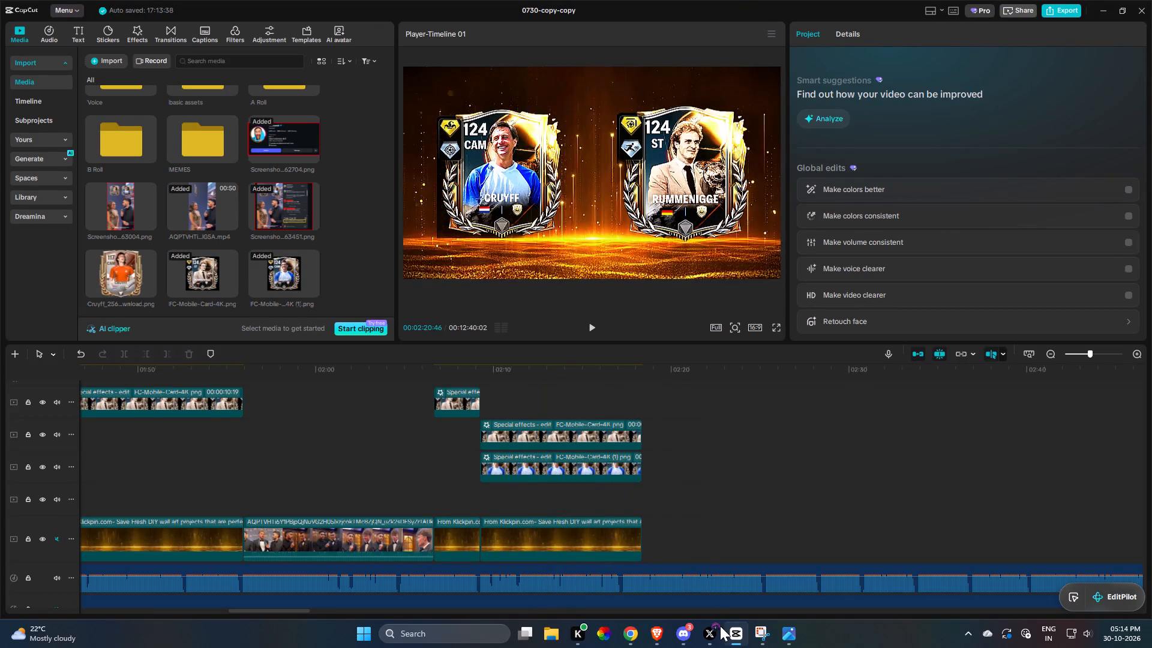
{"action": "left_click", "coordinate": [784, 628]}
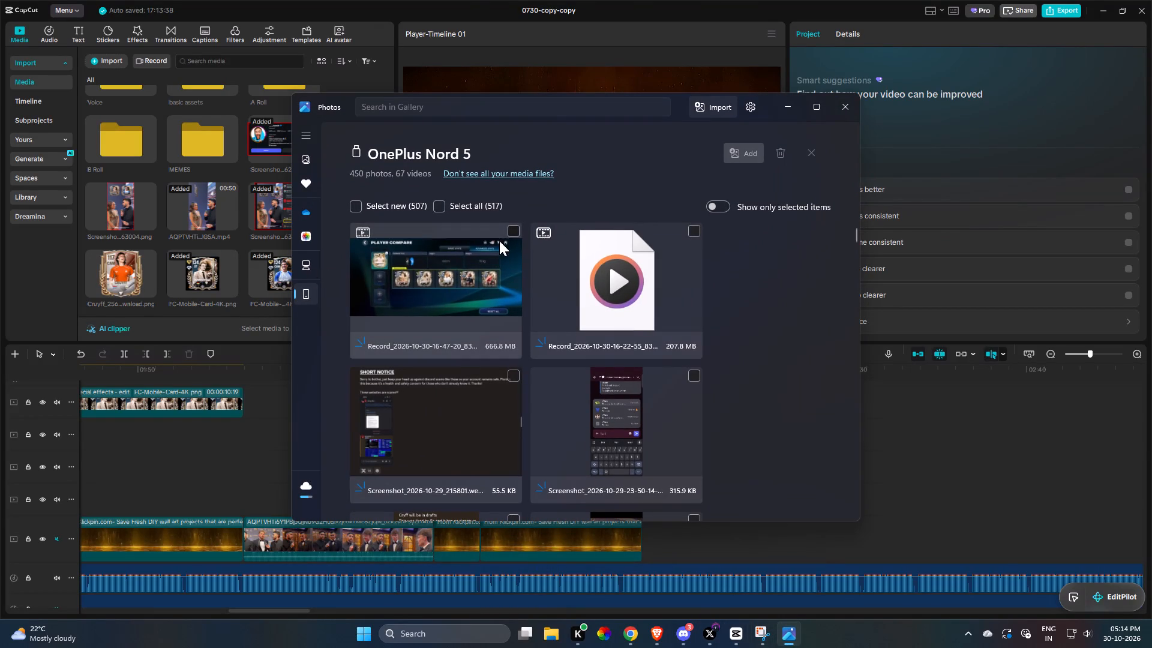
{"action": "left_click", "coordinate": [510, 231]}
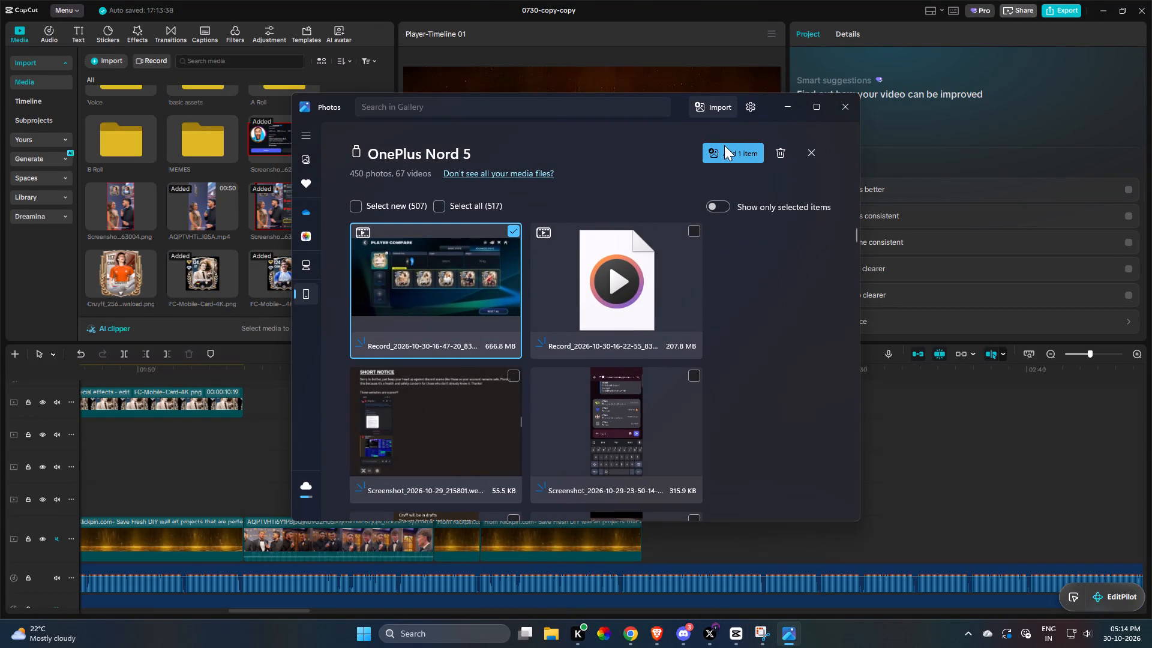
{"action": "left_click", "coordinate": [725, 148]}
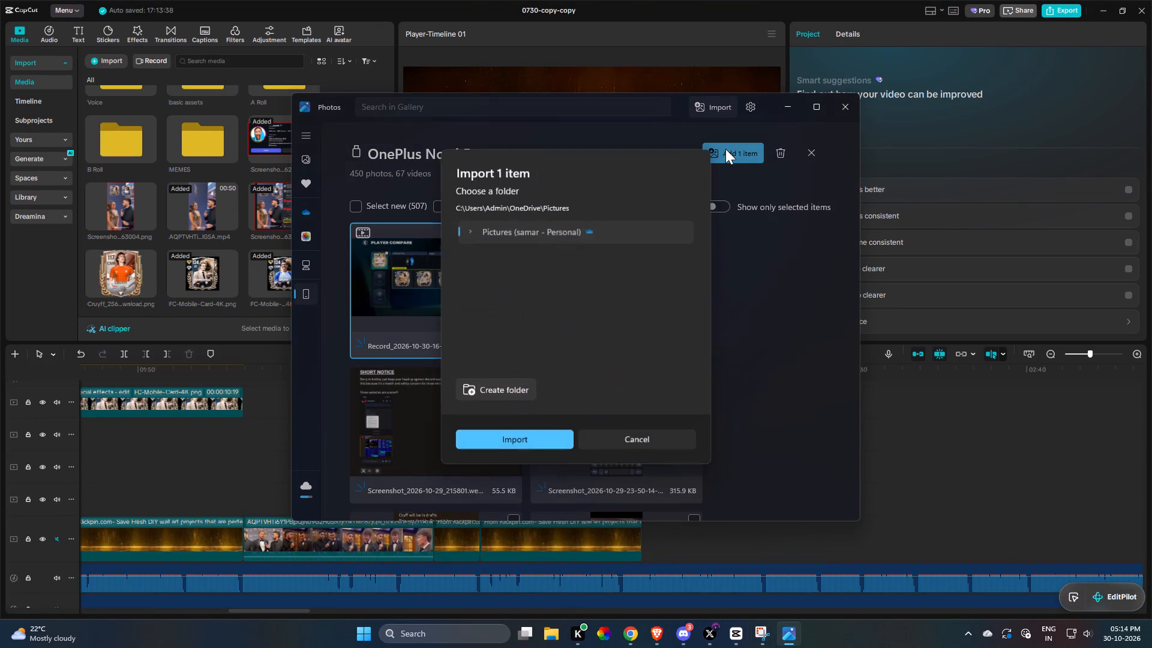
{"action": "left_click", "coordinate": [544, 437]}
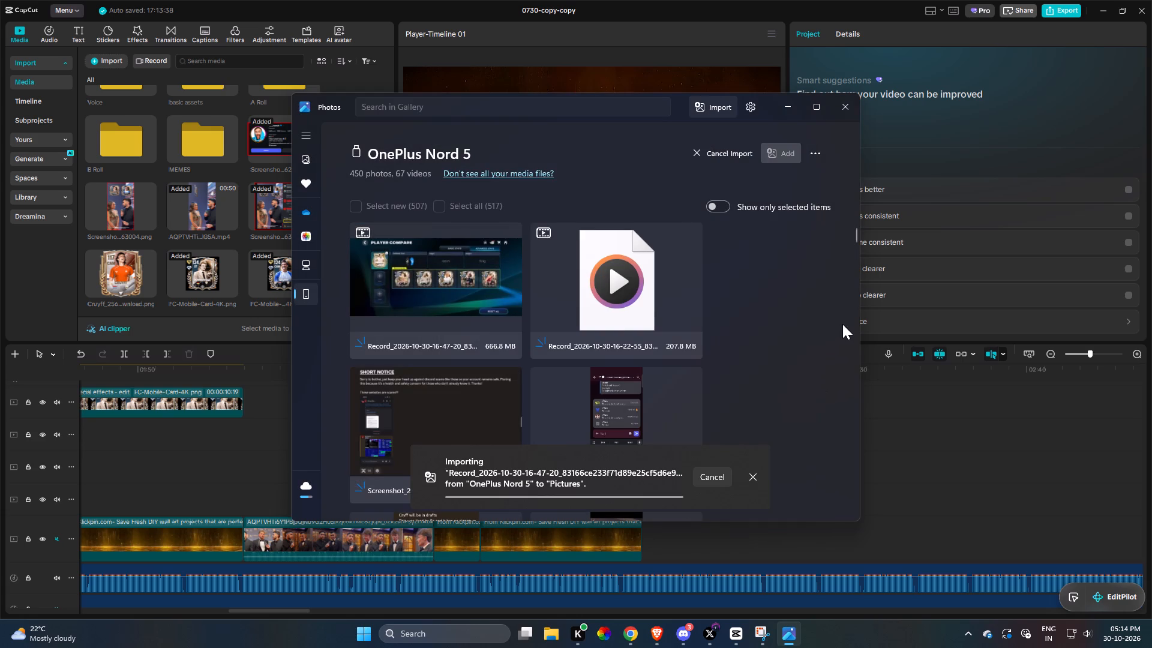
{"action": "left_click", "coordinate": [690, 242]}
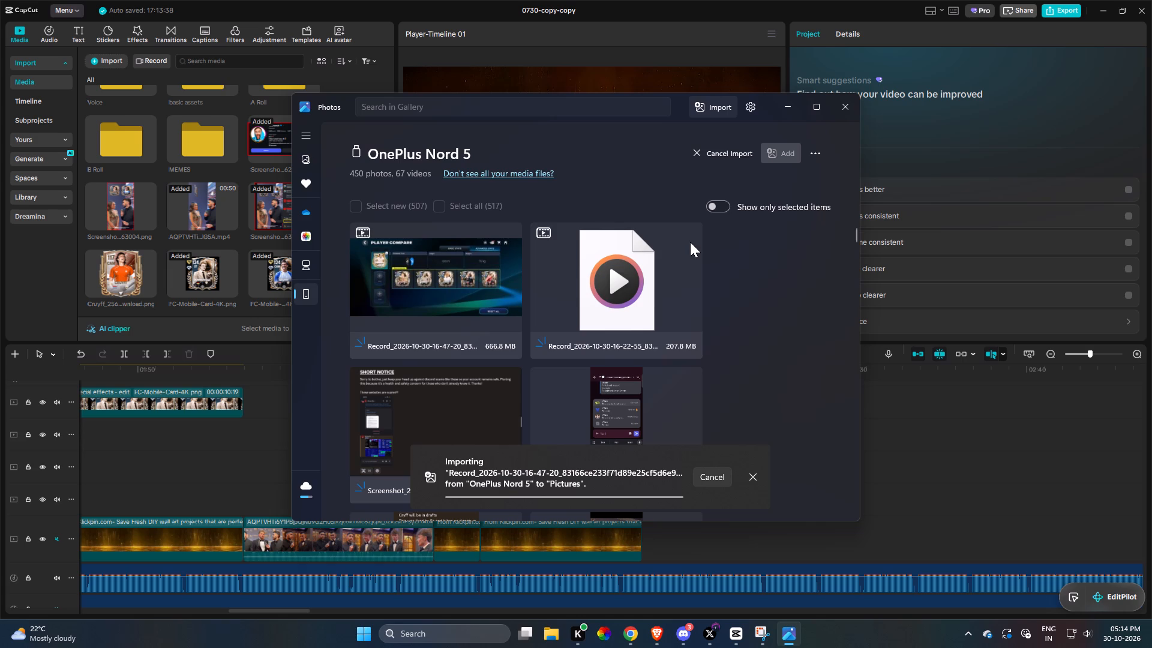
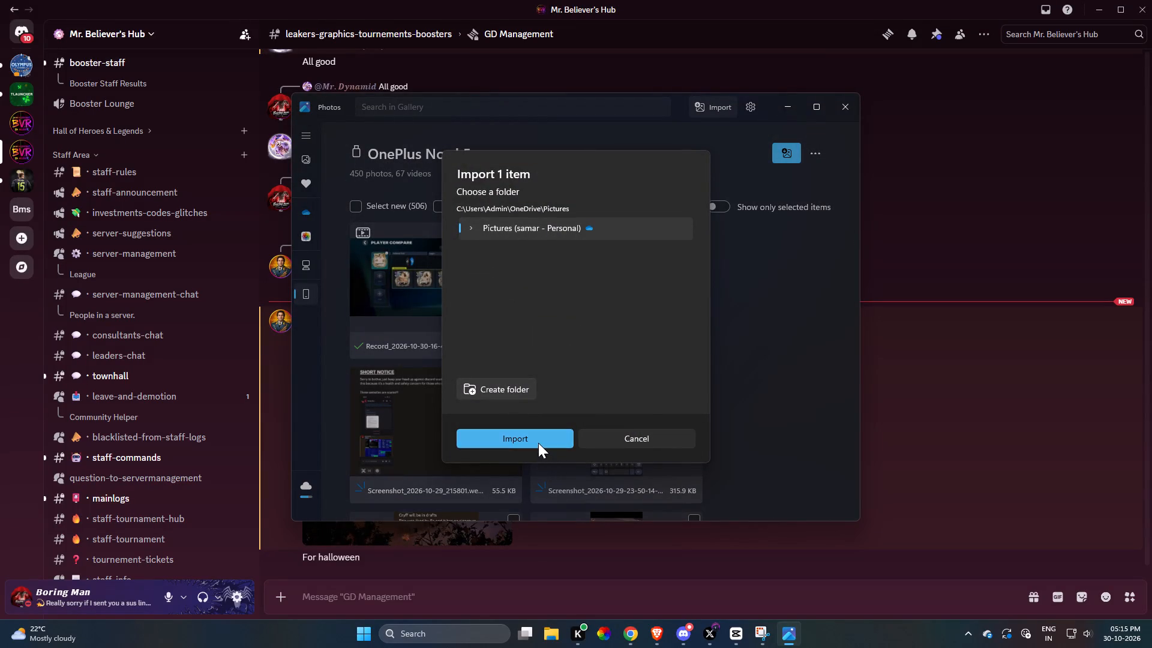
{"action": "left_click", "coordinate": [538, 443]}
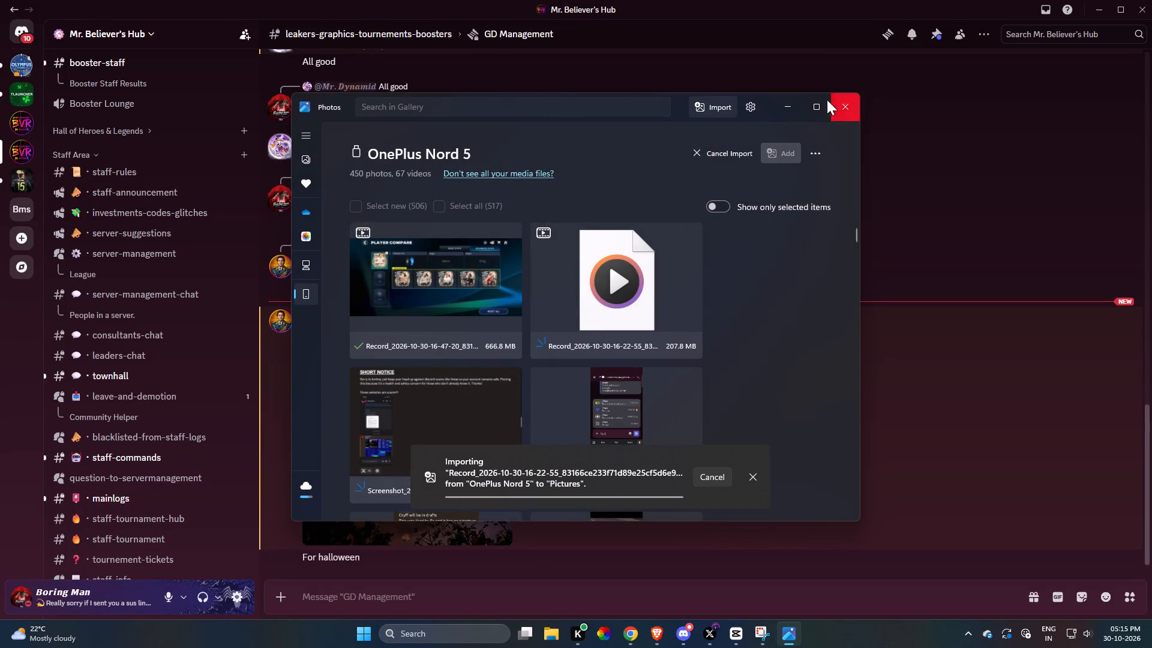
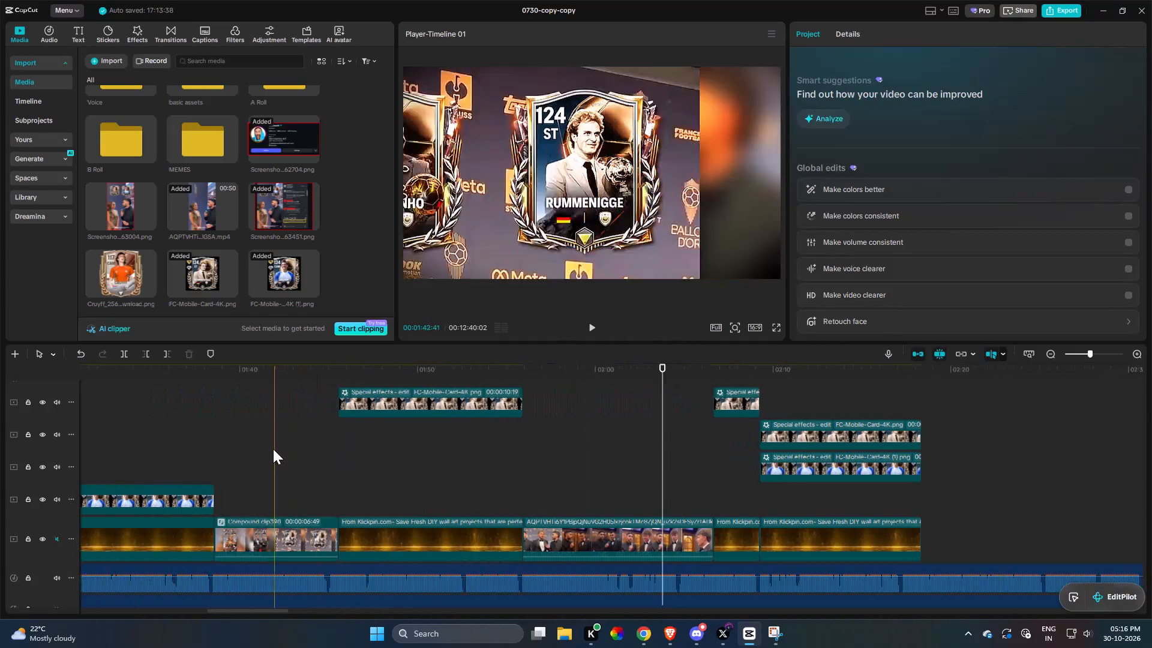
{"action": "scroll", "coordinate": [233, 175], "scroll_direction": "up", "scroll_amount": 4}
{"action": "double_click", "coordinate": [266, 124]}
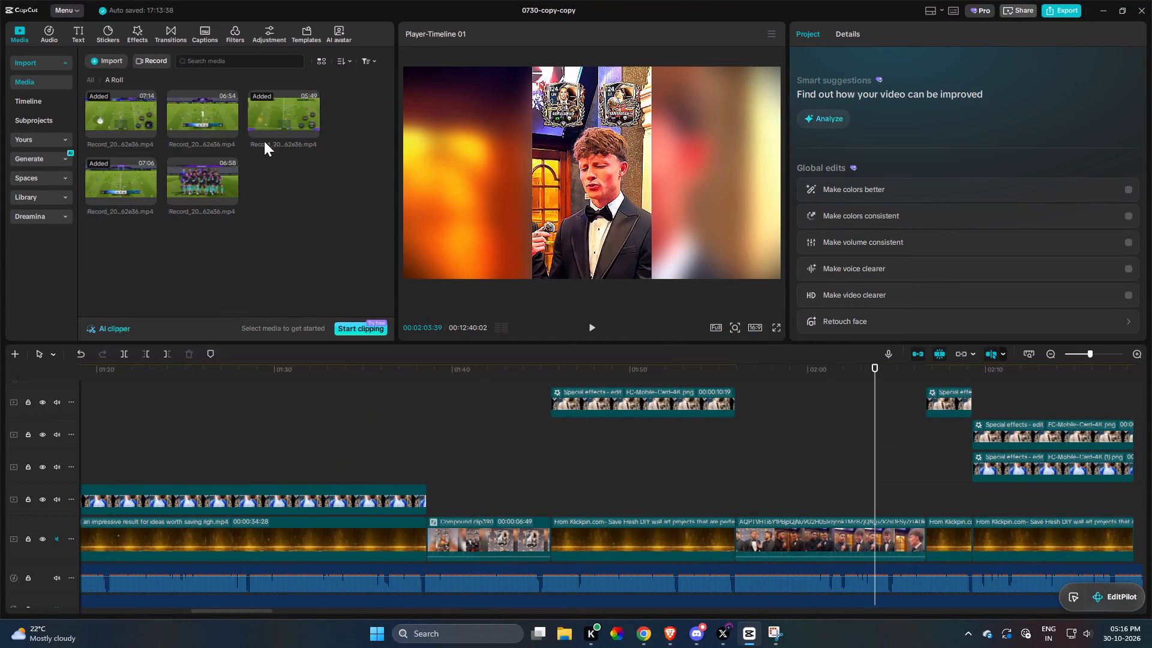
{"action": "left_click", "coordinate": [116, 57]}
{"action": "left_click", "coordinate": [155, 83]}
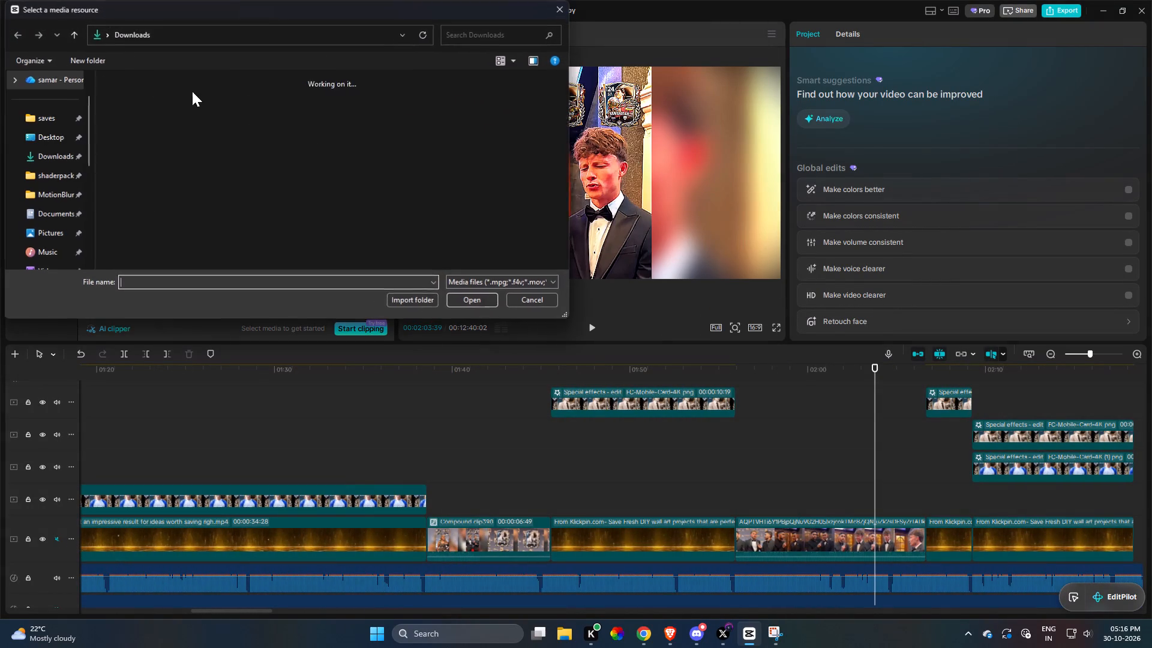
{"action": "scroll", "coordinate": [63, 148], "scroll_direction": "up", "scroll_amount": 2}
{"action": "left_click", "coordinate": [65, 103]}
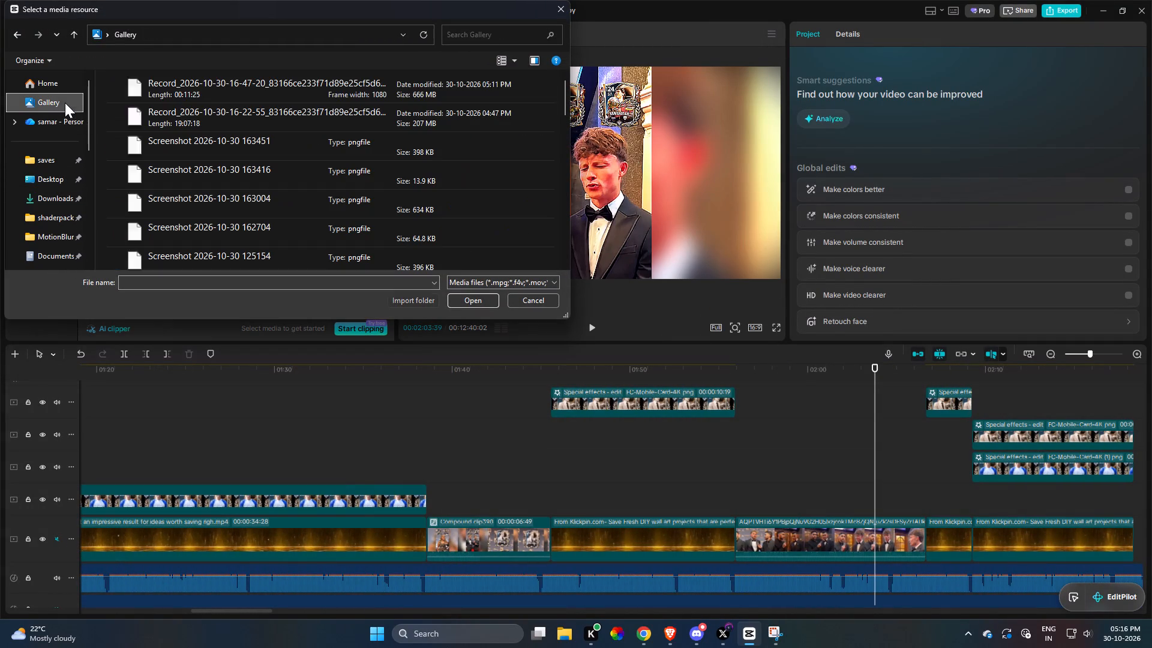
{"action": "left_click", "coordinate": [179, 93], "text": "ctrl"}
{"action": "left_click", "coordinate": [194, 122], "text": "ctrl"}
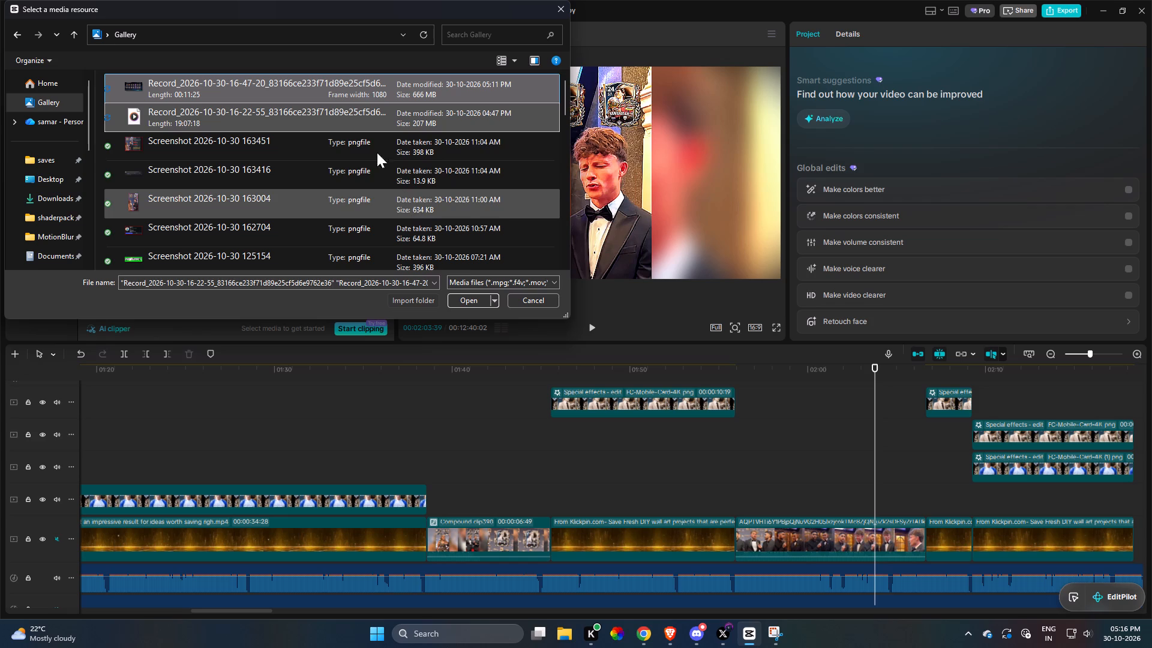
{"action": "scroll", "coordinate": [352, 127], "scroll_direction": "up", "scroll_amount": 3}
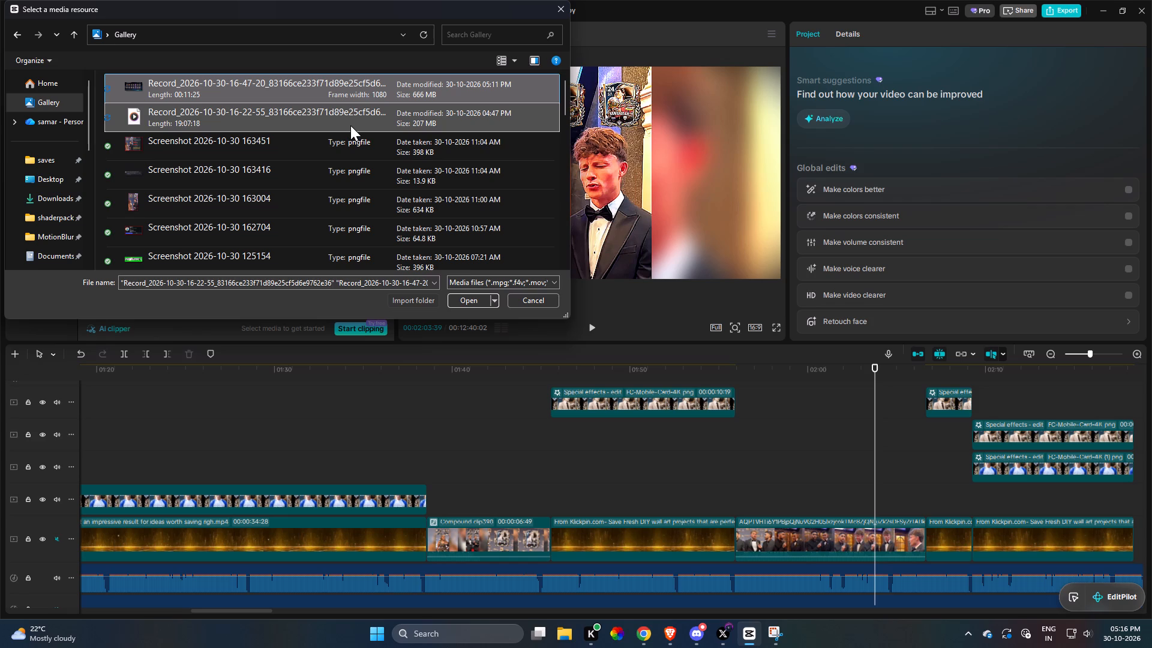
{"action": "left_click", "coordinate": [460, 296]}
Preview the 03:31 audio-only recording in the A Roll folder and remove it from the media.
{"action": "left_click", "coordinate": [128, 243]}
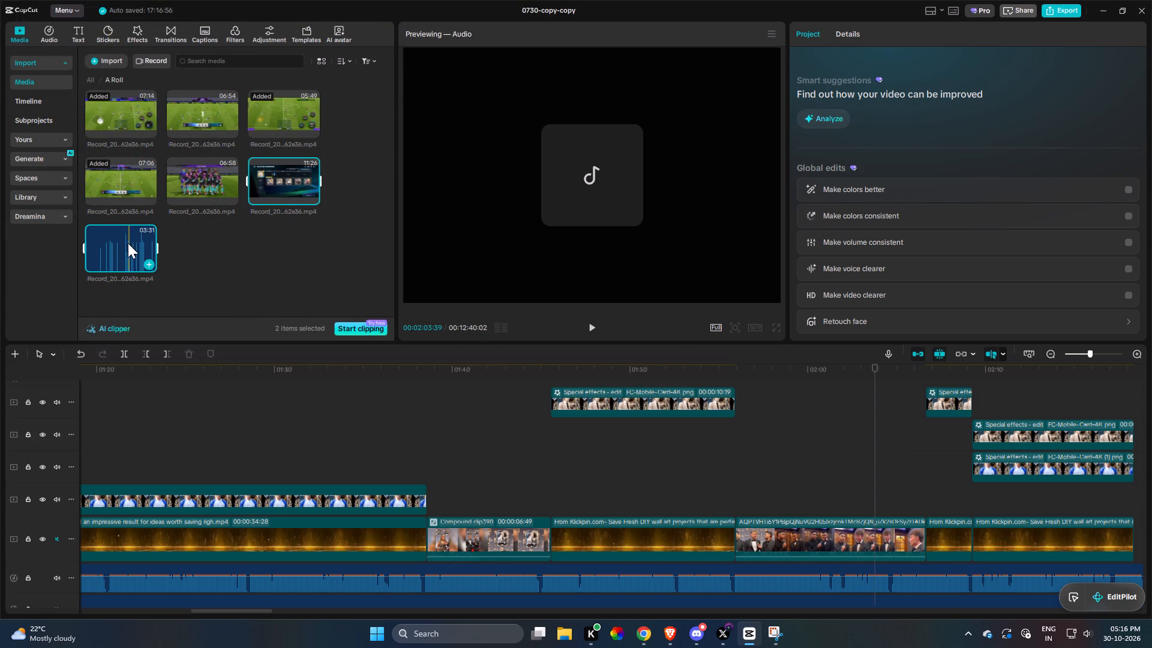
{"action": "key", "text": "space"}
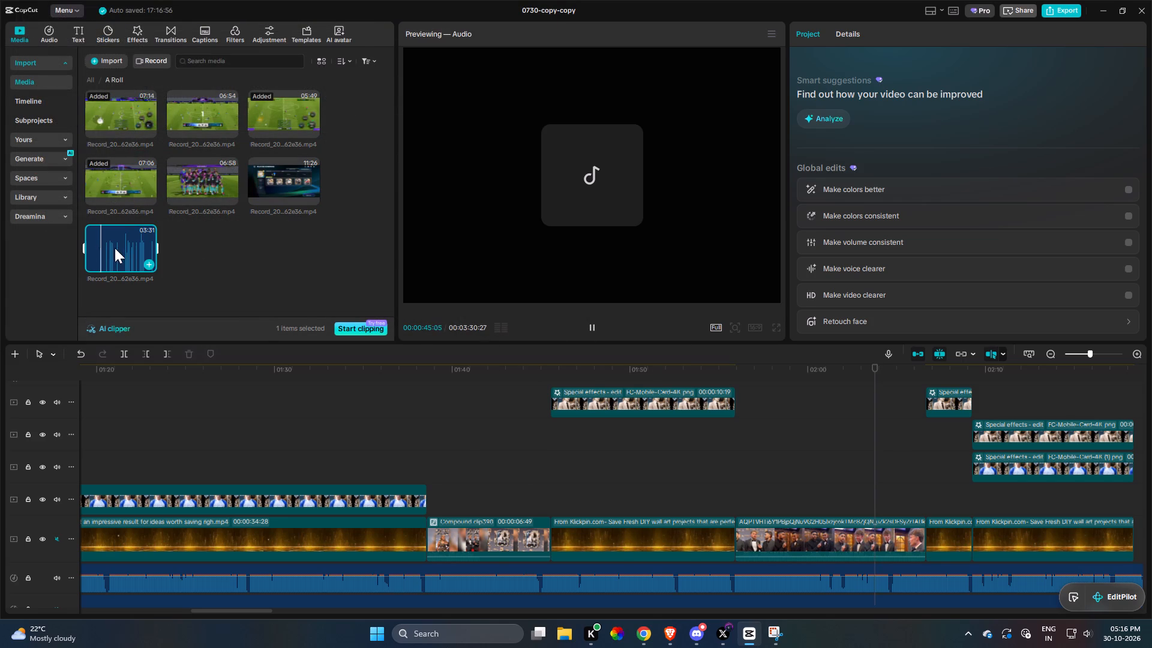
{"action": "key", "text": "space"}
{"action": "key", "text": "space"}
{"action": "key", "text": "f"}
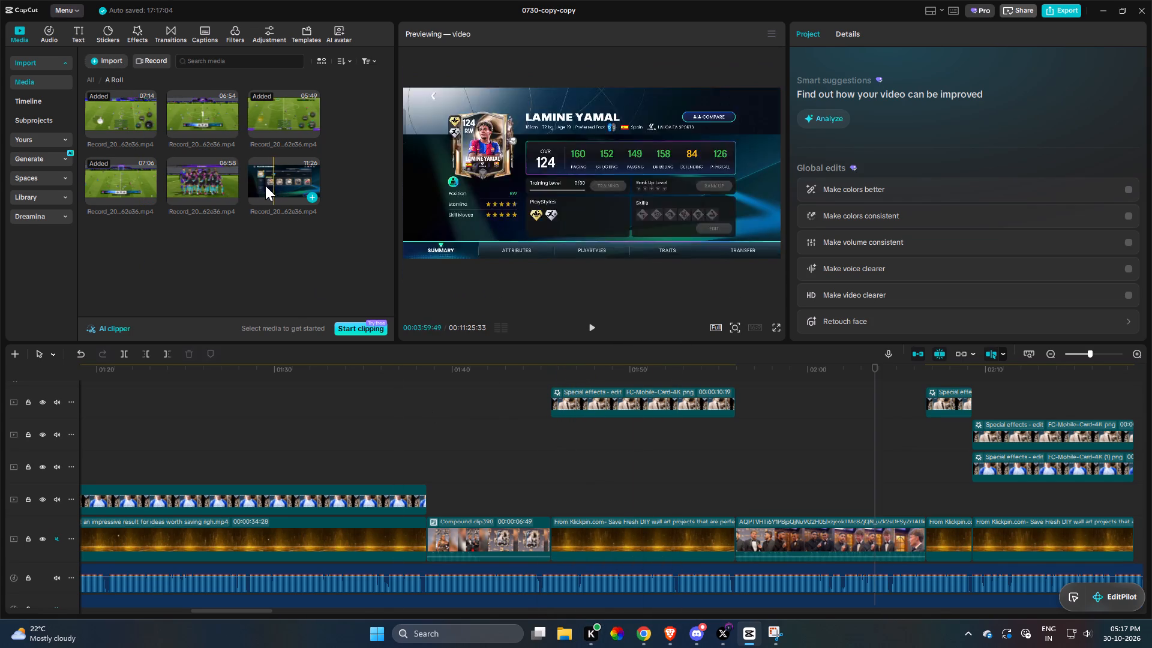
Preview the newly imported 11:26 recording, examining its draft, player-summary and player-compare sections.
{"action": "key", "text": "space"}
{"action": "key", "text": "space"}
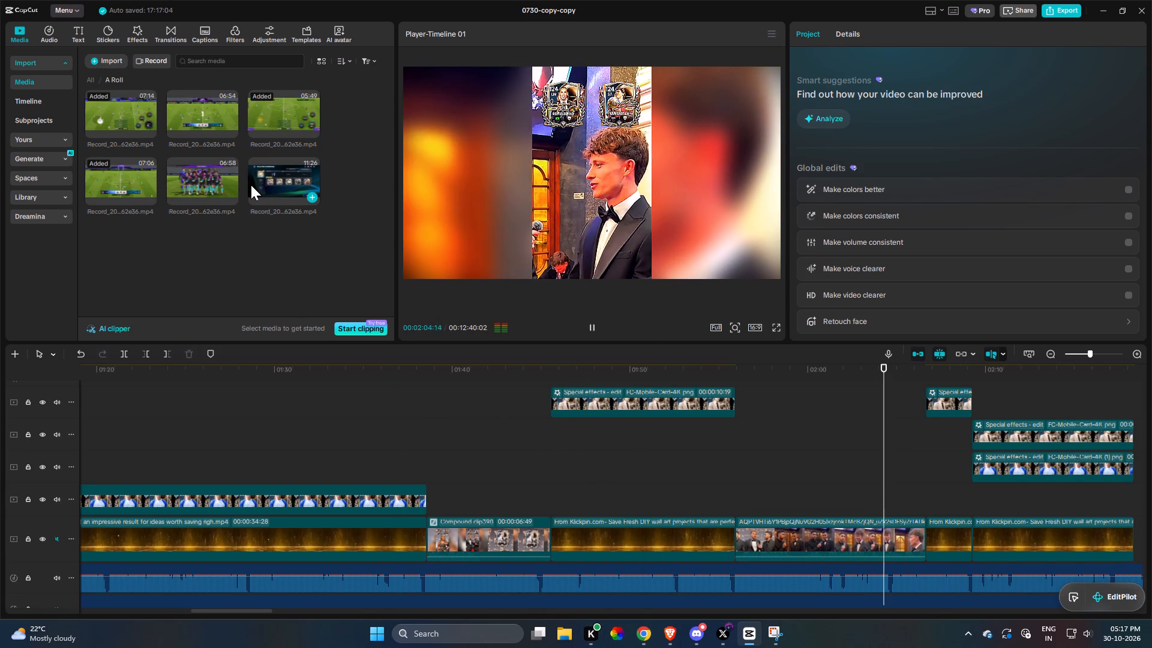
{"action": "left_click", "coordinate": [256, 186]}
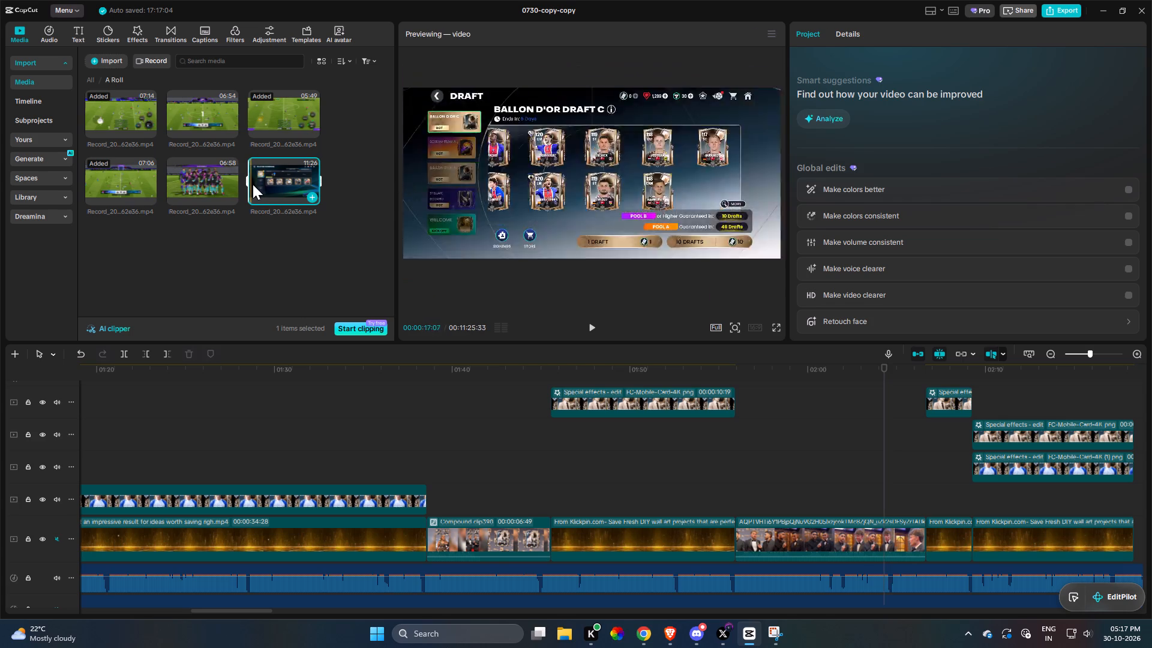
{"action": "key", "text": "space"}
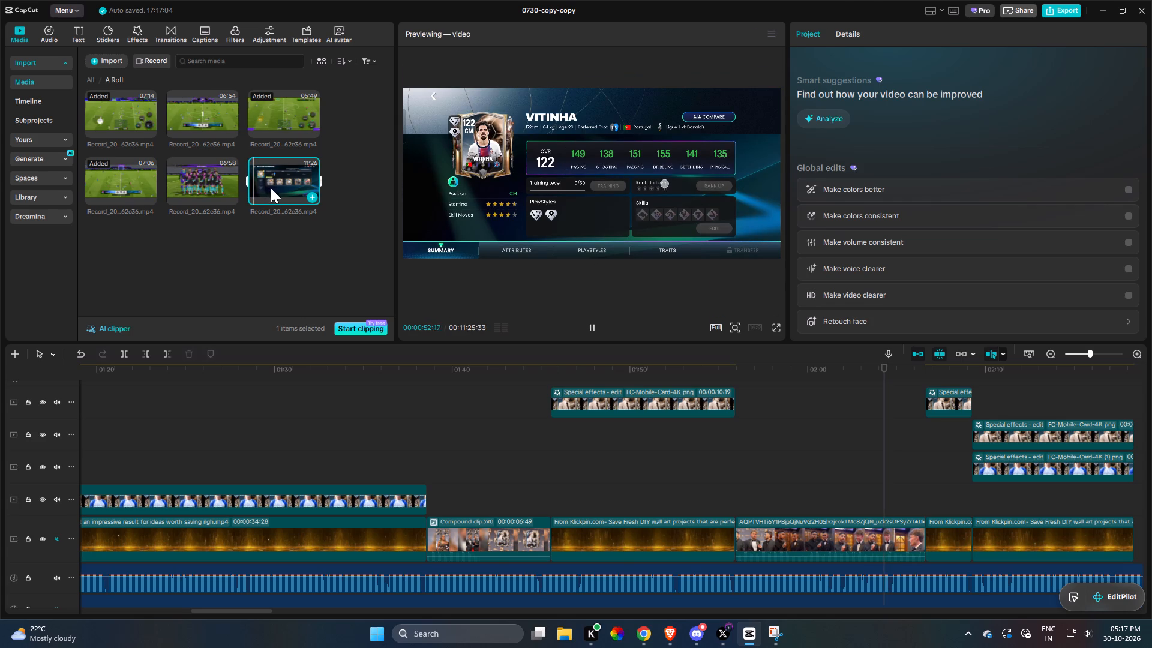
{"action": "key", "text": "space"}
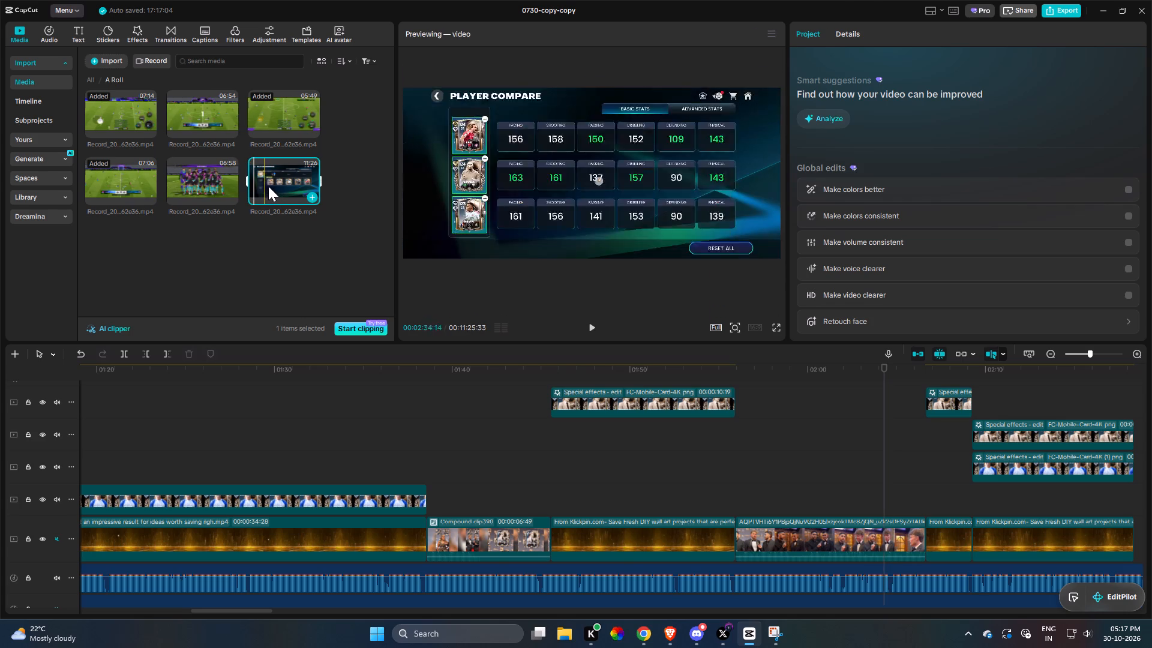
Close the Snipping Tool window and dismiss the Photos import prompt for the phone.
{"action": "left_click_drag", "start_coordinate": [265, 416], "coordinate": [296, 370]}
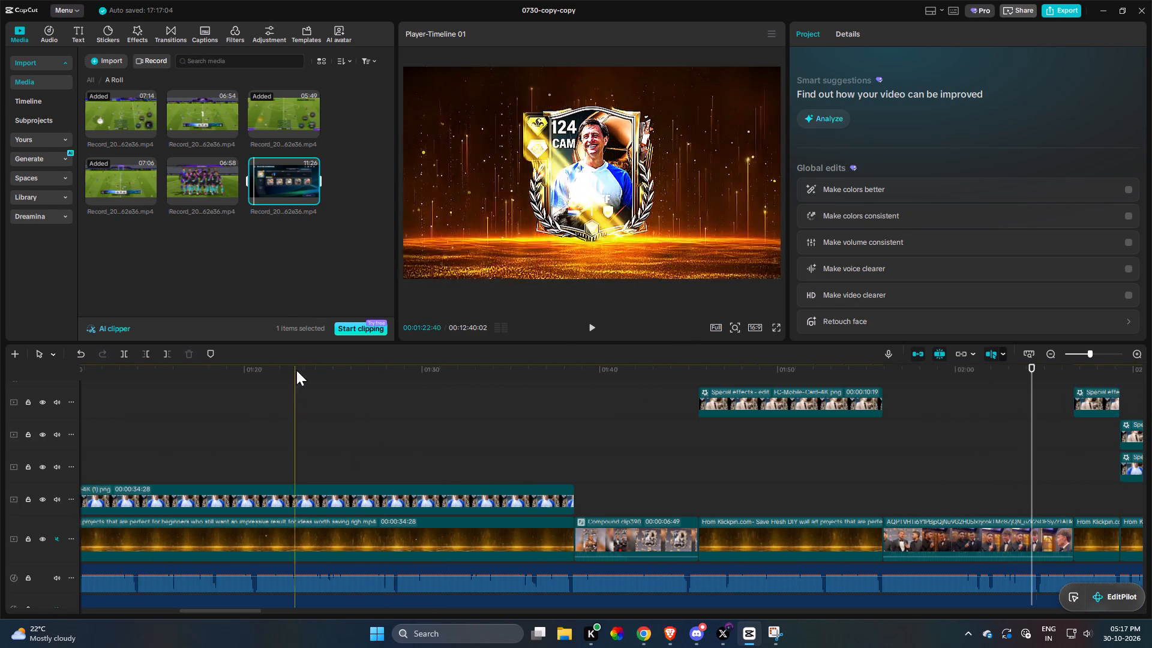
{"action": "left_click_drag", "start_coordinate": [296, 370], "coordinate": [267, 462]}
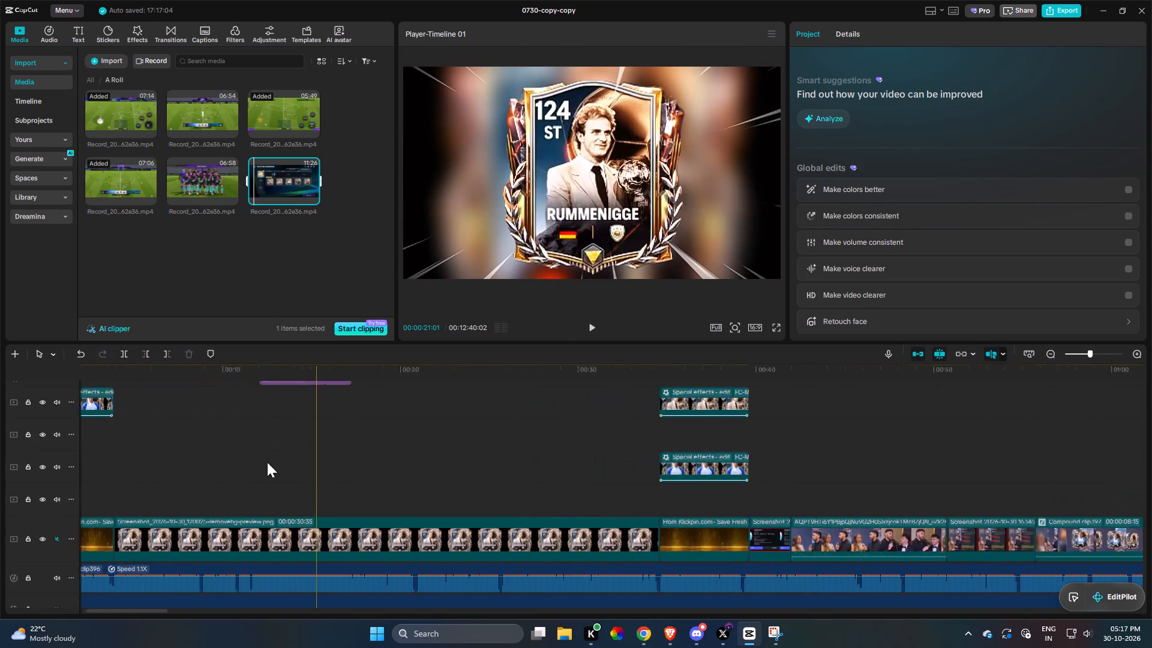
{"action": "left_click_drag", "start_coordinate": [267, 462], "coordinate": [271, 463]}
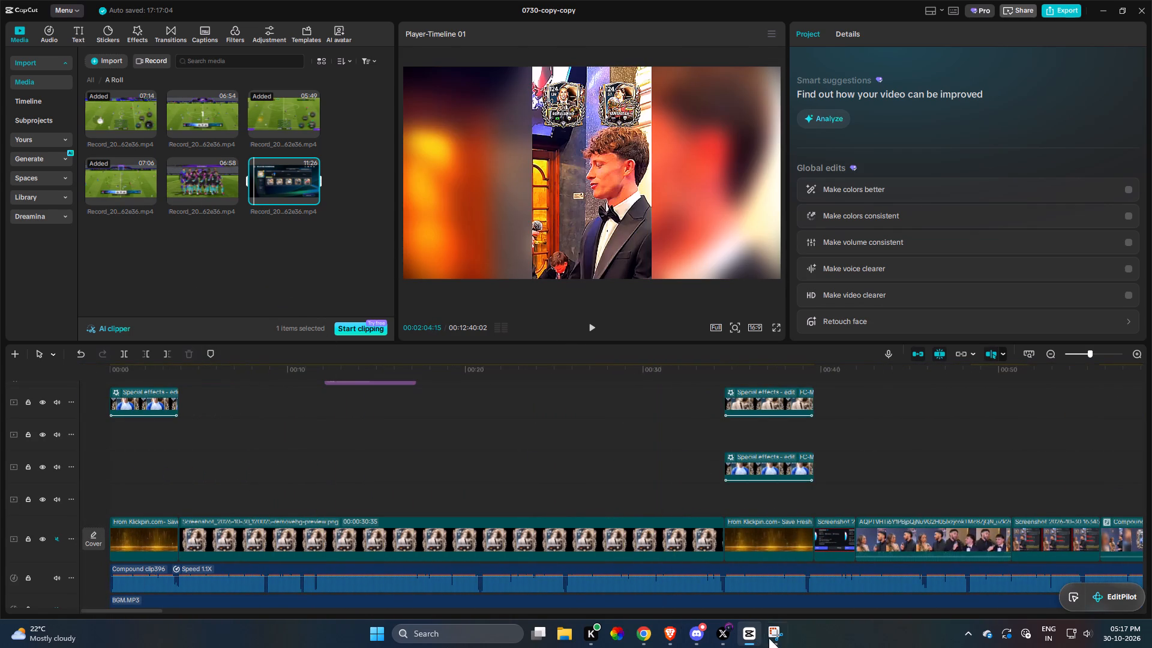
{"action": "left_click", "coordinate": [781, 635]}
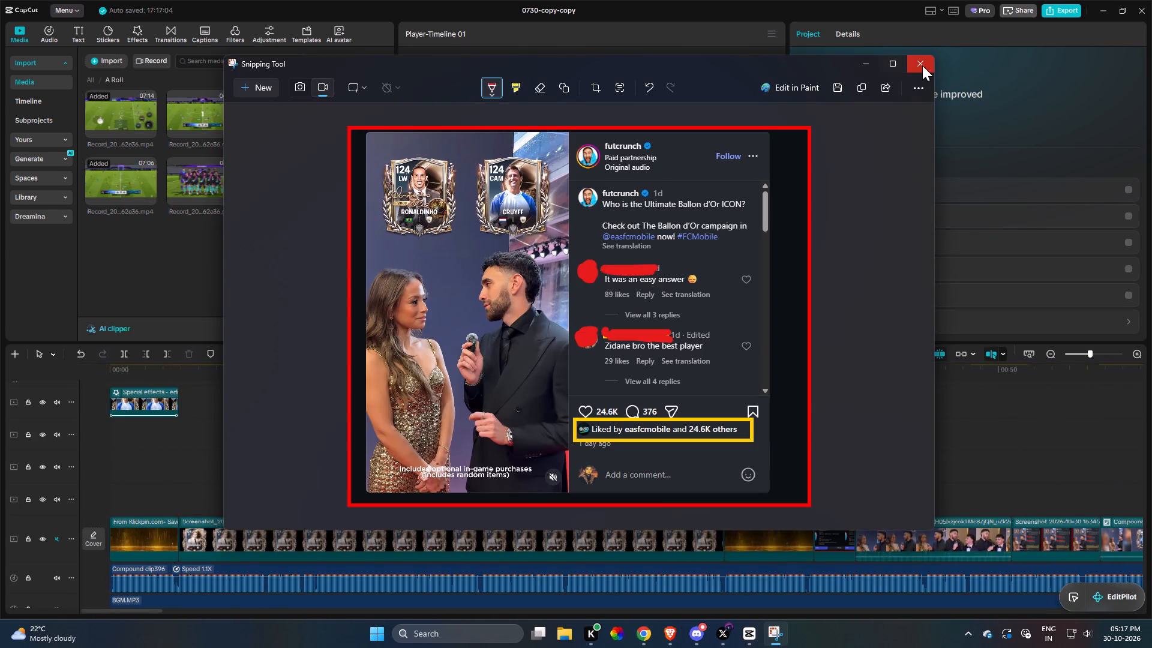
{"action": "left_click", "coordinate": [924, 65]}
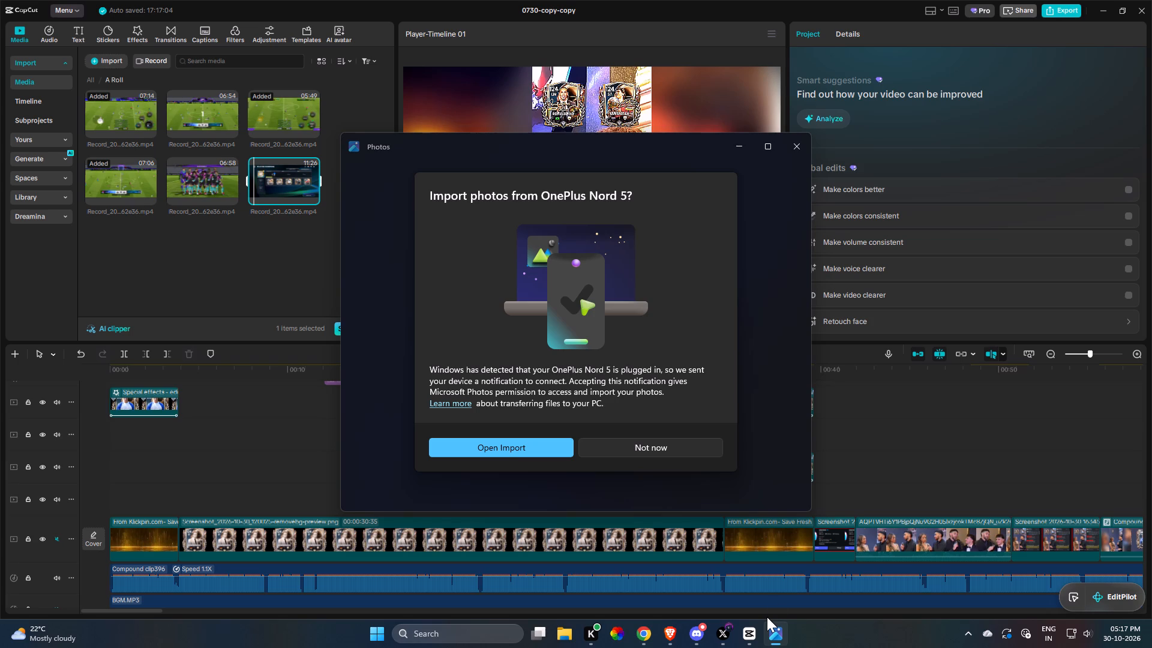
{"action": "left_click", "coordinate": [797, 143]}
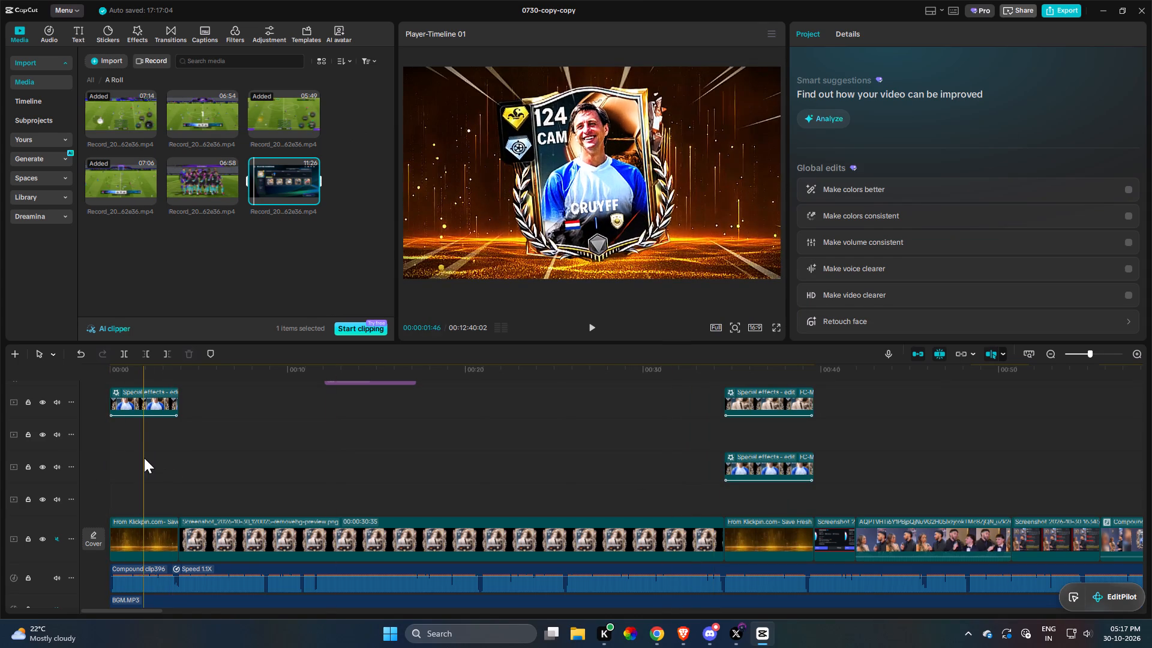
Play the video from its opening and split the Rummenigge card clip on the main track at 00:00:10:40.
{"action": "key", "text": "space"}
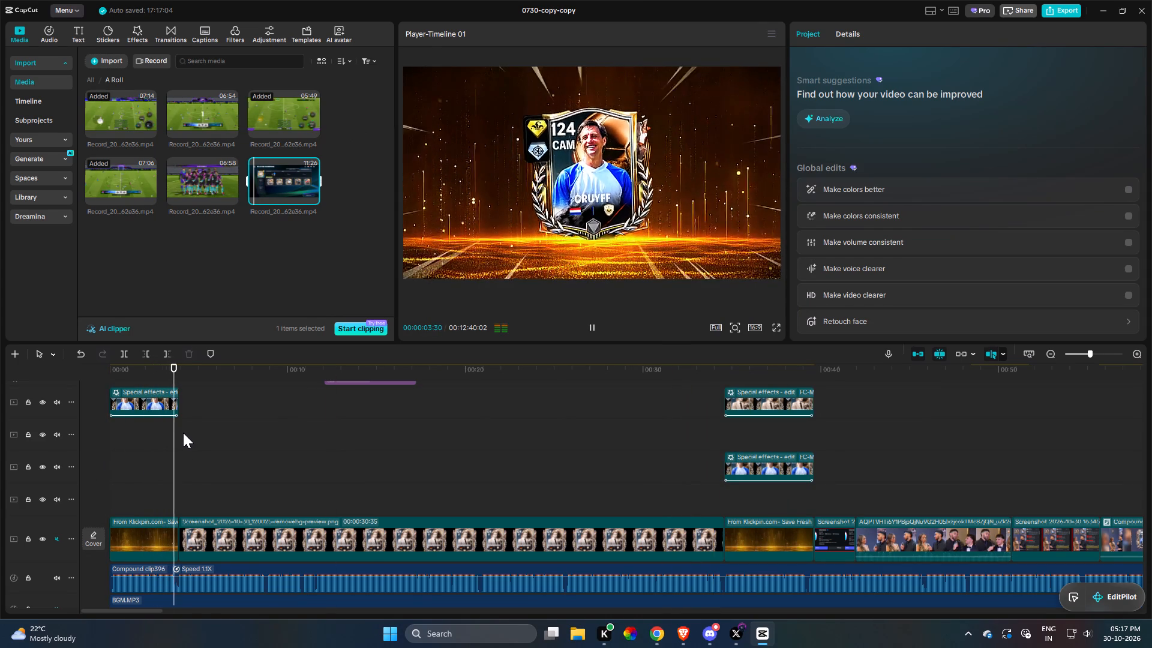
{"action": "scroll", "coordinate": [313, 435], "scroll_direction": "up", "scroll_amount": 4}
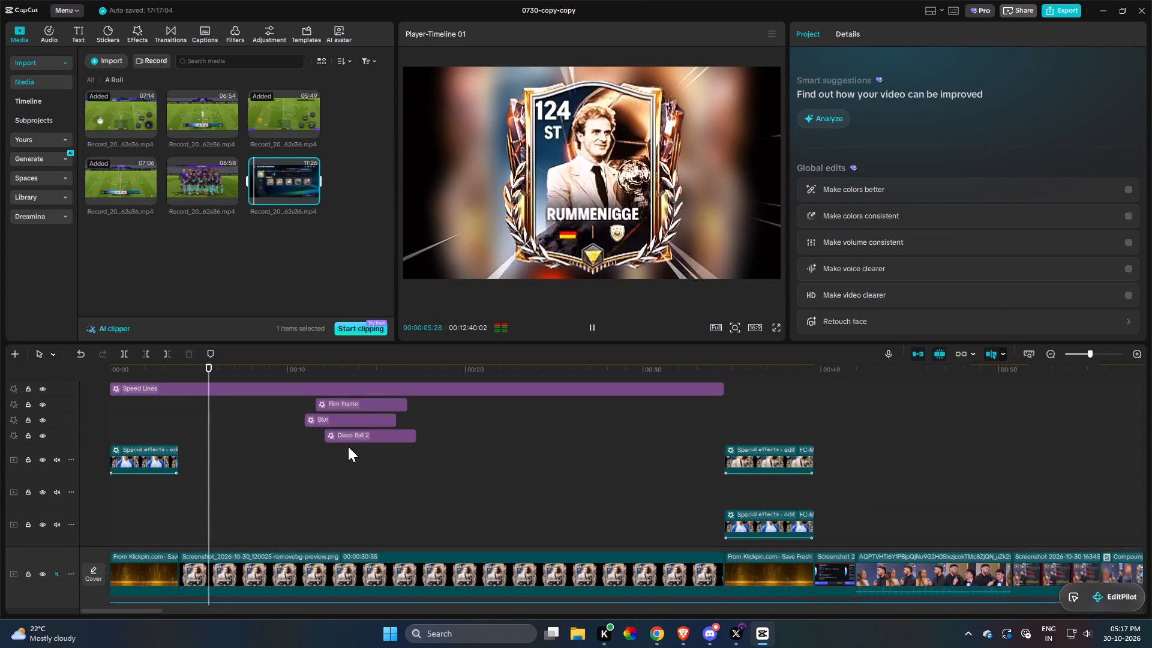
{"action": "scroll", "coordinate": [322, 443], "scroll_direction": "down", "scroll_amount": 3}
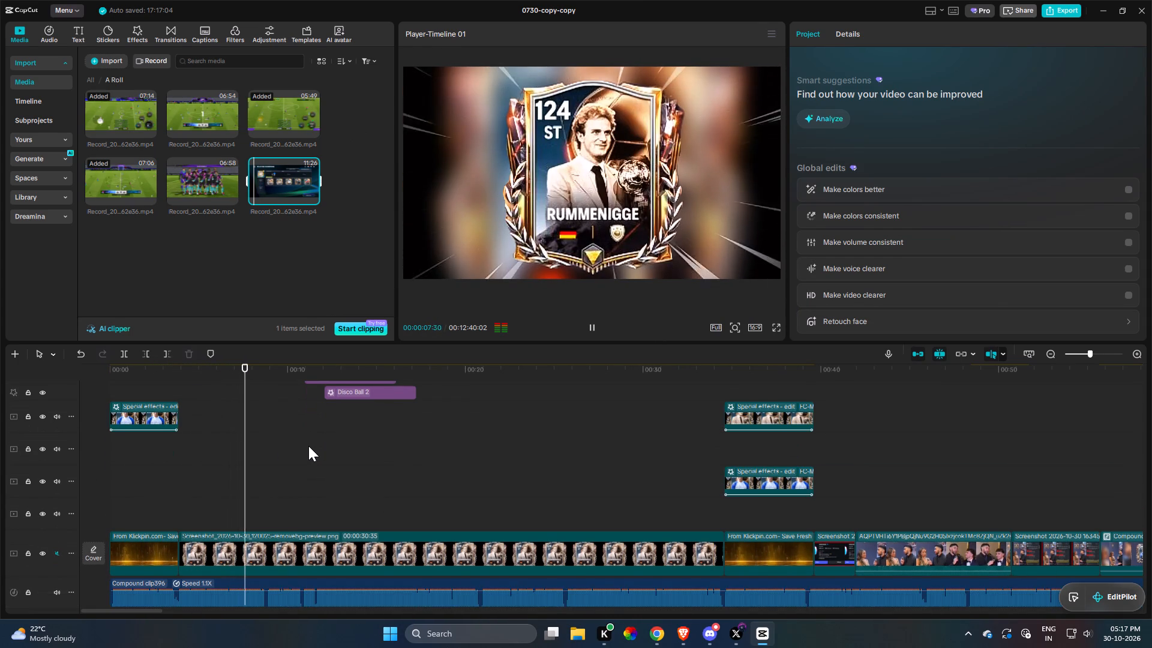
{"action": "key", "text": "space"}
{"action": "left_click", "coordinate": [303, 544]}
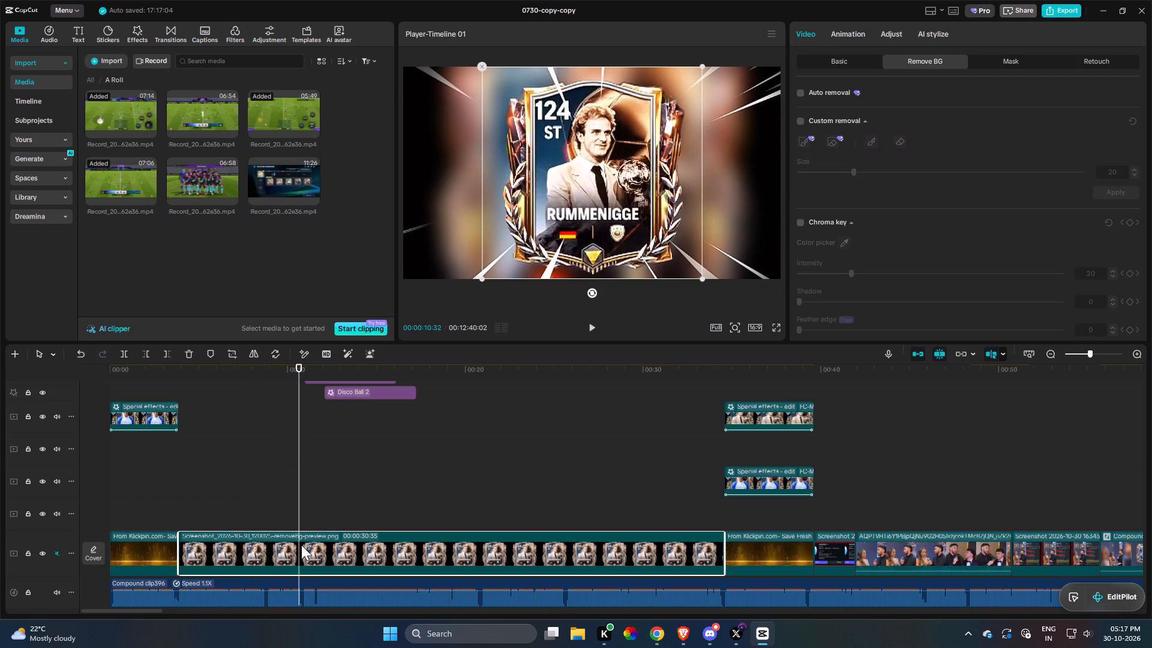
{"action": "key", "text": "space"}
{"action": "key", "text": "space"}
{"action": "key", "text": "r"}
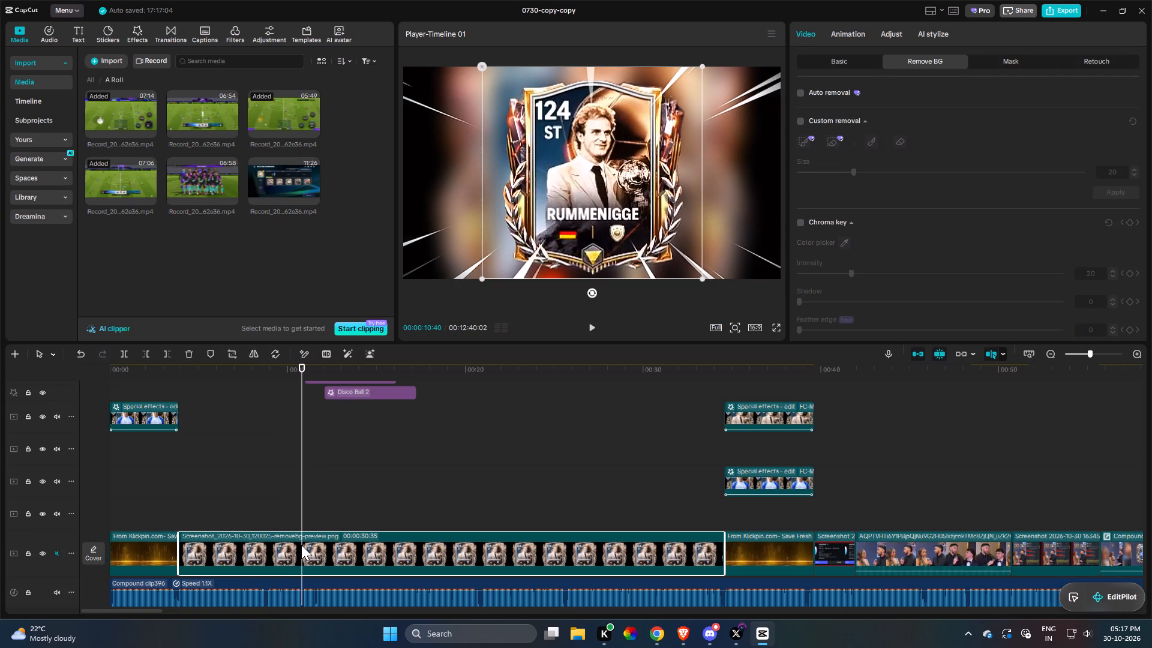
Split the remaining Rummenigge card clip again at about 15 seconds, within the blurred section.
{"action": "key", "text": "space"}
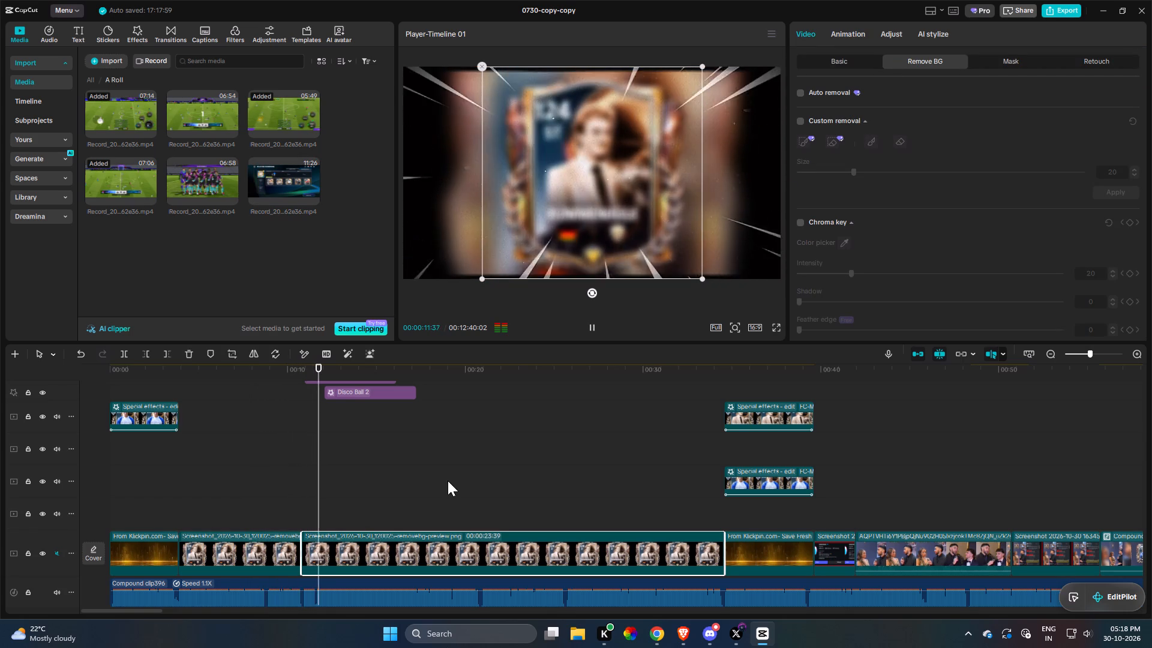
{"action": "scroll", "coordinate": [405, 483], "scroll_direction": "down", "scroll_amount": 1}
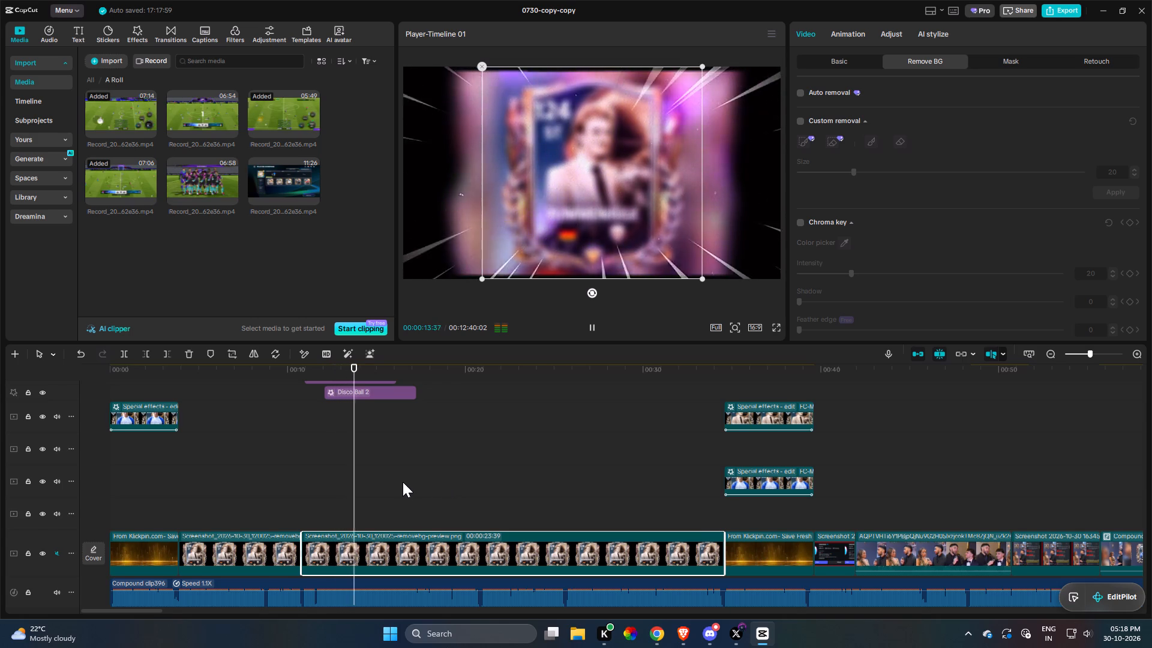
{"action": "scroll", "coordinate": [403, 482], "scroll_direction": "down", "scroll_amount": 2}
{"action": "left_click_drag", "start_coordinate": [419, 515], "coordinate": [386, 541]}
{"action": "key", "text": "space"}
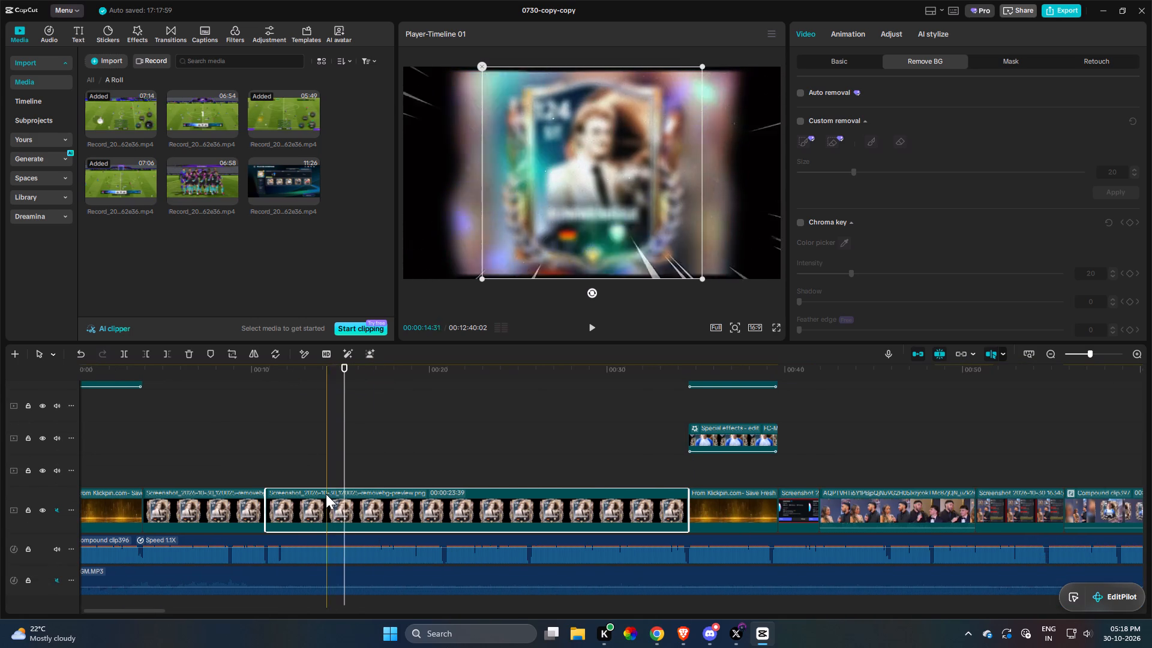
{"action": "key", "text": "space"}
{"action": "key", "text": "space"}
{"action": "key", "text": "space"}
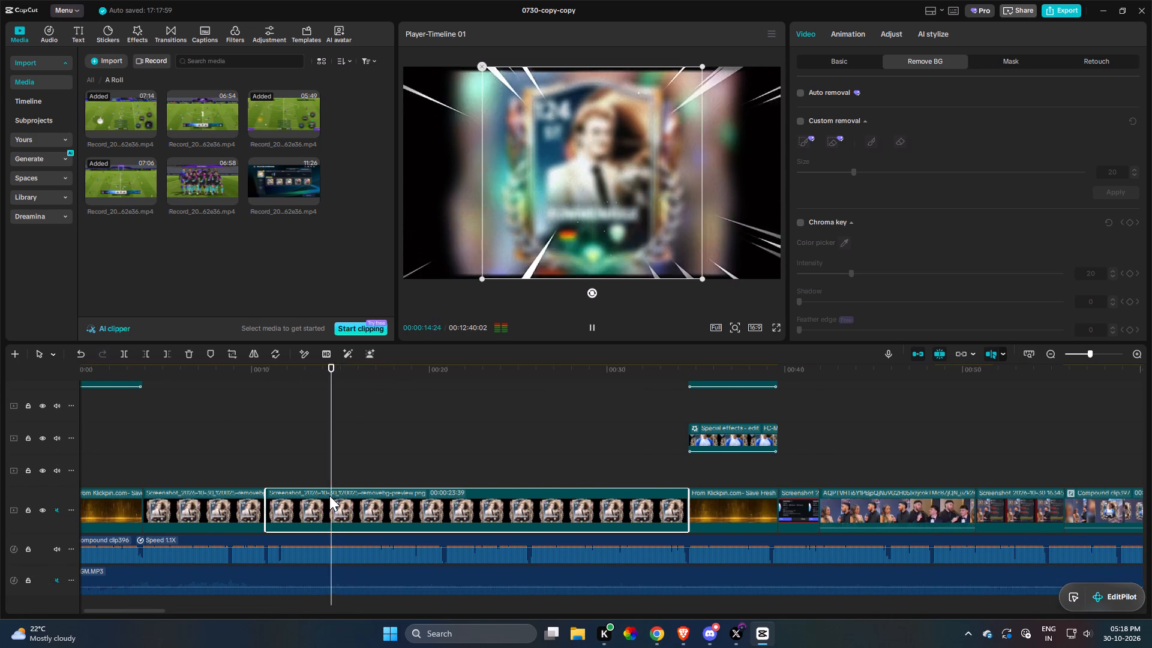
{"action": "key", "text": "space"}
{"action": "type", "text": "r"}
Review the intro from the opening Cruyff card through the split Rummenigge card sections, checking where the next cut belongs.
{"action": "key", "text": "space"}
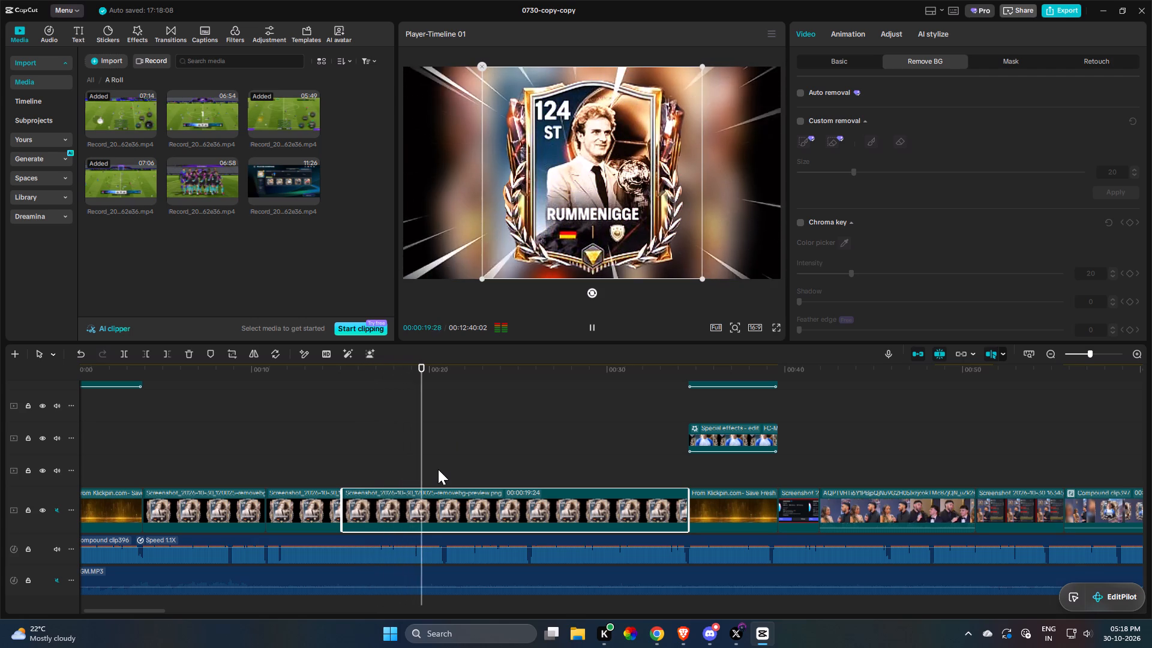
{"action": "key", "text": "space"}
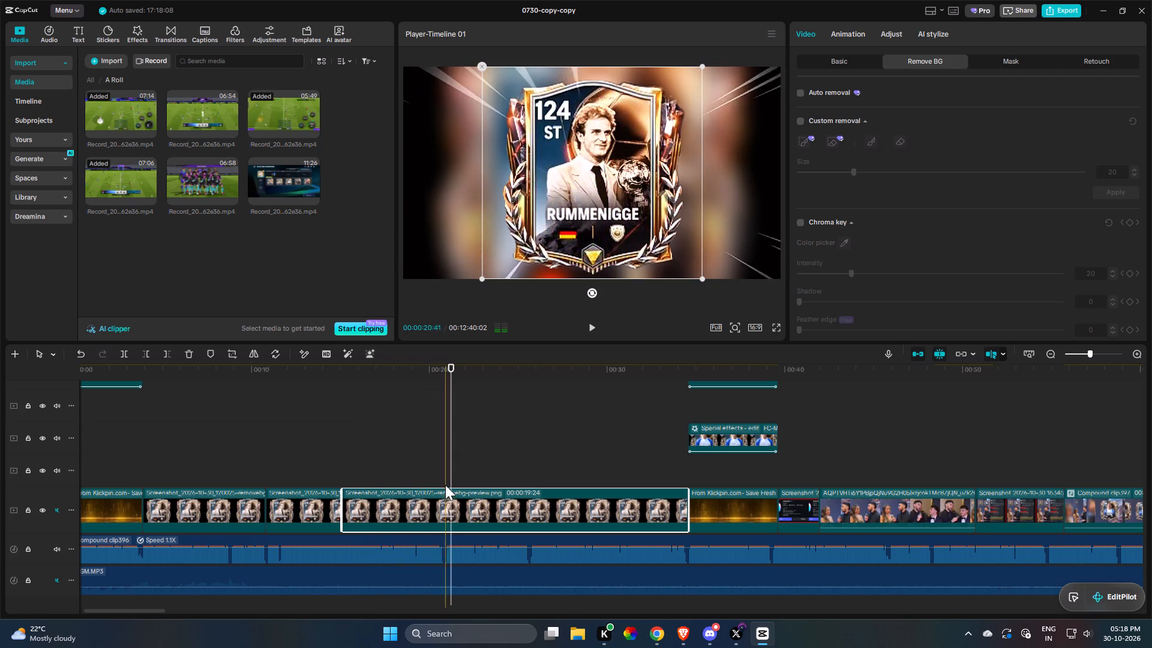
{"action": "key", "text": "space"}
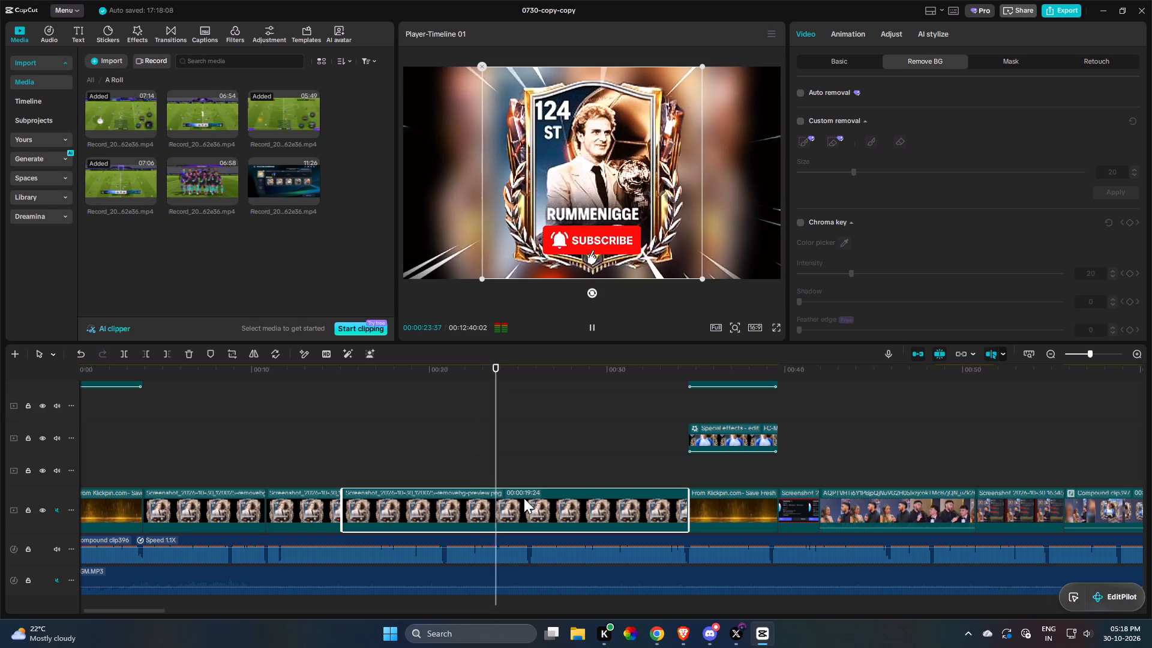
{"action": "key", "text": "space"}
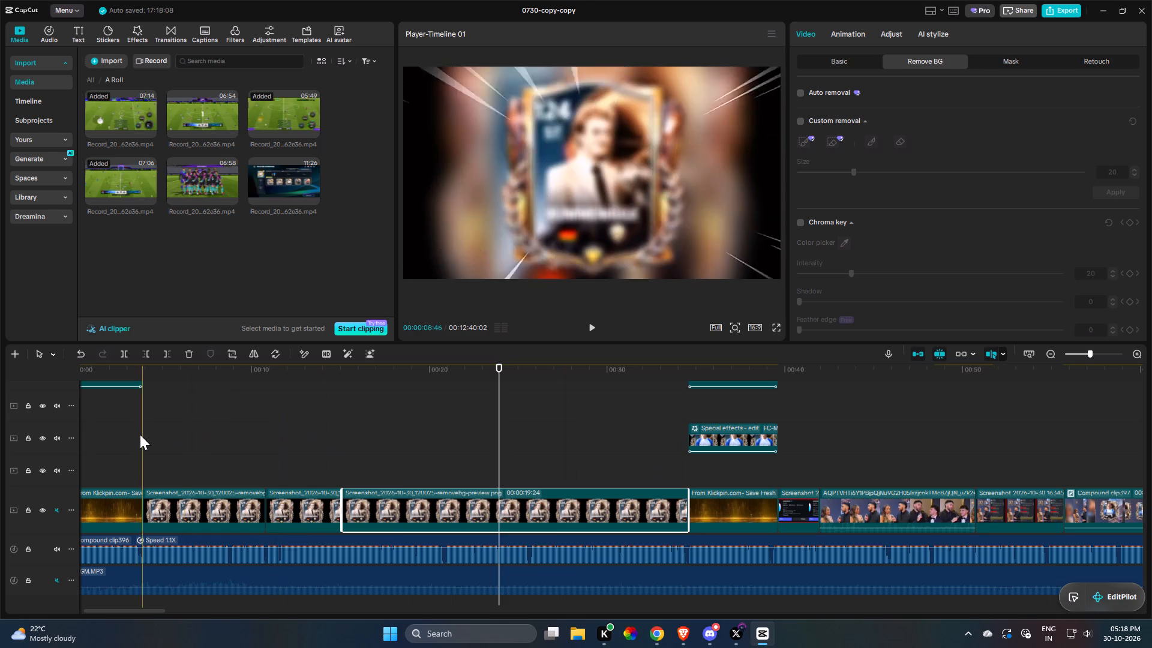
{"action": "key", "text": "space"}
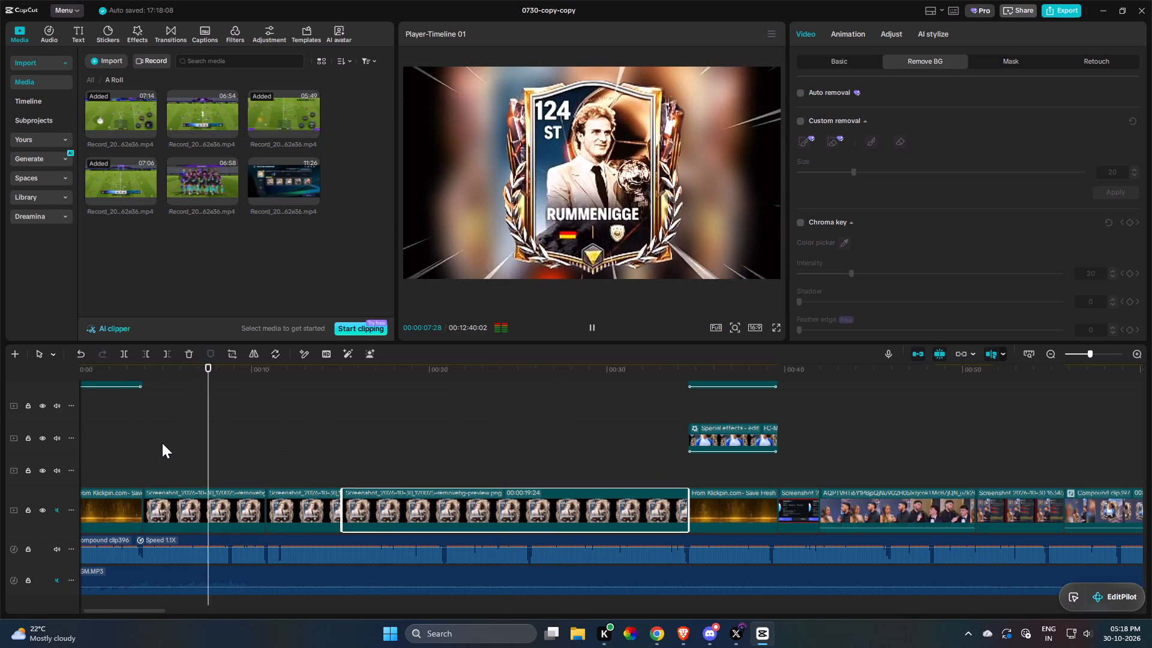
{"action": "left_click_drag", "start_coordinate": [160, 444], "coordinate": [239, 440]}
{"action": "left_click", "coordinate": [236, 440]}
{"action": "key", "text": "space"}
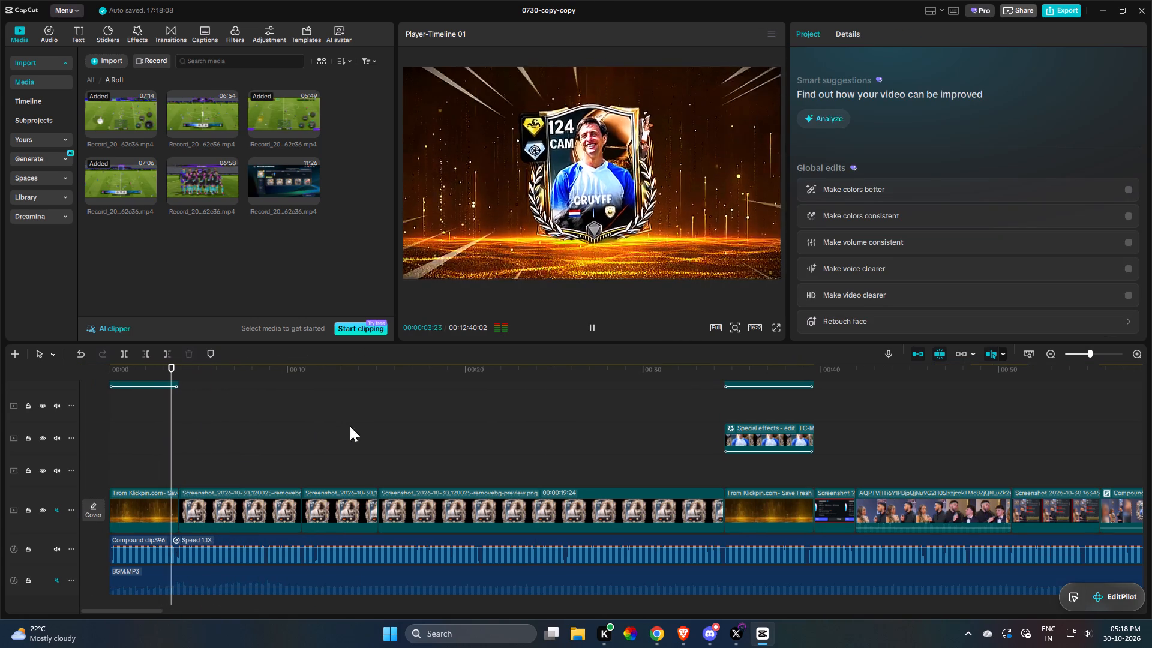
{"action": "key", "text": "space"}
{"action": "key", "text": "space"}
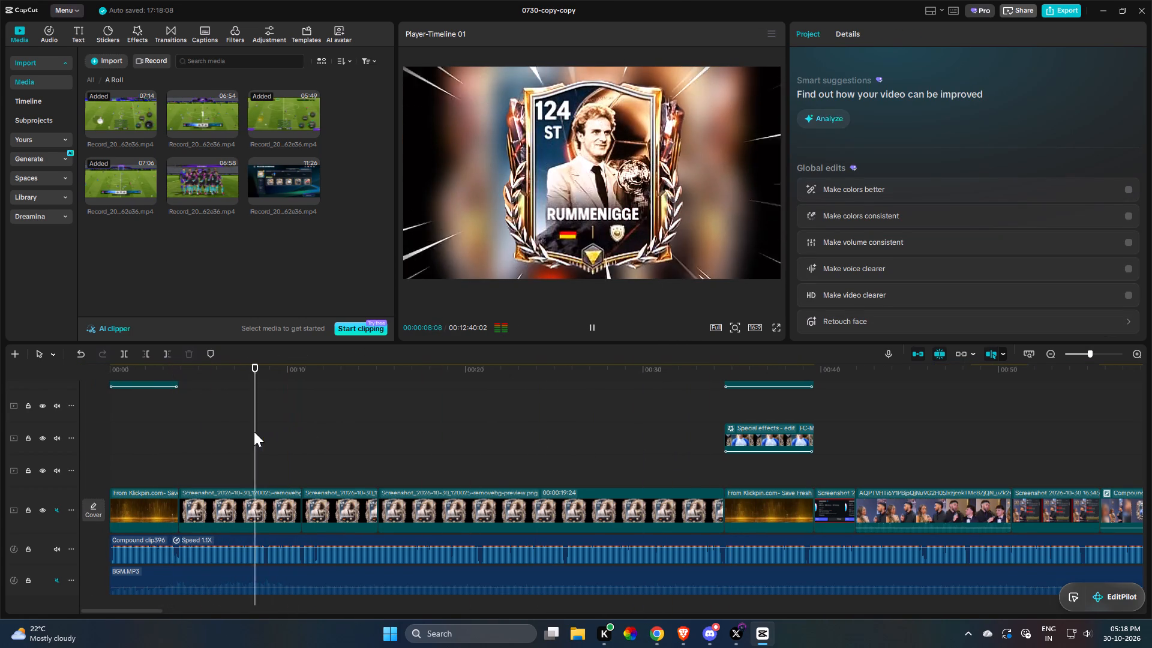
{"action": "key", "text": "space"}
{"action": "key", "text": "space"}
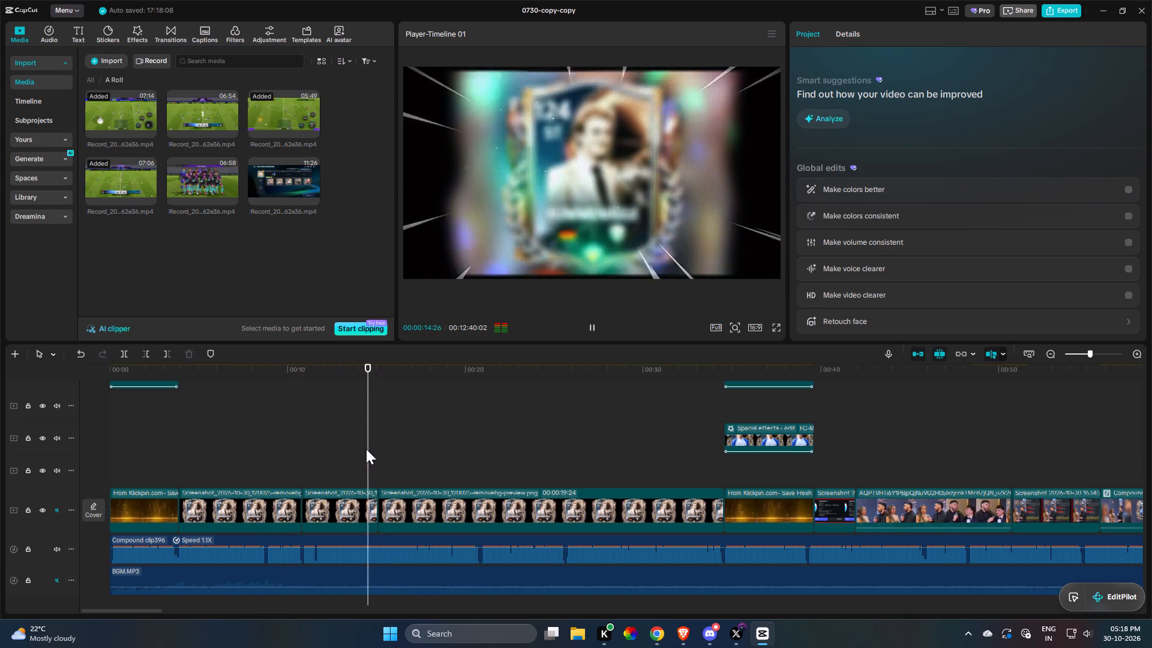
Split the remaining Rummenigge card clip on the main track at 00:00:21:02, shortly before the subscribe animation.
{"action": "left_click_drag", "start_coordinate": [504, 421], "coordinate": [465, 484]}
{"action": "left_click", "coordinate": [371, 502]}
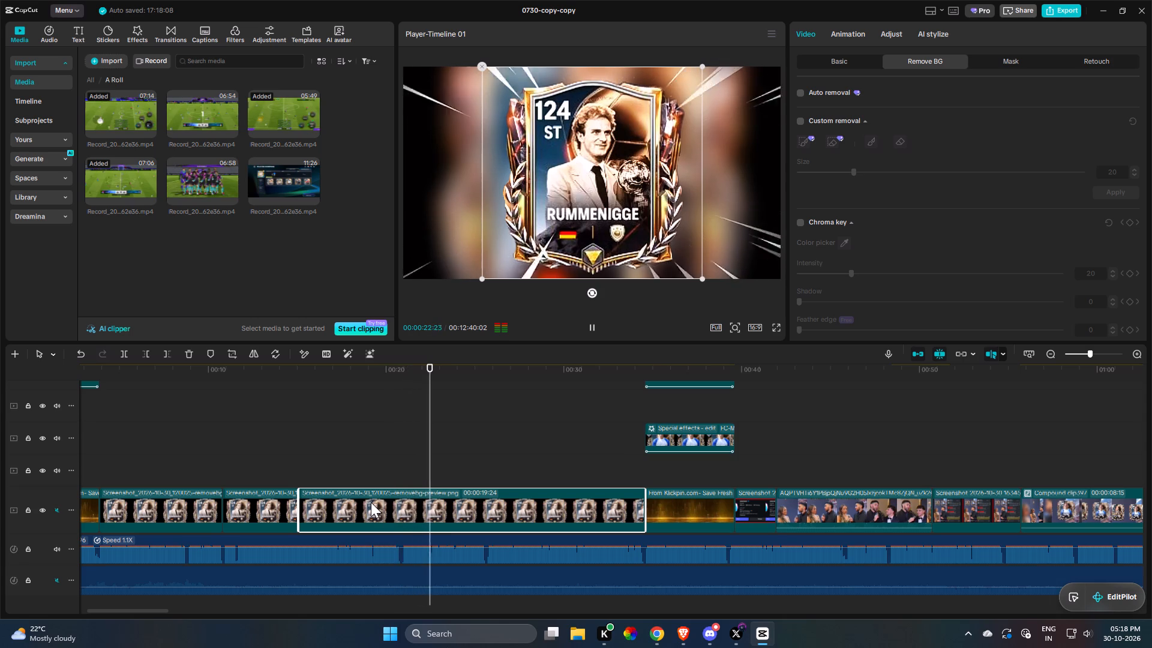
{"action": "key", "text": "space"}
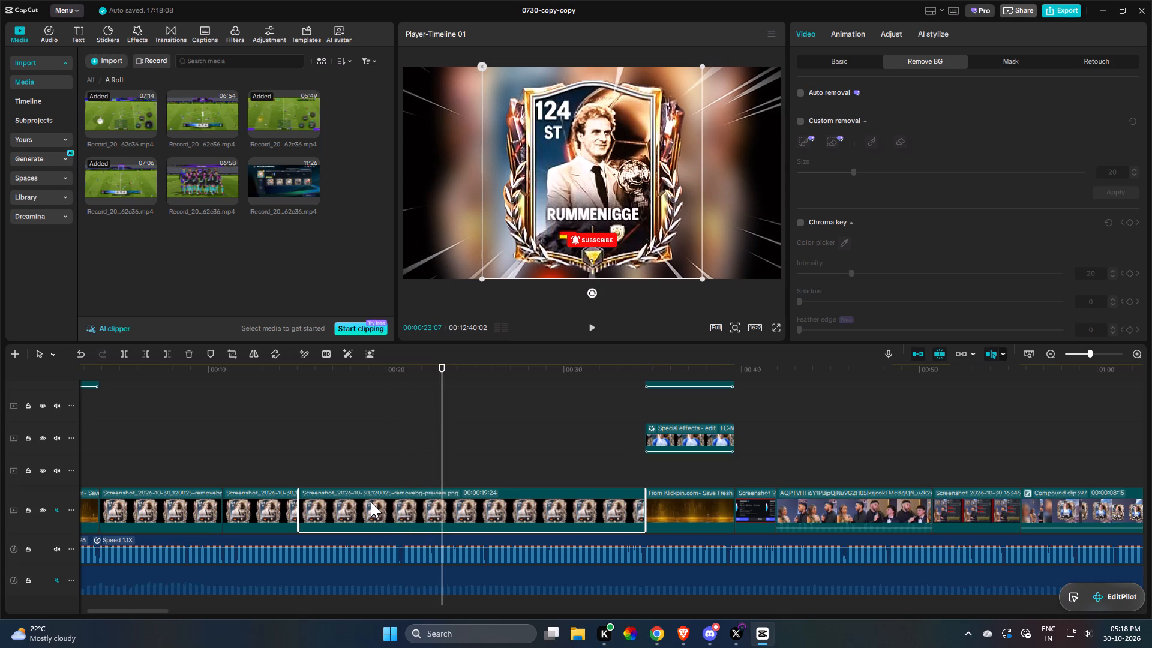
{"action": "key", "text": "space"}
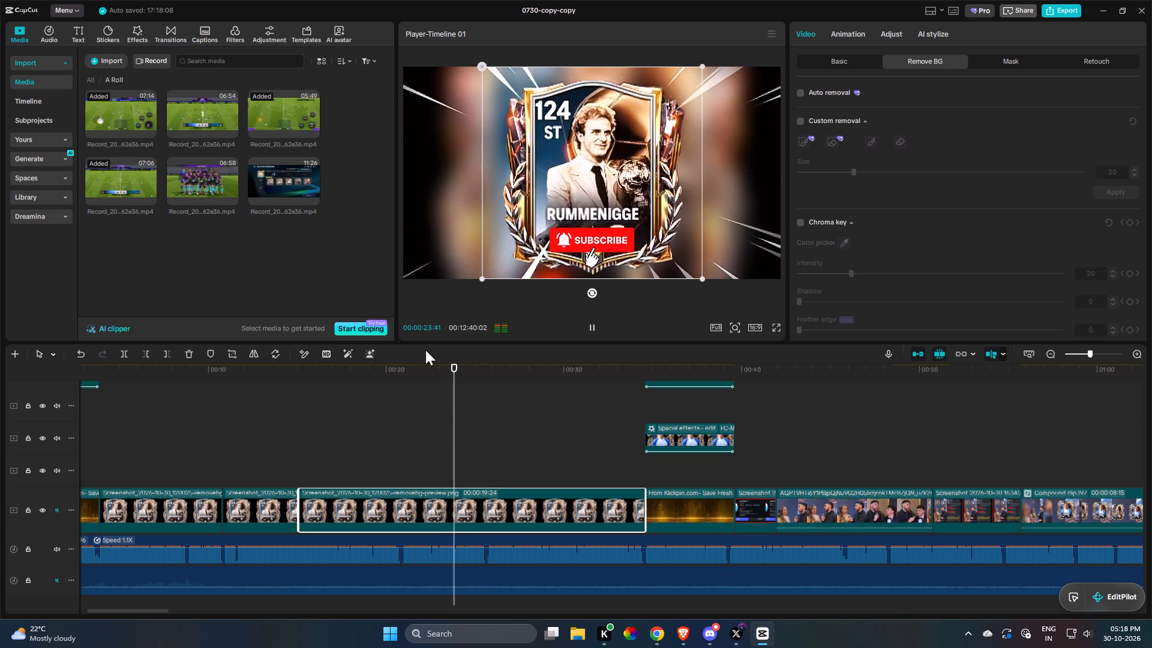
{"action": "key", "text": "space"}
{"action": "key", "text": "space"}
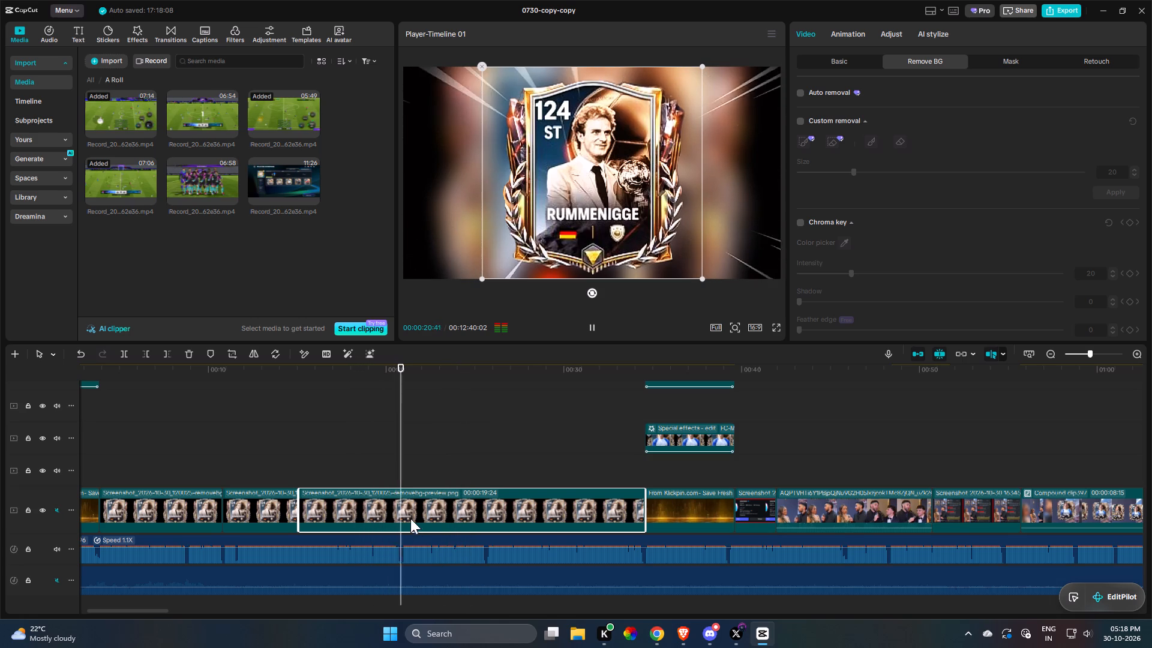
{"action": "key", "text": "space"}
{"action": "key", "text": "r"}
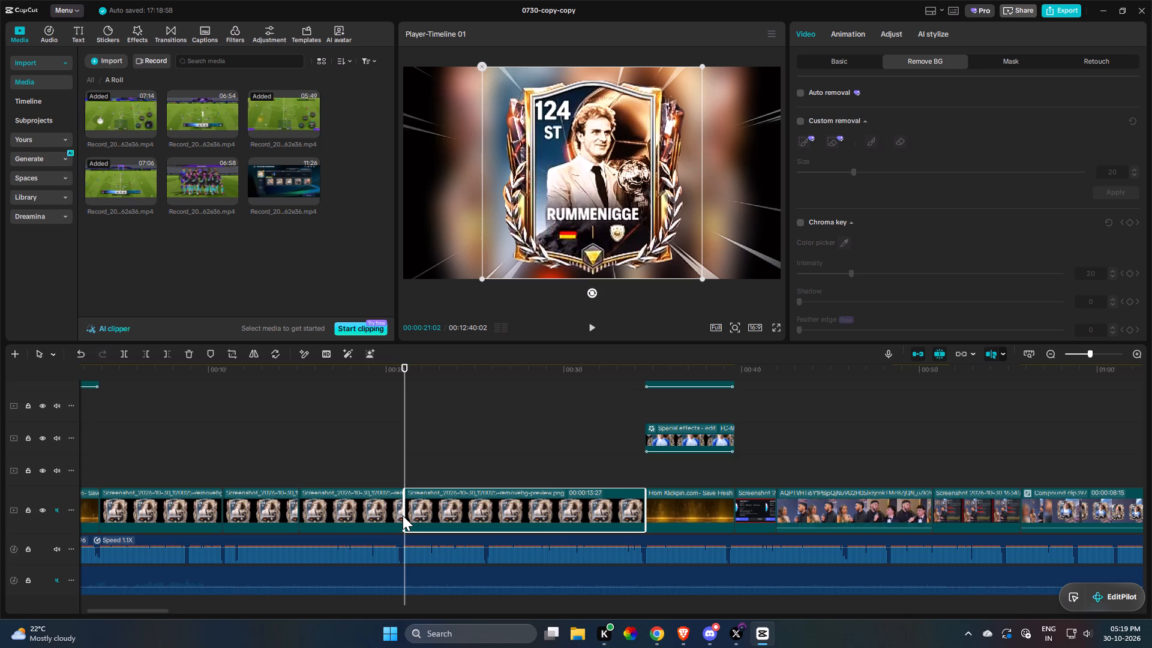
Split the remaining Rummenigge card clip again at about 25 seconds, during the subscribe animation.
{"action": "key", "text": "space"}
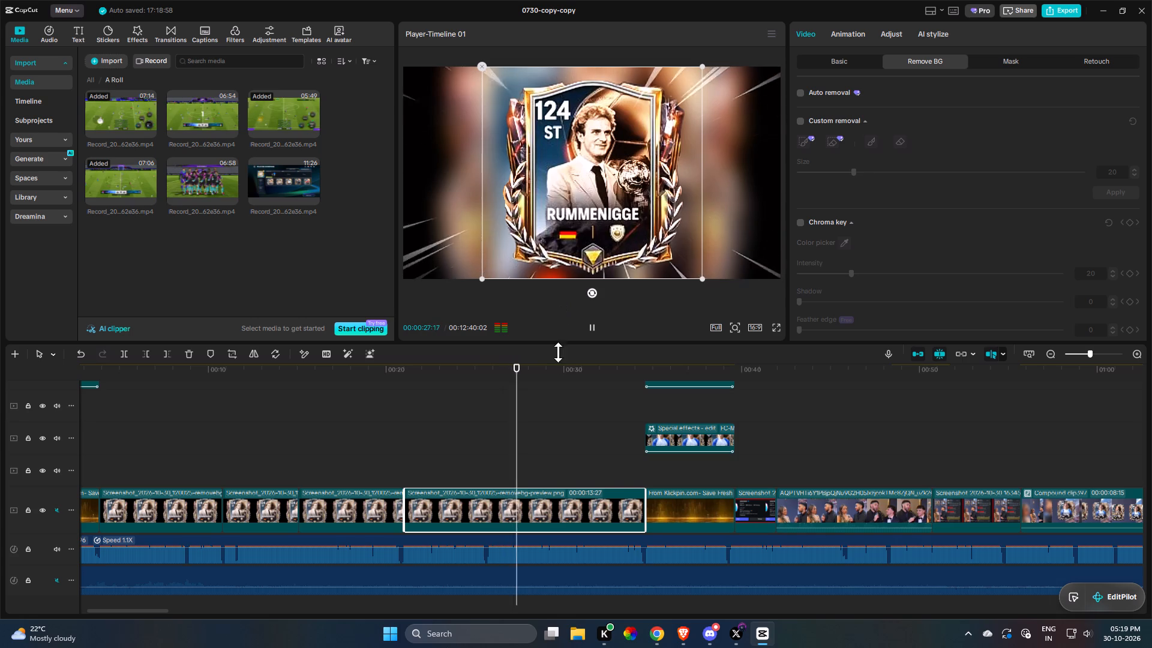
{"action": "key", "text": "space"}
{"action": "key", "text": "space"}
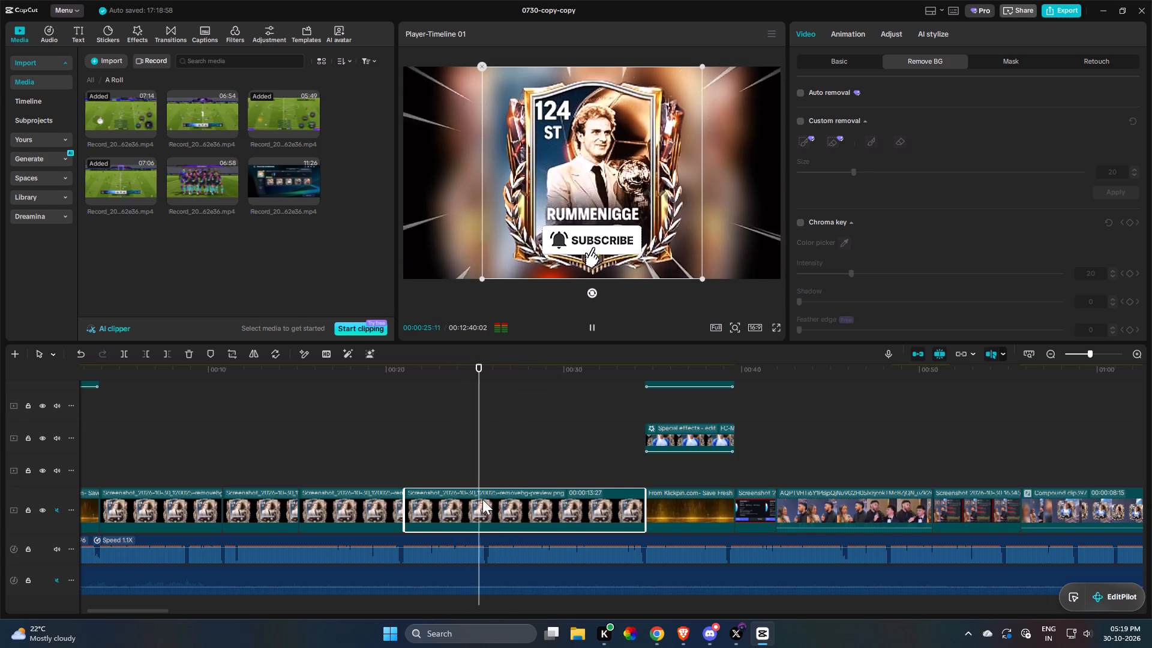
{"action": "key", "text": "space"}
{"action": "type", "text": "r"}
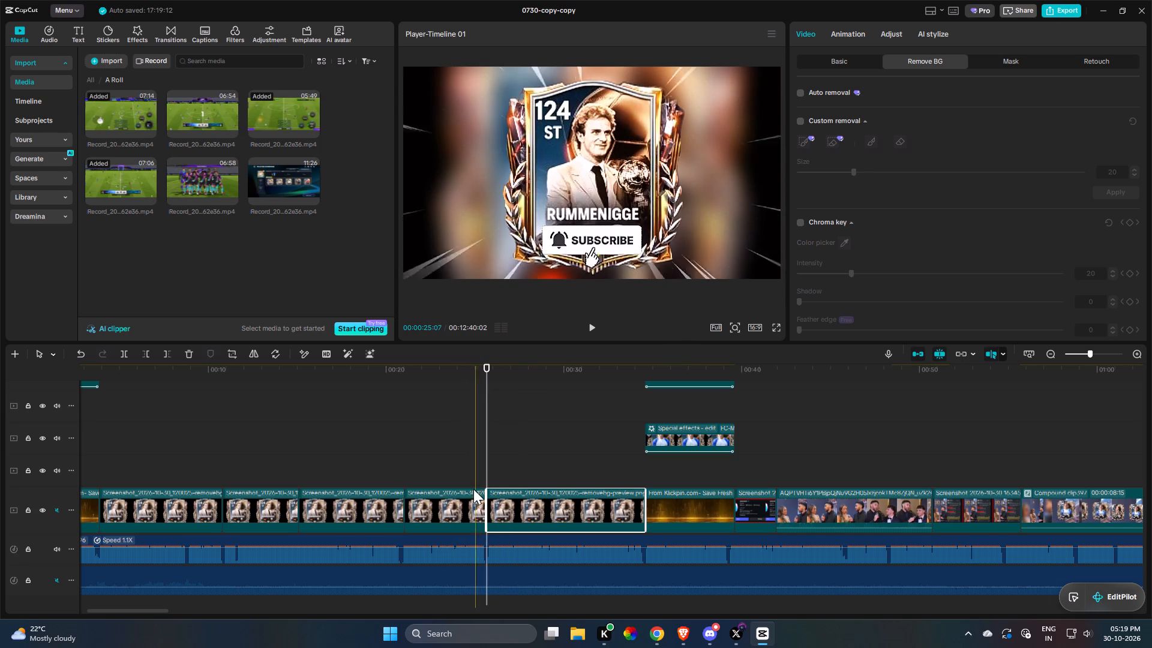
Shift the cut between the futcrunch profile screenshot and the interview clip to about 43 seconds, lengthening the screenshot.
{"action": "key", "text": "space"}
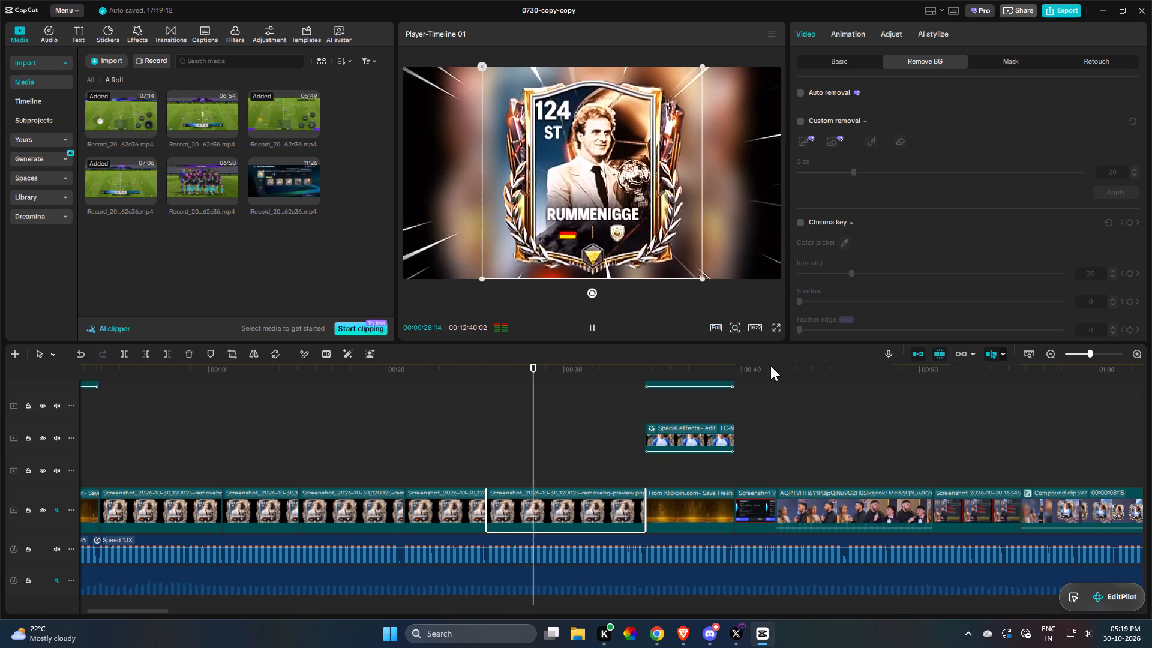
{"action": "left_click", "coordinate": [716, 471]}
{"action": "left_click_drag", "start_coordinate": [818, 509], "coordinate": [706, 485]}
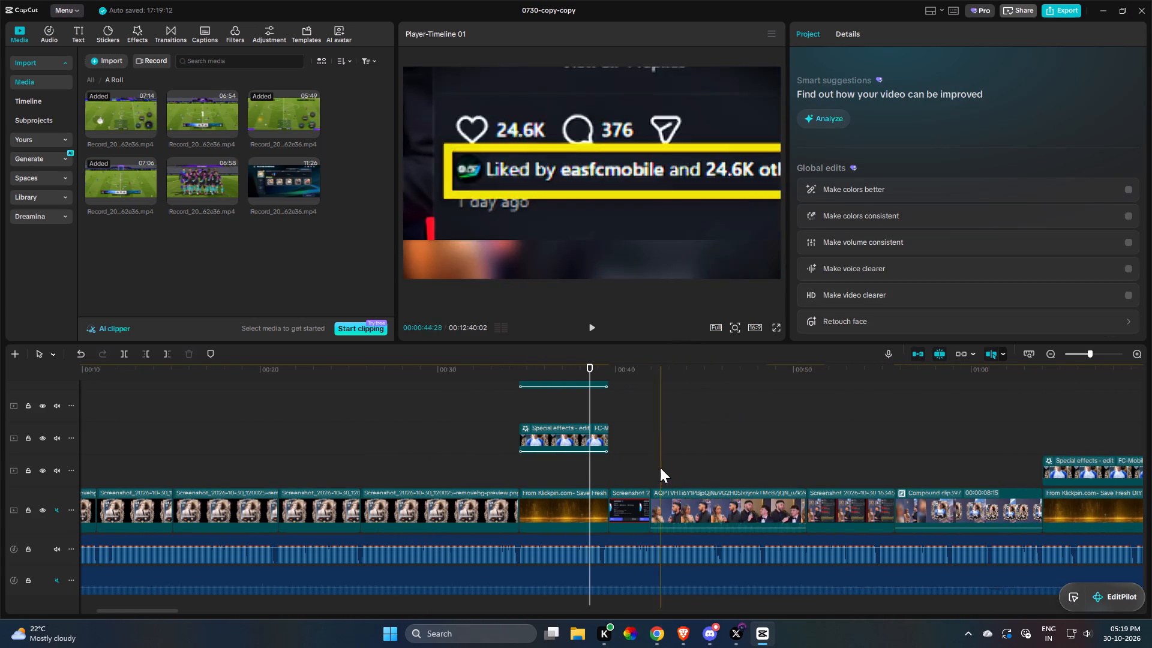
{"action": "key", "text": "space"}
{"action": "key", "text": "space"}
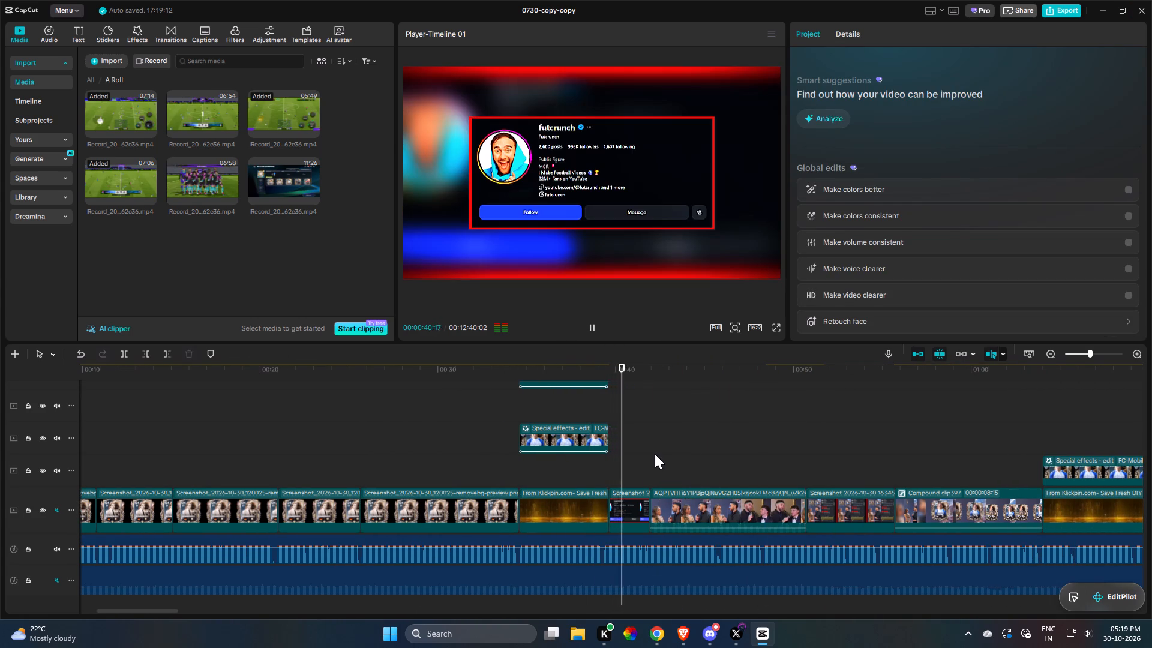
{"action": "left_click_drag", "start_coordinate": [674, 455], "coordinate": [692, 467]}
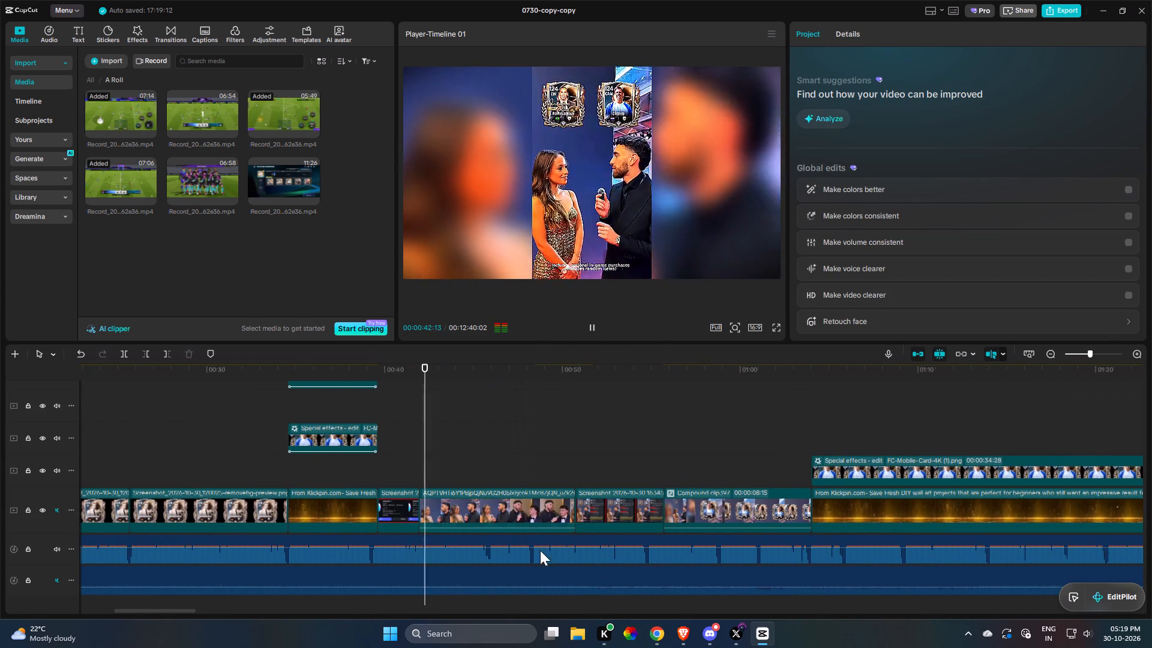
{"action": "key", "text": "space"}
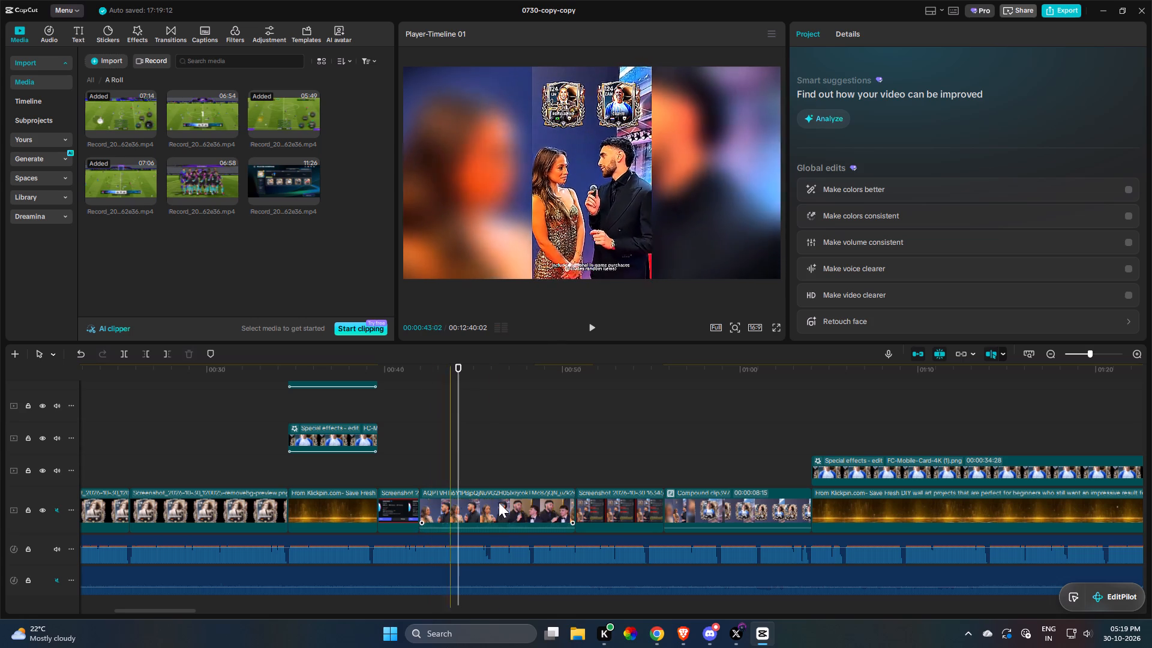
{"action": "left_click_drag", "start_coordinate": [418, 509], "coordinate": [442, 511]}
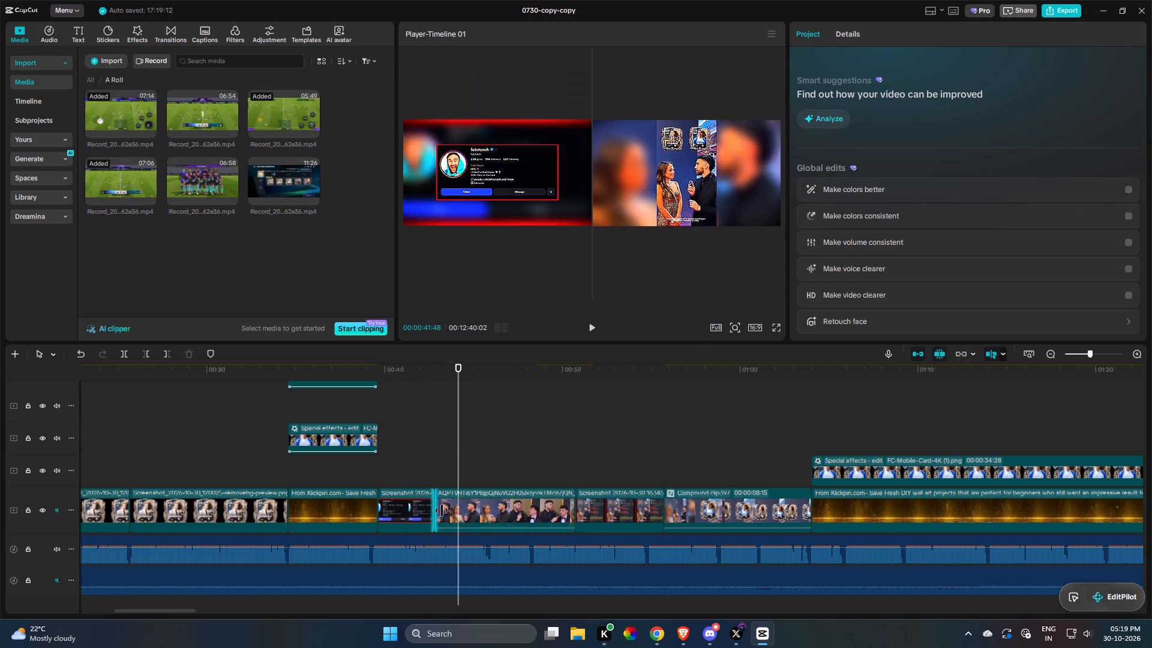
{"action": "left_click_drag", "start_coordinate": [442, 511], "coordinate": [446, 511]}
{"action": "left_click", "coordinate": [446, 470]}
{"action": "left_click", "coordinate": [461, 506]}
{"action": "key", "text": "t"}
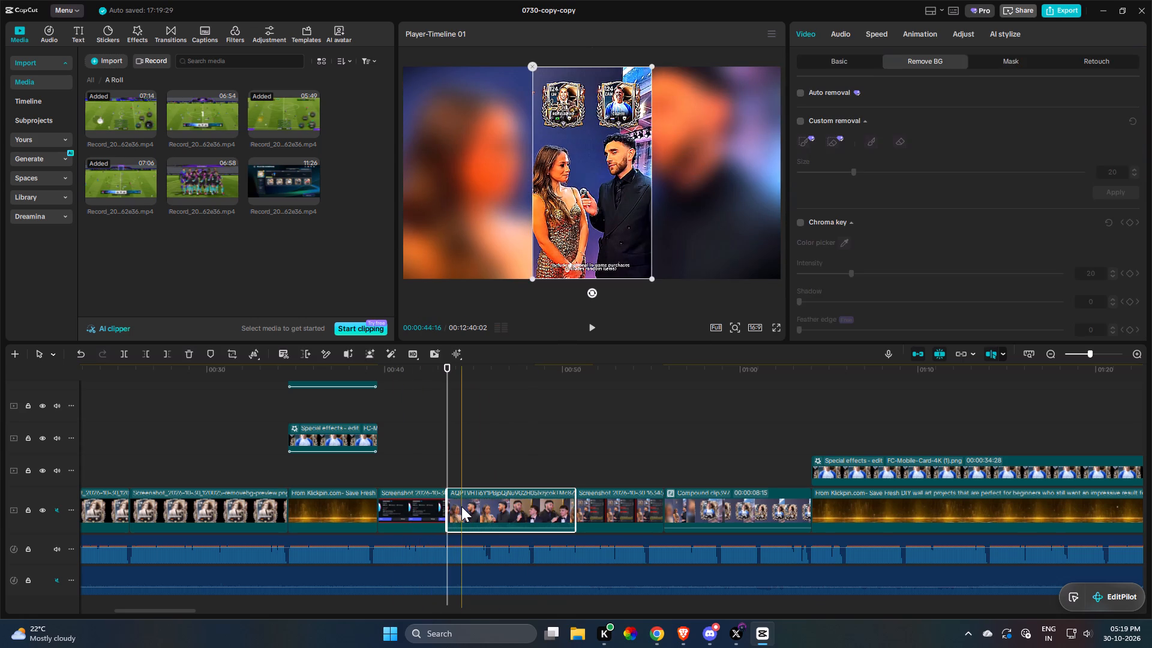
Review the section from the zoomed likes screenshot at about 51 seconds into the following compound clip with the player cards.
{"action": "left_click_drag", "start_coordinate": [593, 391], "coordinate": [787, 392]}
{"action": "left_click", "coordinate": [630, 439]}
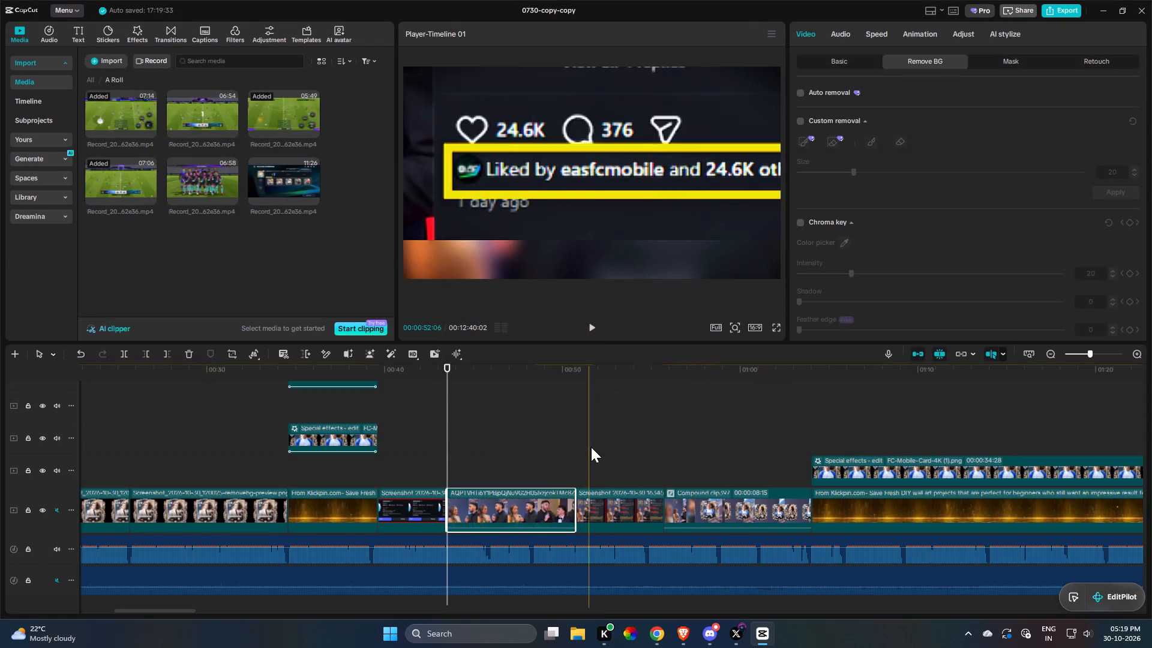
{"action": "left_click", "coordinate": [590, 447]}
{"action": "key", "text": "space"}
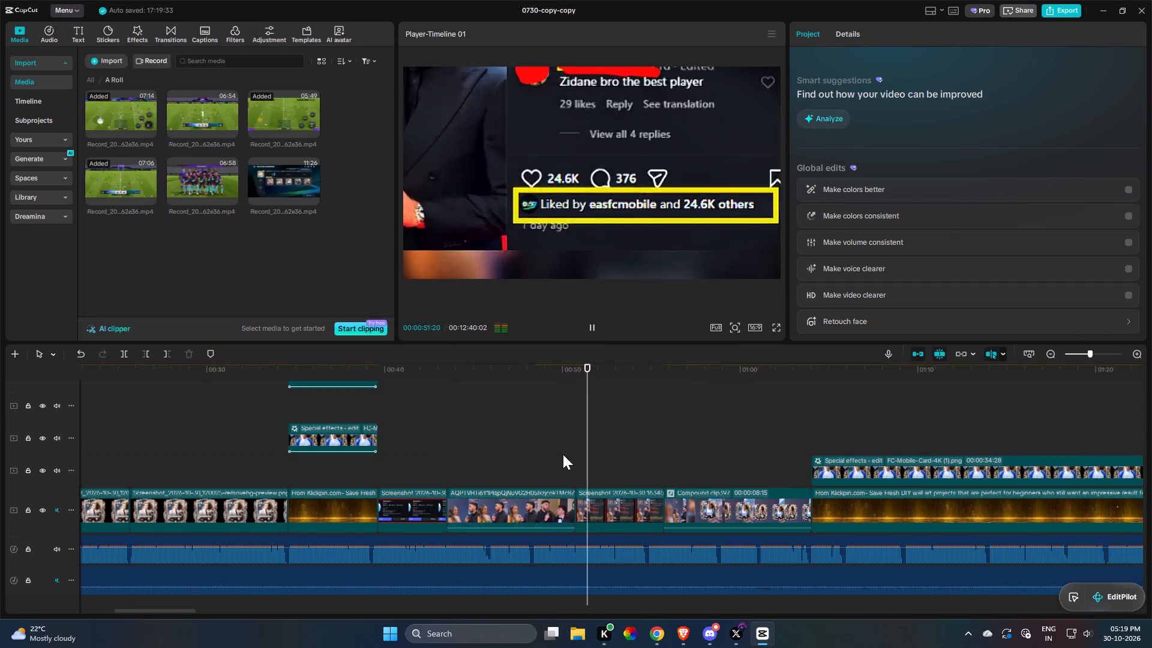
{"action": "key", "text": "space"}
{"action": "key", "text": "space"}
{"action": "left_click_drag", "start_coordinate": [787, 501], "coordinate": [703, 544]}
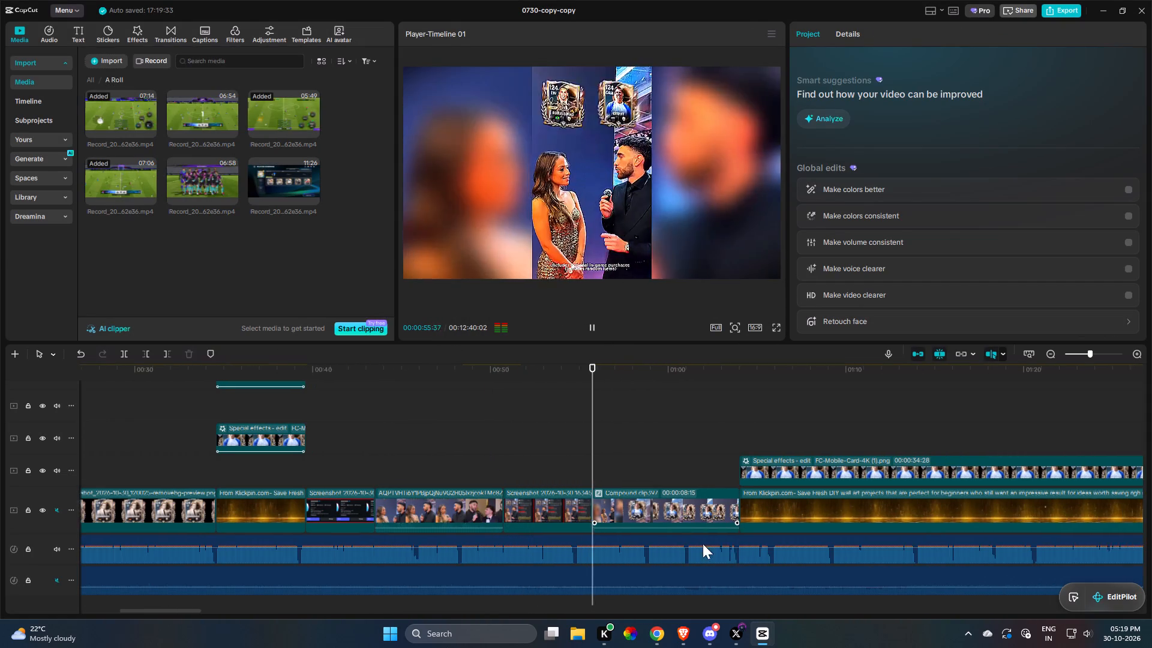
{"action": "left_click_drag", "start_coordinate": [703, 544], "coordinate": [531, 520]}
{"action": "left_click_drag", "start_coordinate": [659, 478], "coordinate": [622, 496]}
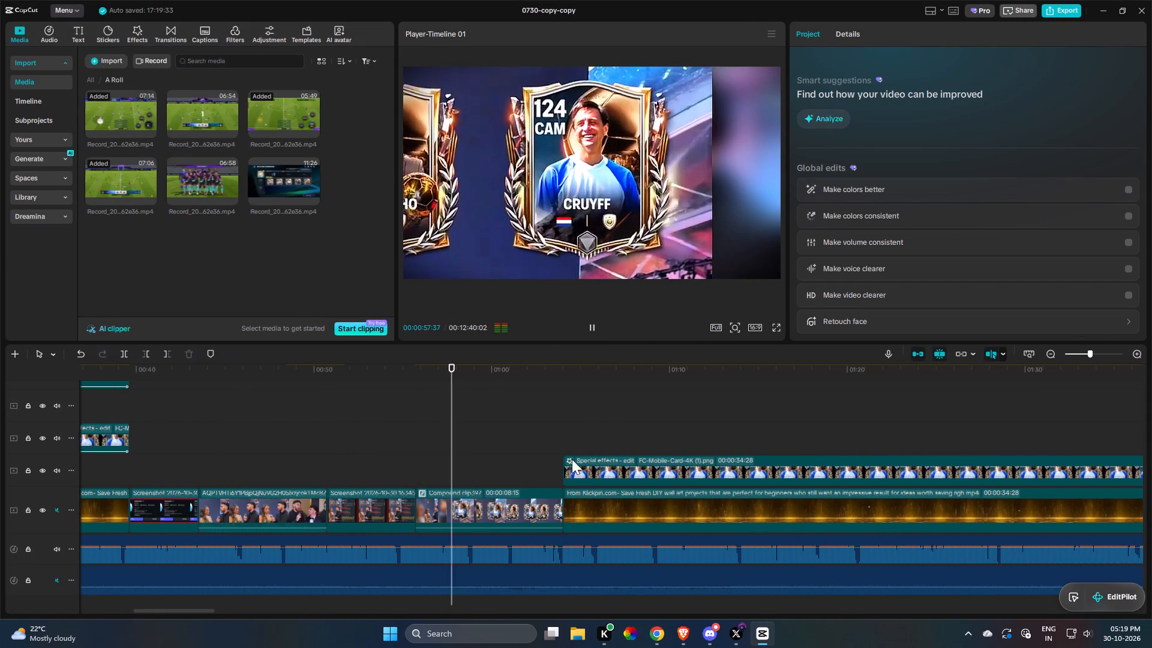
{"action": "key", "text": "space"}
Review the long Cruyff card section on the gold background, up to the next interview compound clip.
{"action": "left_click_drag", "start_coordinate": [618, 435], "coordinate": [434, 423]}
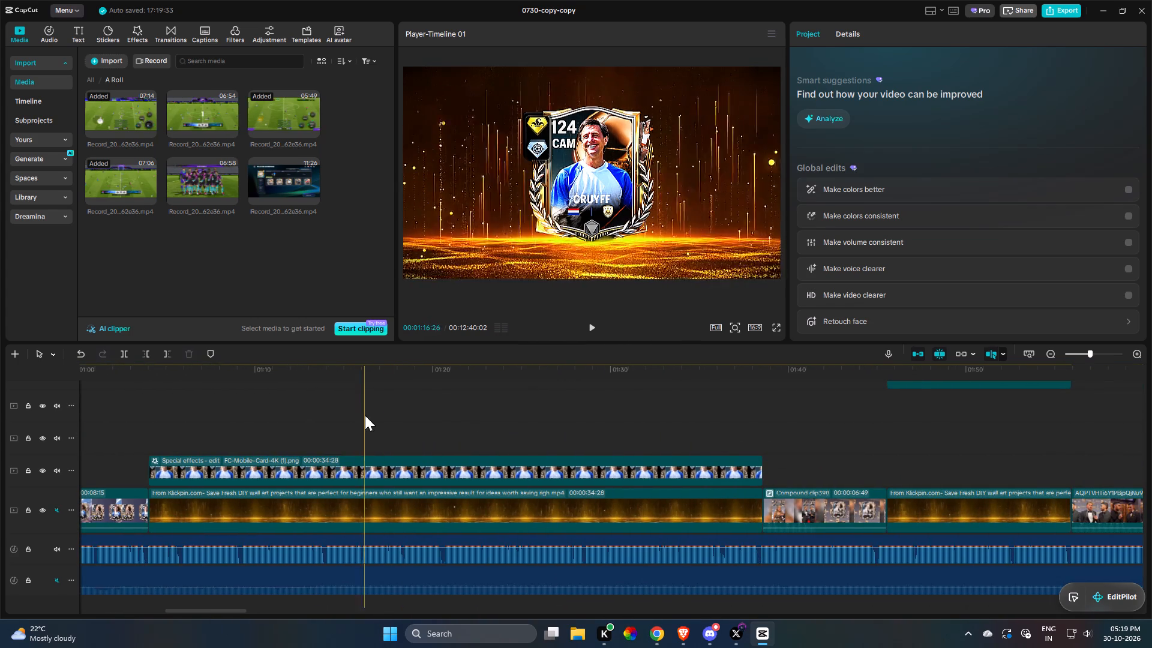
{"action": "key", "text": "space"}
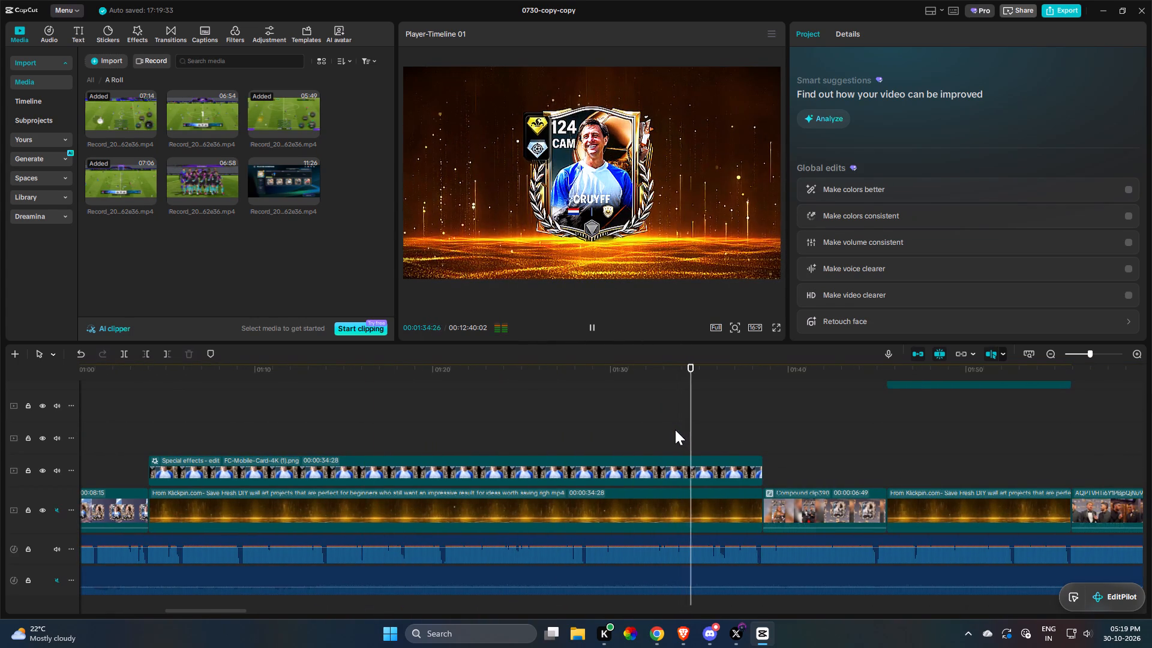
{"action": "key", "text": "space"}
{"action": "key", "text": "space"}
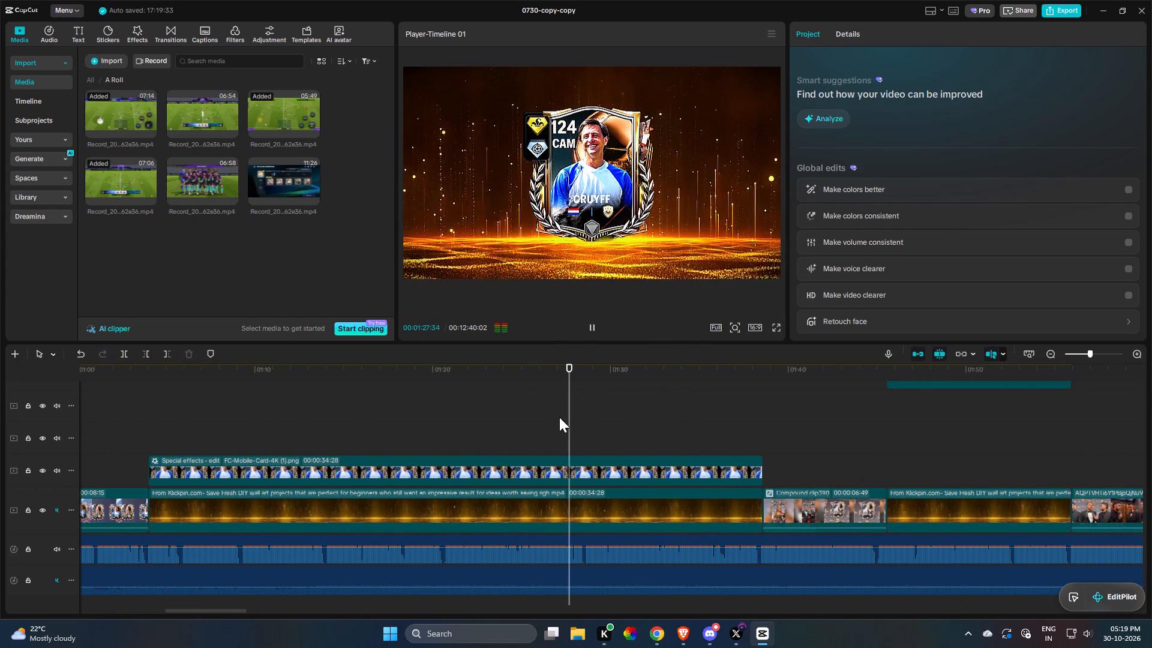
{"action": "key", "text": "space"}
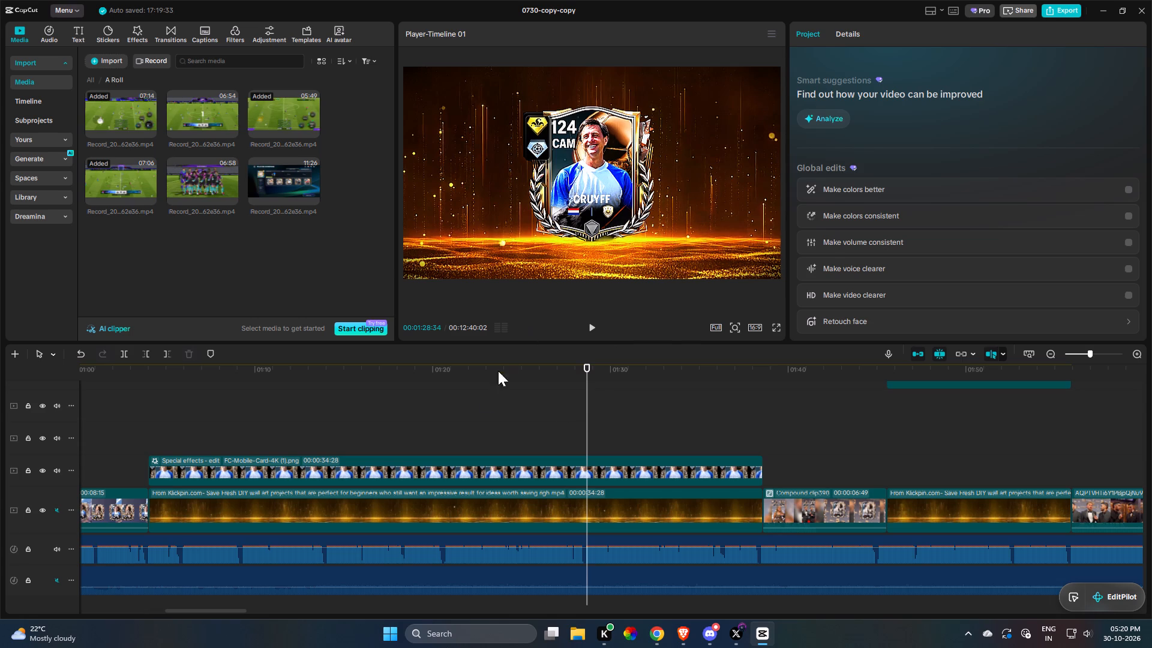
{"action": "left_click", "coordinate": [475, 400]}
{"action": "key", "text": "space"}
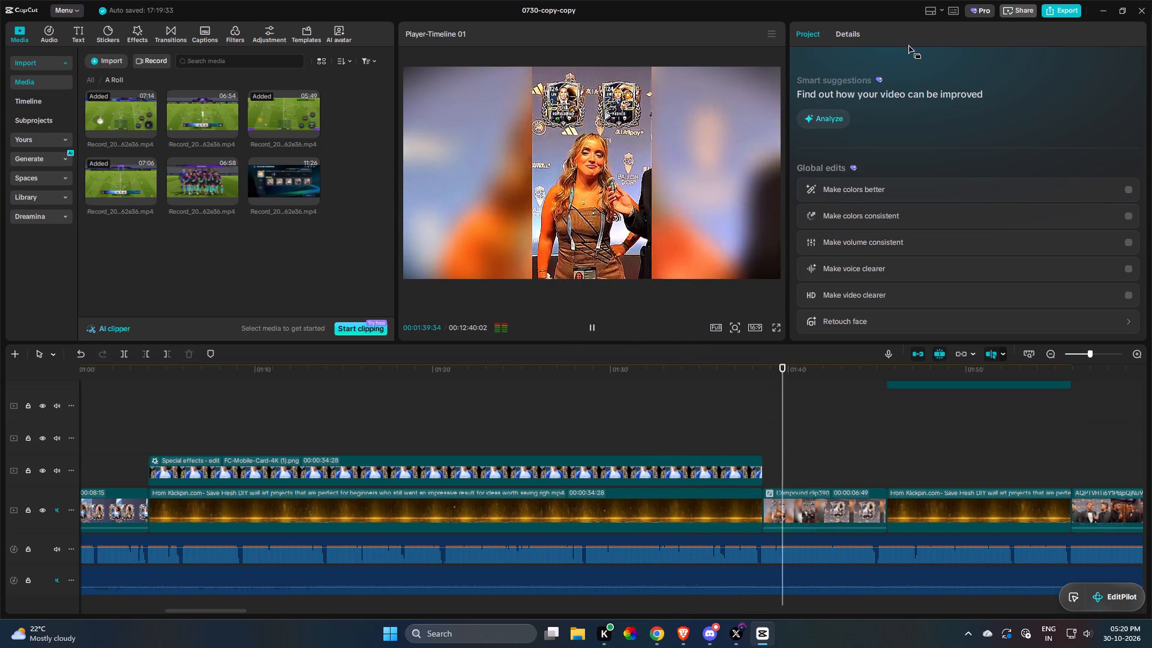
Review the transition from the long Cruyff card section through the interview compound clip to the Rummenigge card on the gold background.
{"action": "left_click", "coordinate": [890, 470]}
{"action": "key", "text": "space"}
{"action": "left_click_drag", "start_coordinate": [759, 443], "coordinate": [704, 478]}
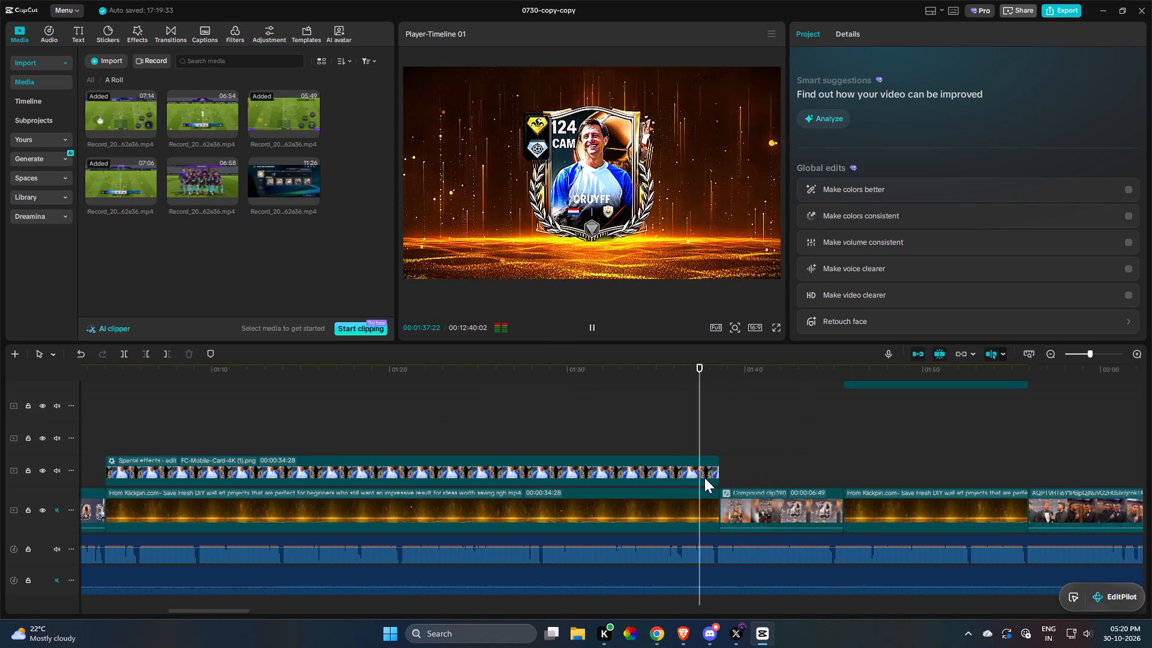
{"action": "left_click_drag", "start_coordinate": [704, 478], "coordinate": [700, 478]}
{"action": "left_click", "coordinate": [778, 445]}
{"action": "key", "text": "space"}
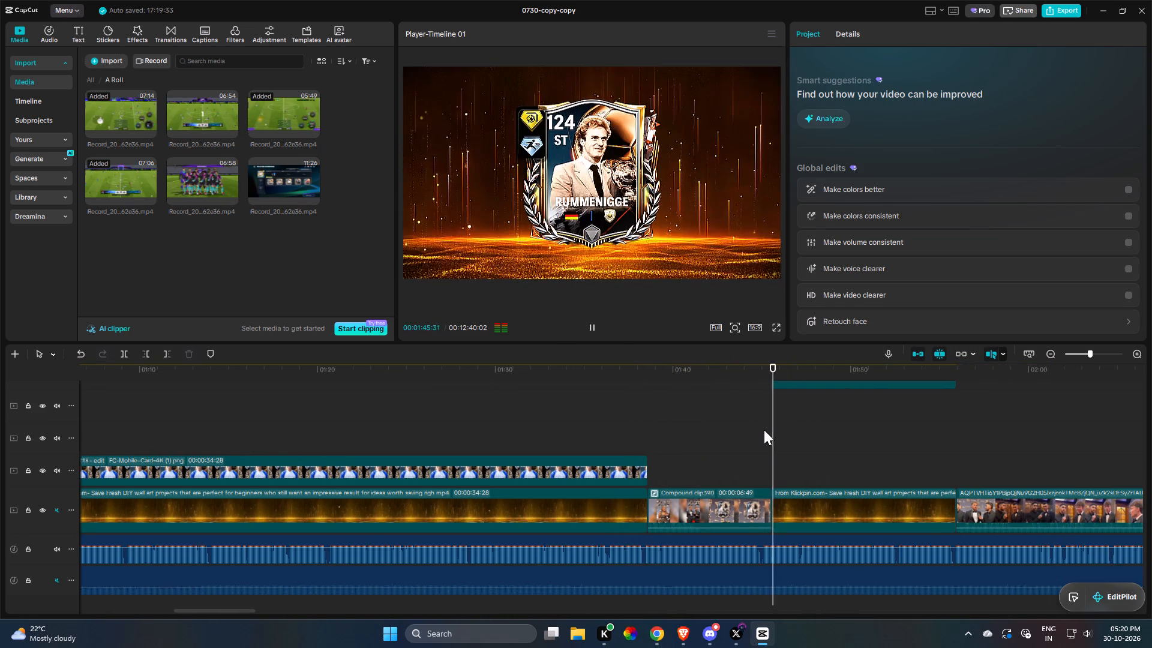
{"action": "left_click_drag", "start_coordinate": [859, 517], "coordinate": [781, 493]}
{"action": "key", "text": "space"}
{"action": "key", "text": "space"}
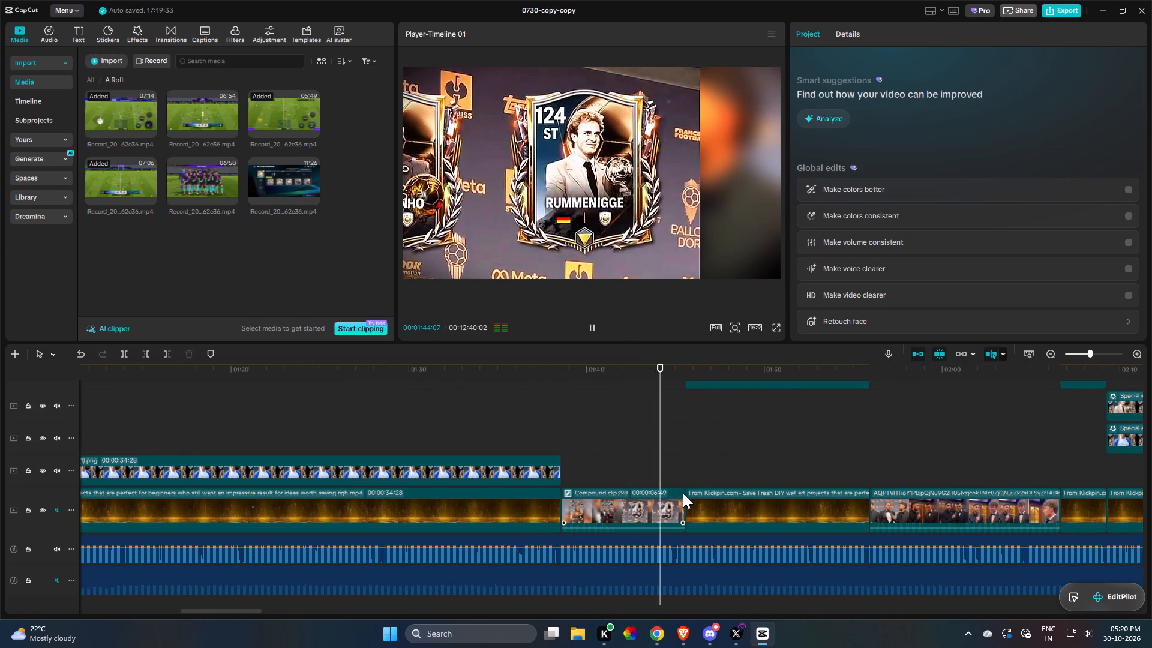
Review the following interview clip and the final Cruyff and Rummenigge card section, continuing past the last clip to about 2:26.
{"action": "scroll", "coordinate": [736, 480], "scroll_direction": "up", "scroll_amount": 4}
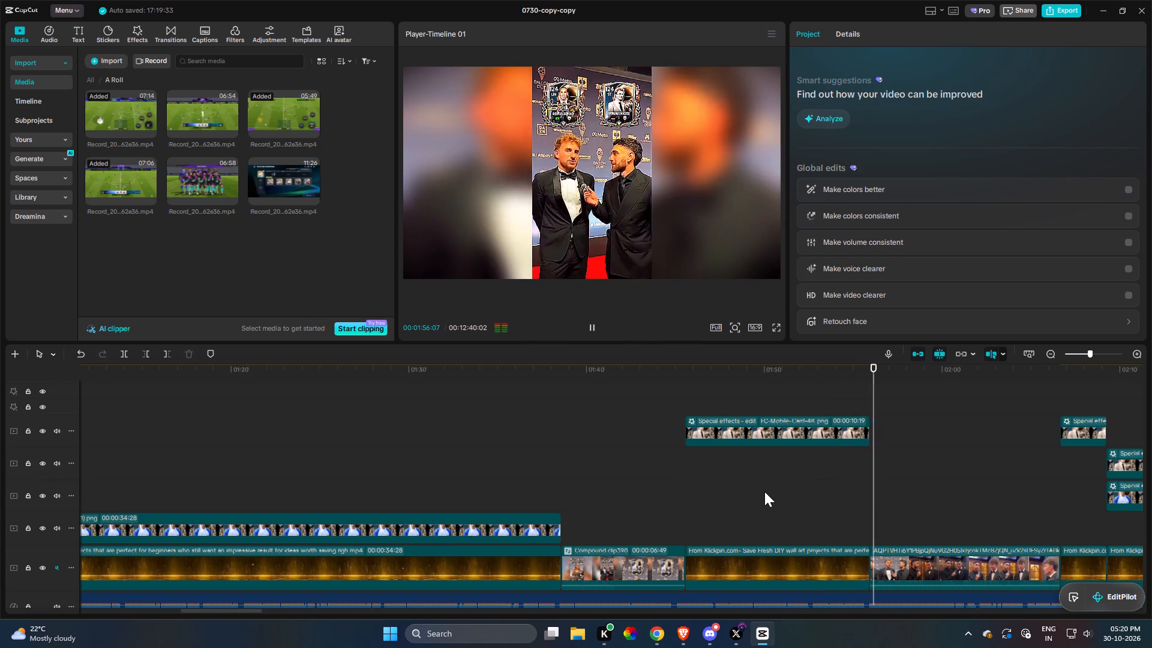
{"action": "key", "text": "space"}
{"action": "key", "text": "space"}
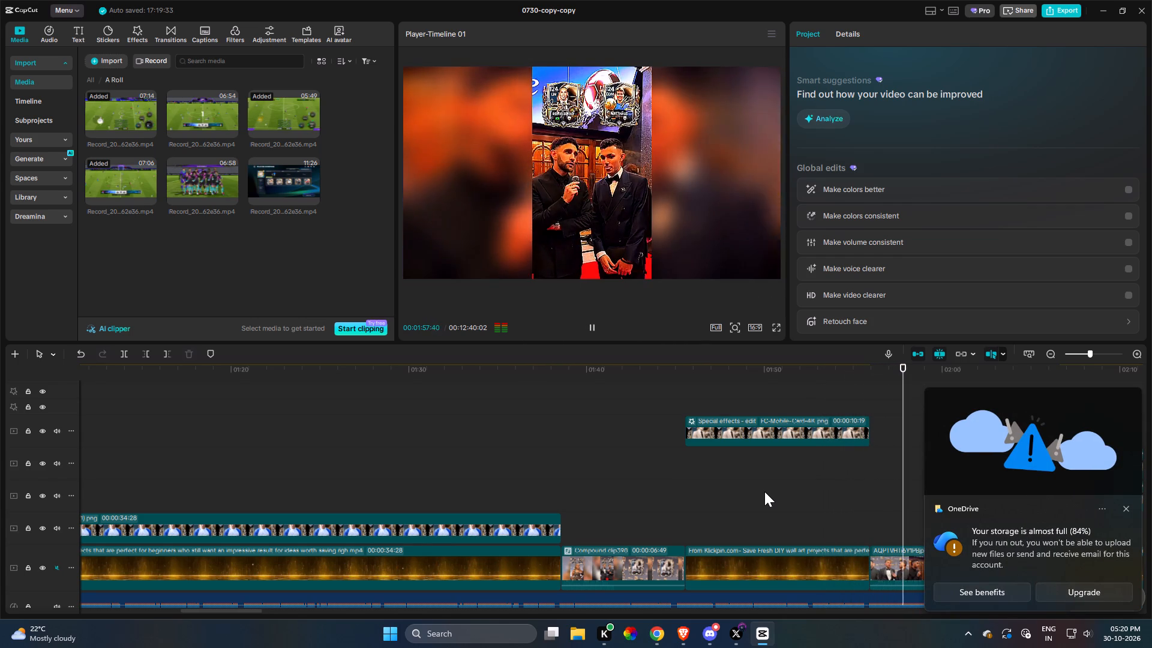
{"action": "key", "text": "space"}
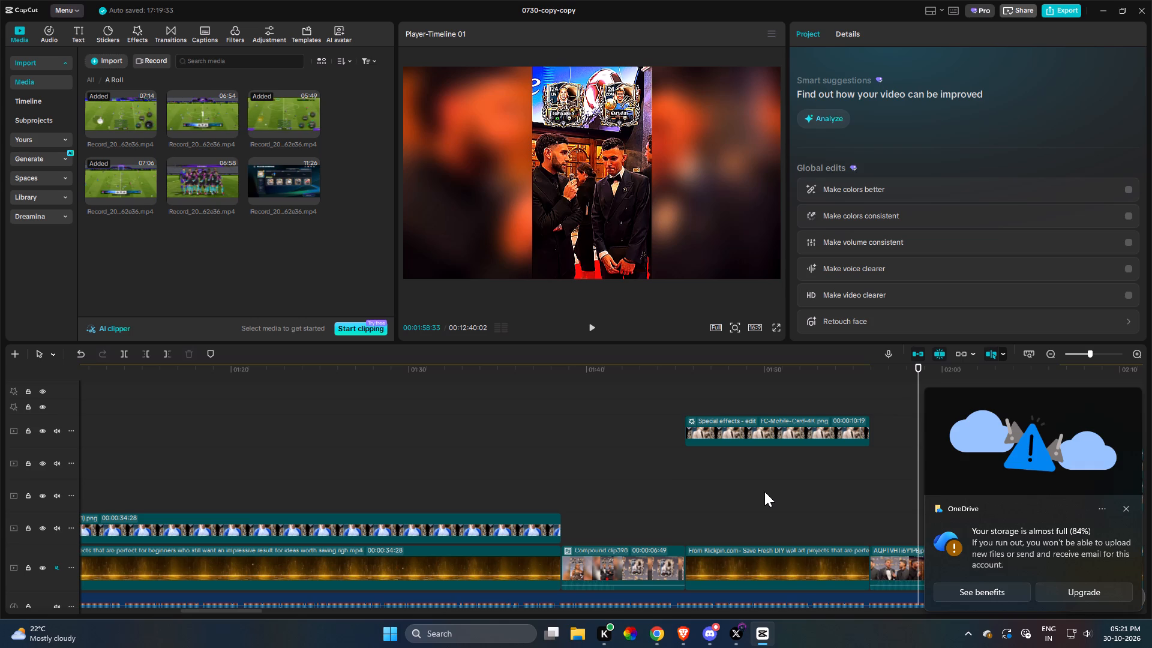
{"action": "key", "text": "space"}
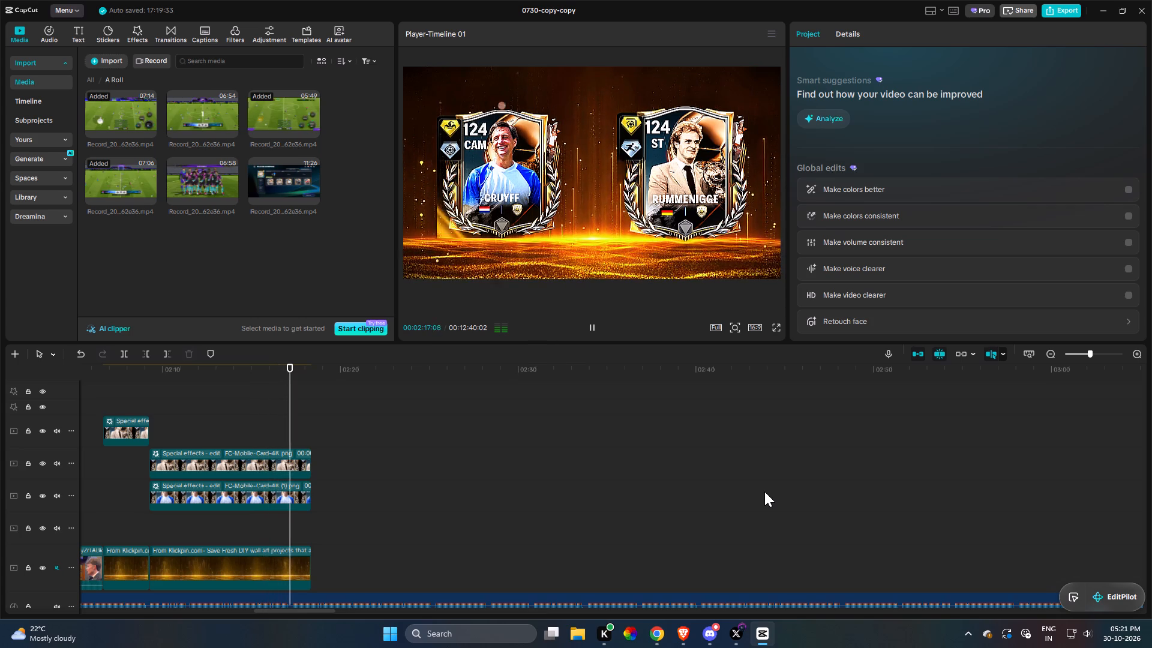
{"action": "scroll", "coordinate": [437, 493], "scroll_direction": "down", "scroll_amount": 4}
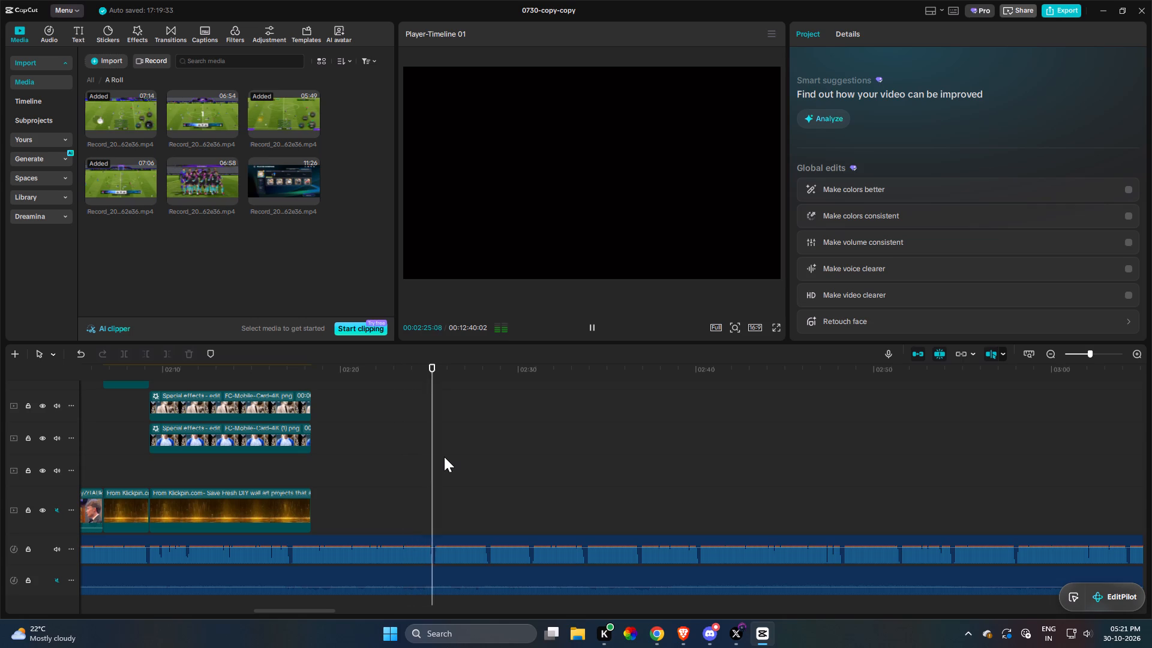
{"action": "key", "text": "space"}
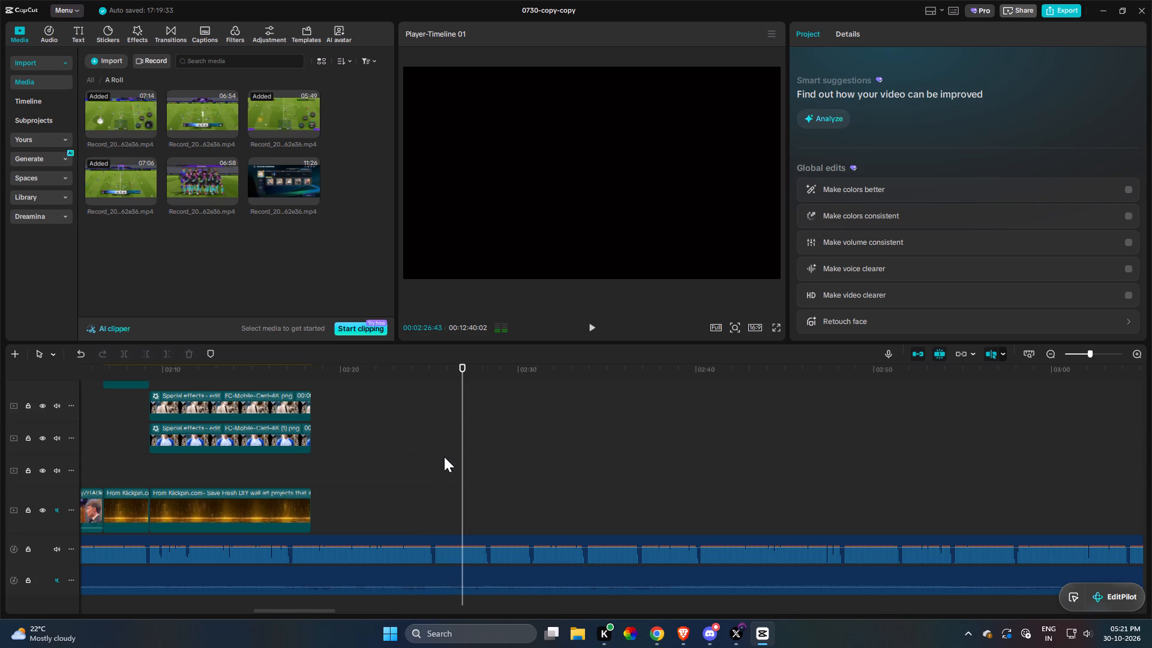
Go back to the intro clips at the beginning of the timeline.
{"action": "left_click_drag", "start_coordinate": [291, 611], "coordinate": [0, 576]}
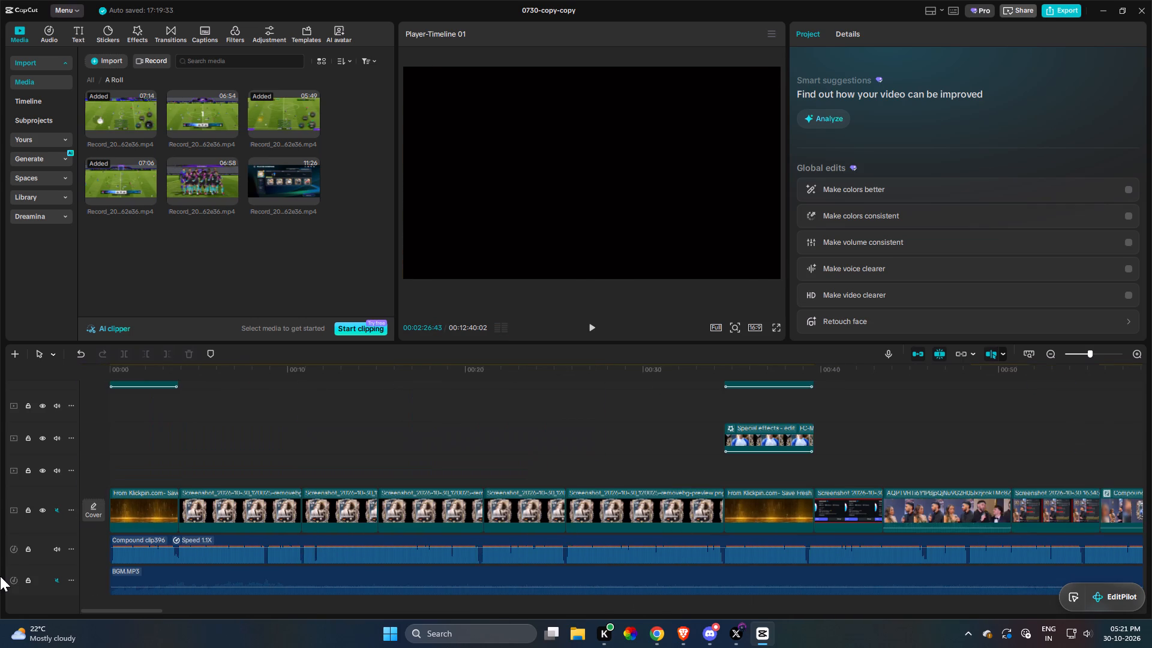
{"action": "left_click_drag", "start_coordinate": [0, 576], "coordinate": [0, 575]}
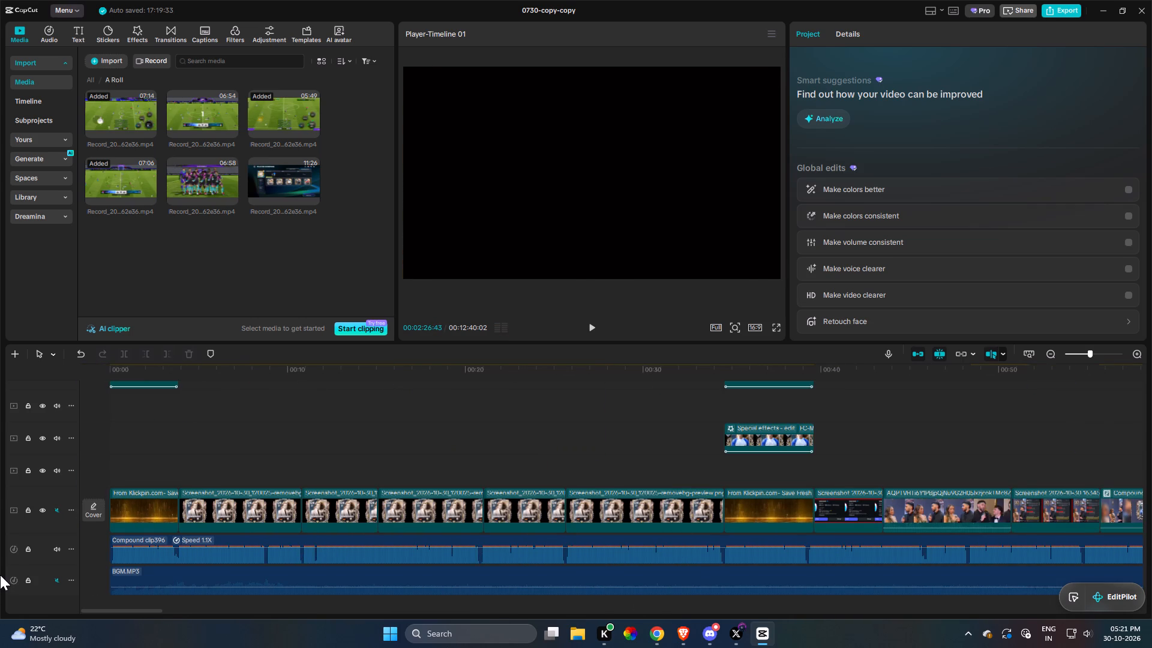